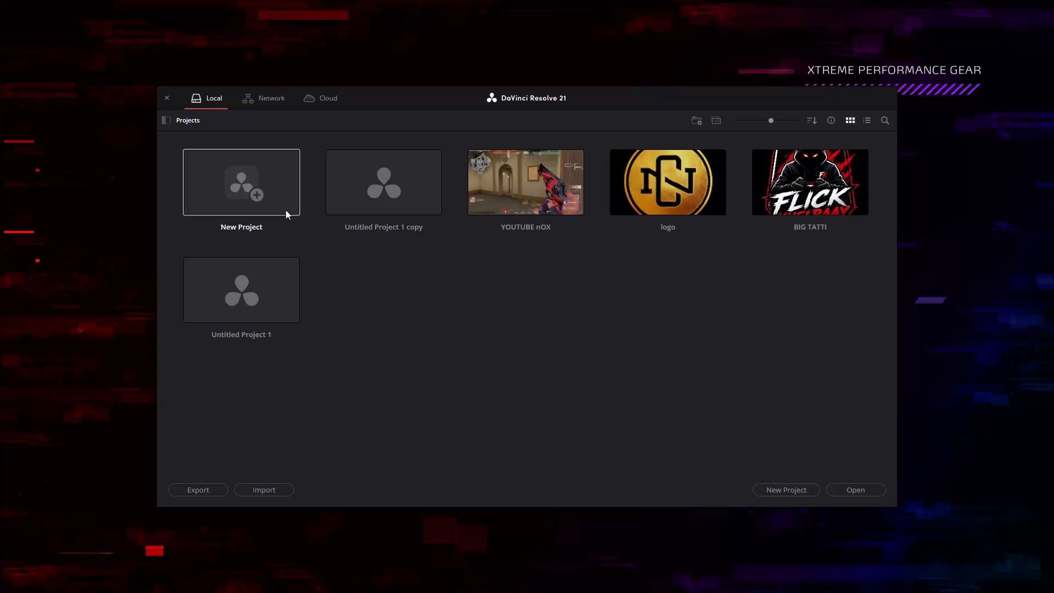
Open the existing project "Untitled Project 1 copy" from the local projects.
left_click(416, 186)
left_click(382, 183)
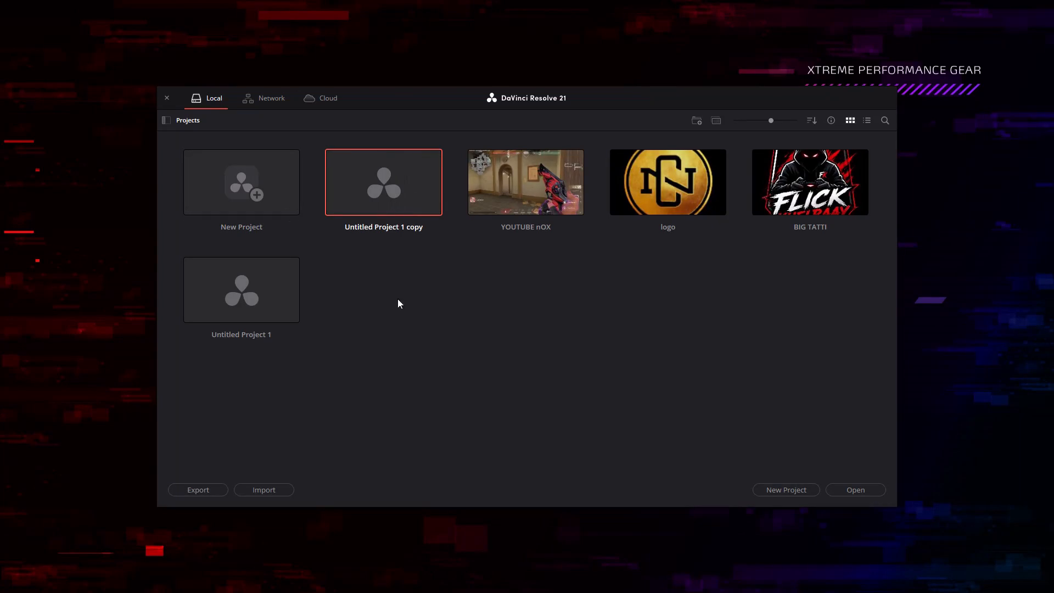
left_click(387, 204)
left_click(388, 204)
triple_click(384, 165)
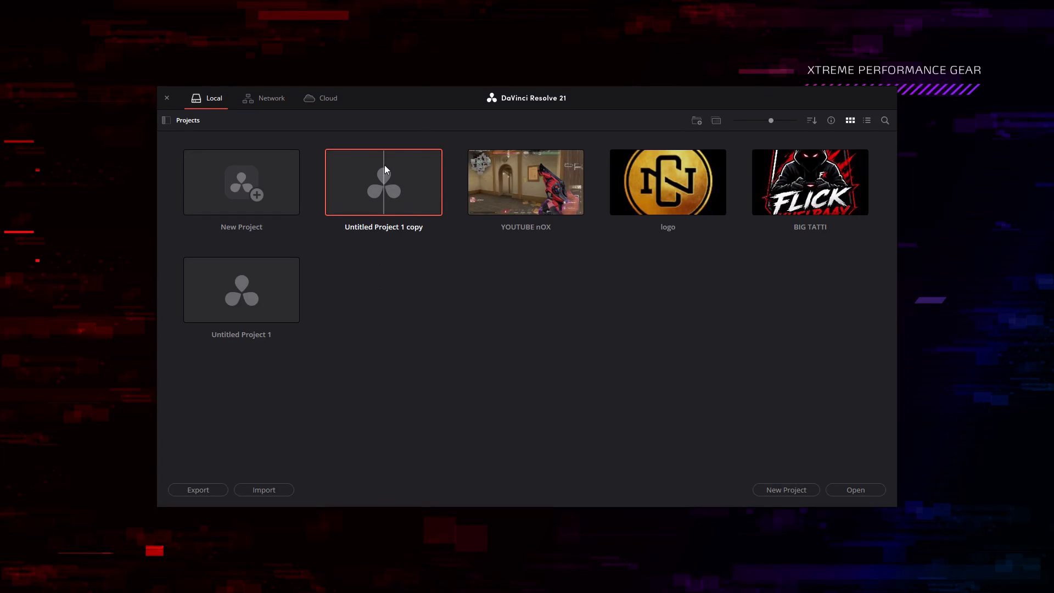
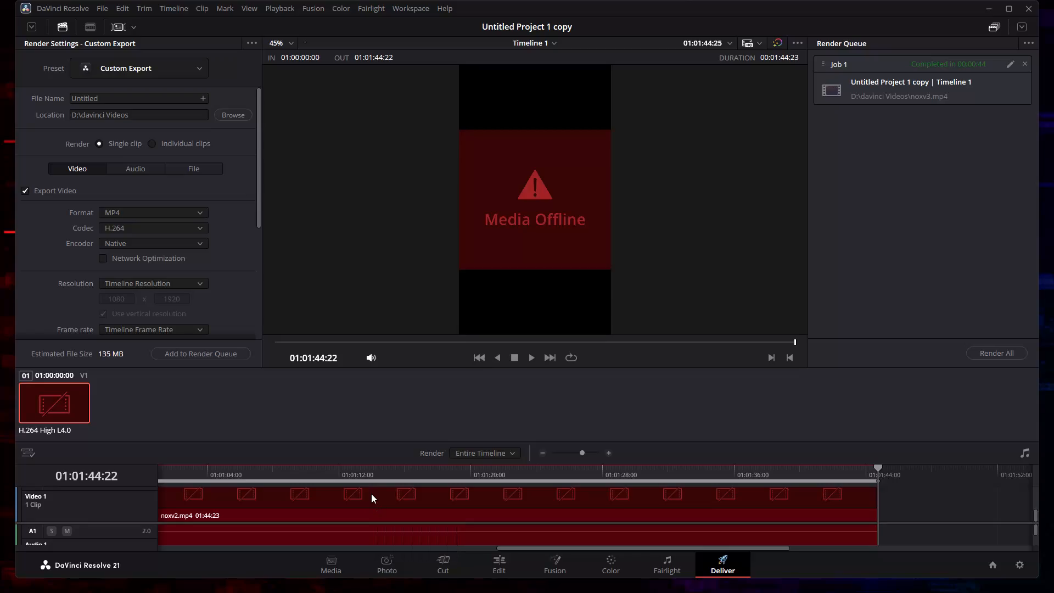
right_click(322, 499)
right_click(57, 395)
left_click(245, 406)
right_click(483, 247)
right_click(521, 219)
Close the current project "Untitled Project 1 copy".
left_click(104, 10)
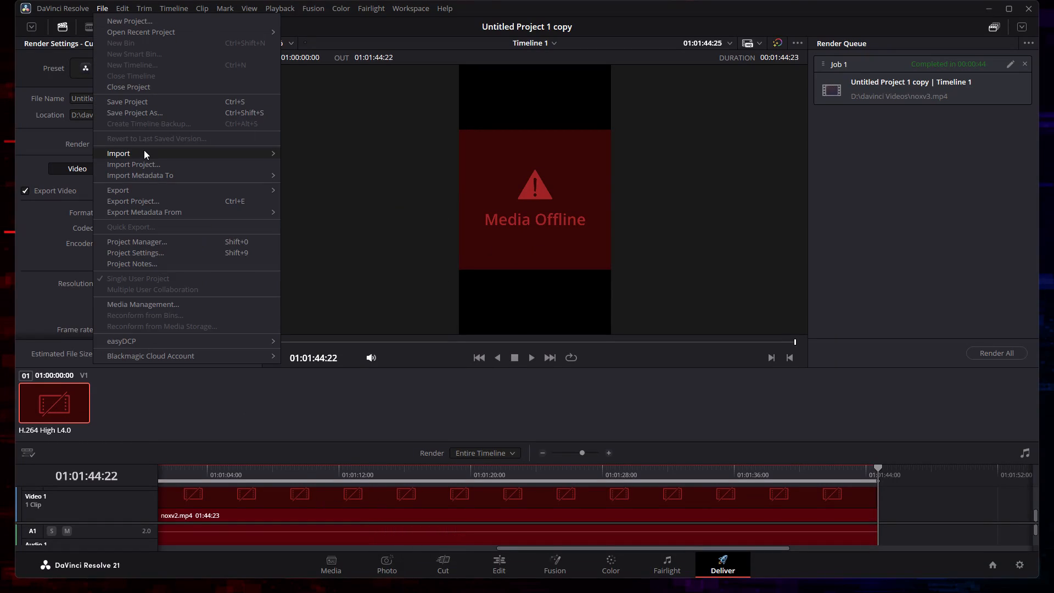
left_click(131, 83)
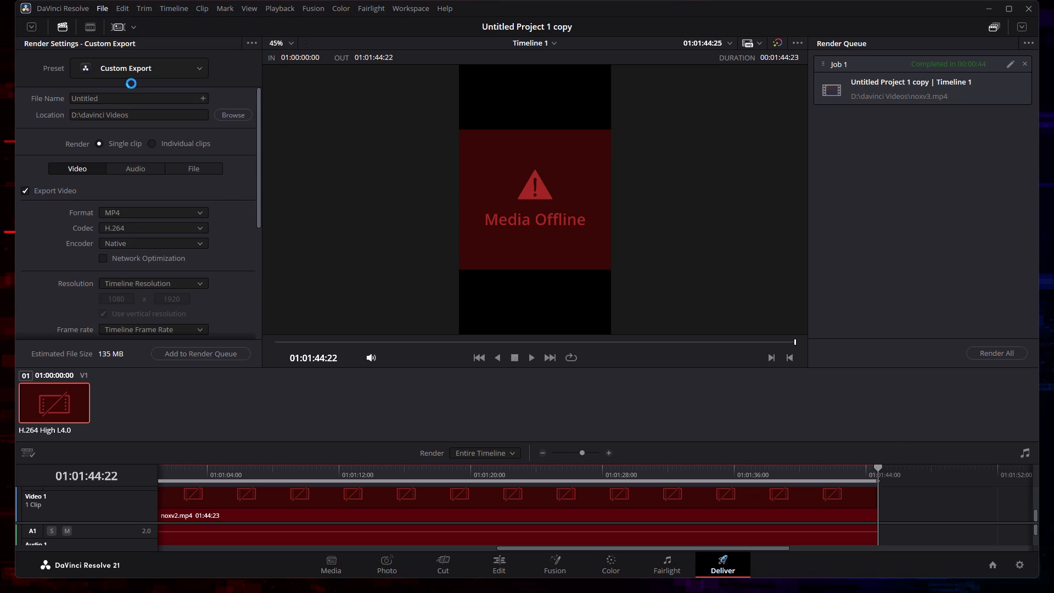
Delete the project "Untitled Project 1 copy" from the local projects.
right_click(374, 184)
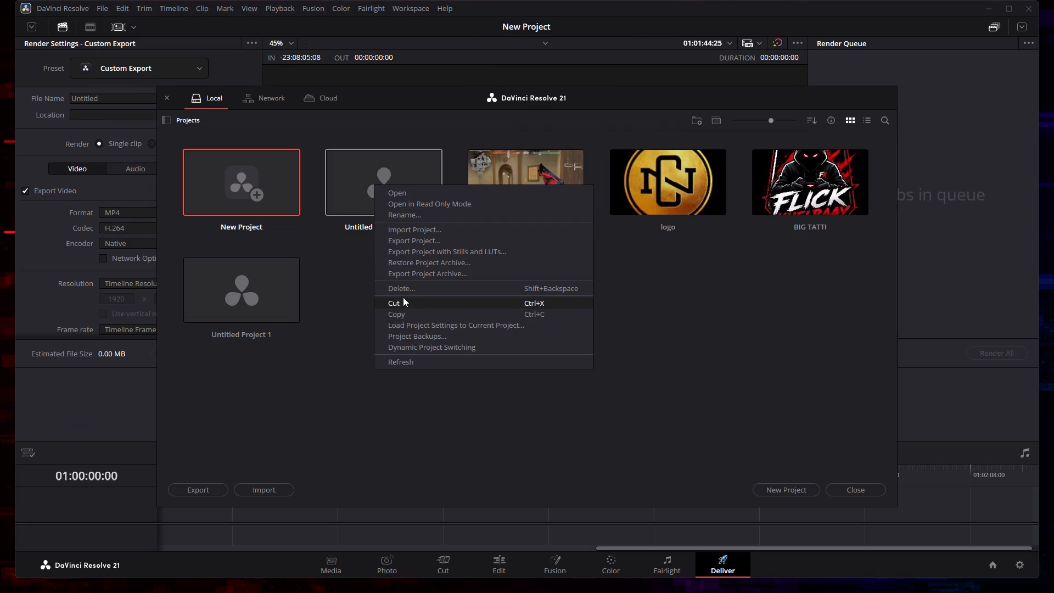
left_click(404, 288)
left_click(624, 332)
right_click(406, 193)
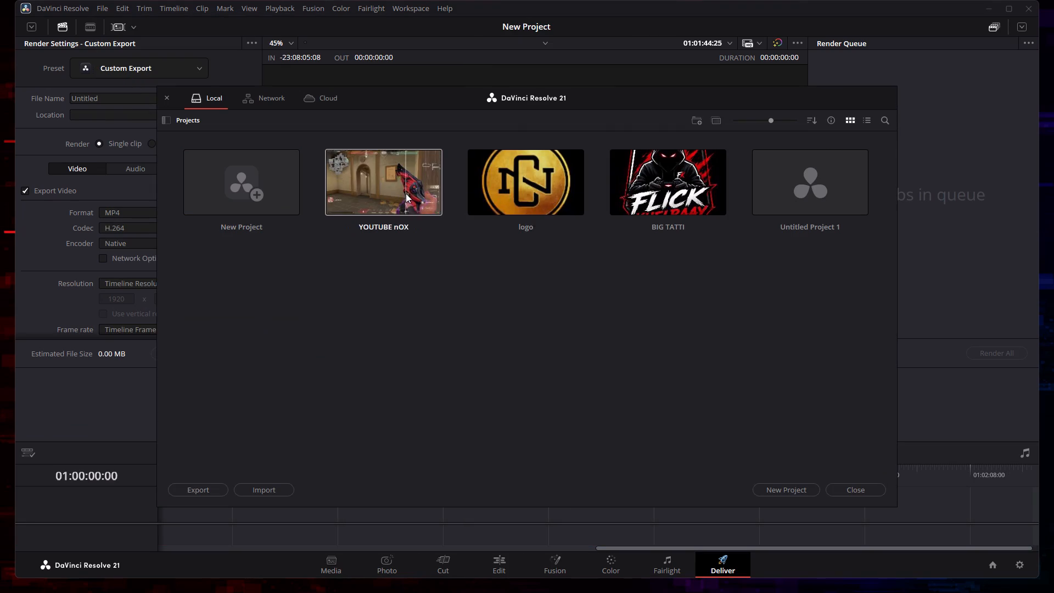
left_click(769, 310)
Create a new local project named "valo youtube".
left_click(249, 197)
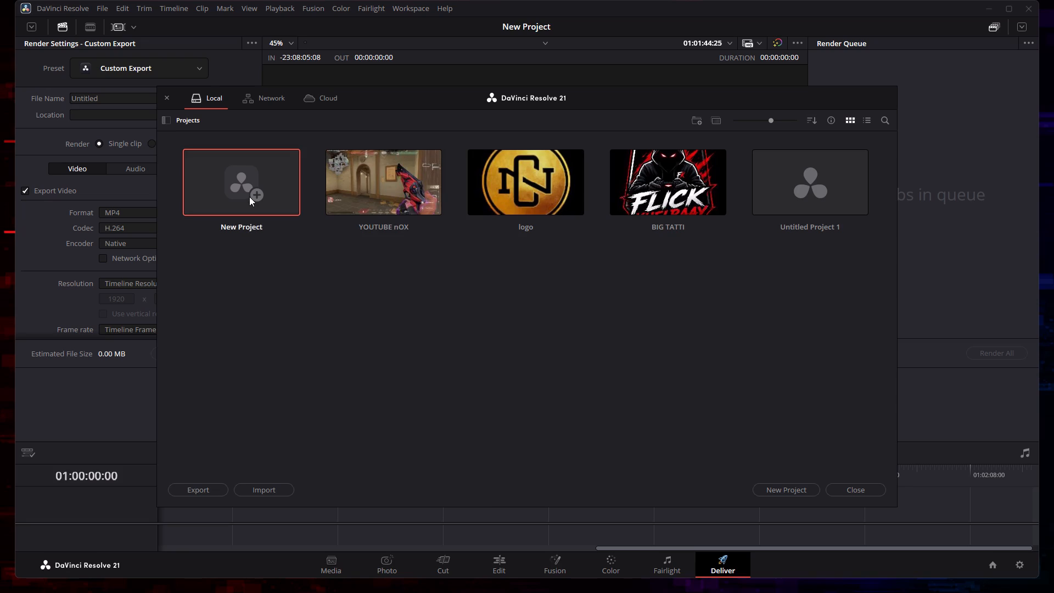
key("BackSpace")
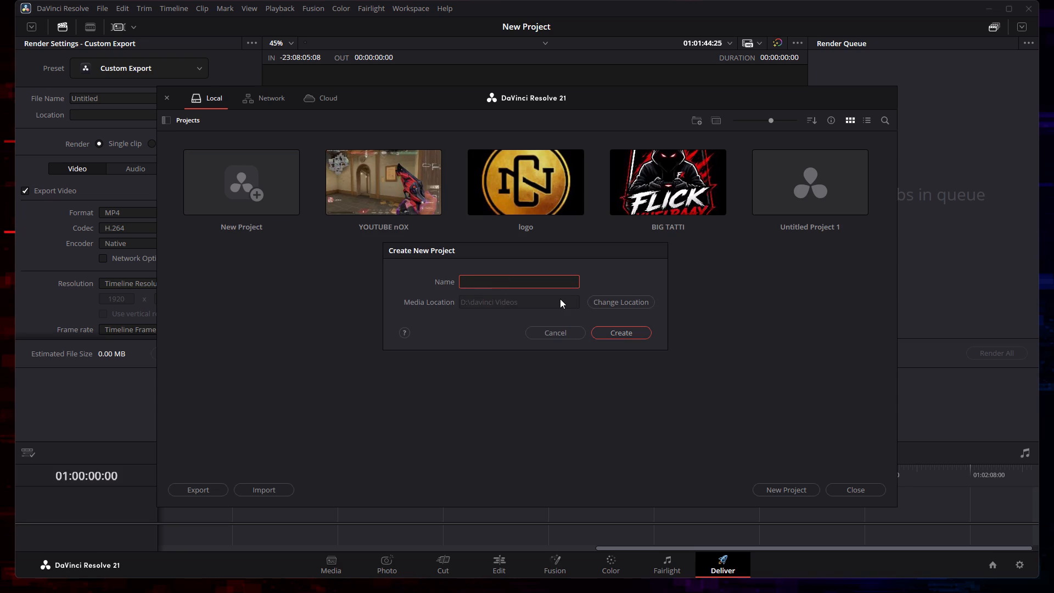
type("valora")
key("BackSpace")
key("BackSpace")
key("space")
type("youtube")
key("Return")
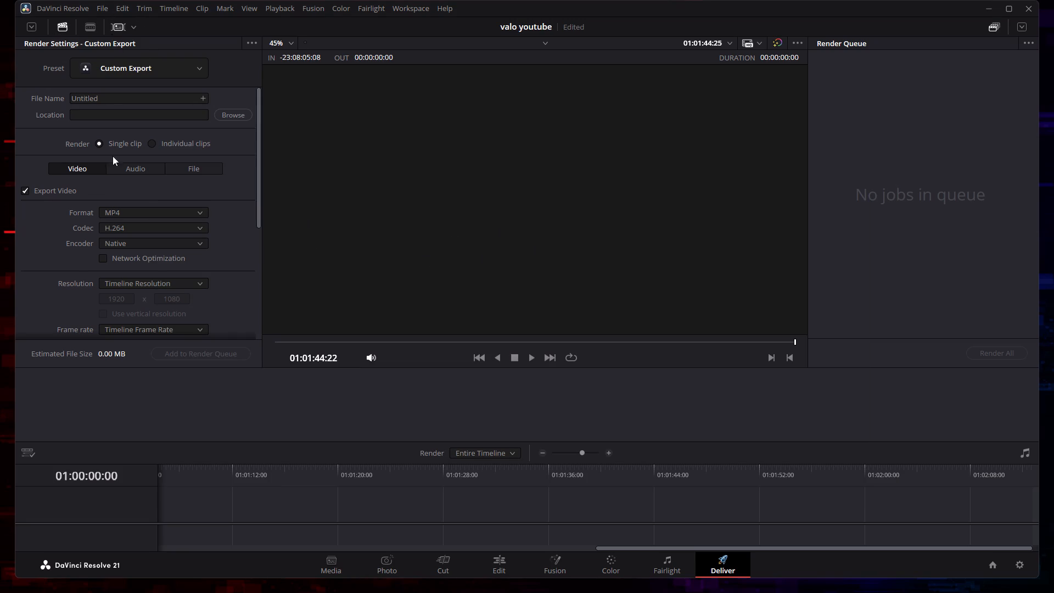
left_click(110, 103)
left_click(333, 563)
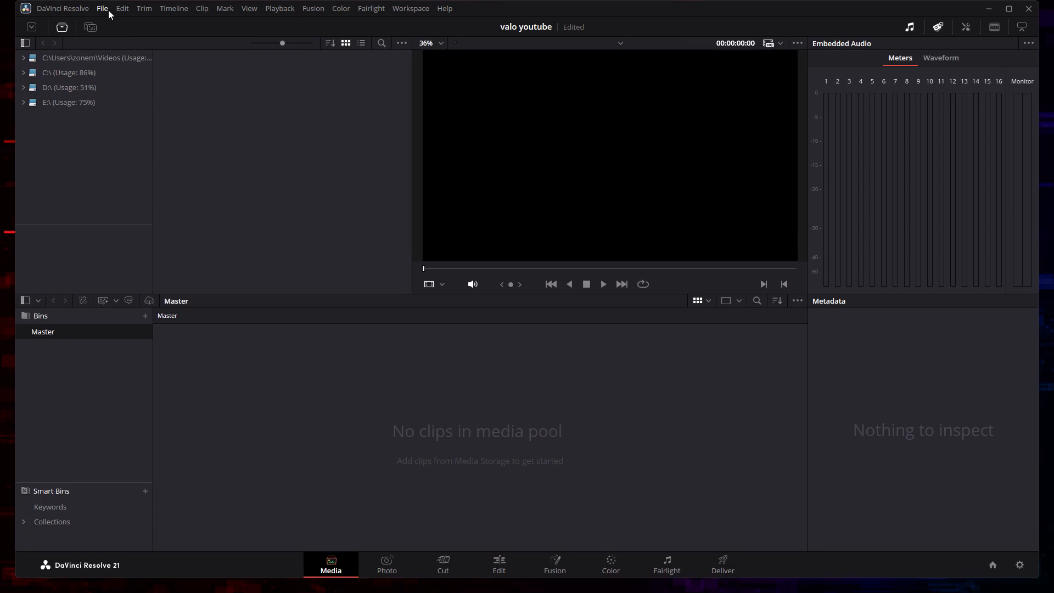
left_click(27, 55)
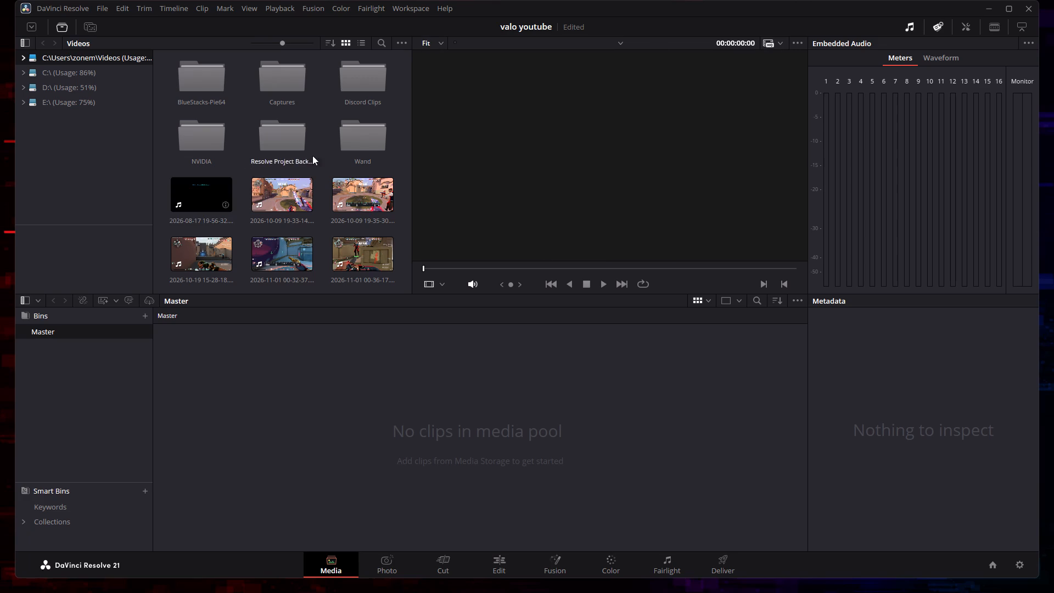
scroll(220, 235, "down", 3)
scroll(303, 223, "down", 3)
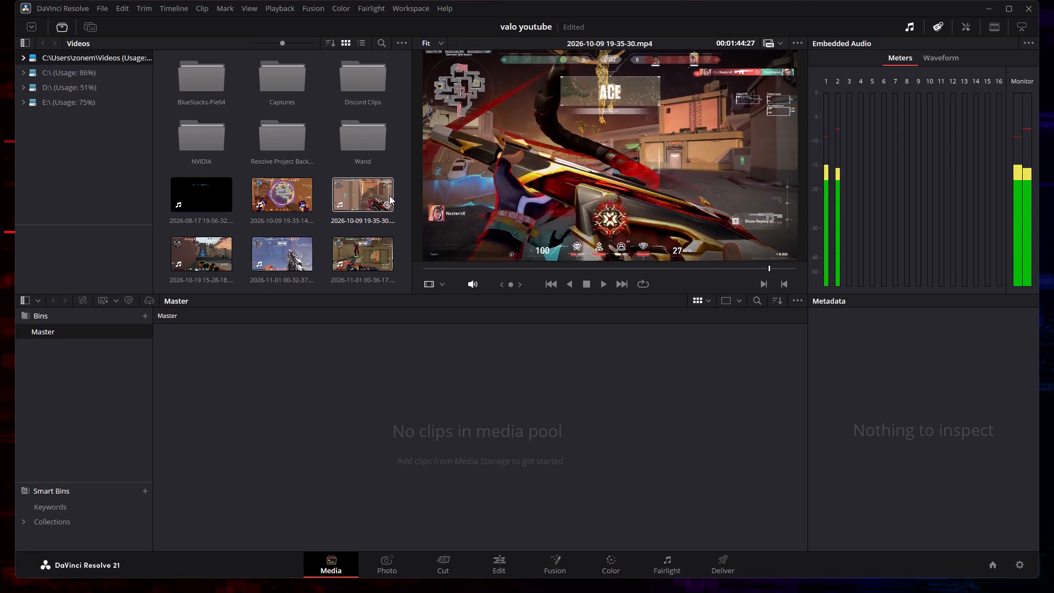
left_click(360, 193)
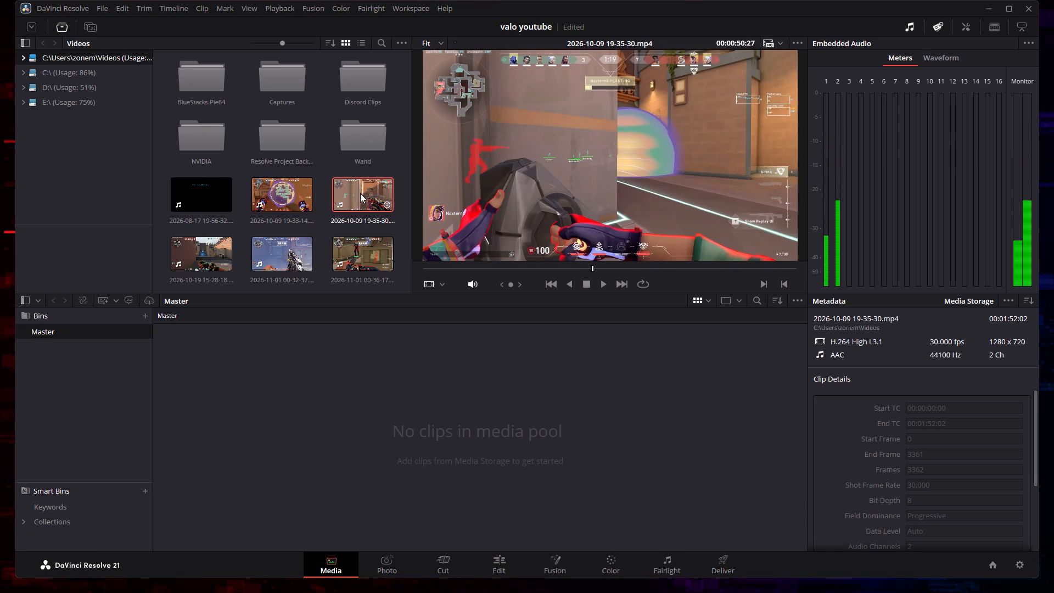
left_click_drag(360, 193, 88, 360)
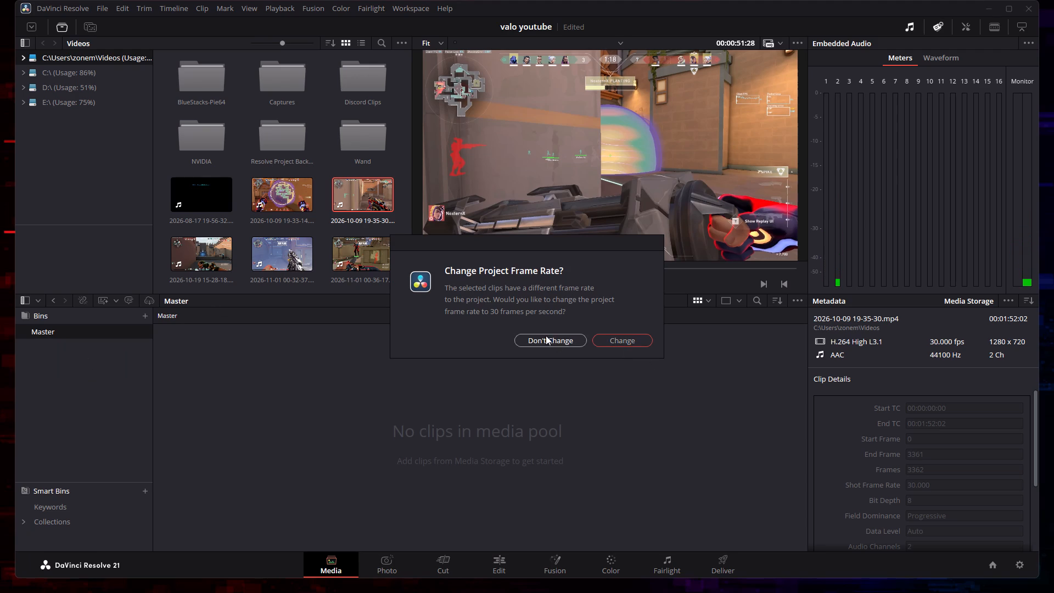
left_click(613, 342)
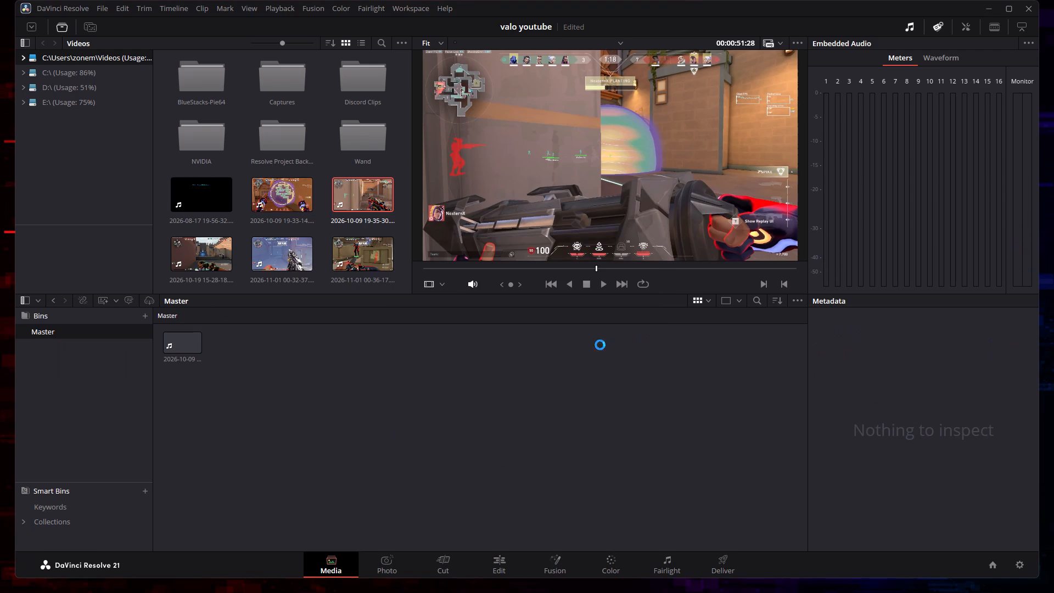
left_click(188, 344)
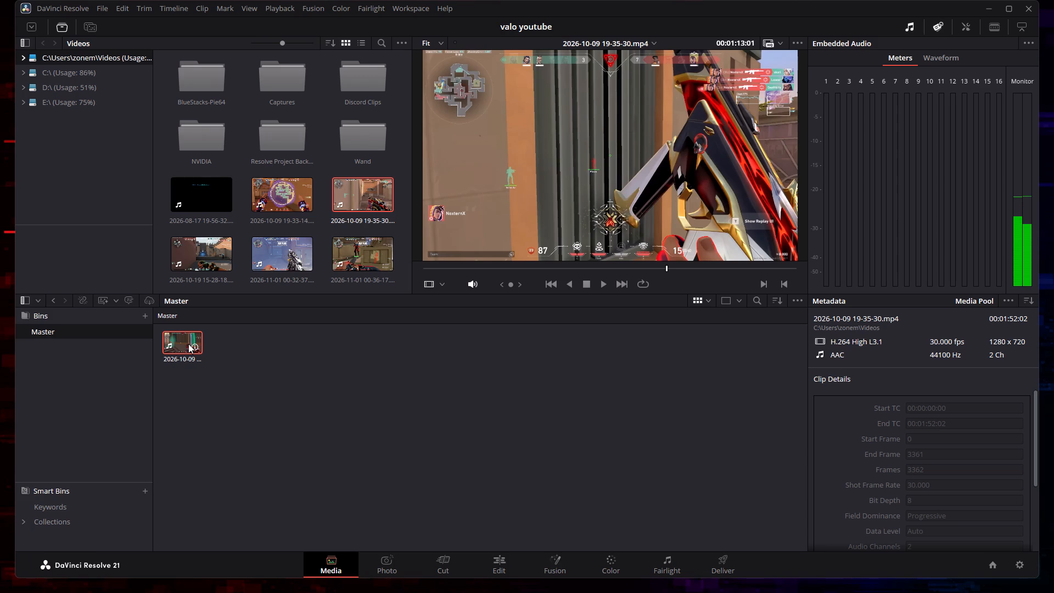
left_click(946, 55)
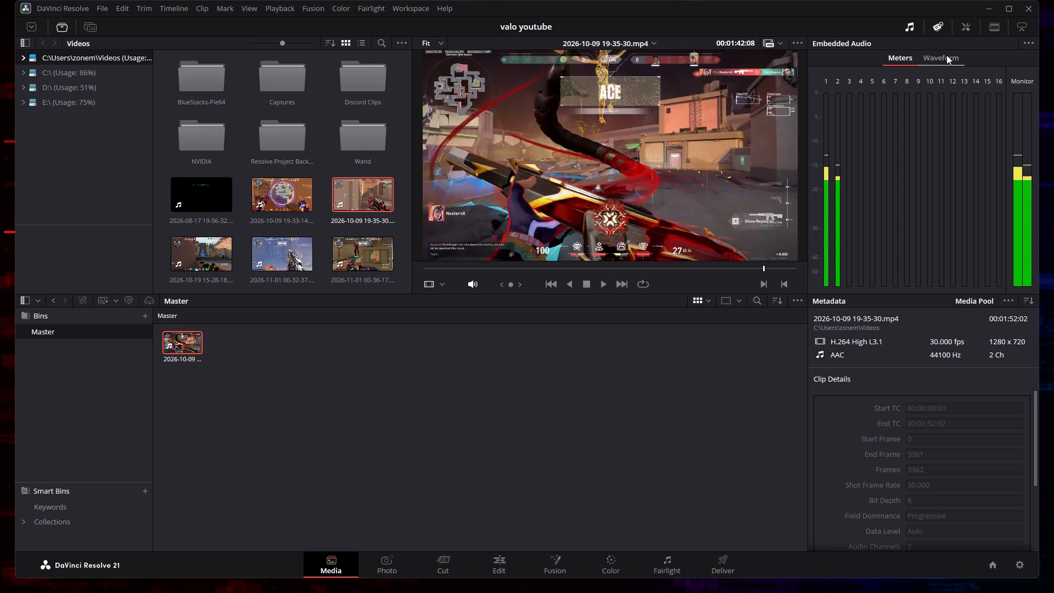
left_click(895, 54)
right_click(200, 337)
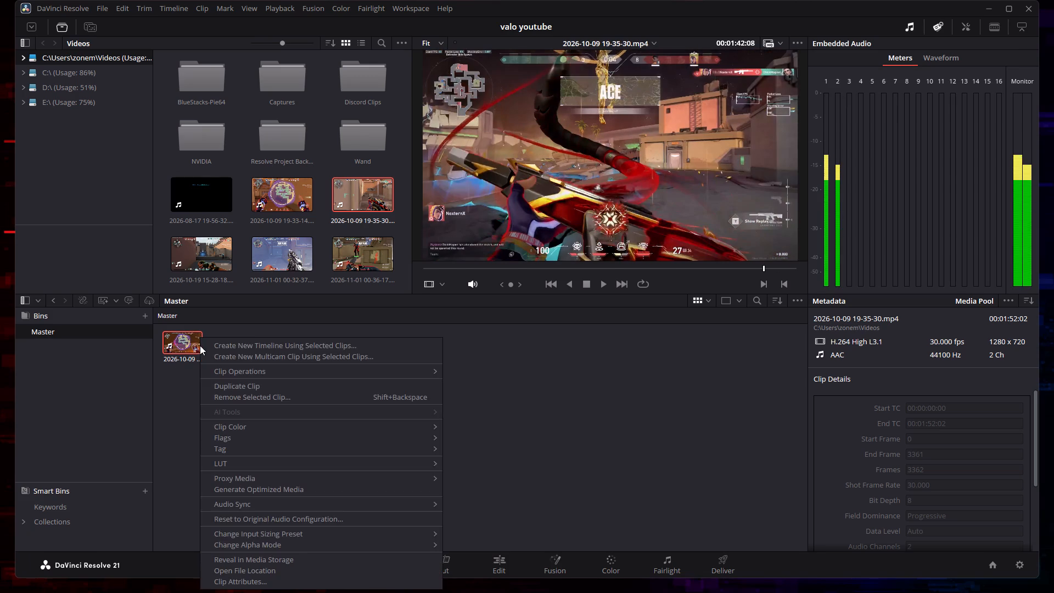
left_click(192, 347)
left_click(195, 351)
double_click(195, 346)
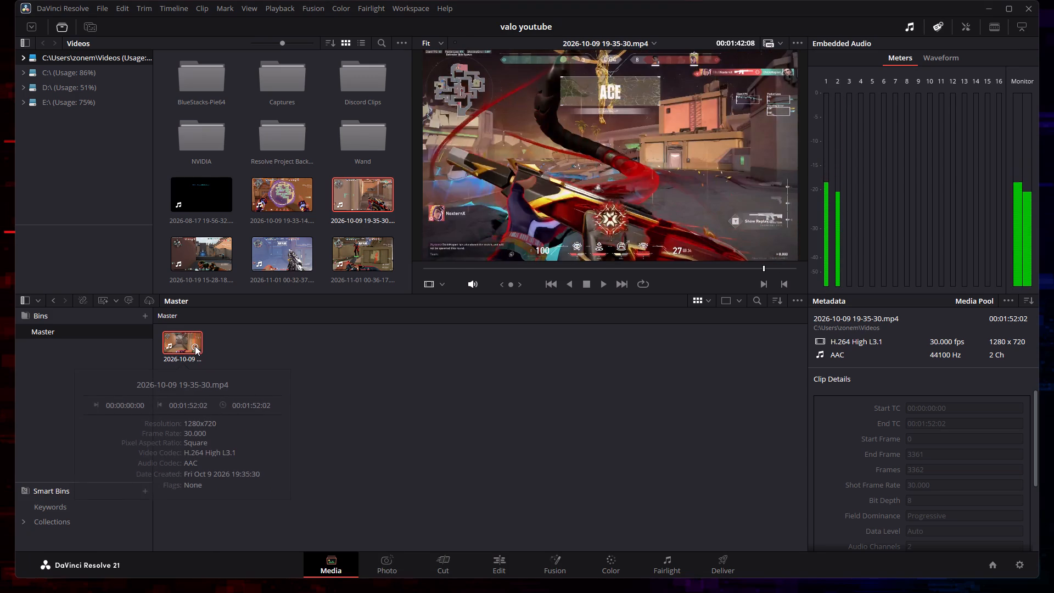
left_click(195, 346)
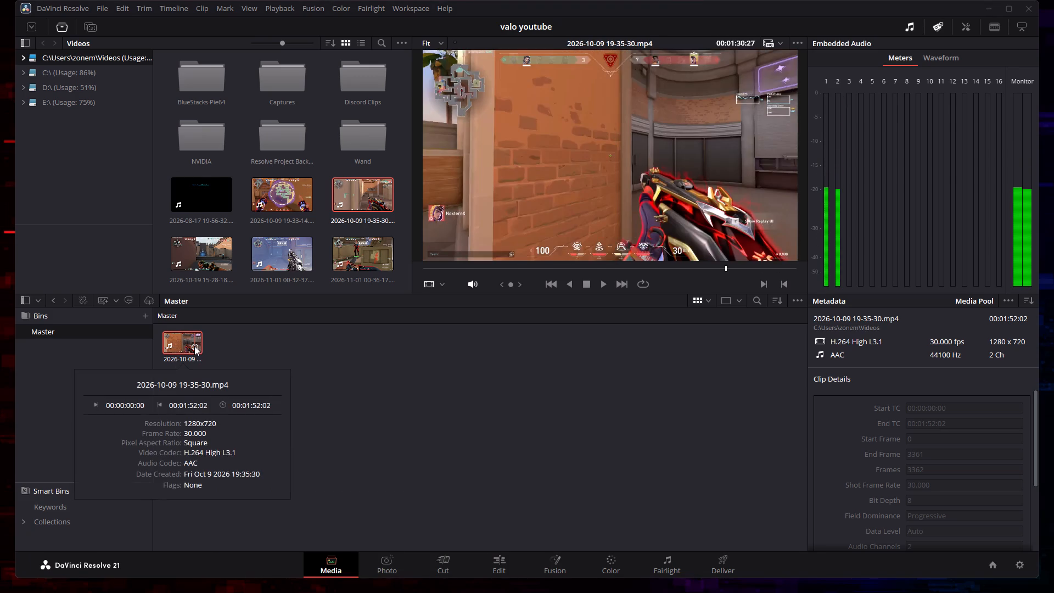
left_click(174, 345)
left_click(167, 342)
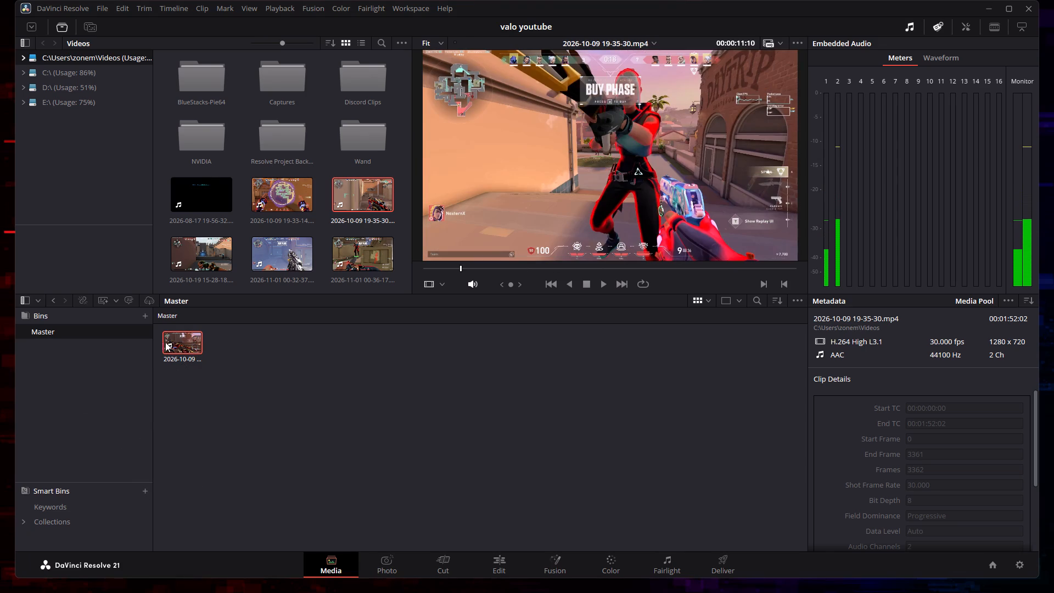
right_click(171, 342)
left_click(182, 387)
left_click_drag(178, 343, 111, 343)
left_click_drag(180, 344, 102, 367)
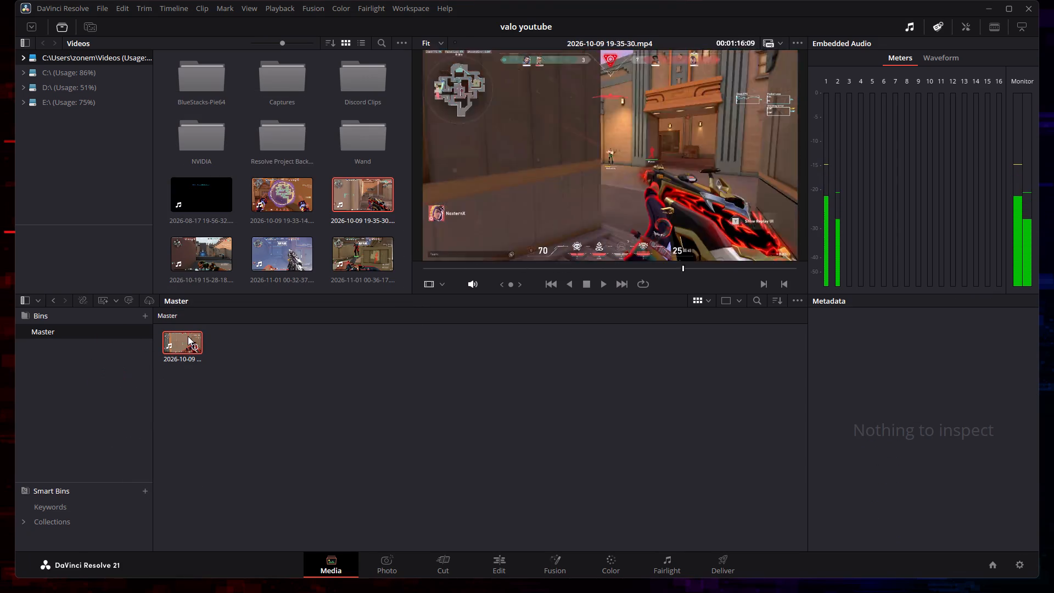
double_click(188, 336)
Import Logo.mp4 from the NOXTERN folder under D:\davinci Videos into the Master bin.
scroll(237, 238, "down", 2)
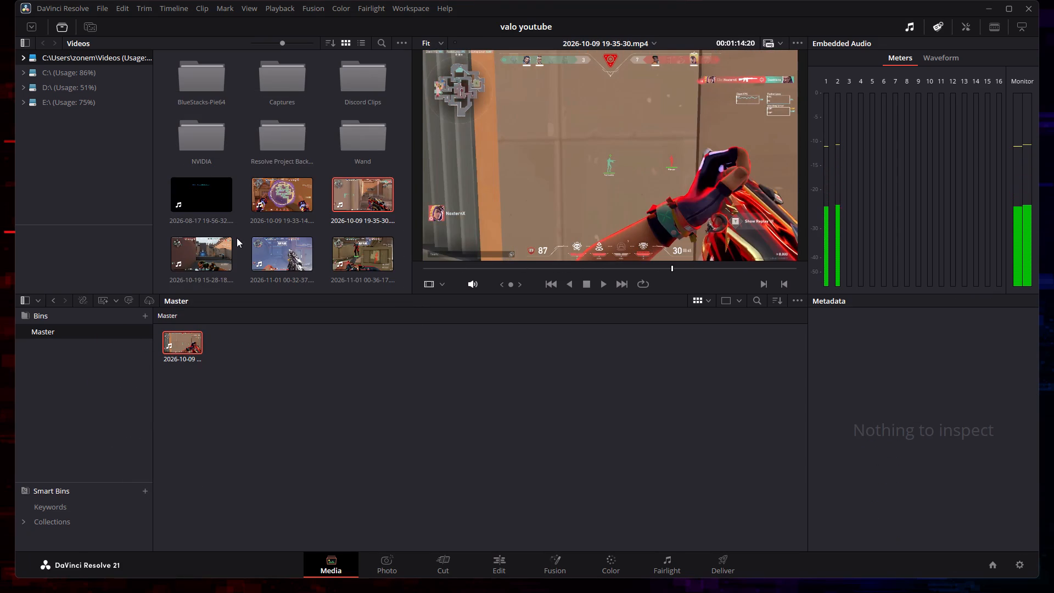
scroll(237, 238, "down", 4)
scroll(304, 182, "up", 2)
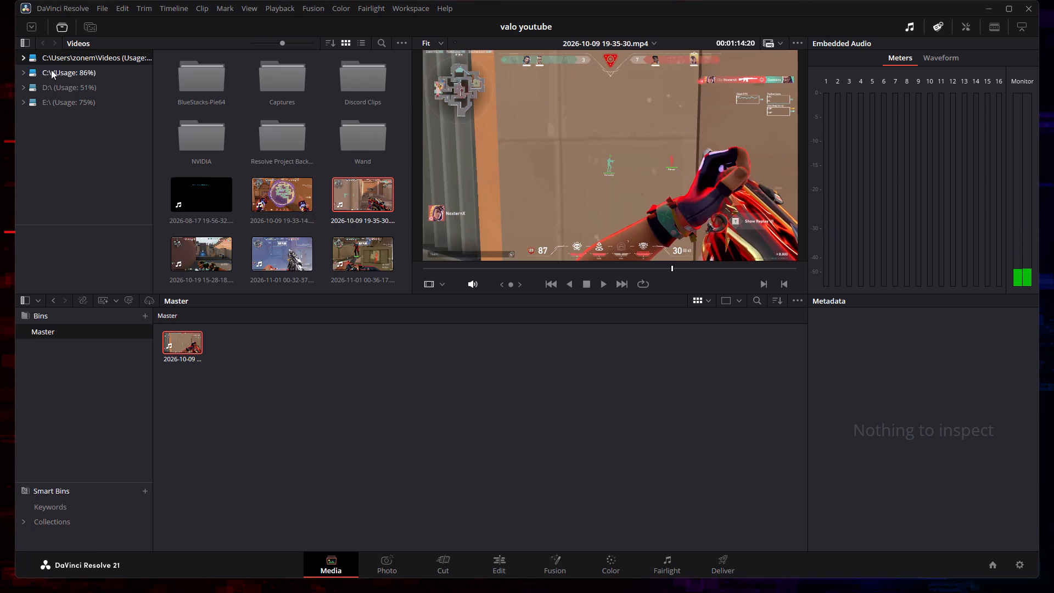
left_click(27, 71)
left_click(23, 87)
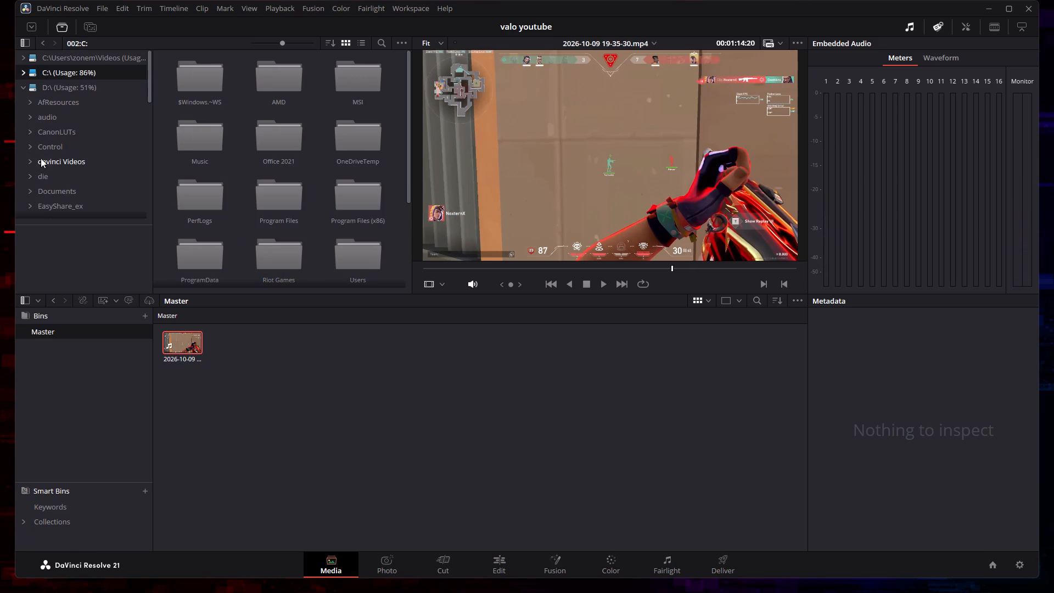
left_click(27, 159)
left_click(39, 177)
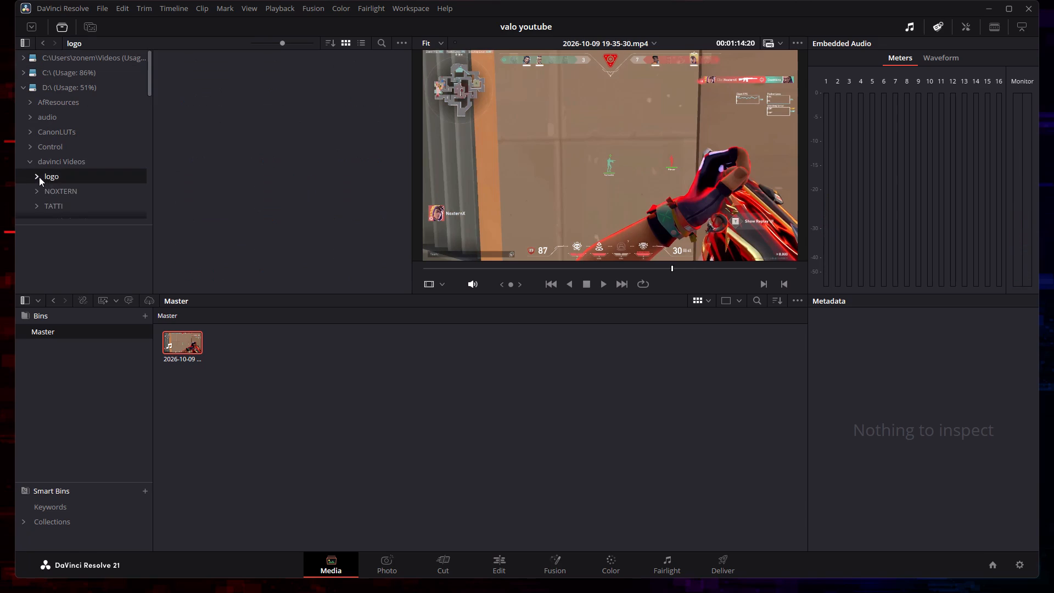
scroll(43, 189, "down", 1)
left_click(44, 172)
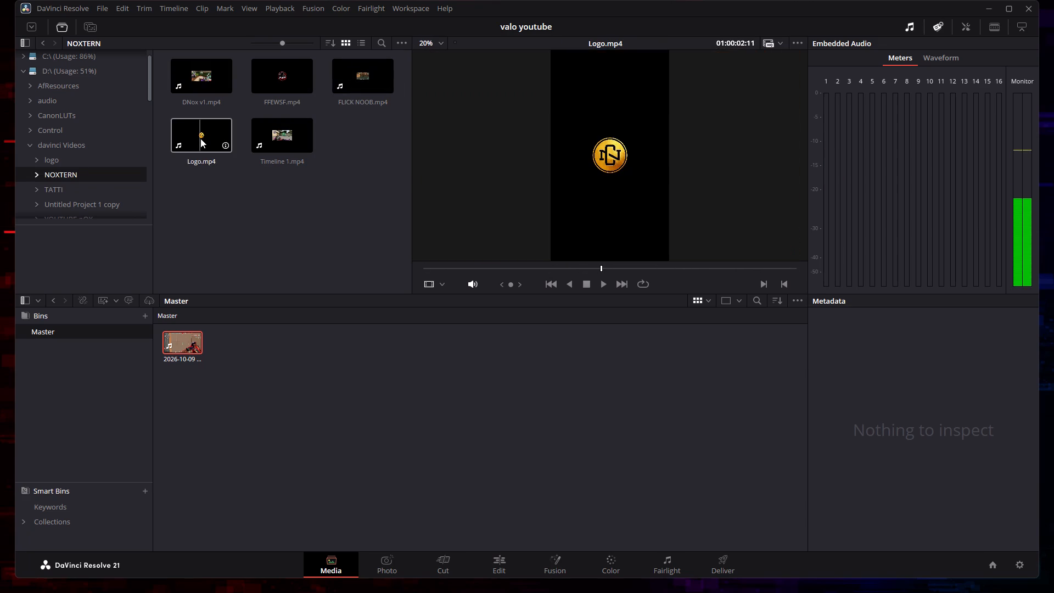
left_click_drag(200, 138, 241, 345)
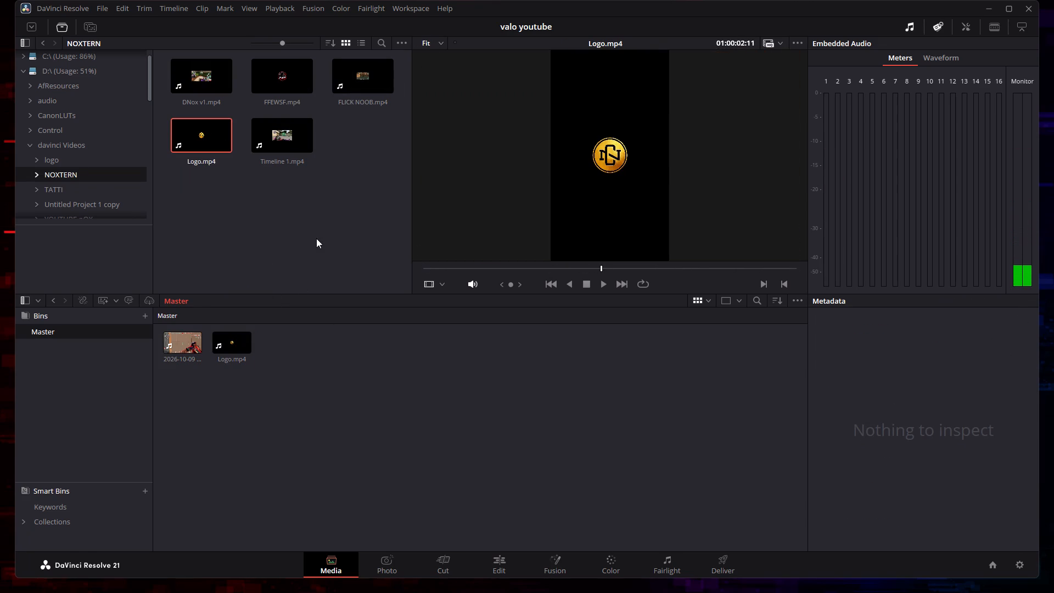
left_click(316, 238)
left_click(34, 176)
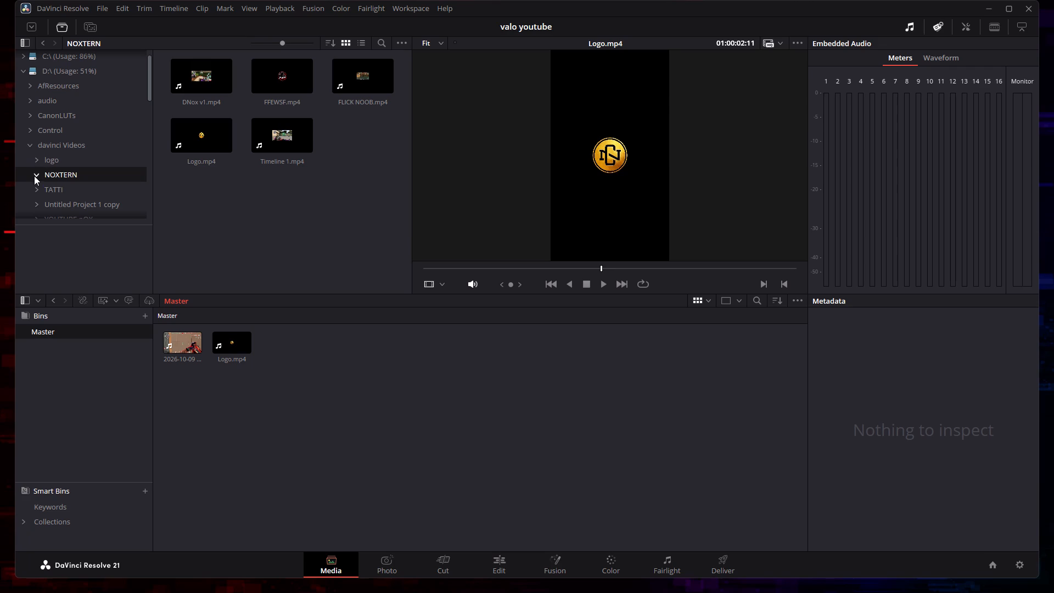
left_click(30, 147)
scroll(70, 163, "up", 6)
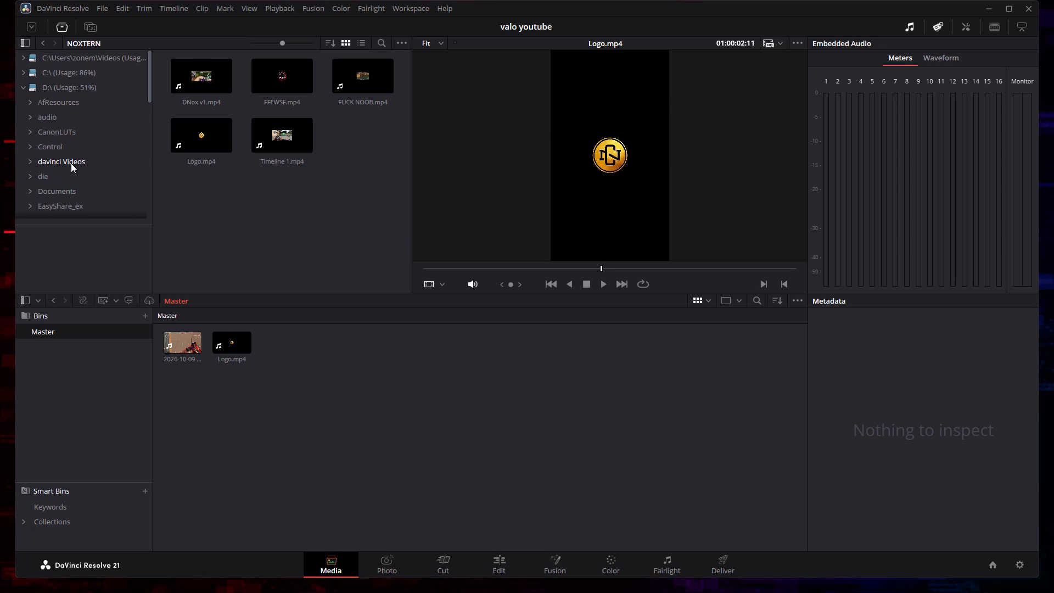
scroll(71, 163, "up", 2)
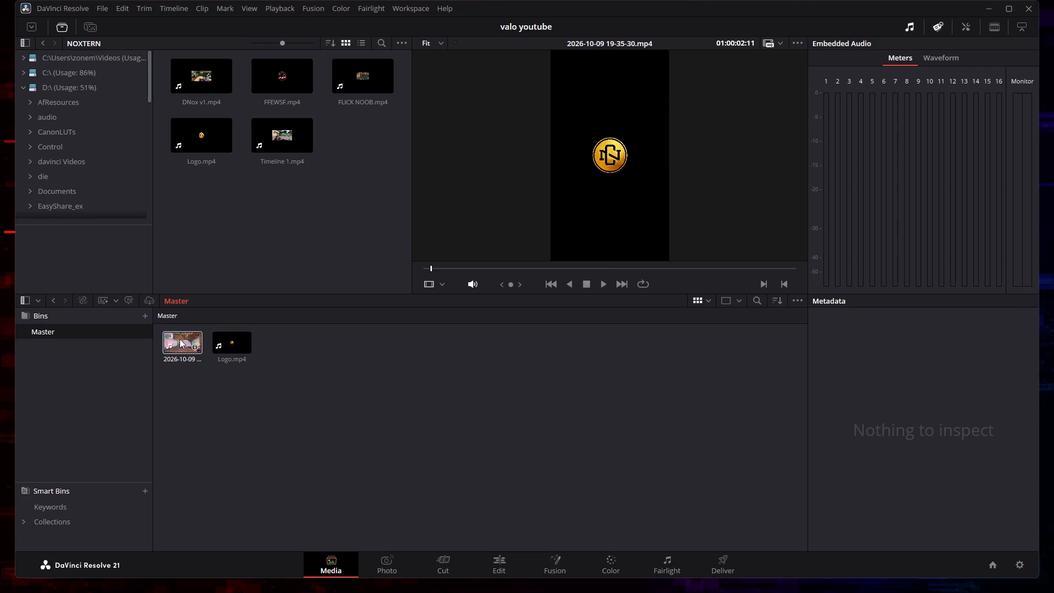
left_click(179, 337)
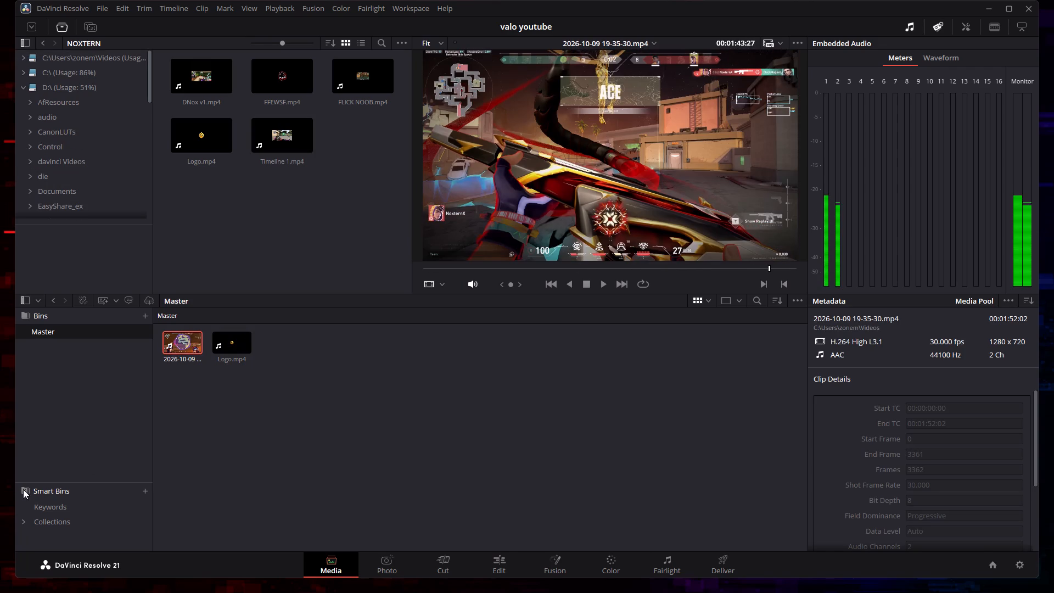
left_click(495, 564)
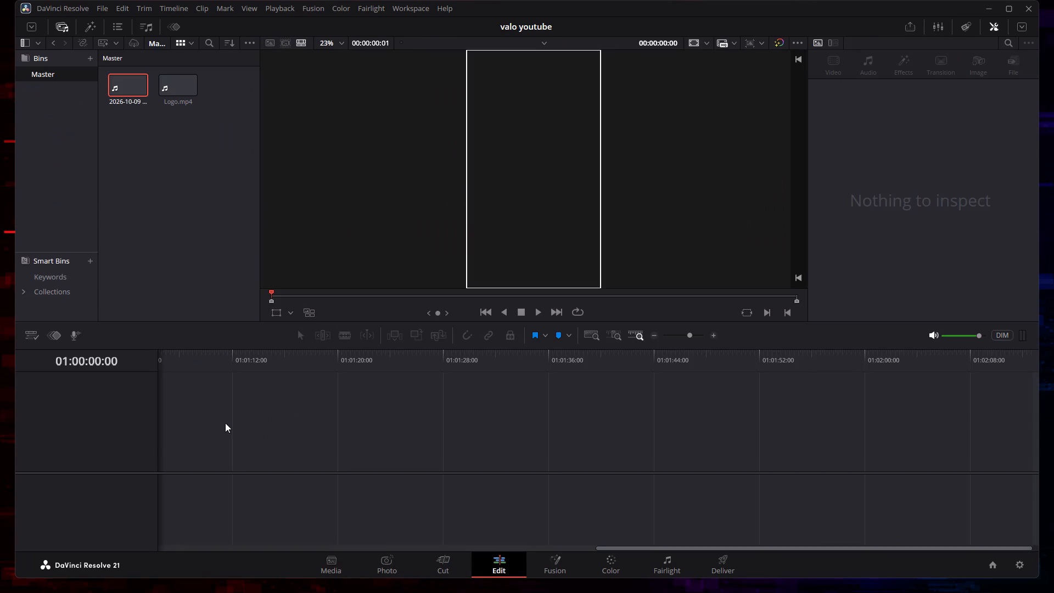
left_click_drag(129, 94, 206, 456)
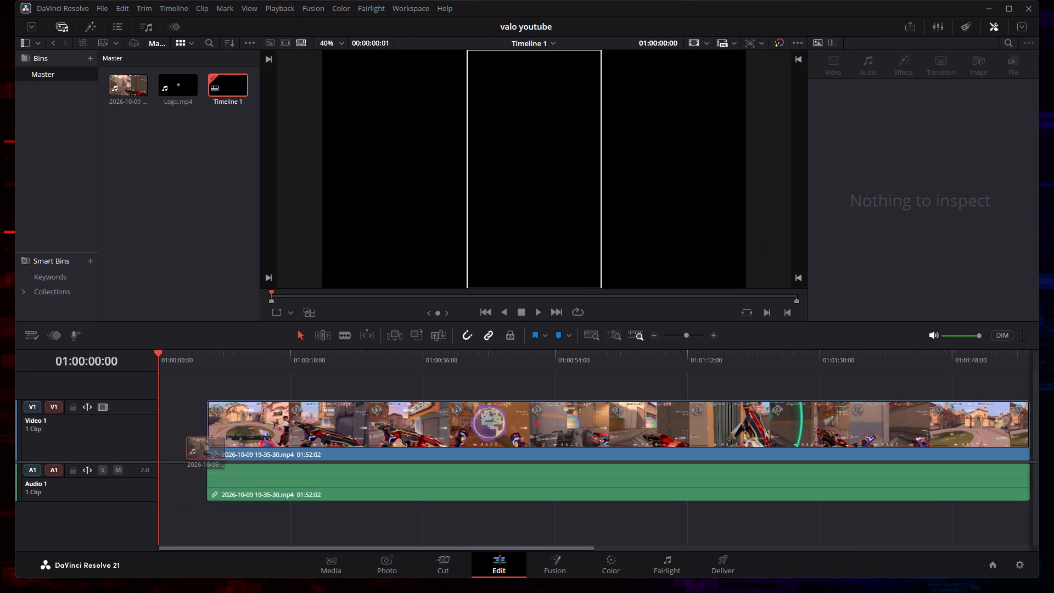
left_click_drag(206, 456, 156, 449)
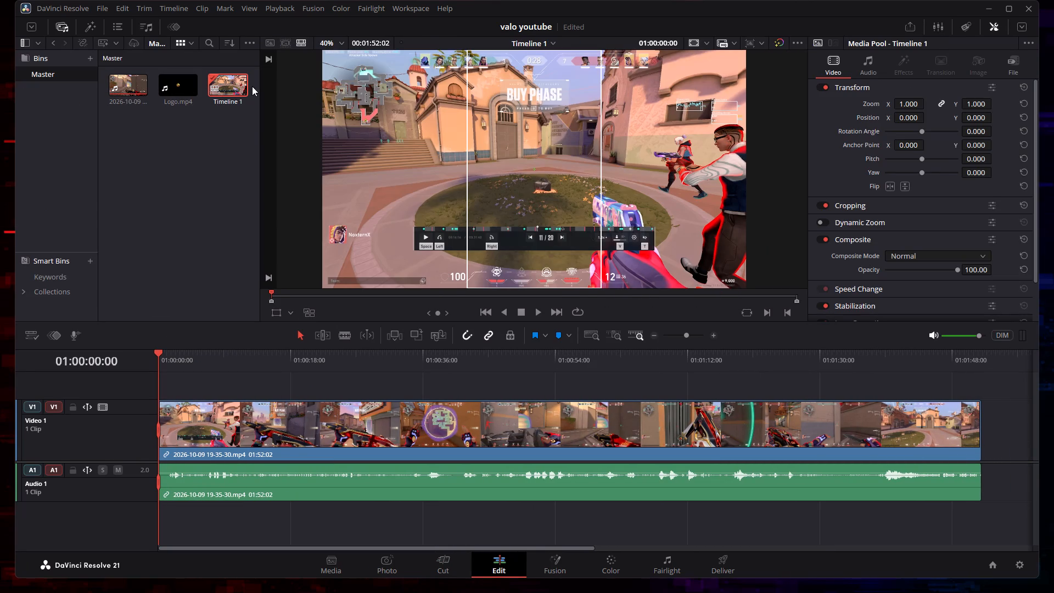
Scrub and play back the opening seconds of the gameplay clip on the timeline.
left_click_drag(160, 350, 196, 362)
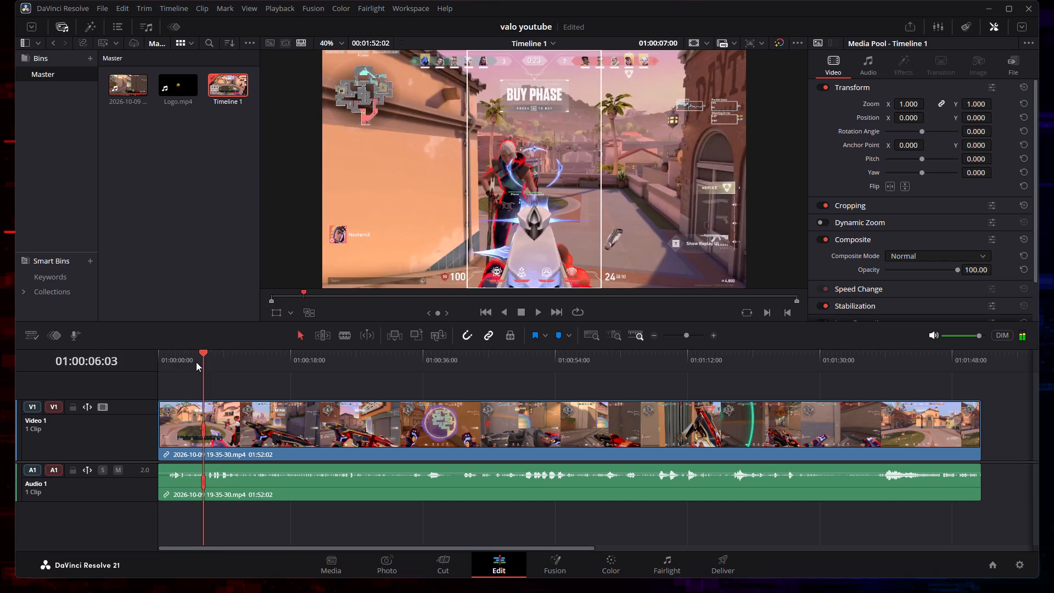
left_click_drag(196, 362, 134, 357)
left_click(542, 310)
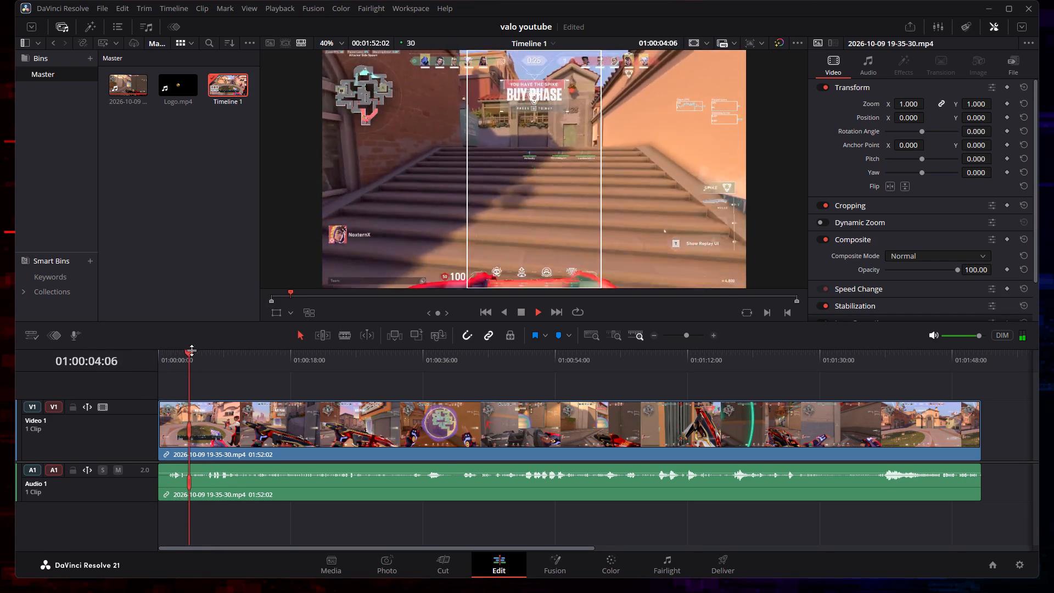
left_click_drag(192, 354, 113, 355)
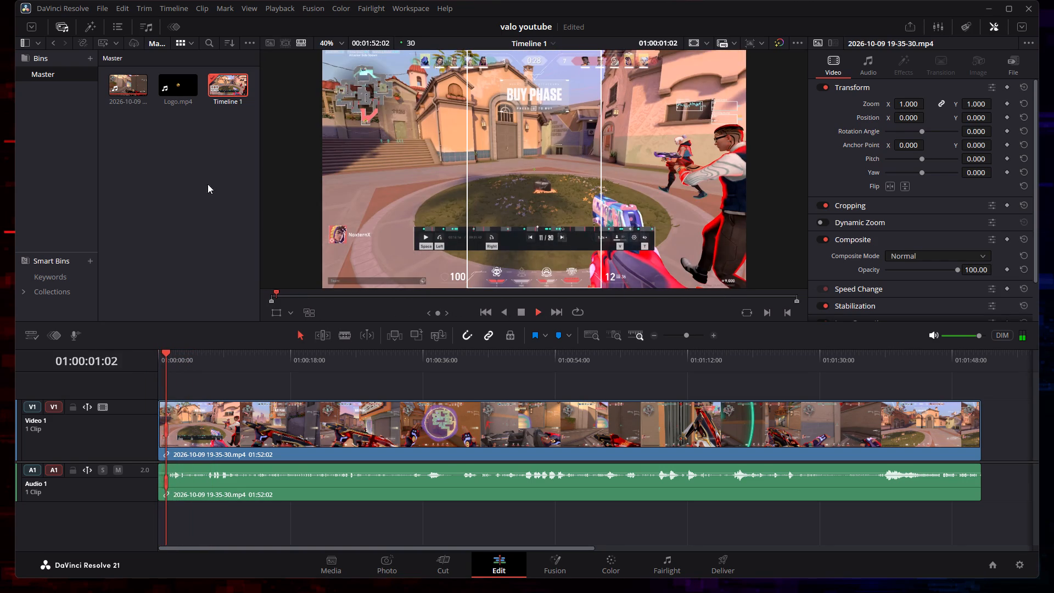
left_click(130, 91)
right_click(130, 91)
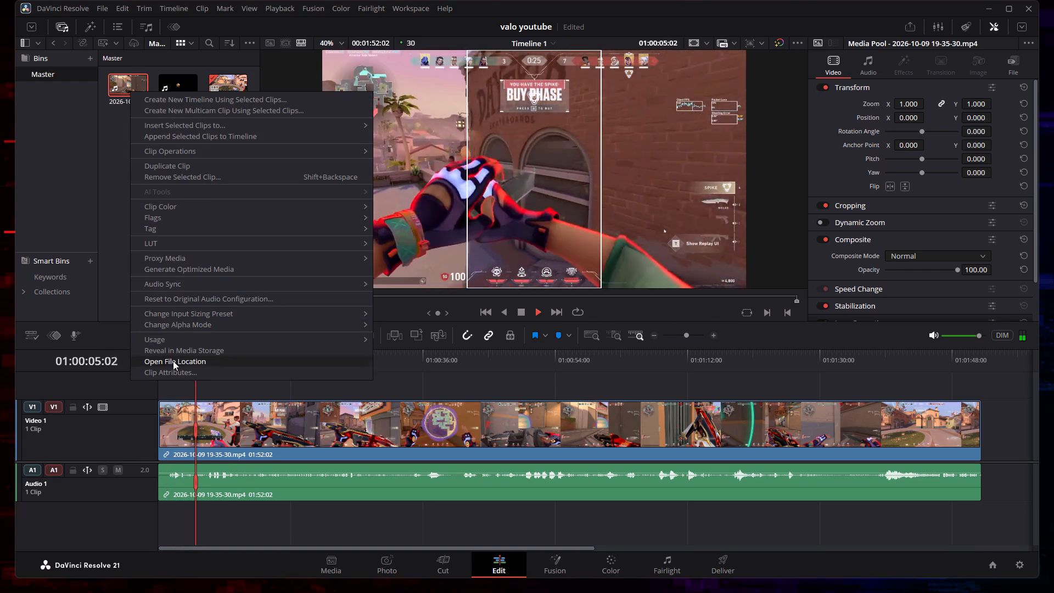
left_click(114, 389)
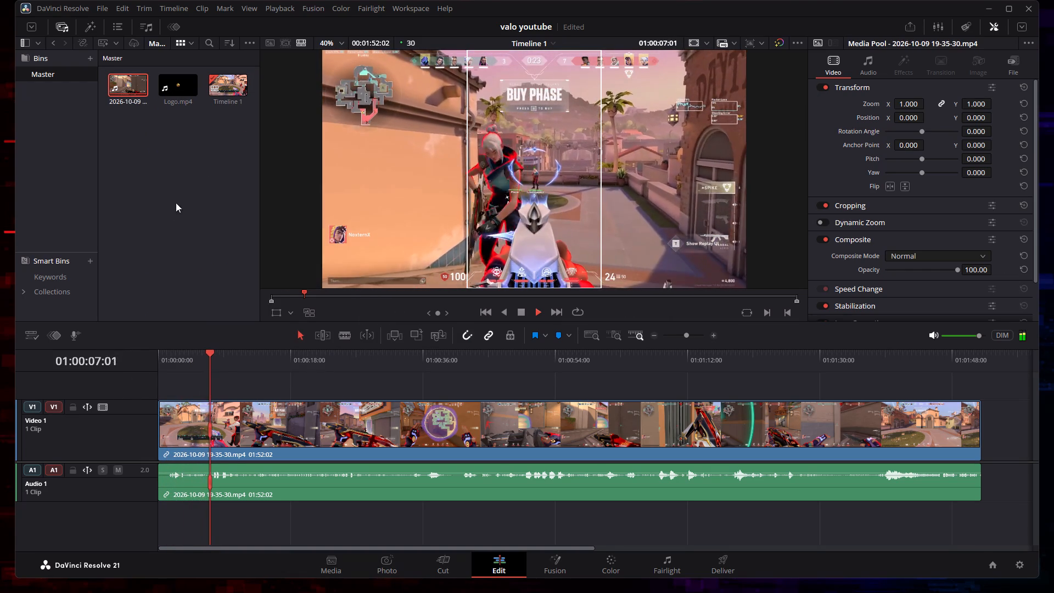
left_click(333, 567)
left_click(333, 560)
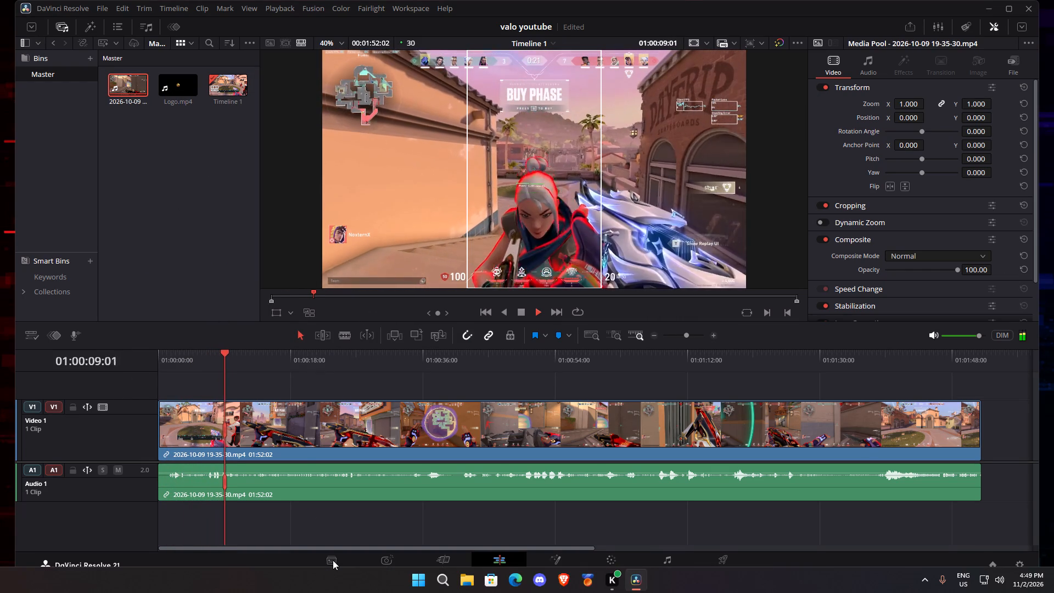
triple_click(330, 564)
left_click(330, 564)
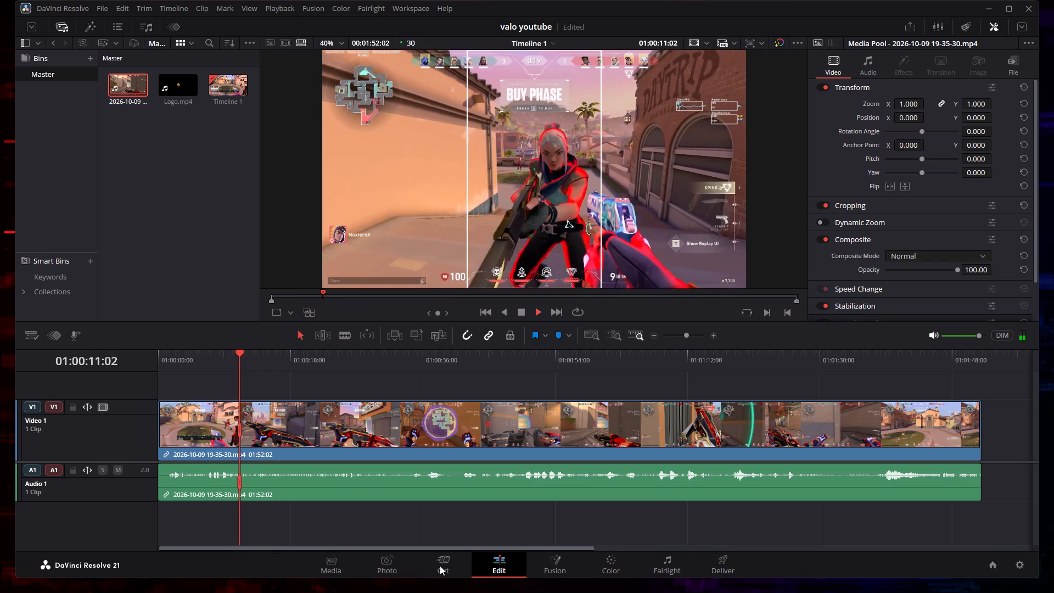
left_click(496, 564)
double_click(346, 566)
left_click_drag(389, 441, 328, 415)
right_click(328, 415)
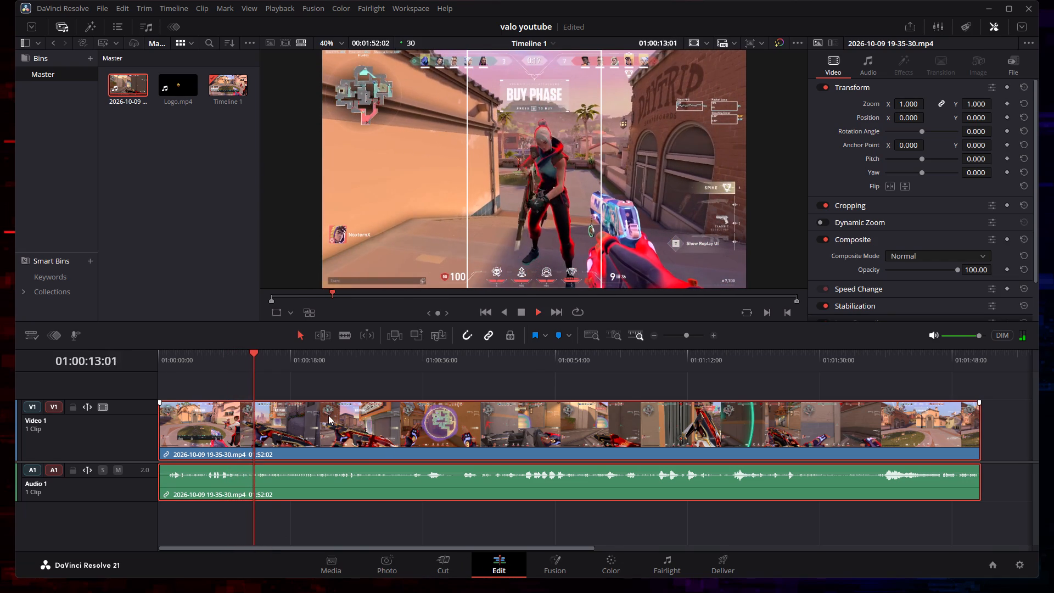
left_click(374, 130)
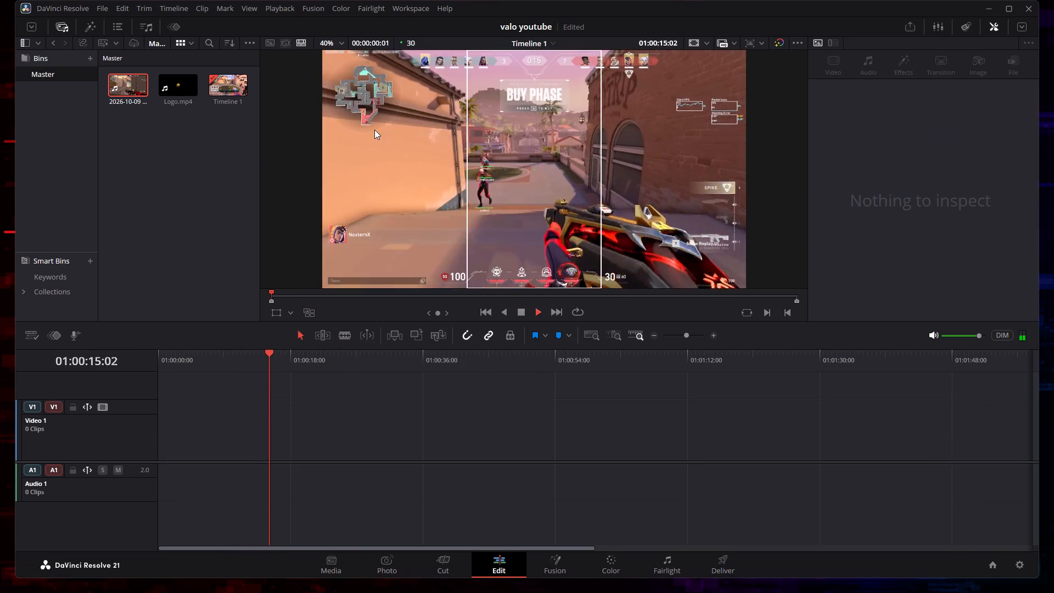
double_click(344, 563)
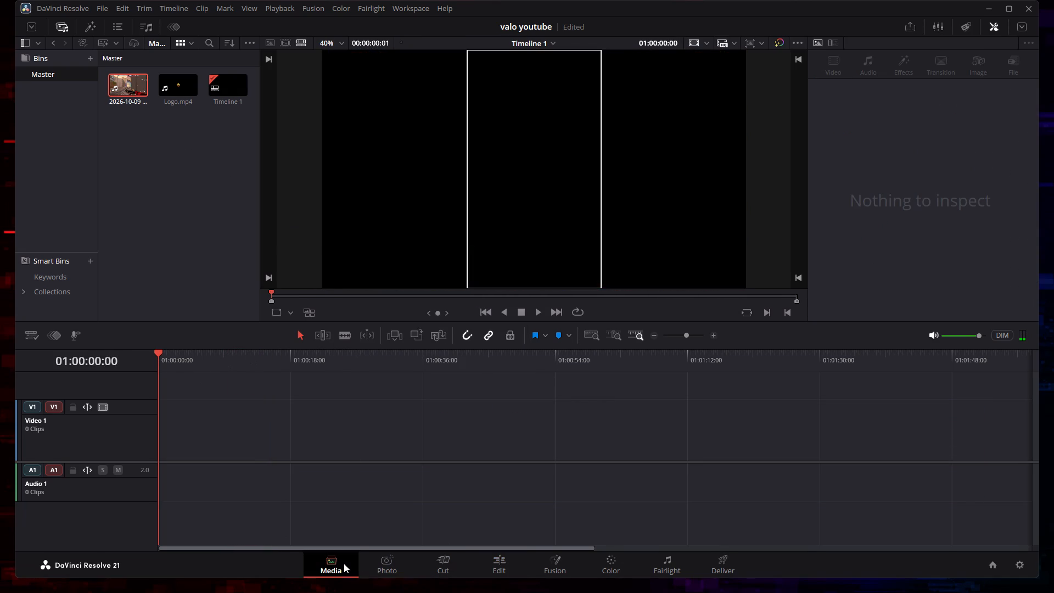
right_click(186, 341)
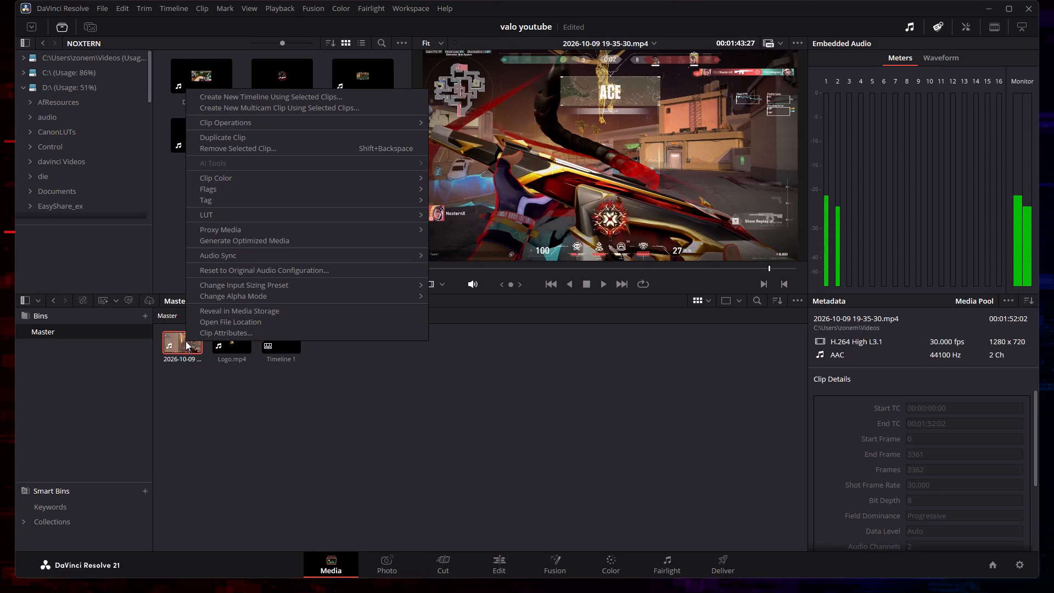
left_click(186, 341)
right_click(186, 341)
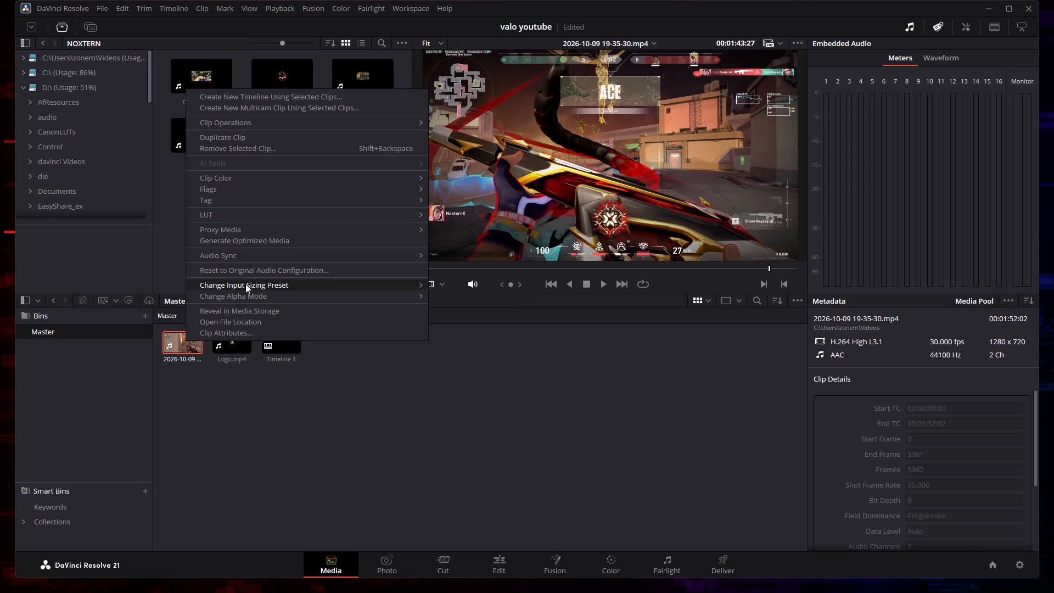
left_click(266, 476)
left_click(183, 349)
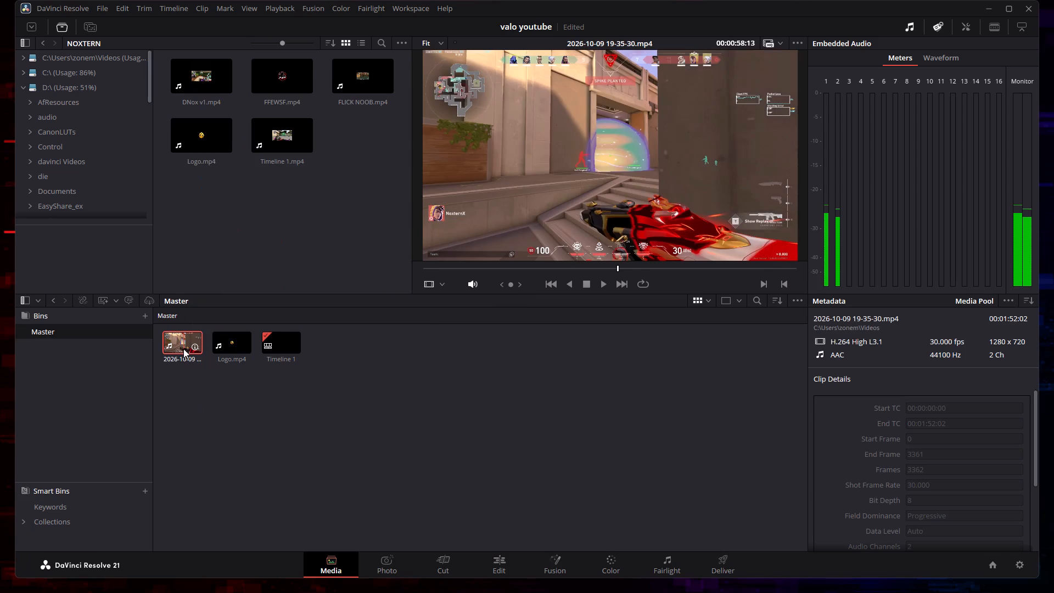
right_click(177, 340)
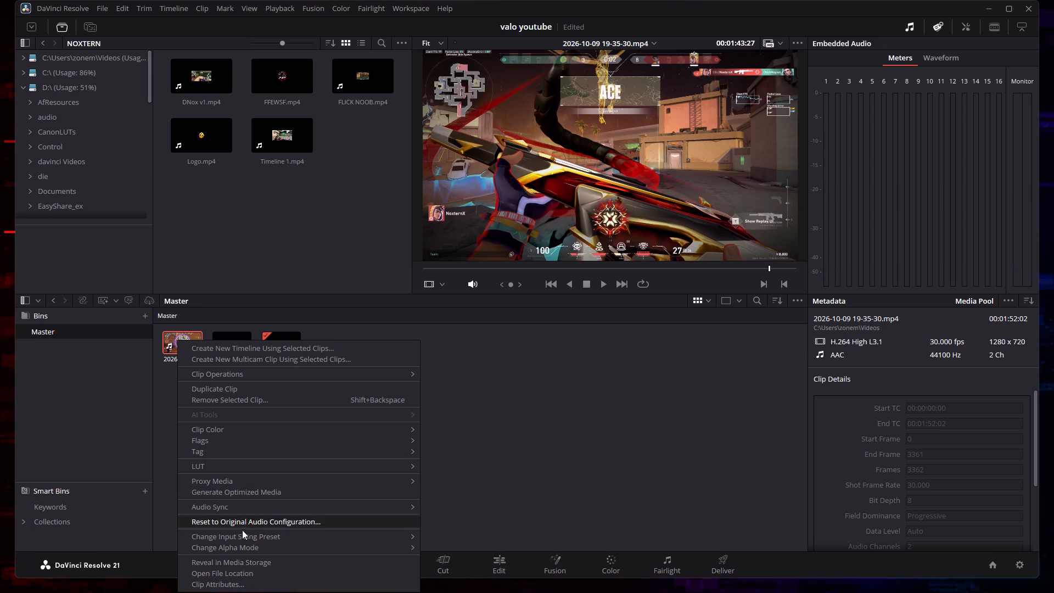
left_click(593, 447)
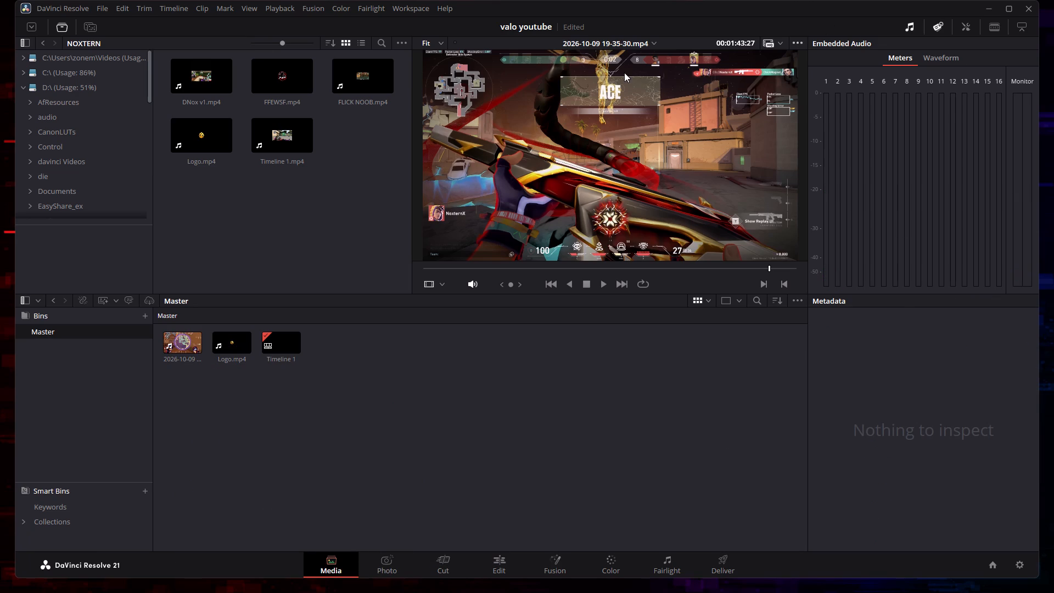
left_click(25, 88)
scroll(57, 113, "up", 4)
left_click(27, 61)
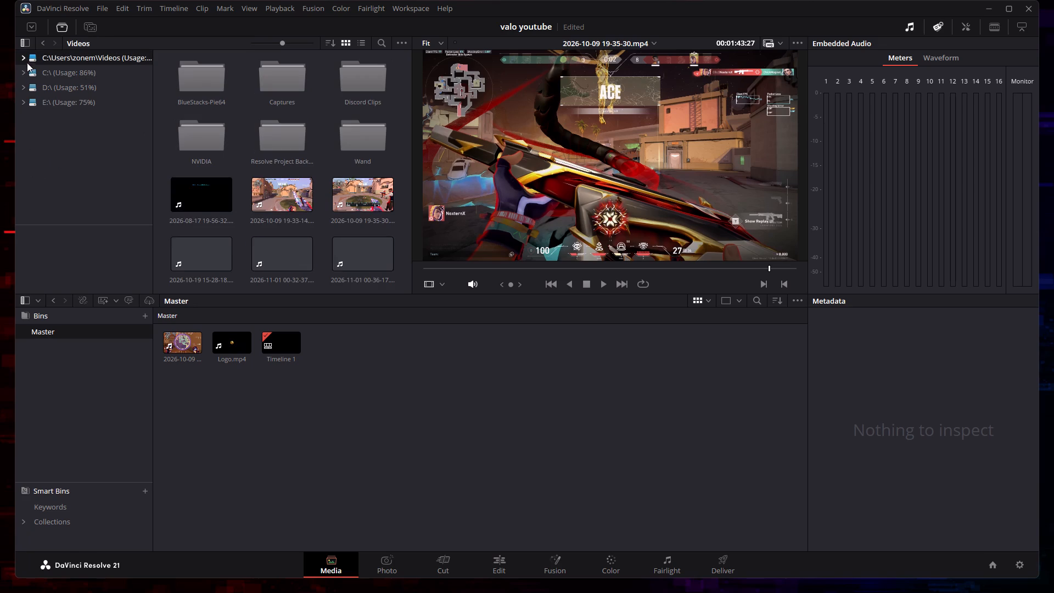
scroll(343, 238, "down", 4)
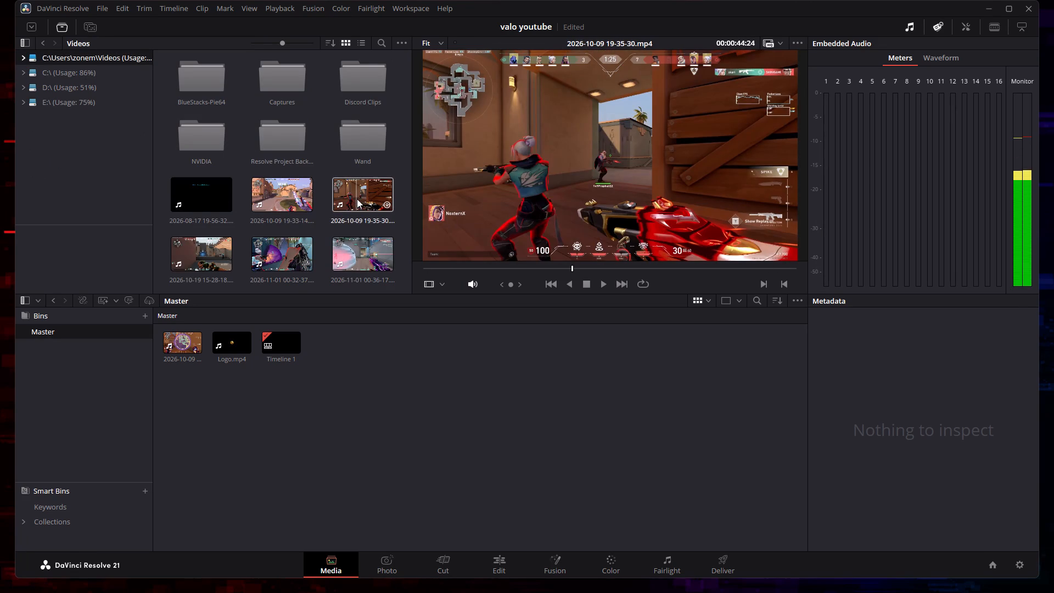
right_click(357, 199)
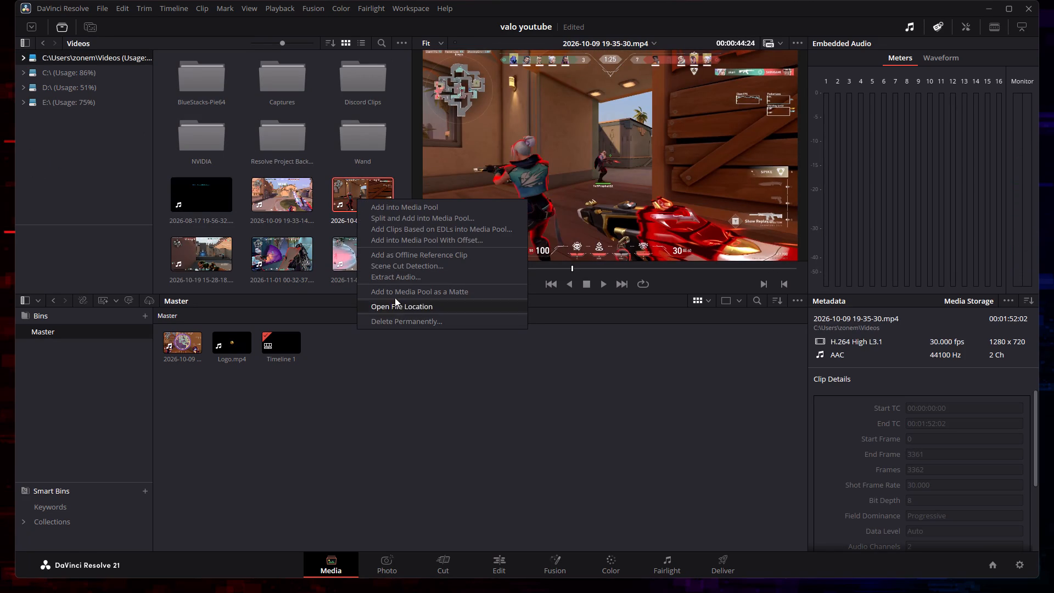
left_click(400, 416)
left_click(180, 343)
left_click(793, 305)
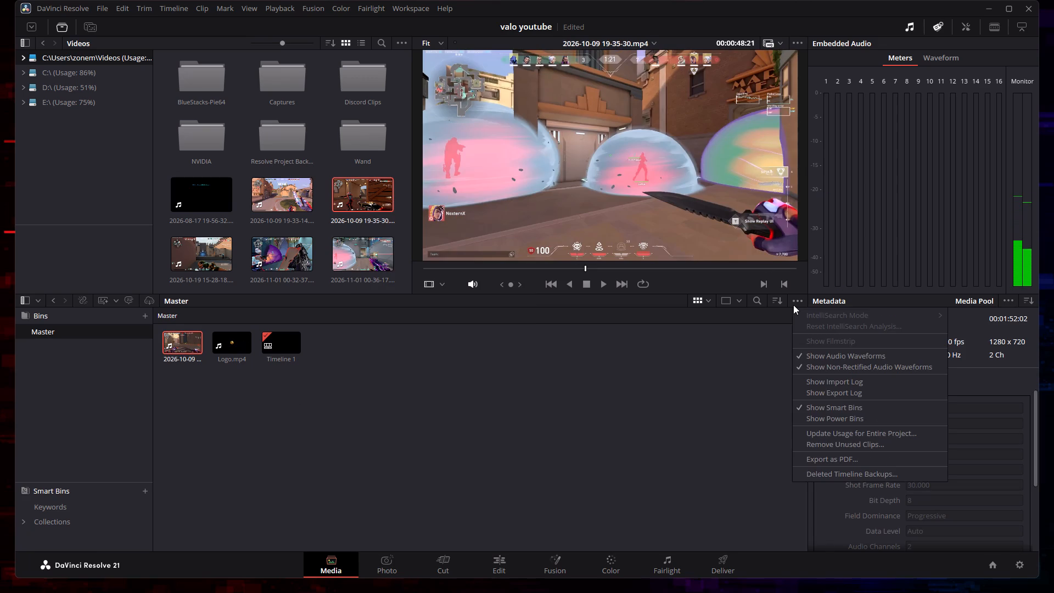
left_click(775, 302)
left_click(712, 296)
left_click(708, 299)
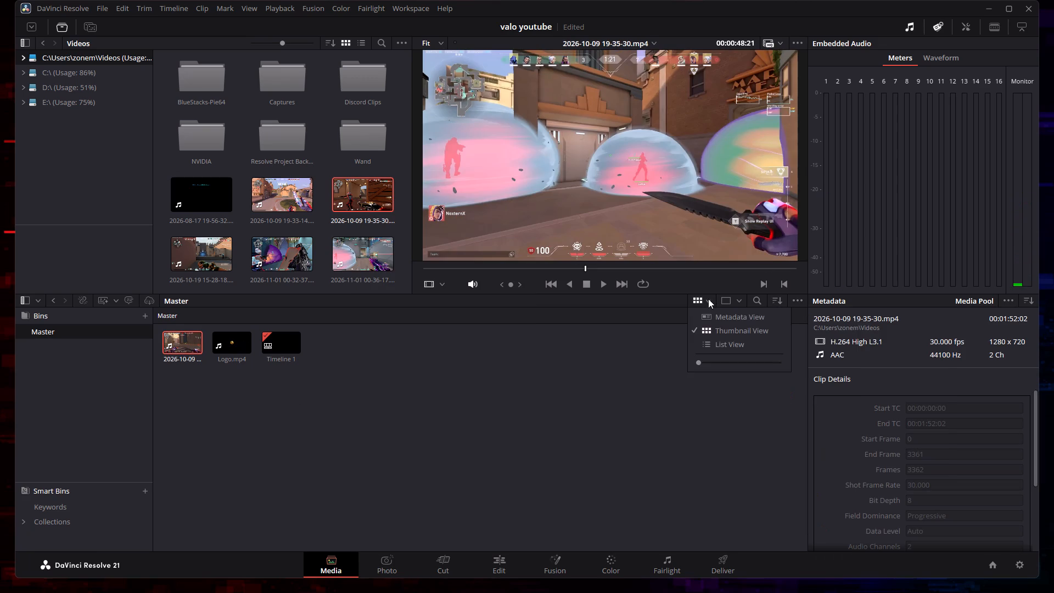
left_click(708, 299)
left_click(965, 26)
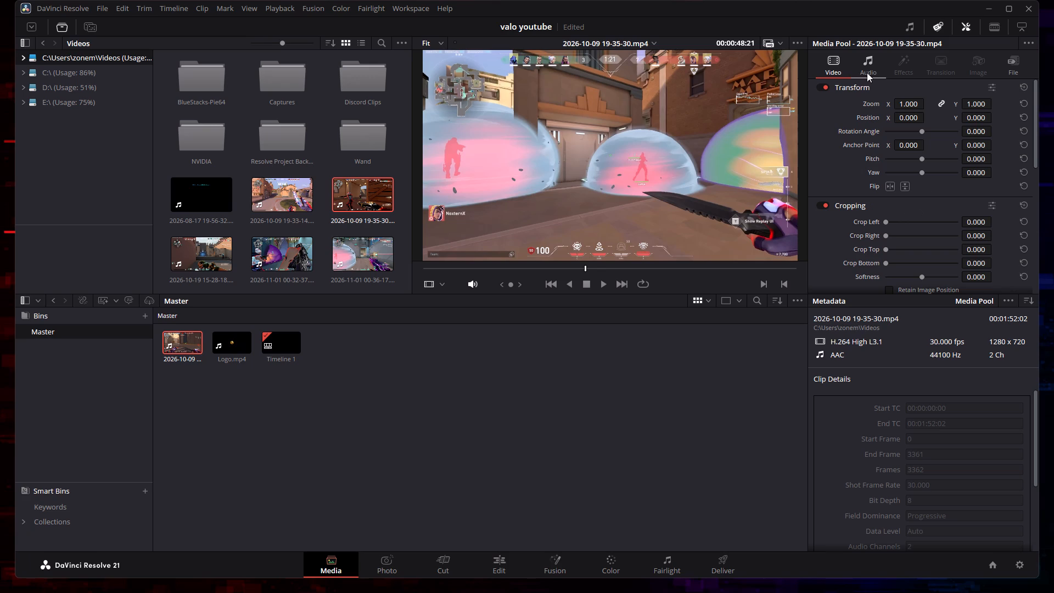
left_click_drag(912, 104, 905, 106)
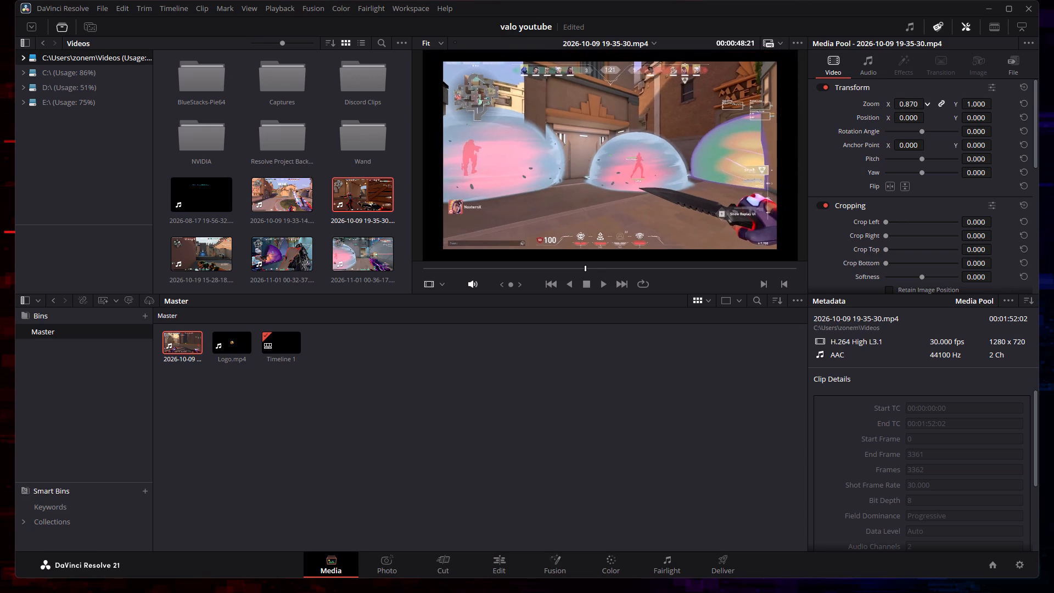
left_click_drag(905, 106, 901, 108)
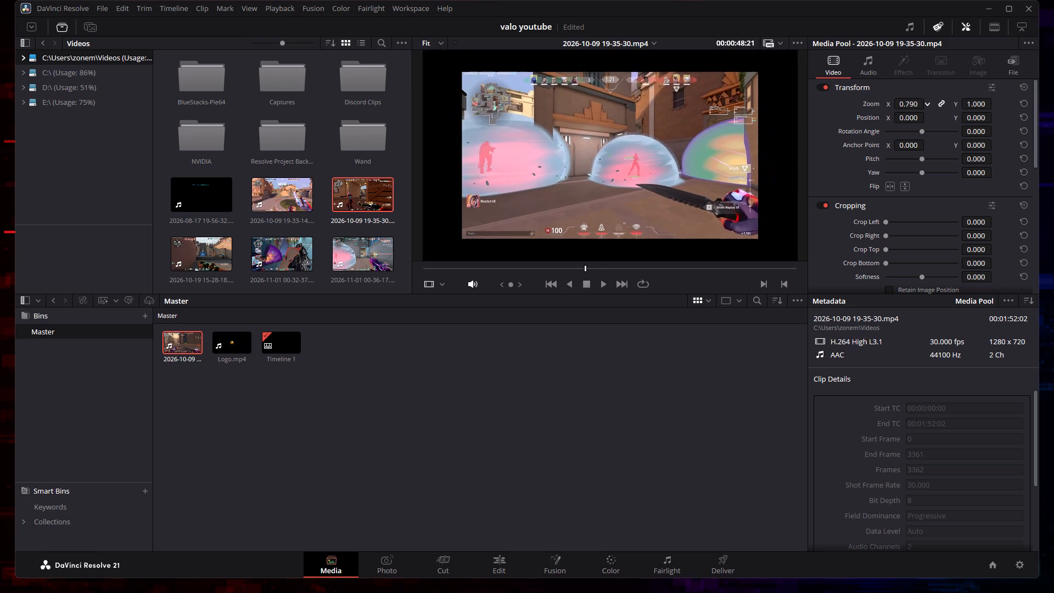
left_click_drag(901, 108, 903, 108)
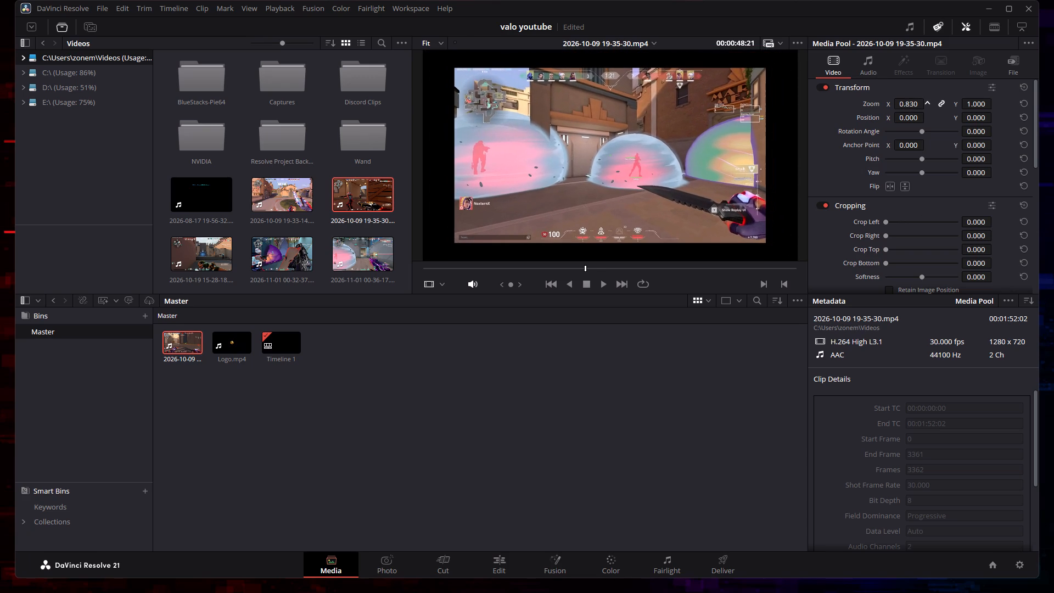
left_click_drag(903, 108, 901, 108)
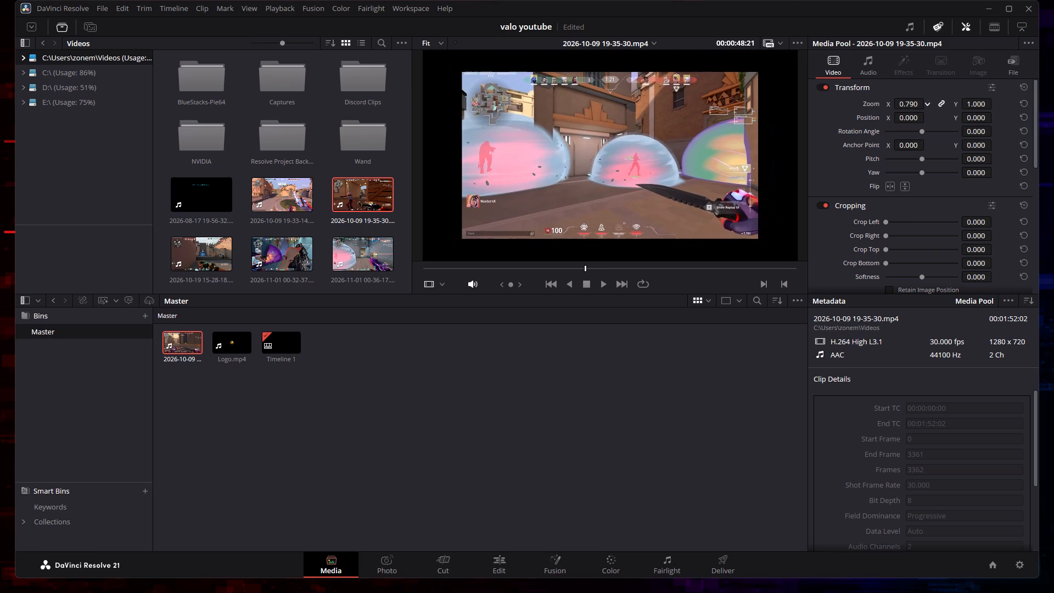
left_click_drag(901, 108, 901, 108)
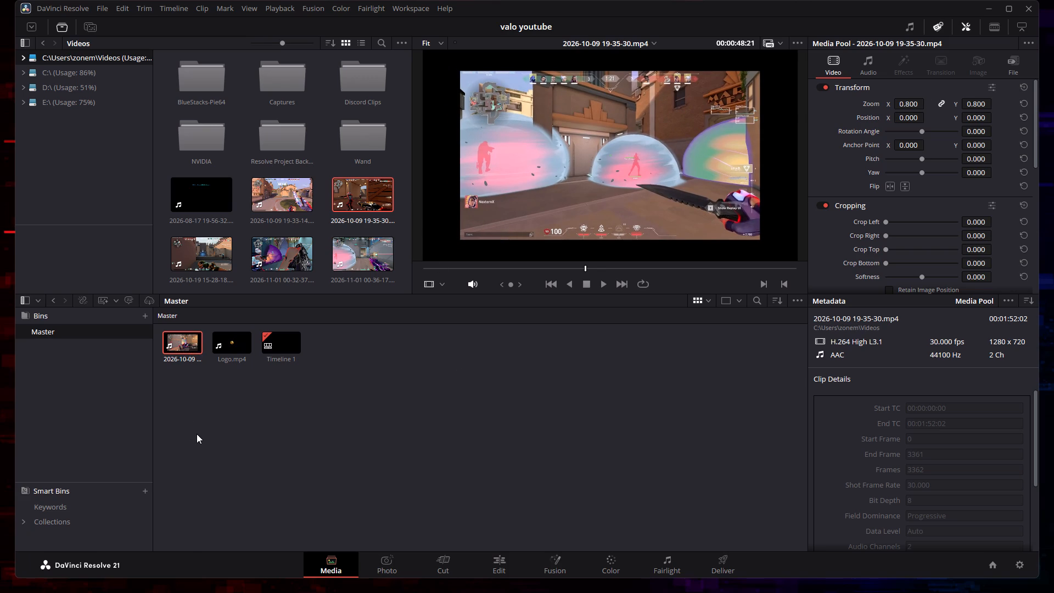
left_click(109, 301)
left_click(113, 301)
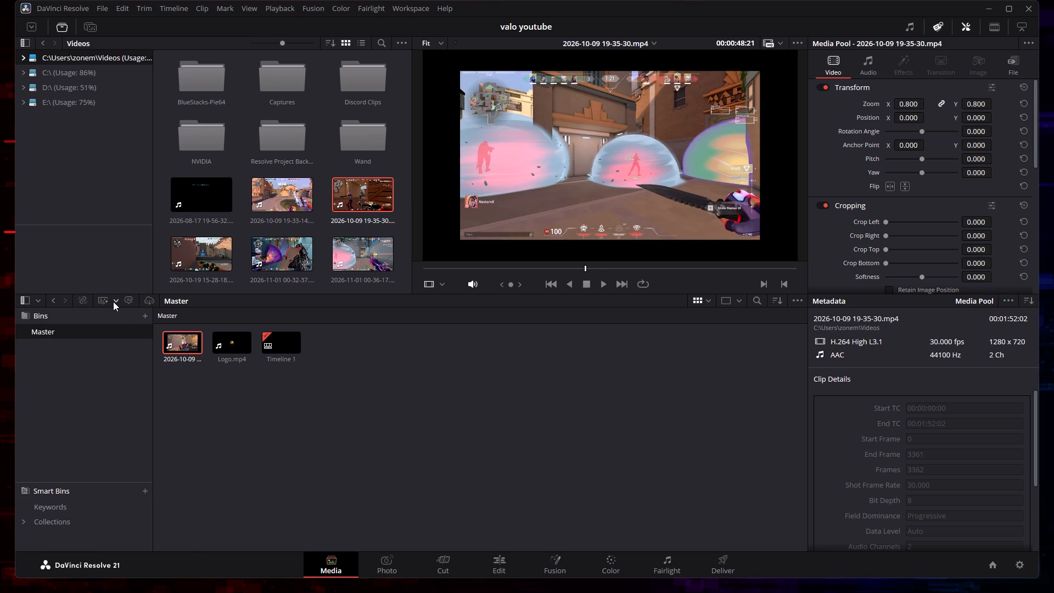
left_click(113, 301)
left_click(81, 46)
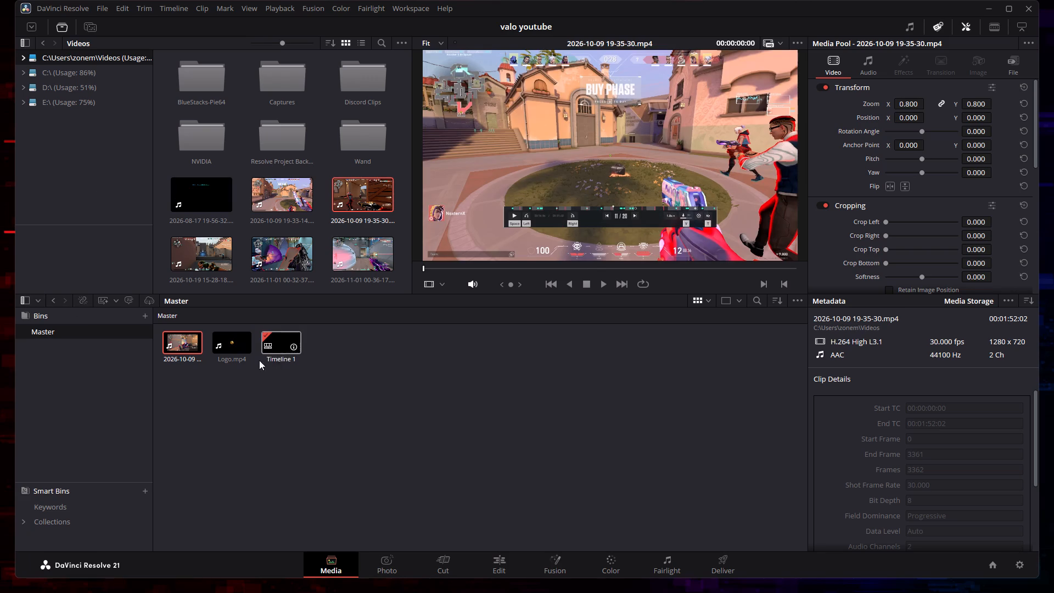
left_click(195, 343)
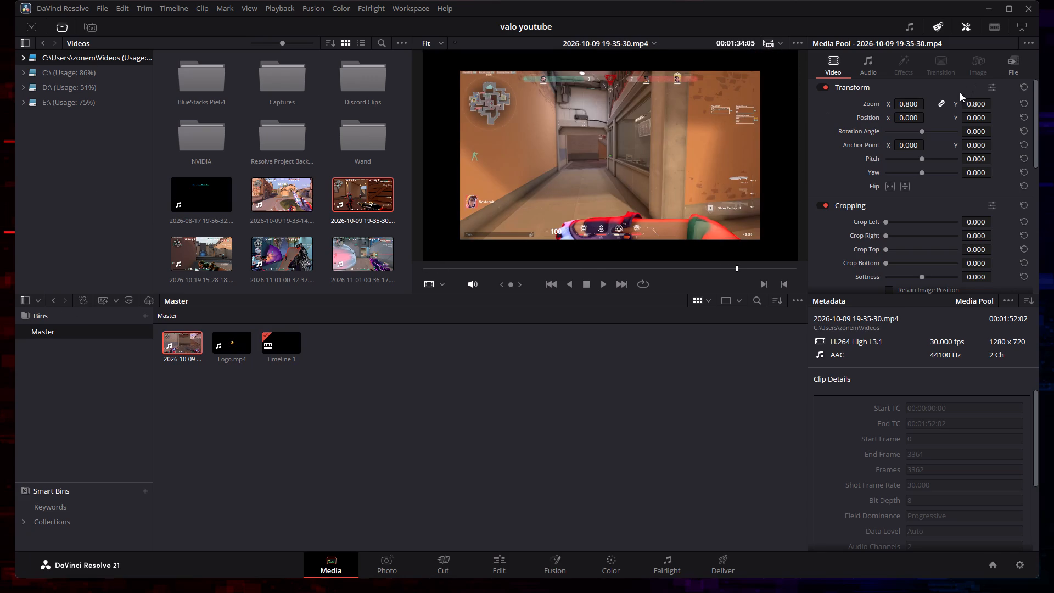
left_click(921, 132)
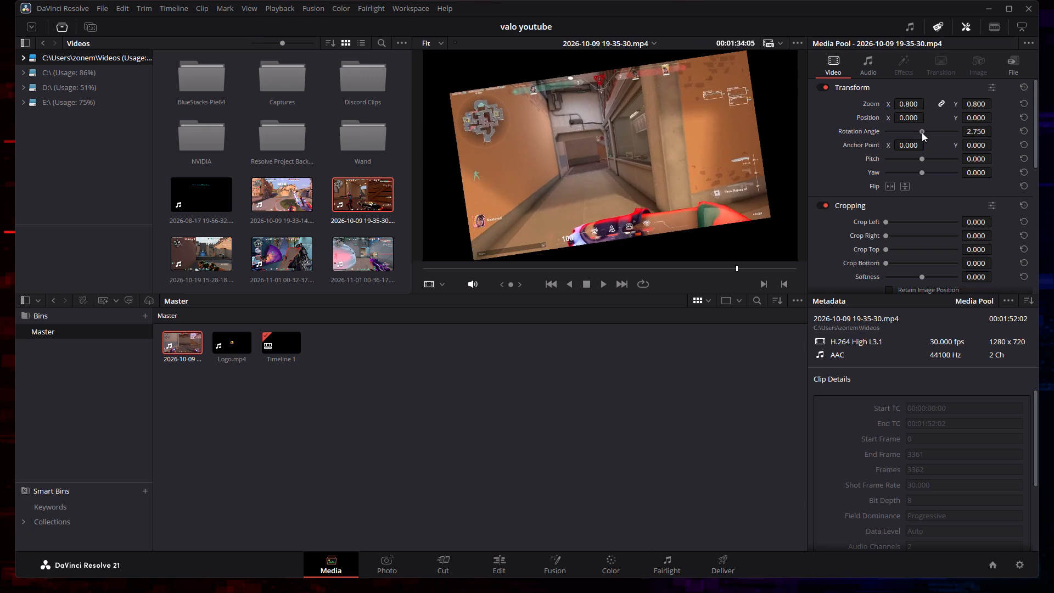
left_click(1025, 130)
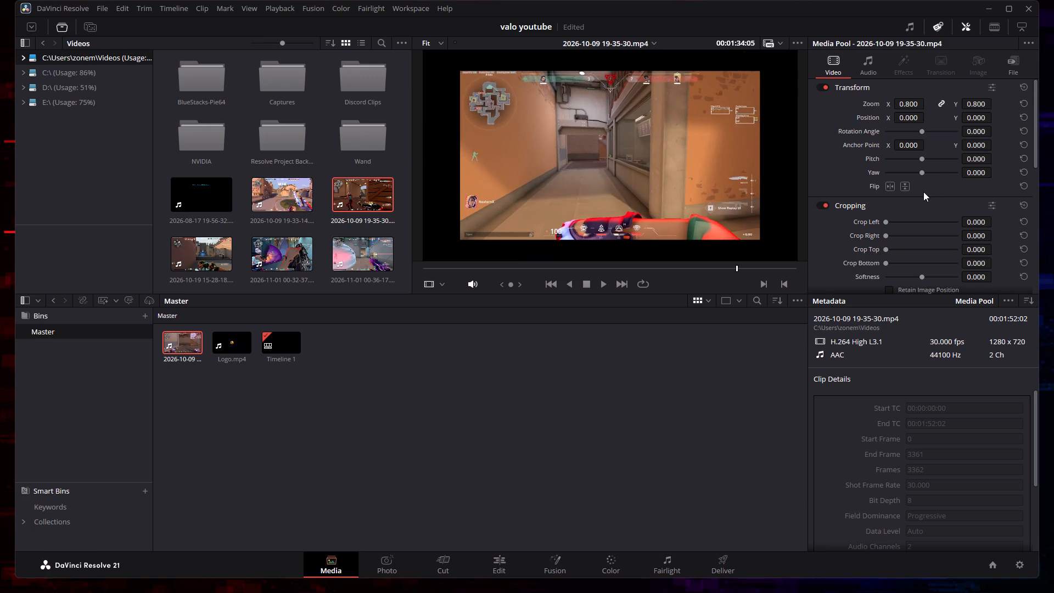
scroll(907, 282, "down", 4)
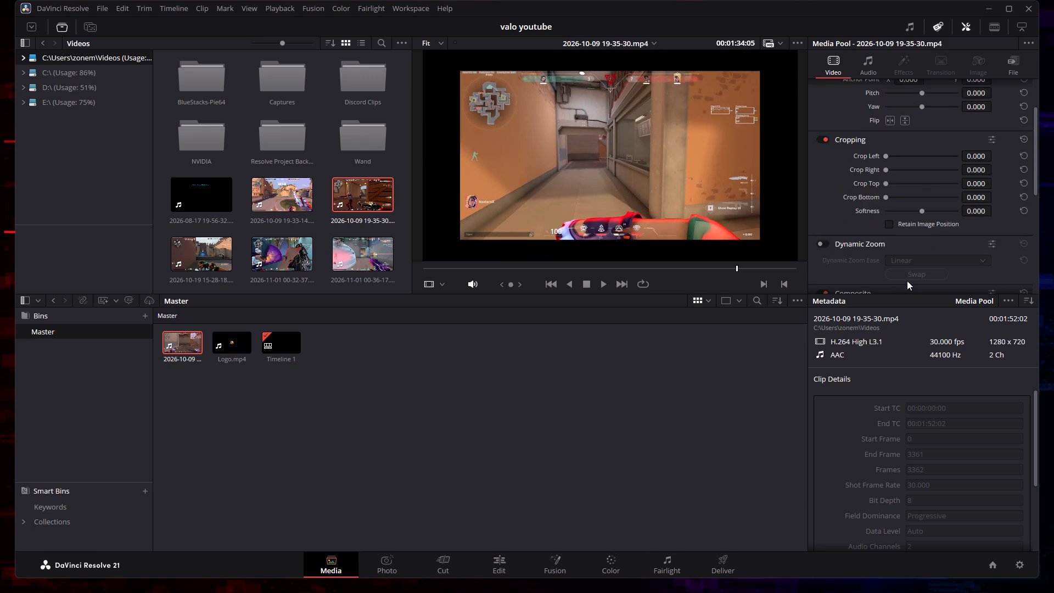
scroll(907, 281, "down", 14)
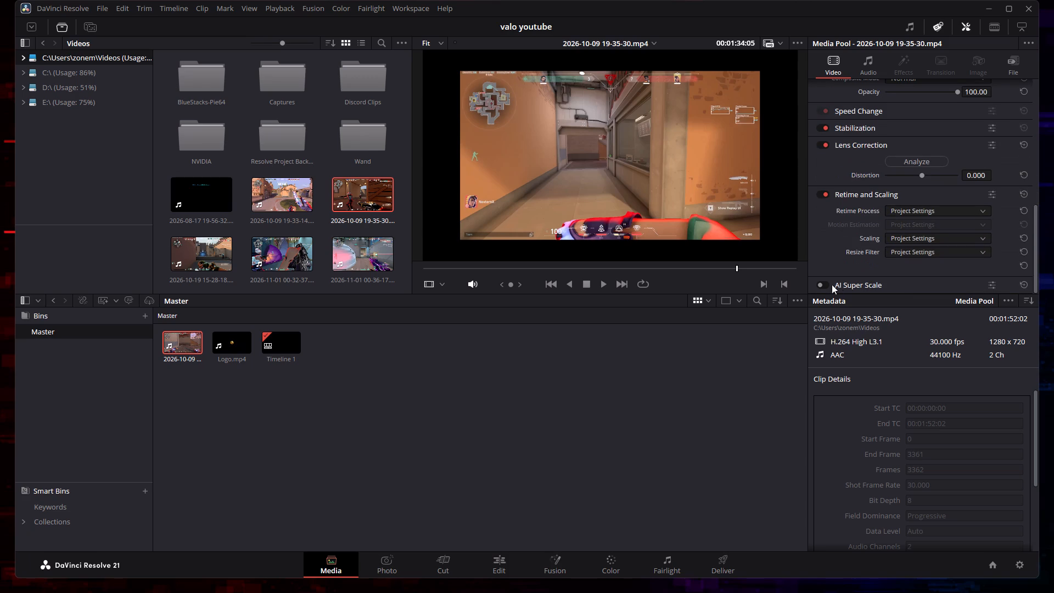
left_click(820, 282)
scroll(893, 268, "down", 7)
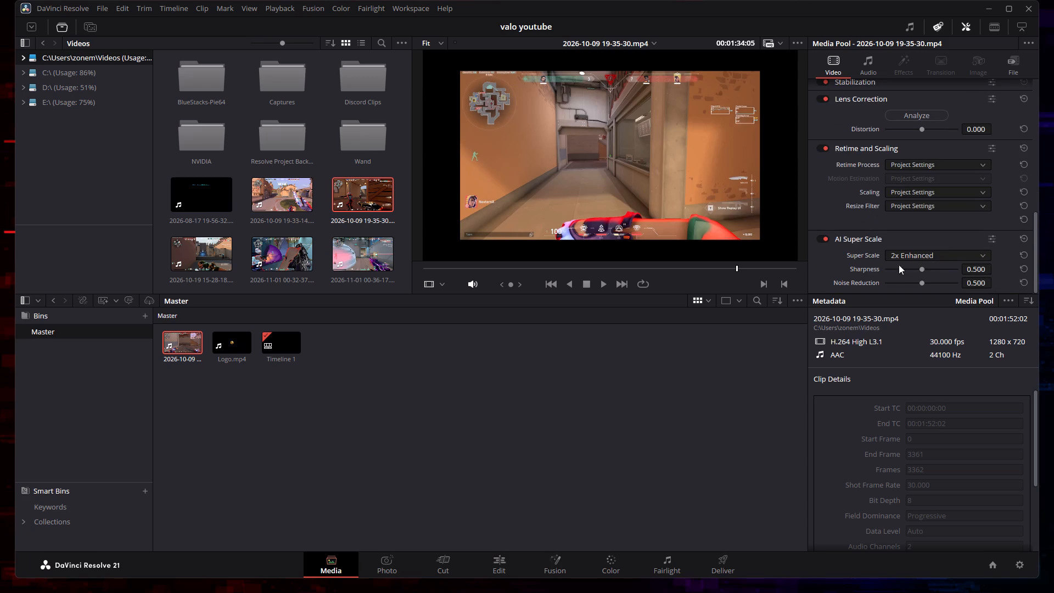
left_click(949, 256)
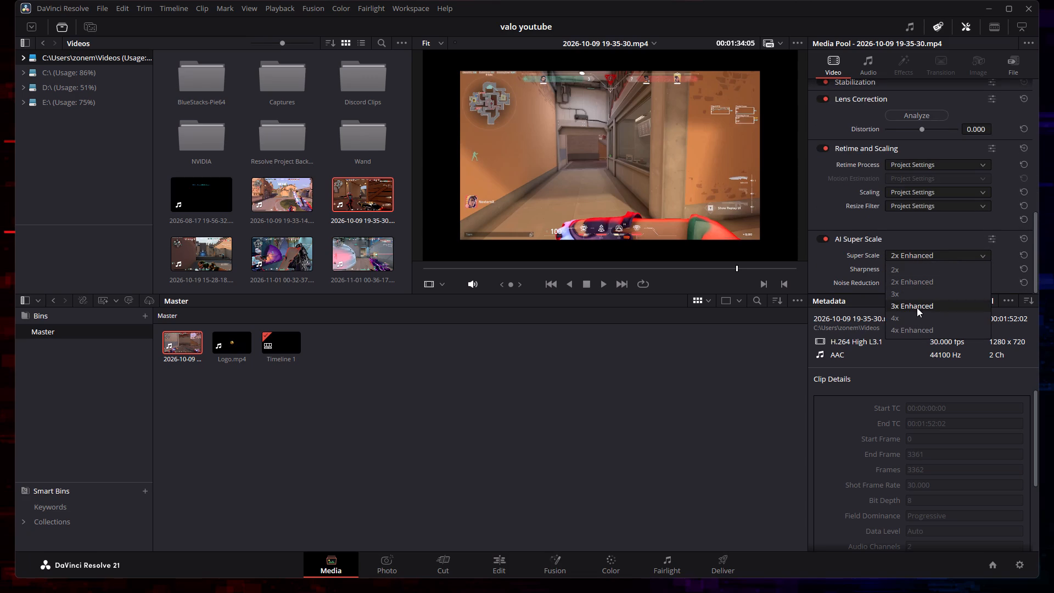
left_click(917, 307)
left_click(921, 248)
left_click(921, 255)
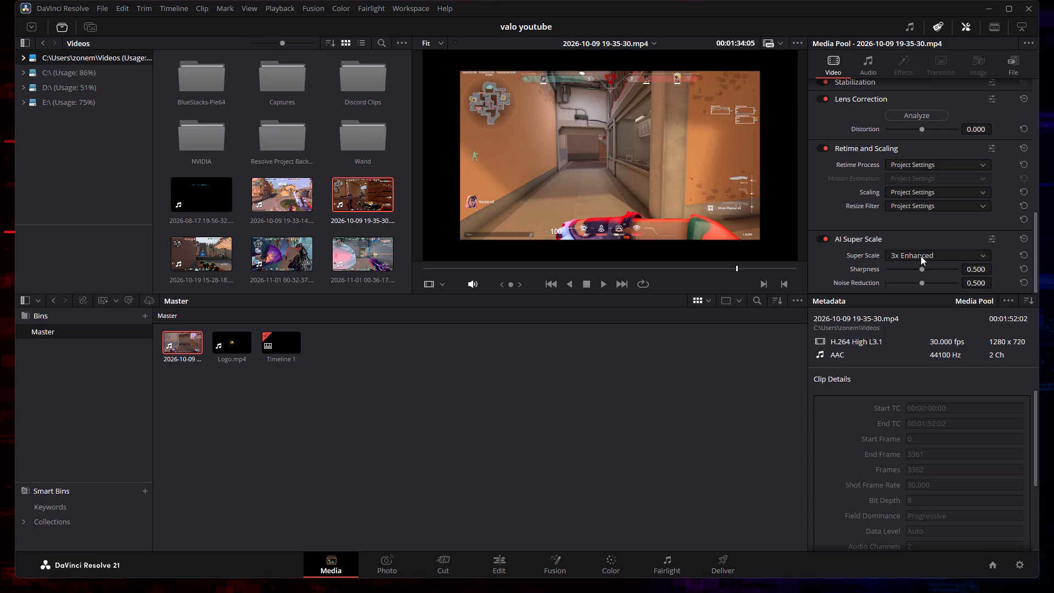
left_click(918, 326)
Deselect the gameplay clip, return the source viewer's playhead to the clip's start, and play the clip.
left_click(681, 365)
left_click(585, 183)
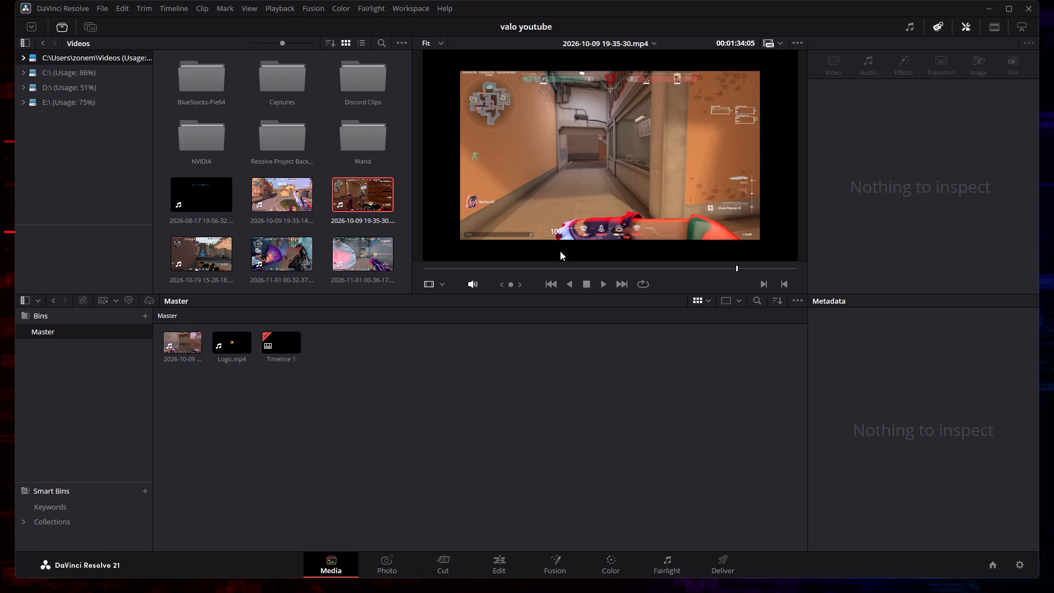
left_click(605, 287)
left_click(604, 287)
left_click_drag(738, 268, 409, 273)
triple_click(602, 284)
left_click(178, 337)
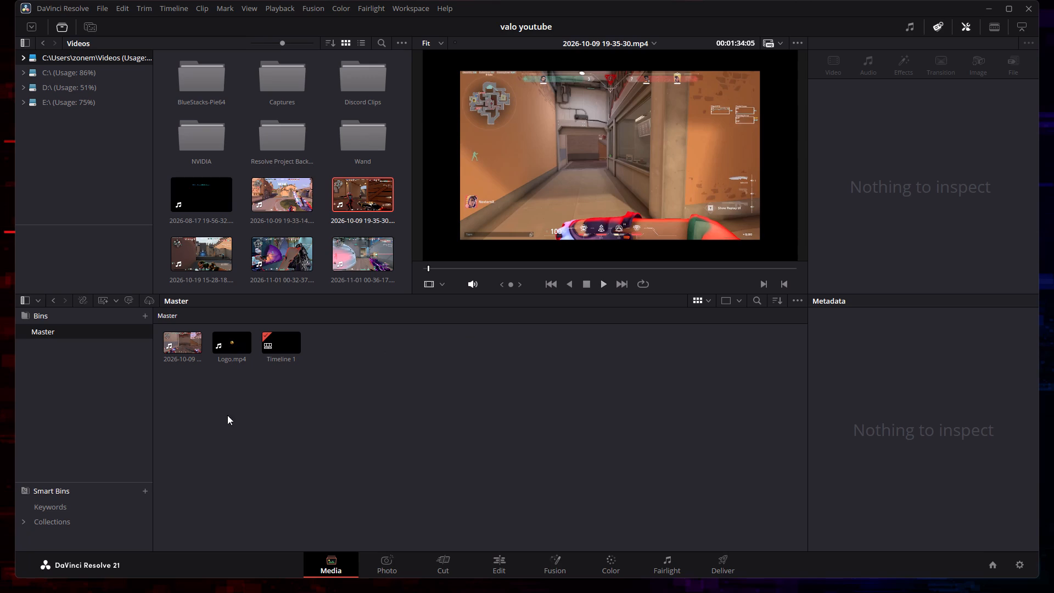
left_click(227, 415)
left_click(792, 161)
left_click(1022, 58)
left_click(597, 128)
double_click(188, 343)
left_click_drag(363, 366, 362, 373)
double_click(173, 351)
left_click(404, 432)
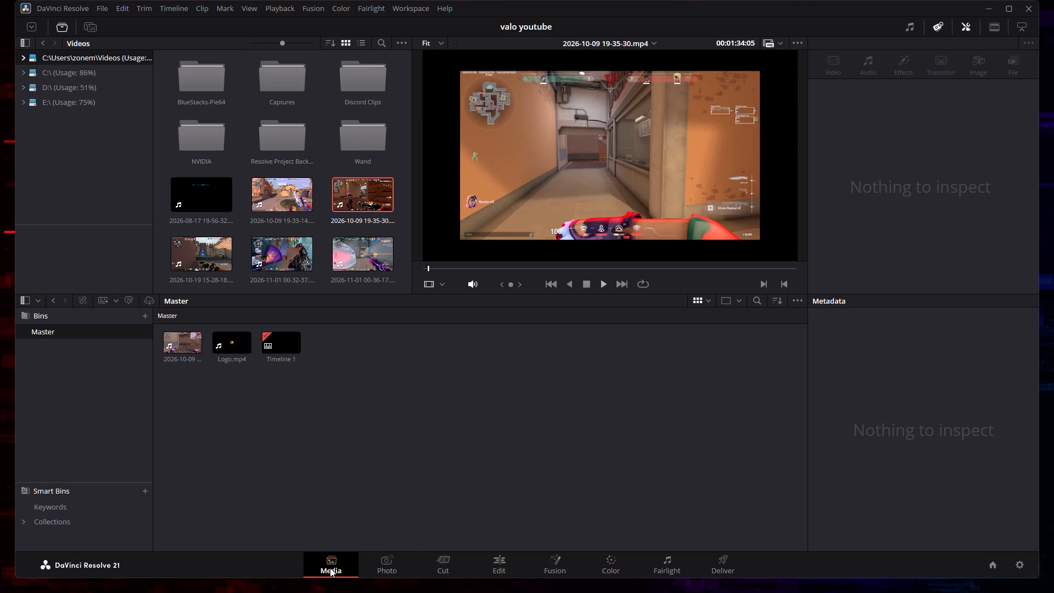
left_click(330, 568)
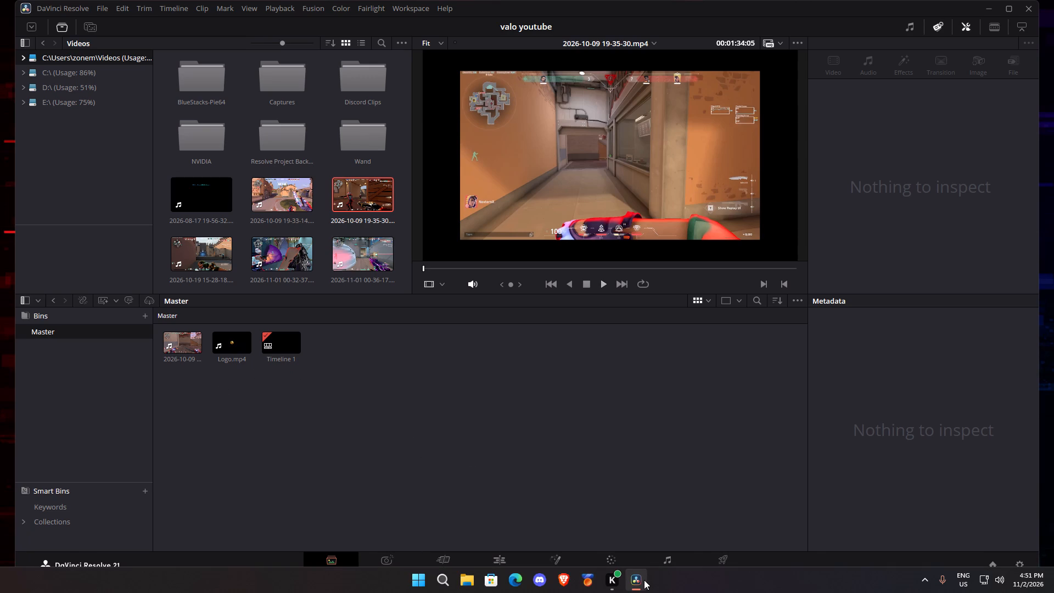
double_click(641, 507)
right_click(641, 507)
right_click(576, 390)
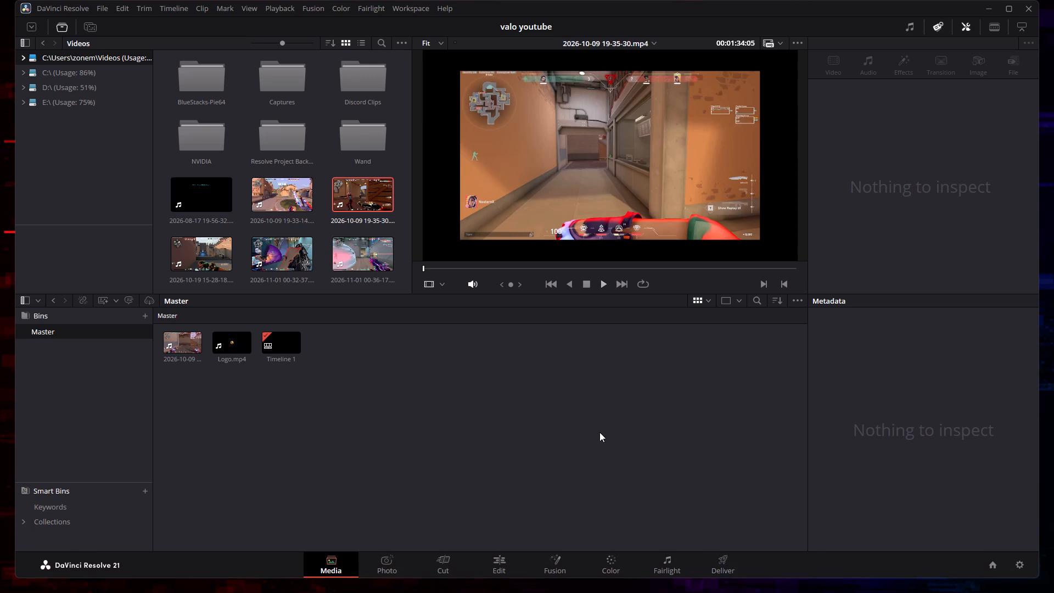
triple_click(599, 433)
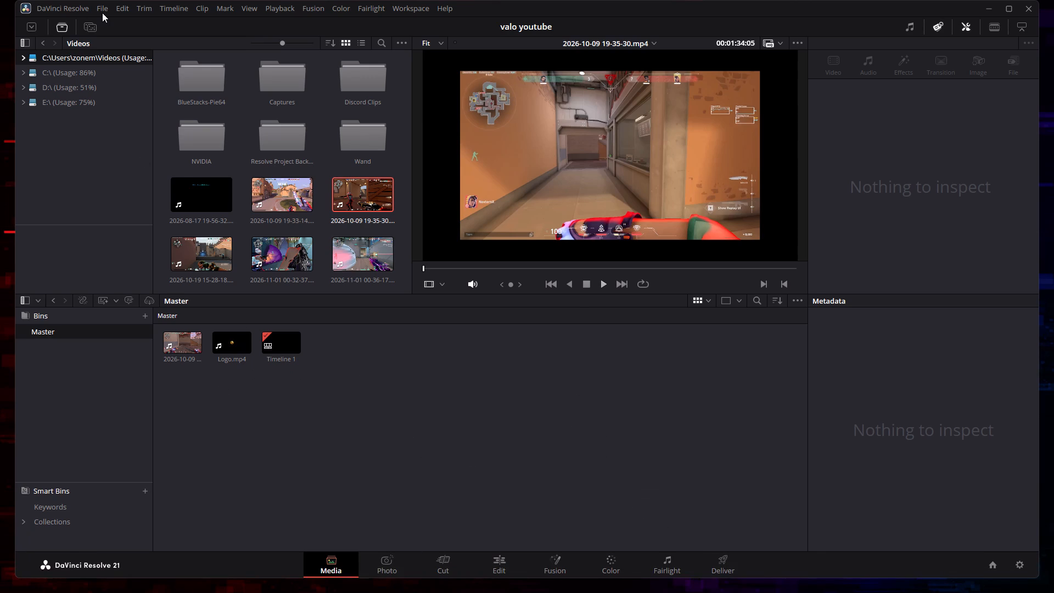
Maximize the DaVinci Resolve window.
double_click(103, 13)
left_click(1042, 5)
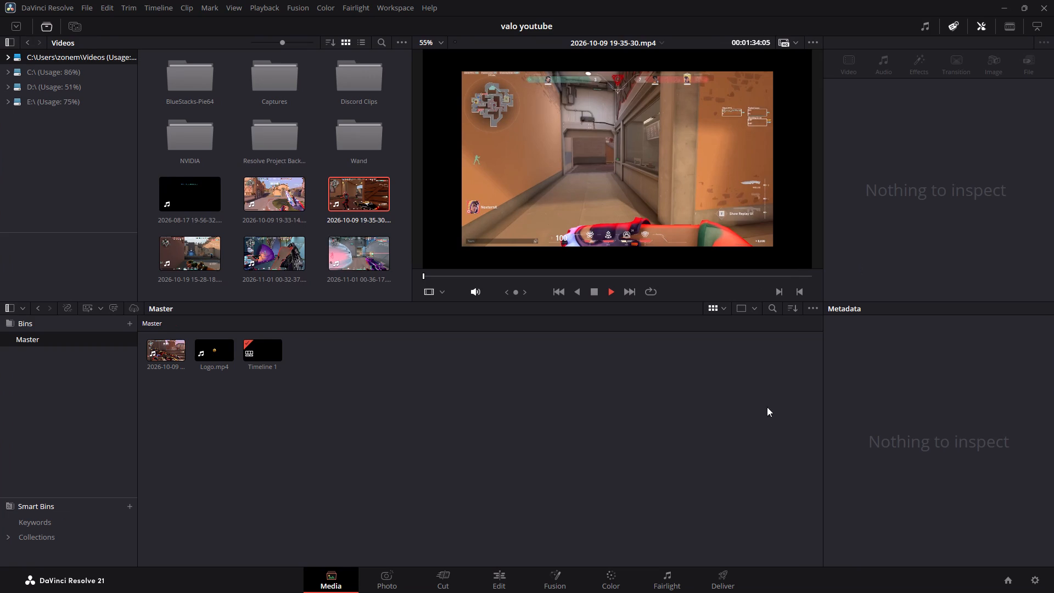
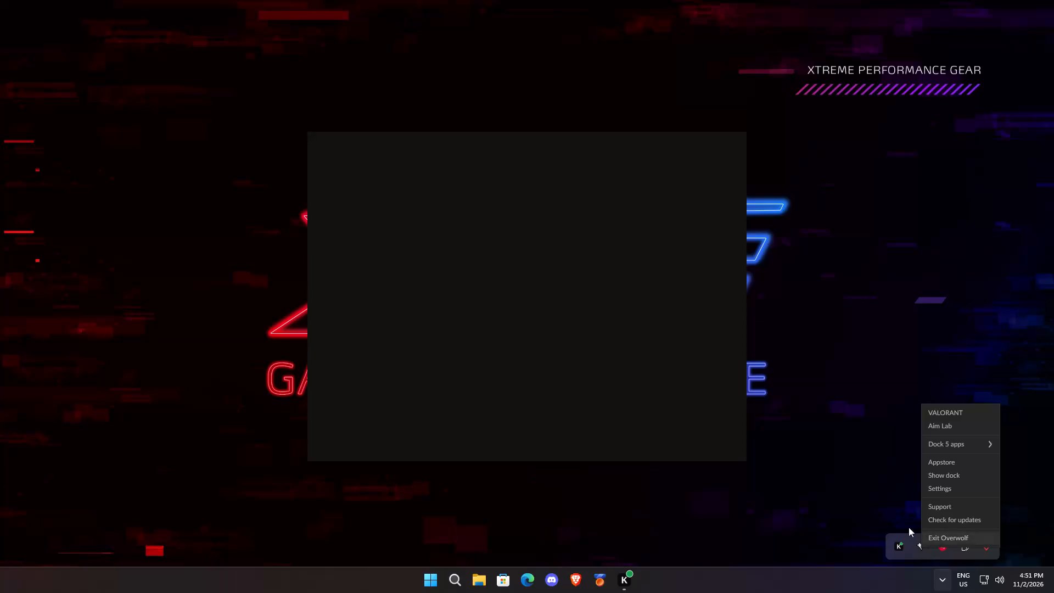
Dismiss the Overwolf tray options and launch DaVinci Resolve again from the desktop.
left_click(836, 473)
left_click(432, 586)
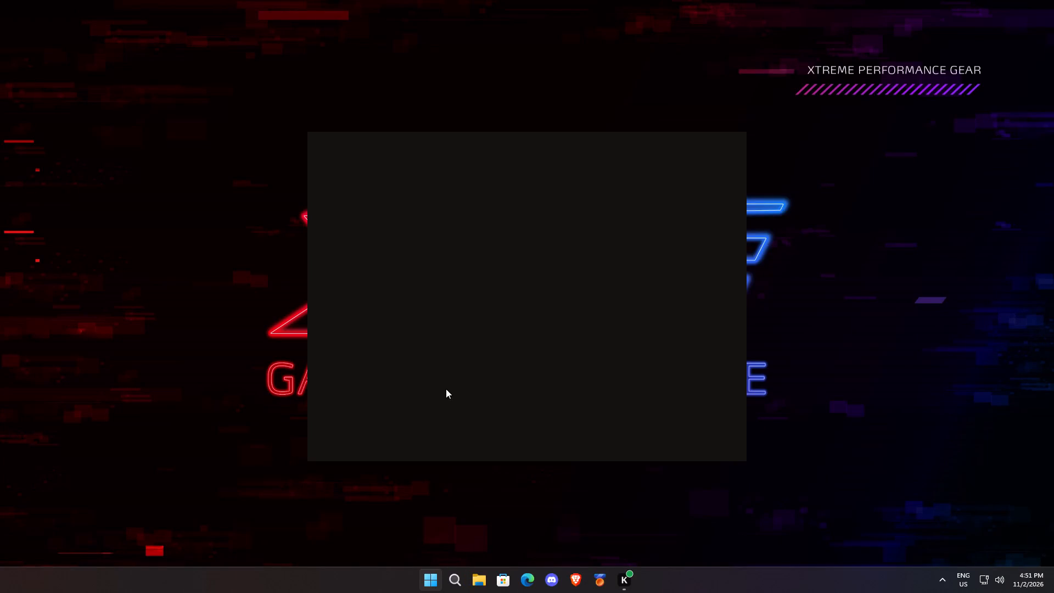
left_click(423, 372)
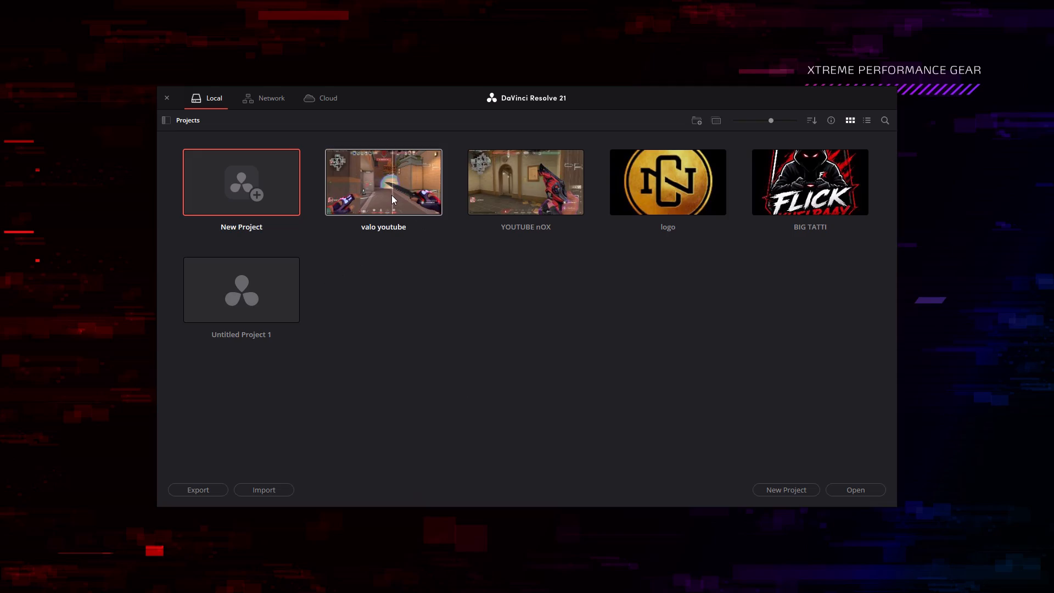
Open the existing "valo youtube" project from the local project library.
left_click(391, 195)
right_click(391, 195)
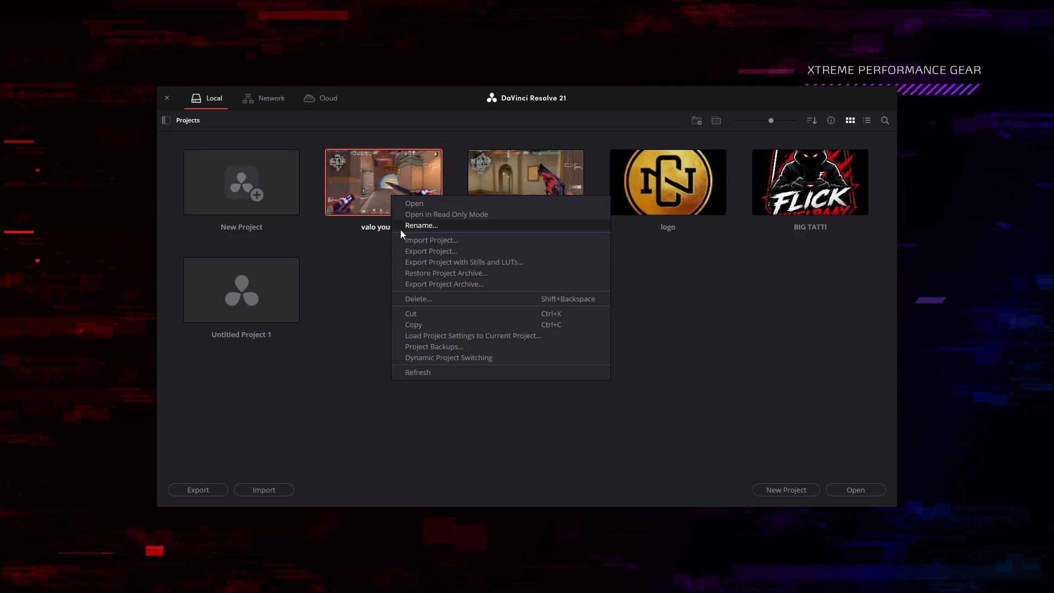
left_click(425, 198)
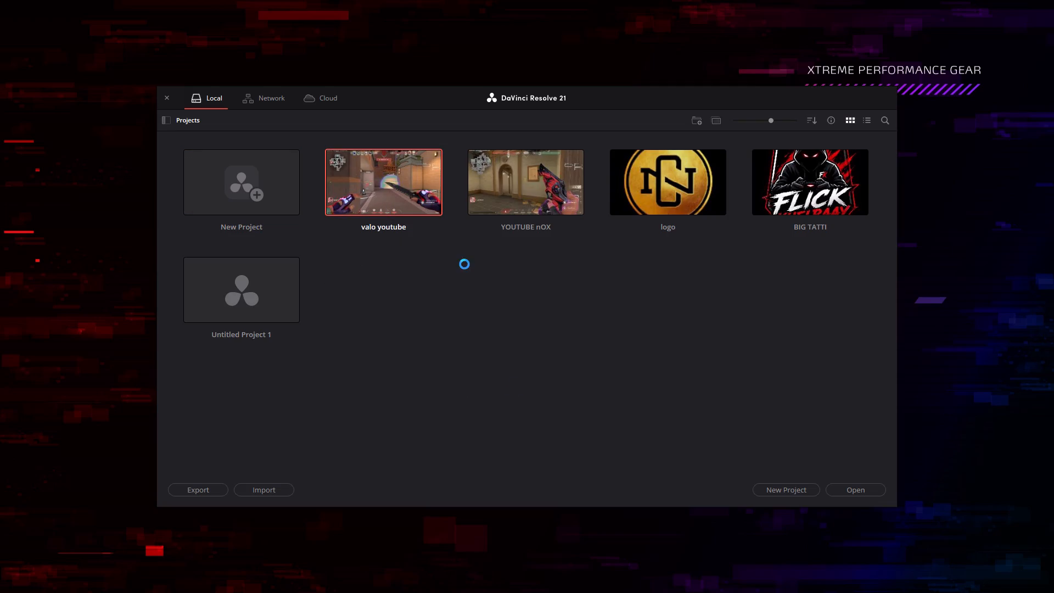
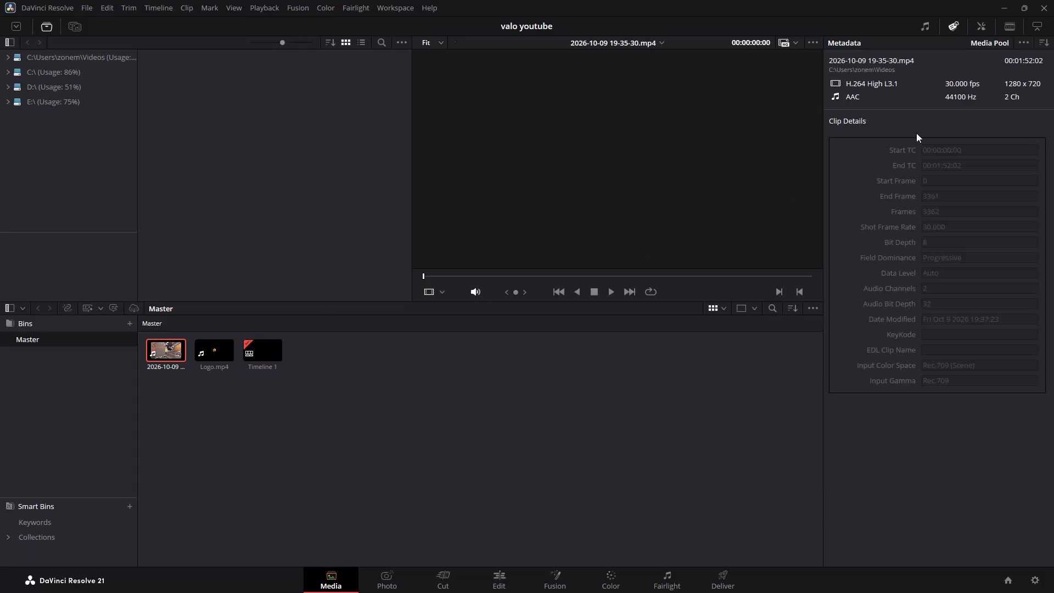
scroll(928, 125, "up", 3)
scroll(937, 156, "down", 9)
double_click(170, 353)
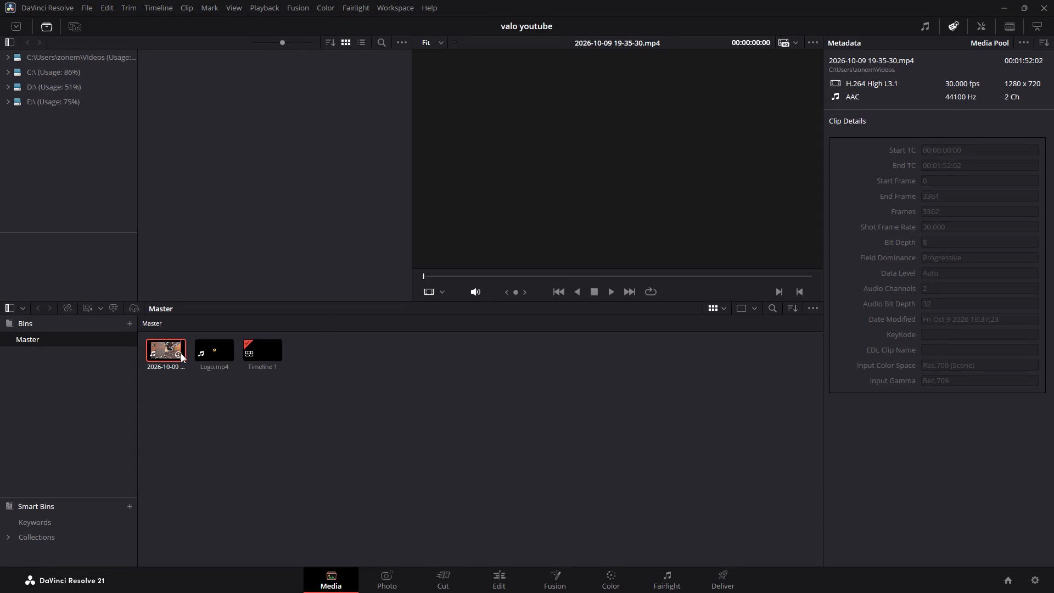
left_click(179, 354)
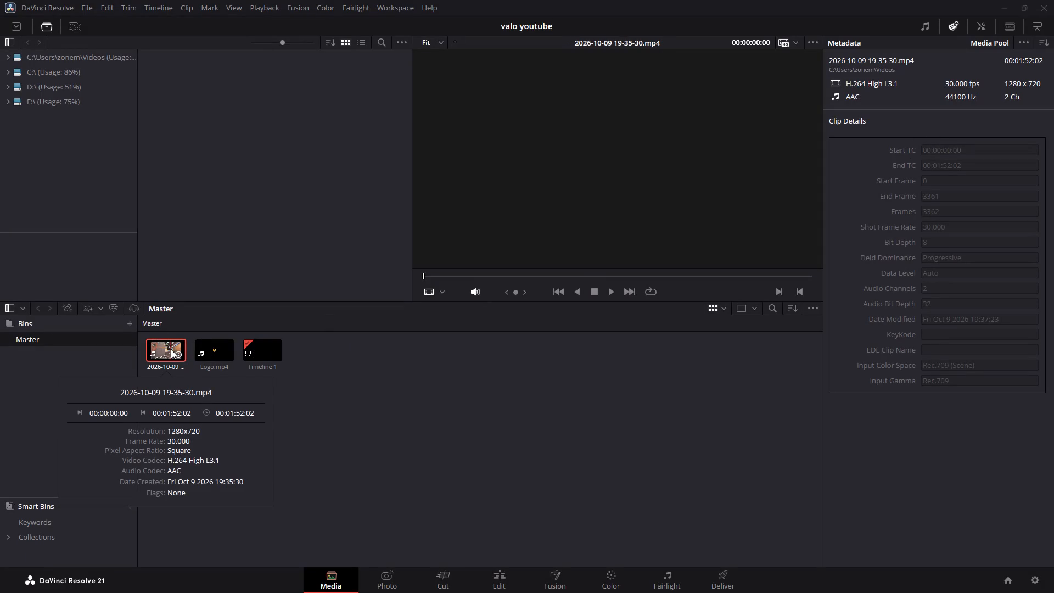
left_click(171, 349)
left_click(171, 349)
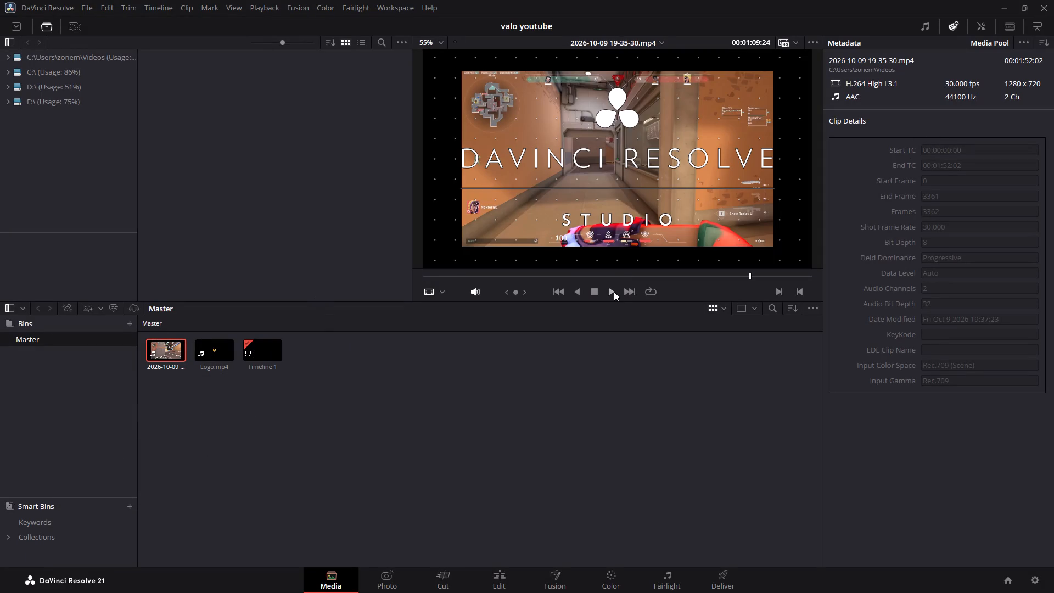
left_click(614, 292)
left_click(612, 290)
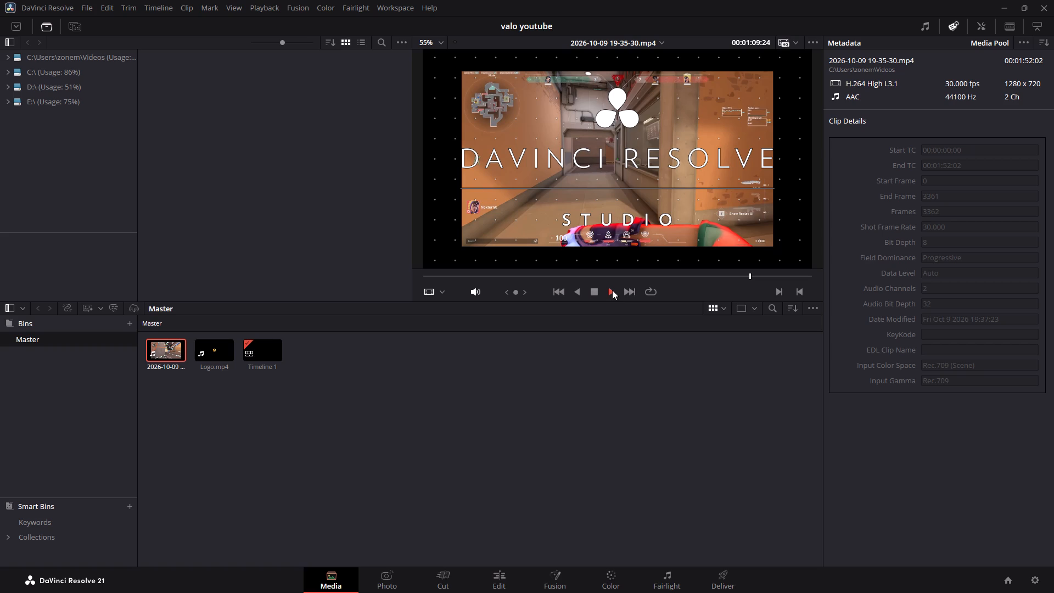
left_click(612, 290)
left_click(575, 292)
right_click(161, 347)
left_click(200, 150)
left_click(200, 154)
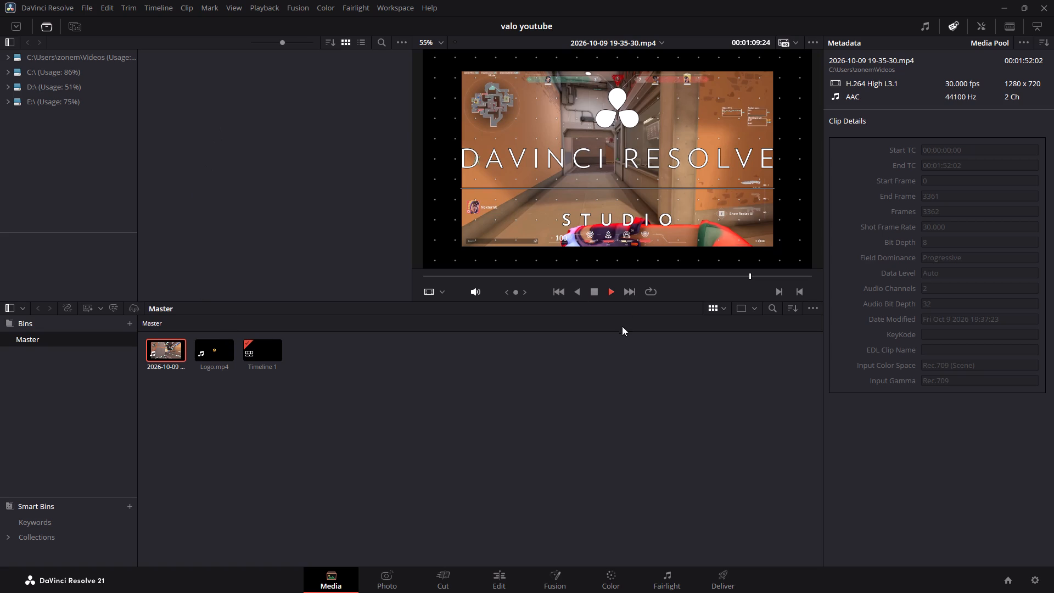
left_click(620, 334)
Load Logo.mp4 into the viewer and delete Timeline 1 from the media pool.
left_click(171, 349)
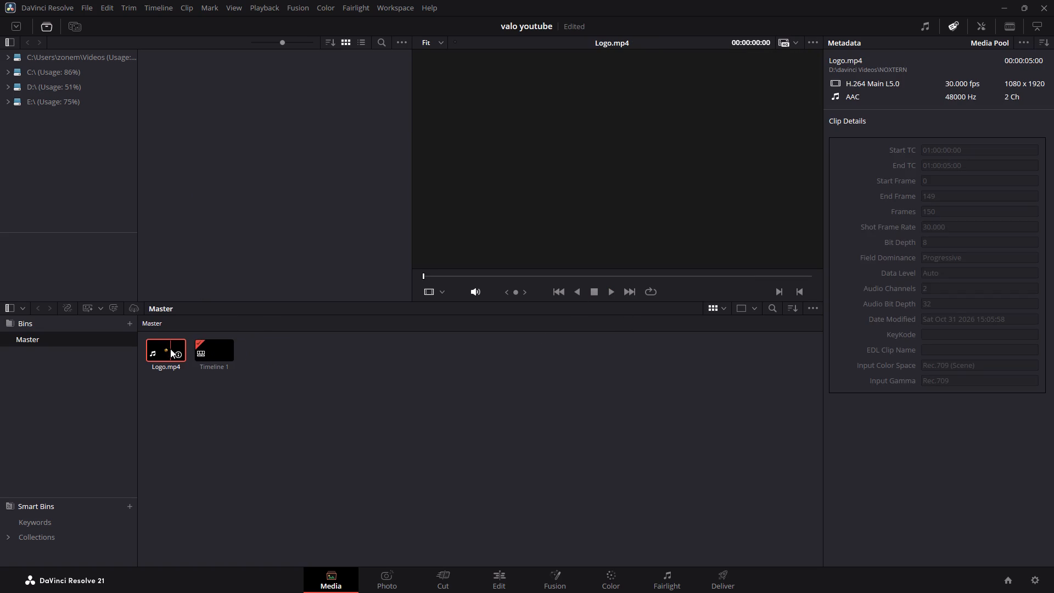
double_click(162, 353)
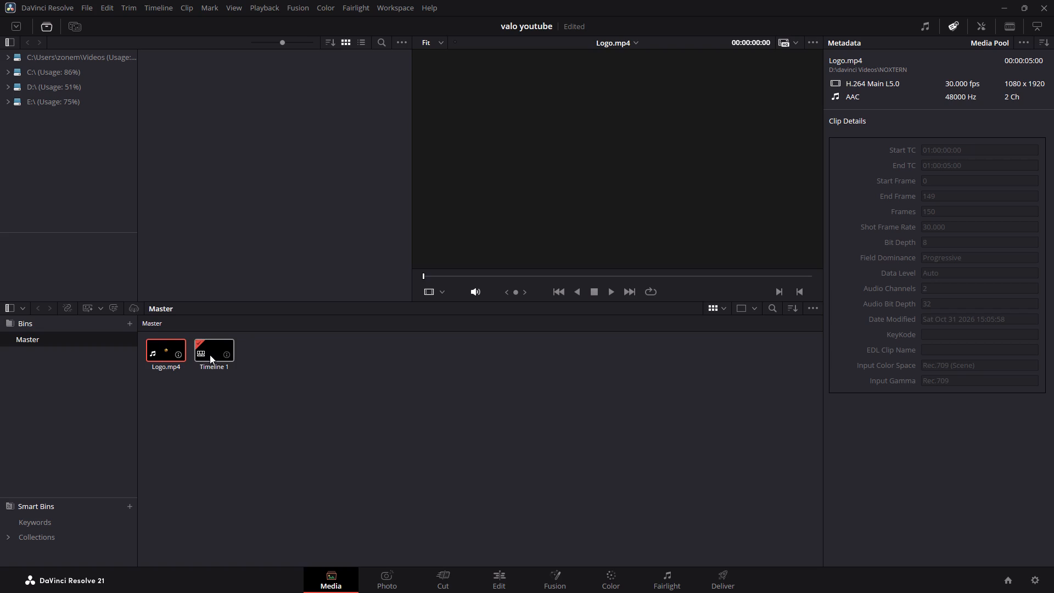
left_click(211, 355)
right_click(210, 346)
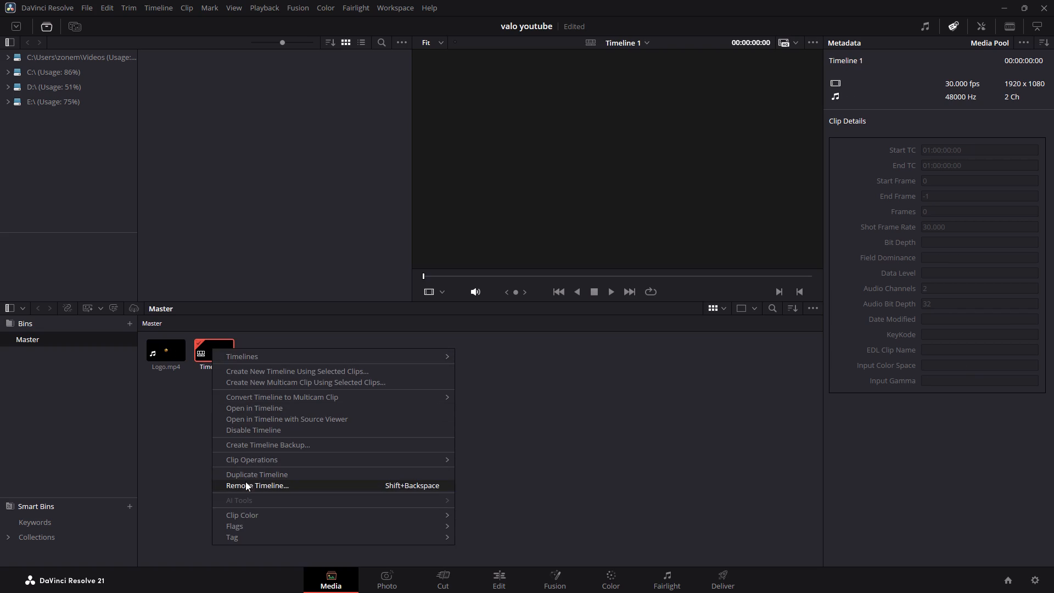
left_click(245, 486)
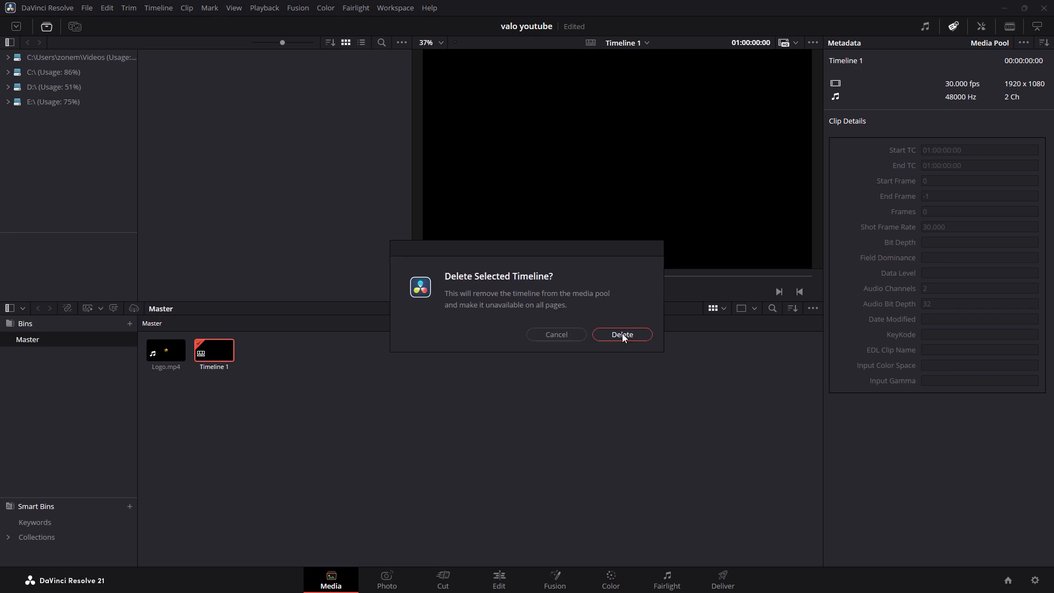
left_click(622, 333)
Remove Logo.mp4 from the Master bin in the media pool.
right_click(166, 344)
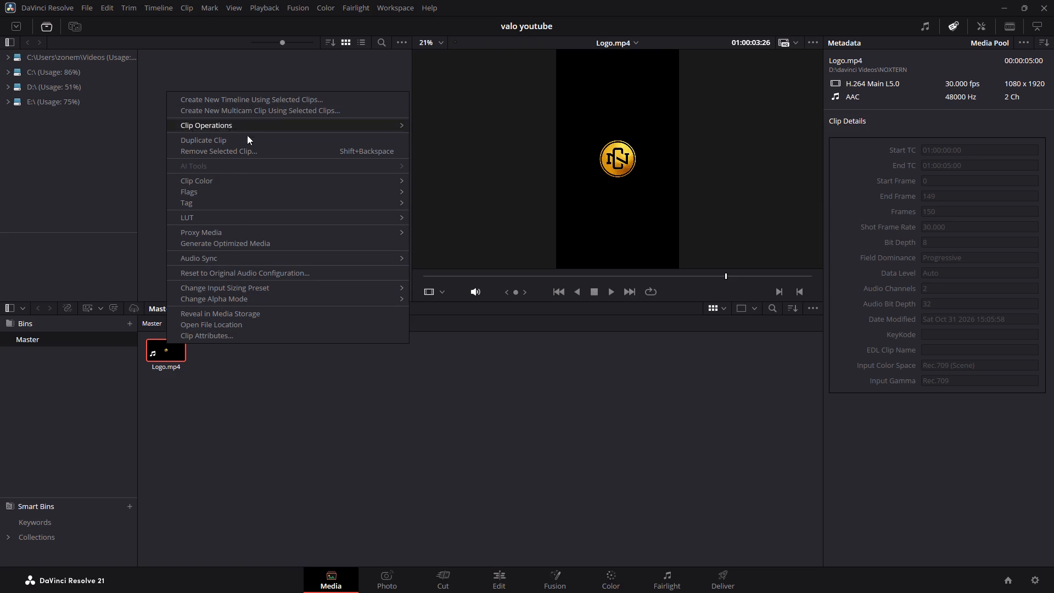
left_click(242, 153)
left_click(16, 58)
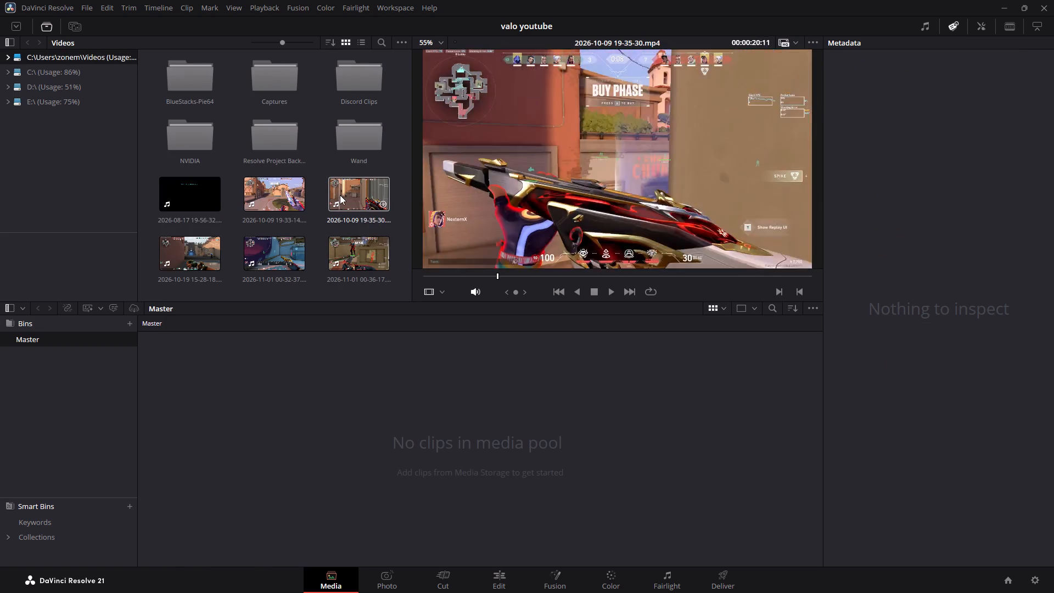
left_click_drag(365, 189, 247, 370)
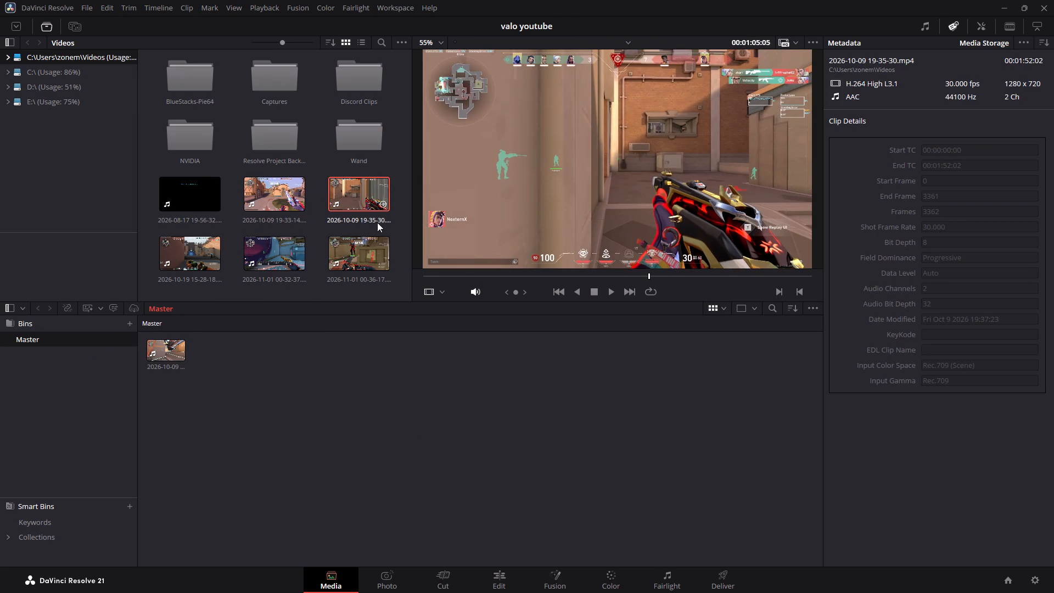
Import Logo.mp4 from the NOXTERN folder under davinci Videos on the D: drive into the Master bin.
scroll(293, 251, "down", 5)
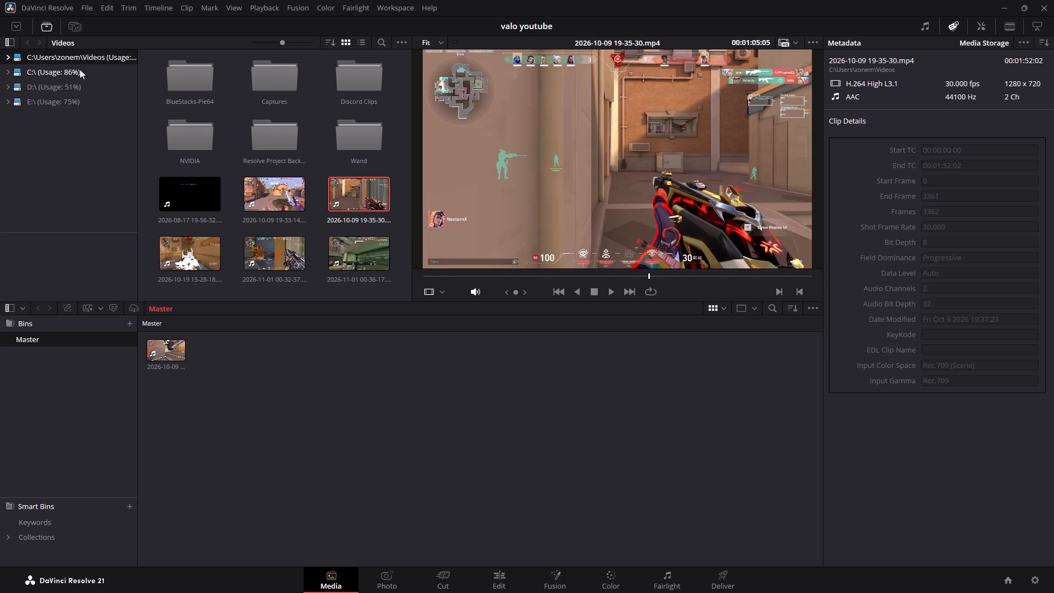
left_click(11, 72)
scroll(289, 223, "down", 5)
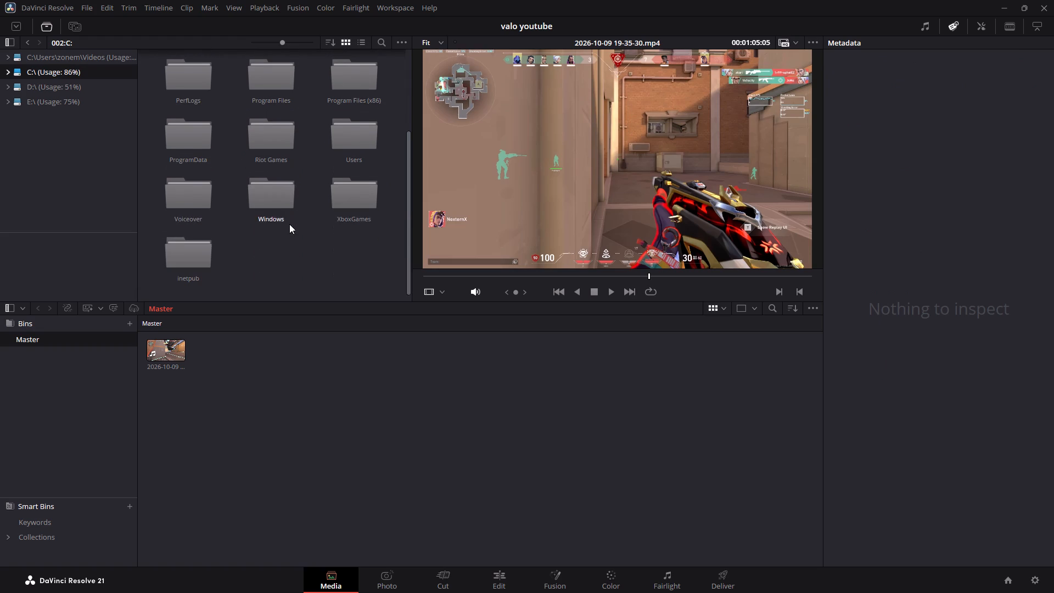
scroll(289, 224, "down", 3)
scroll(289, 224, "up", 12)
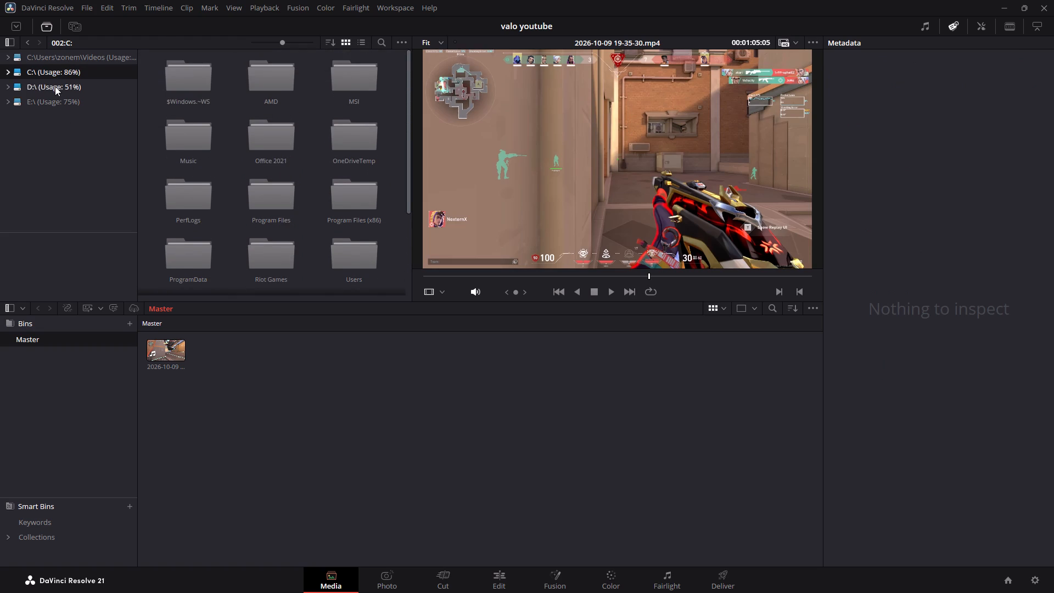
left_click(55, 86)
left_click(8, 88)
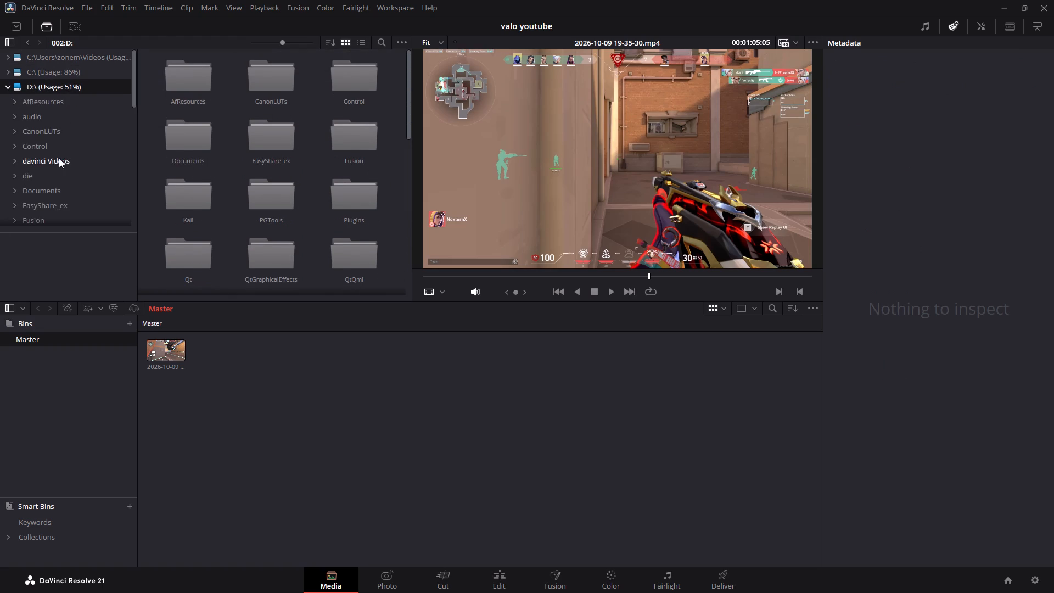
left_click(16, 158)
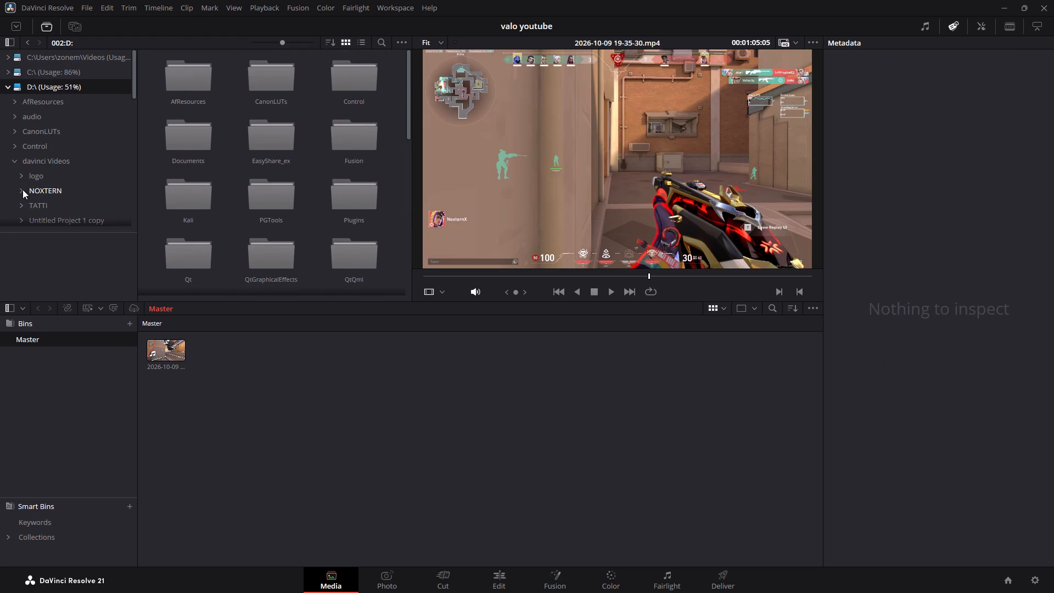
left_click(23, 189)
scroll(46, 204, "down", 2)
left_click(39, 155)
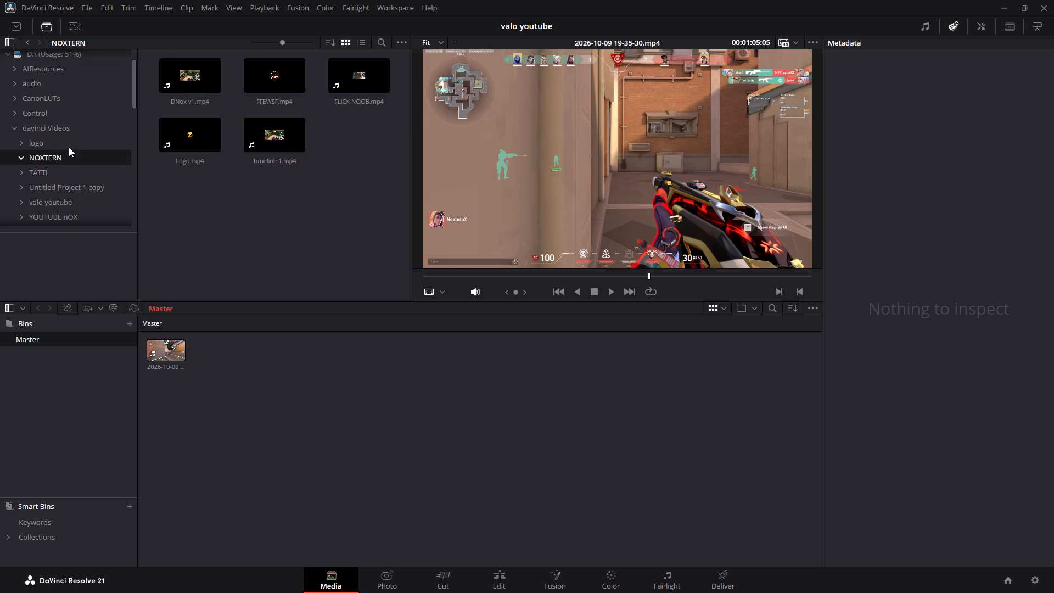
left_click_drag(195, 141, 251, 353)
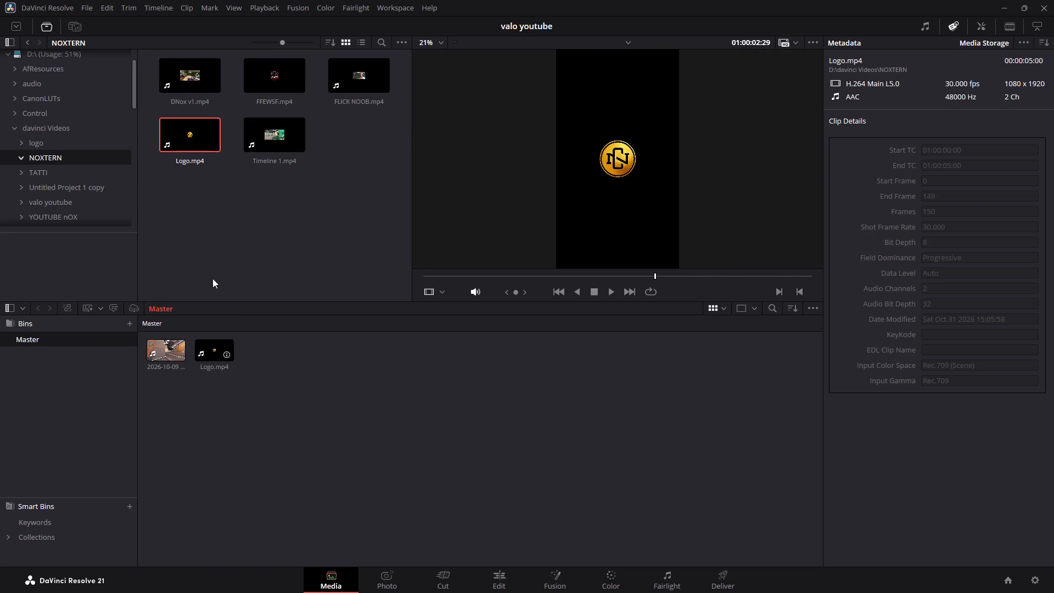
Select the gameplay clip in the Master bin and look through its metadata and available clip operations.
left_click(156, 336)
left_click(155, 353)
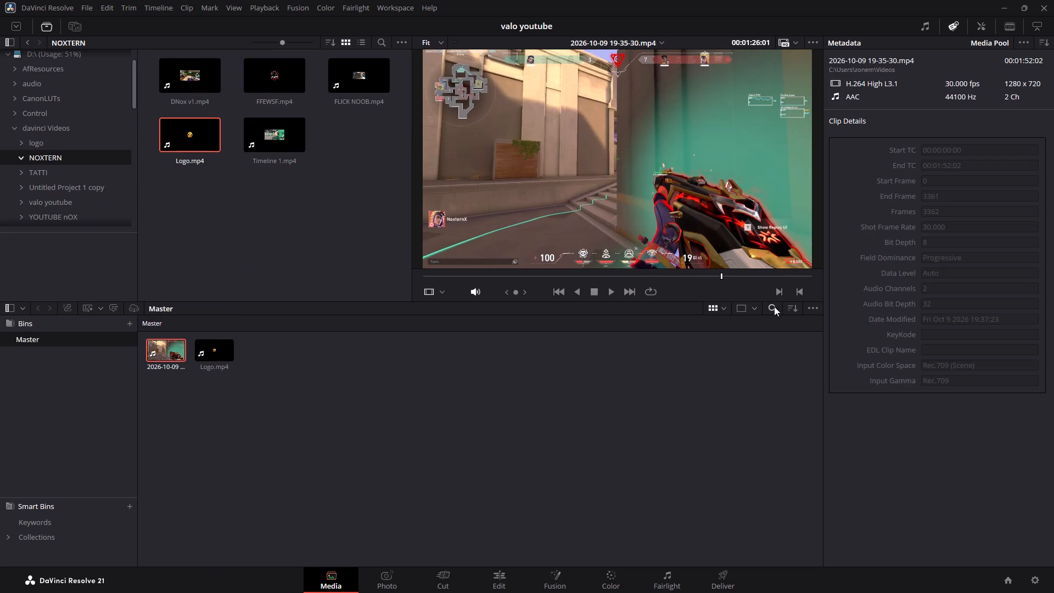
left_click(999, 45)
right_click(162, 355)
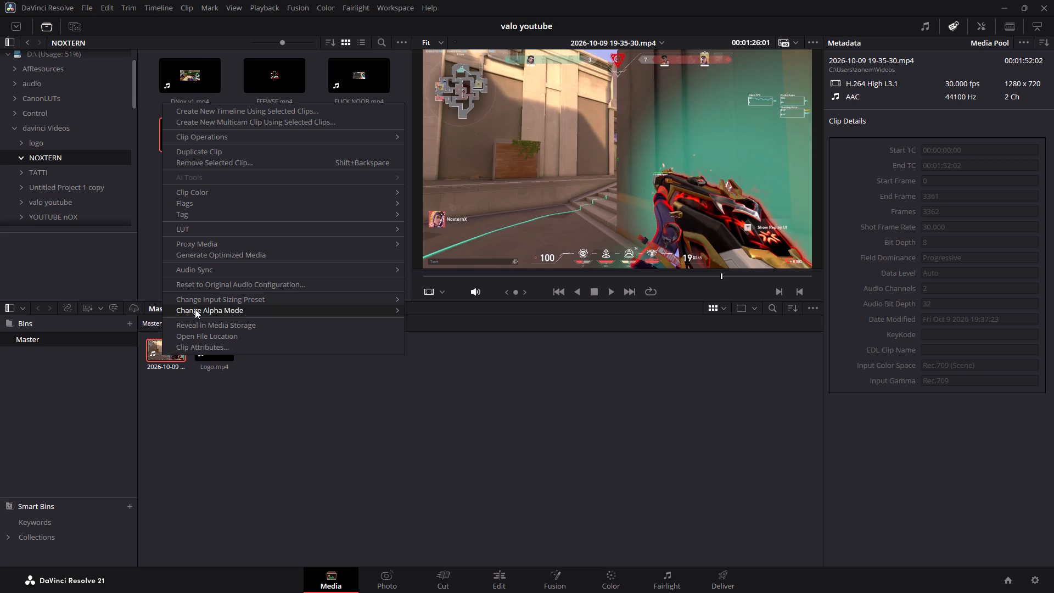
Select the gameplay clip on the Edit page to check its video properties, and reveal it in media storage.
left_click(501, 573)
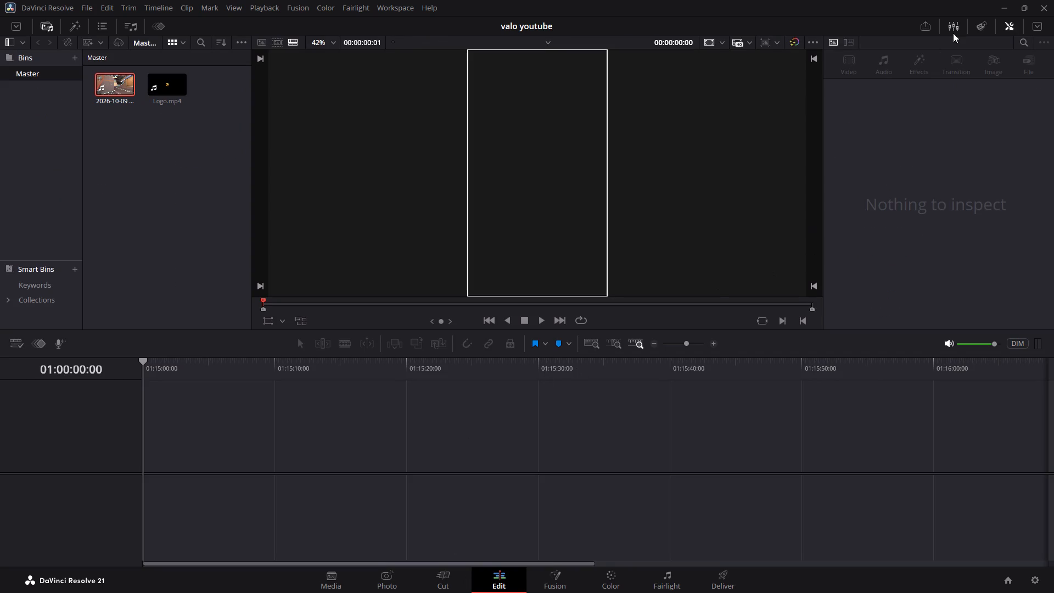
left_click(954, 23)
left_click(954, 23)
left_click(113, 92)
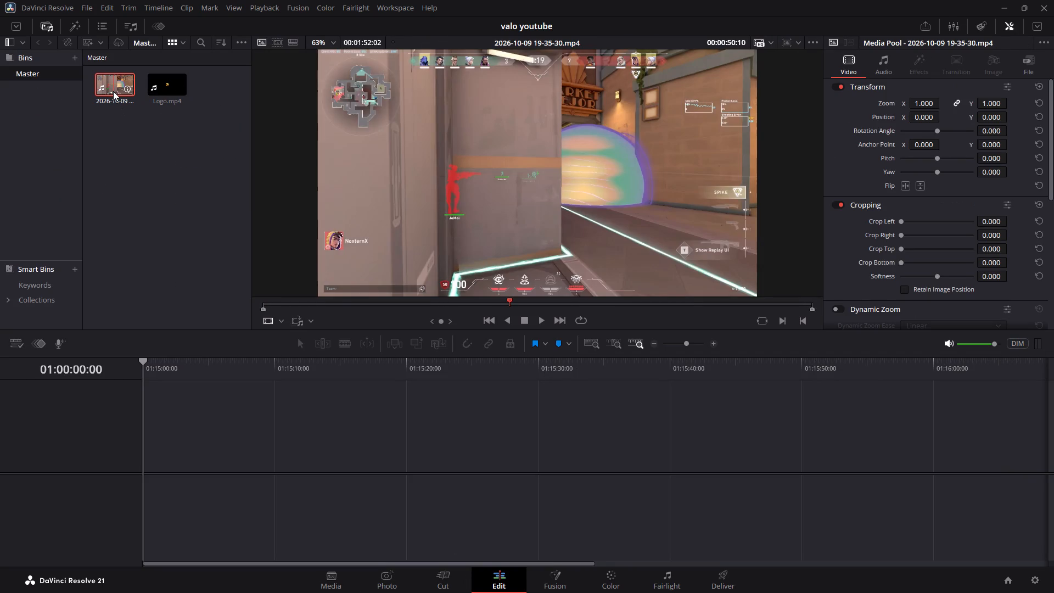
right_click(113, 91)
scroll(170, 358, "down", 3)
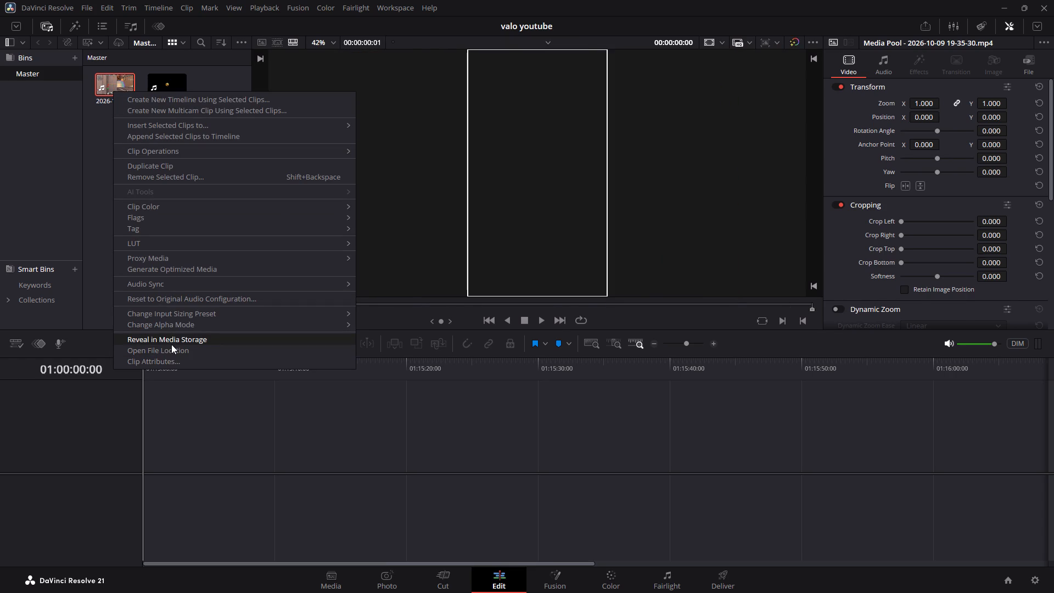
left_click(171, 344)
Select the gameplay clip in the Media page's Master bin and open the Inspector showing its Transform and Cropping settings.
left_click(165, 346)
right_click(165, 346)
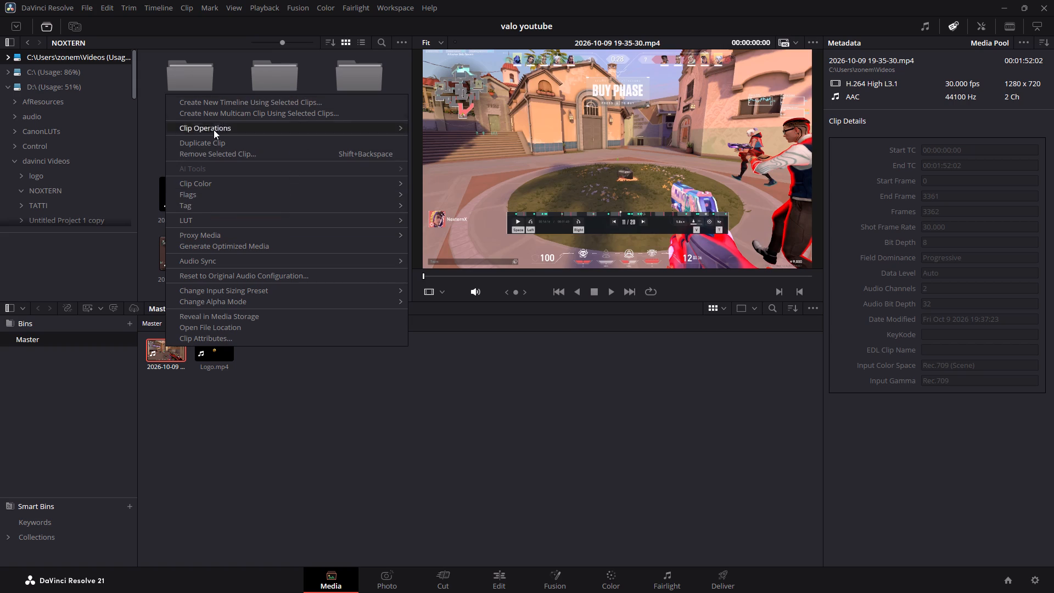
left_click(143, 151)
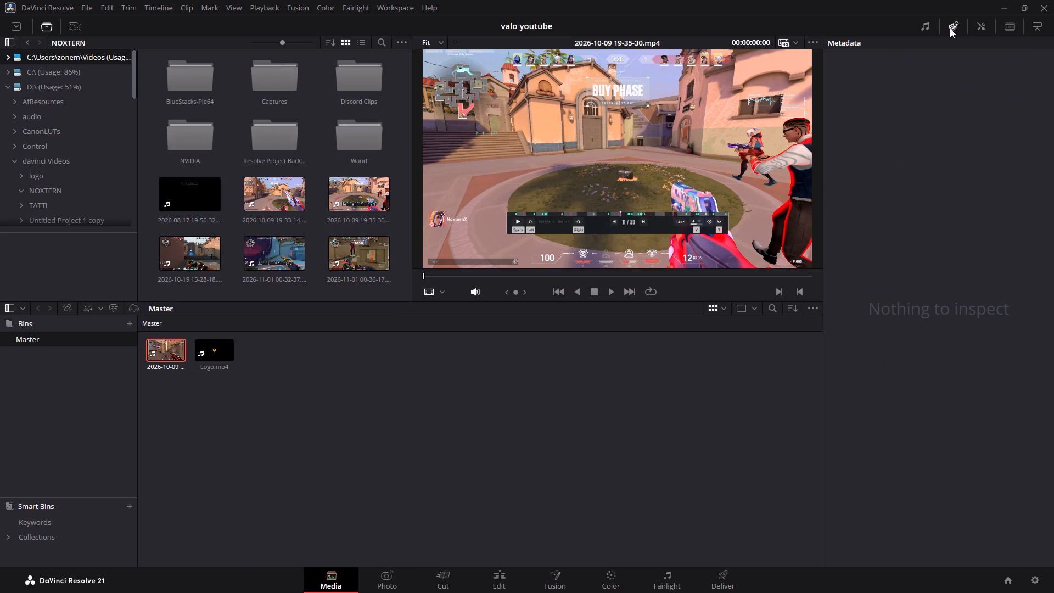
left_click(982, 27)
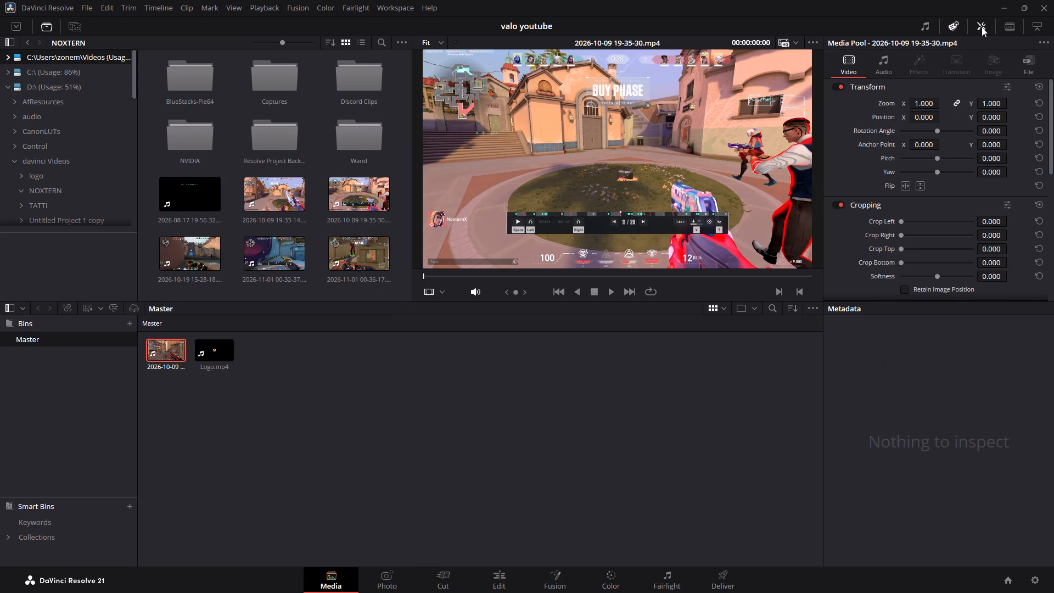
left_click(982, 27)
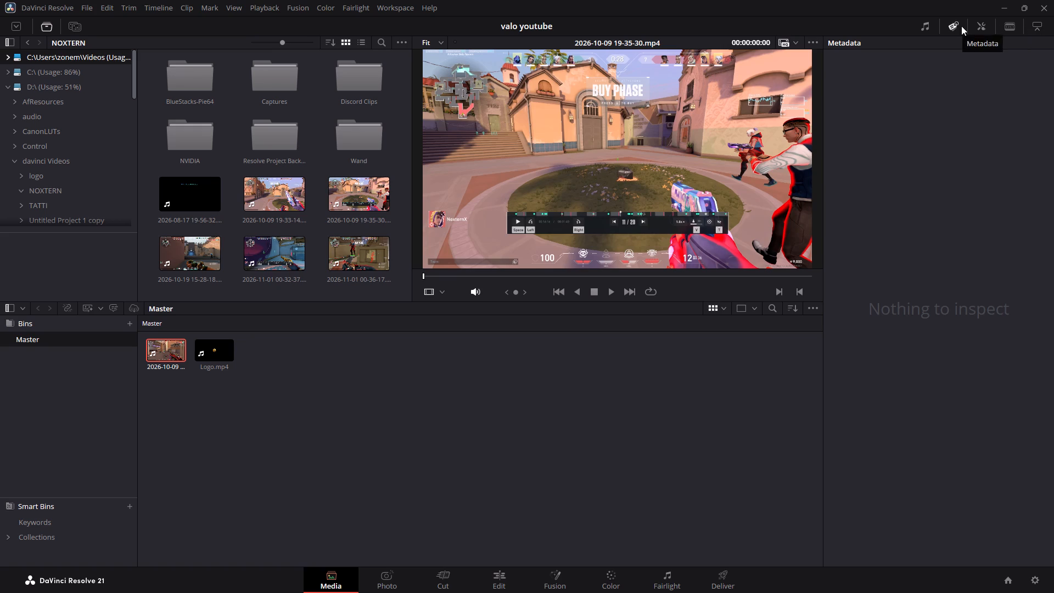
left_click(982, 26)
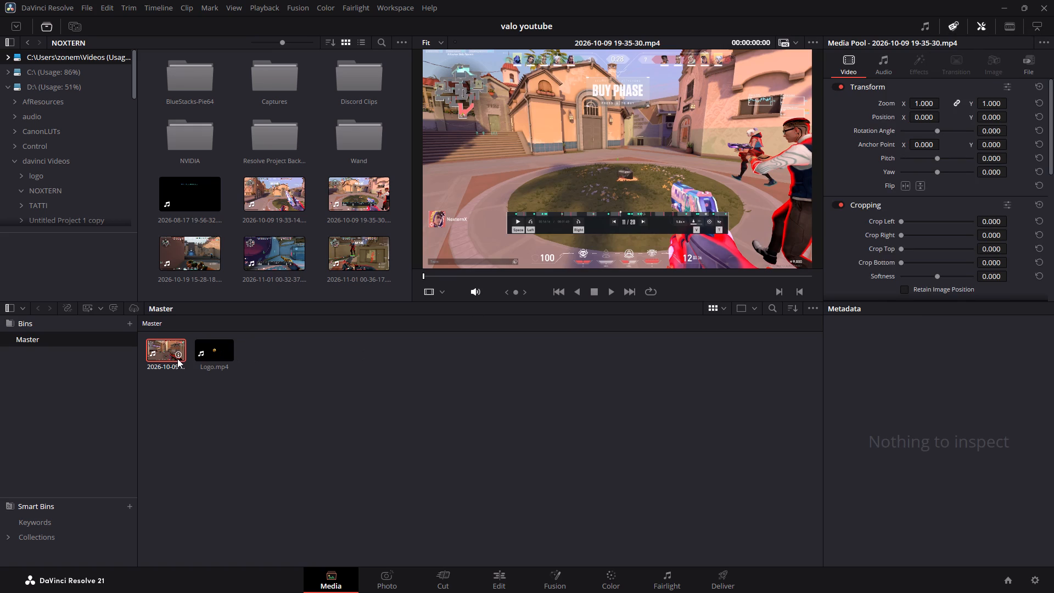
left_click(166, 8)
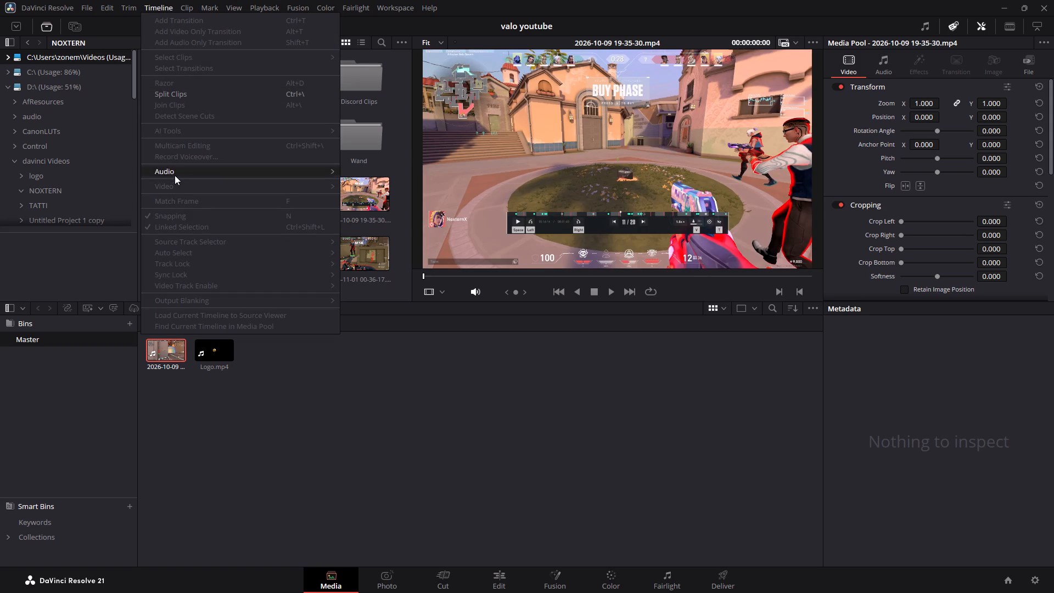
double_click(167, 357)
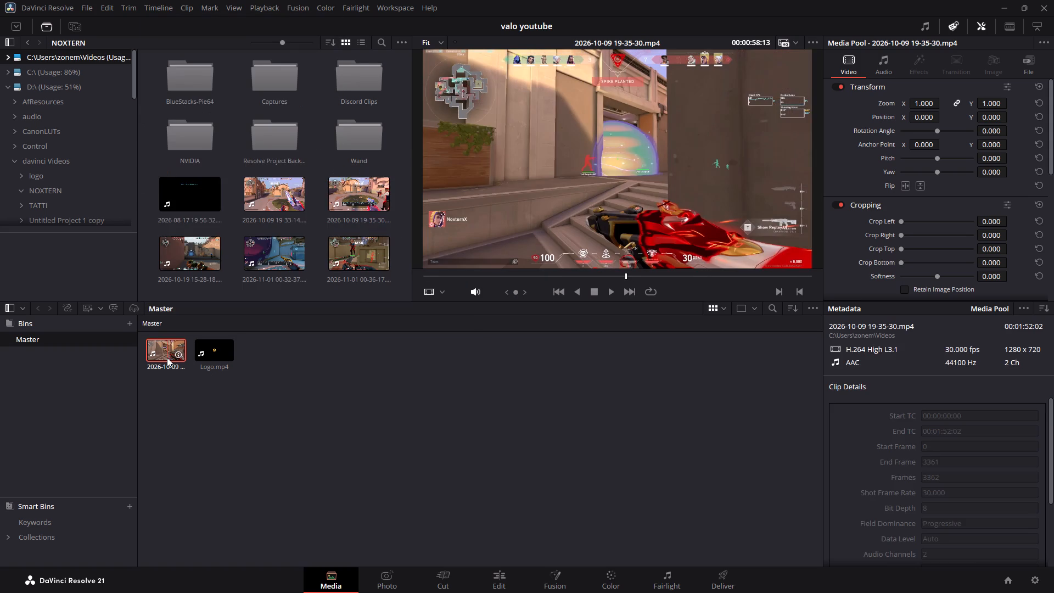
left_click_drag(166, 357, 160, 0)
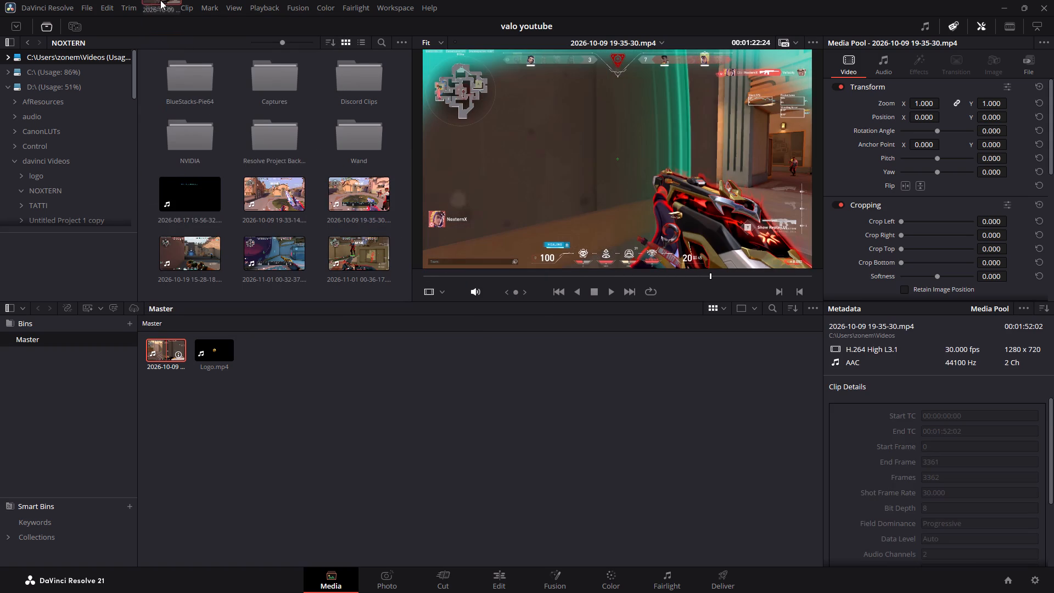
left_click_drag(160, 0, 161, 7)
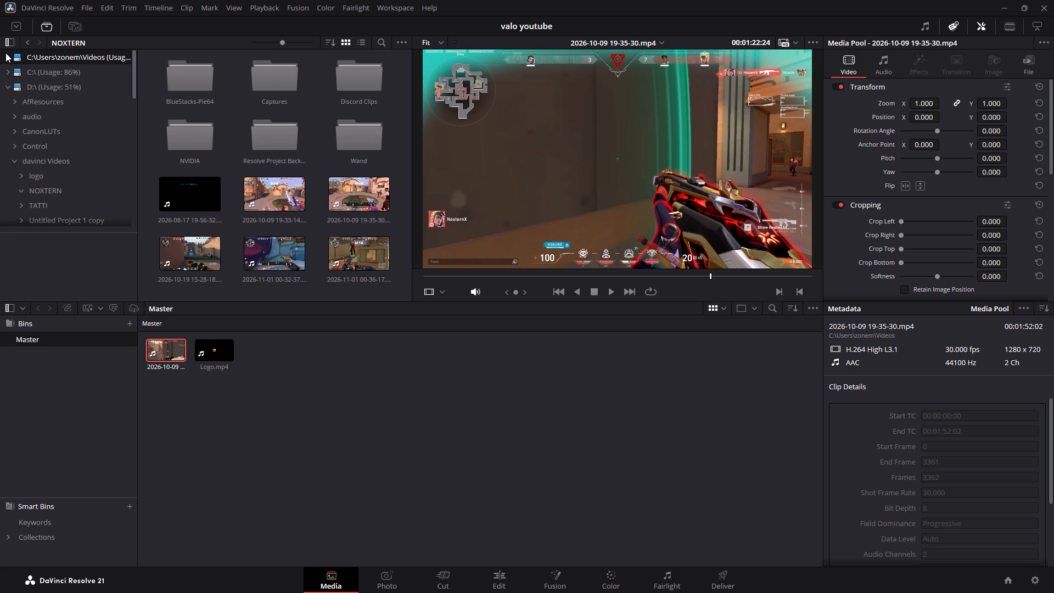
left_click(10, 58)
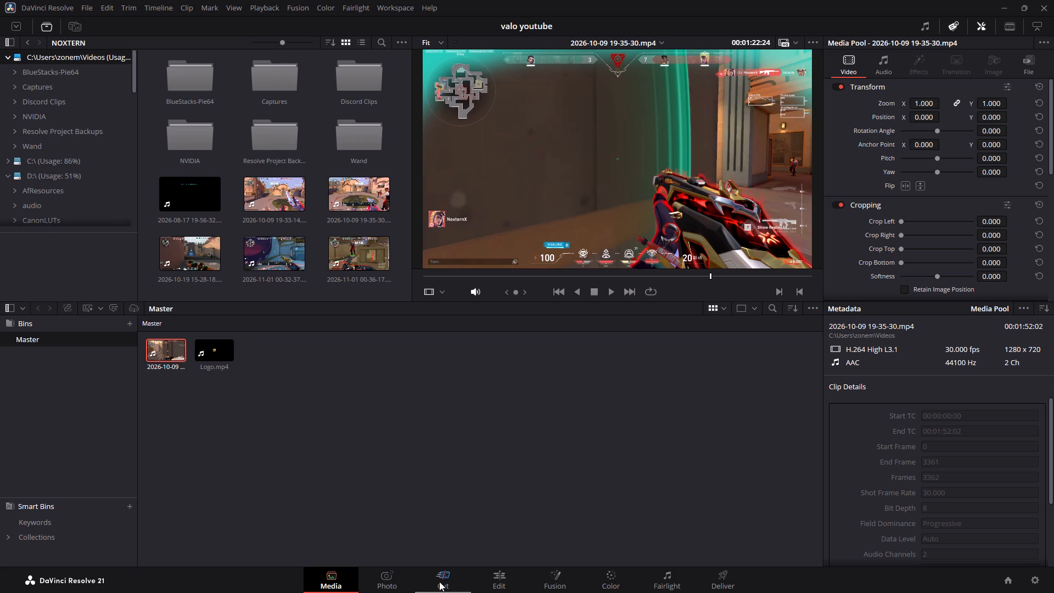
Switch to the Edit page and look through the timeline commands and the operations available for the gameplay clip in the Master bin.
left_click(511, 580)
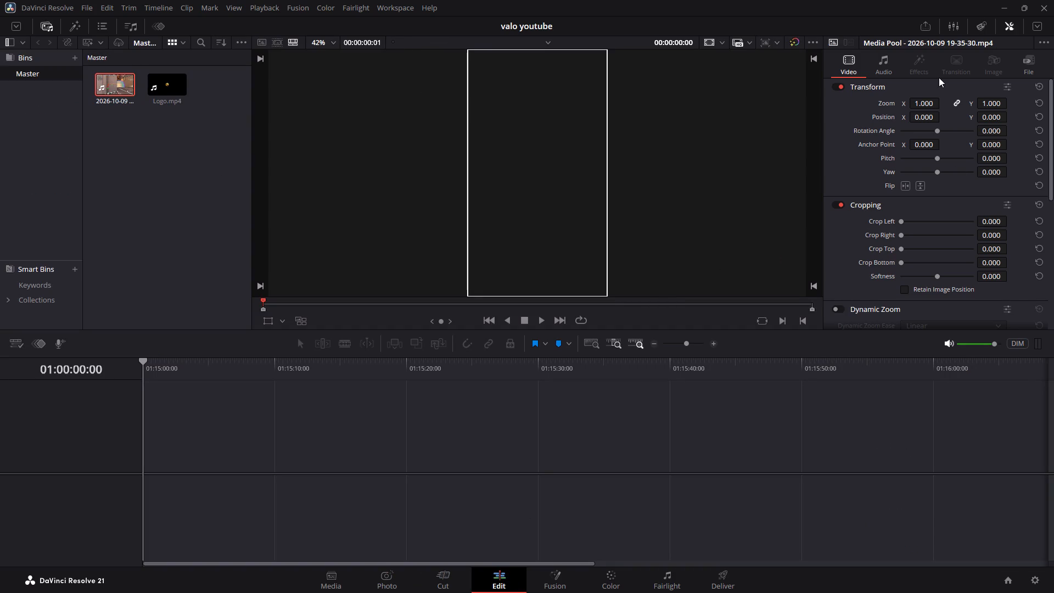
left_click(172, 10)
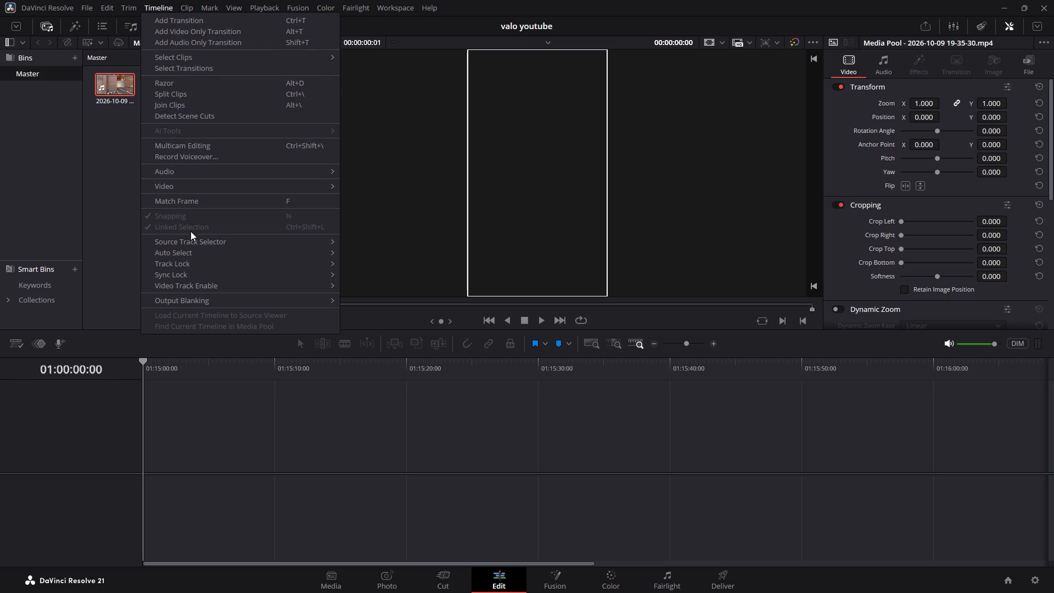
left_click(93, 220)
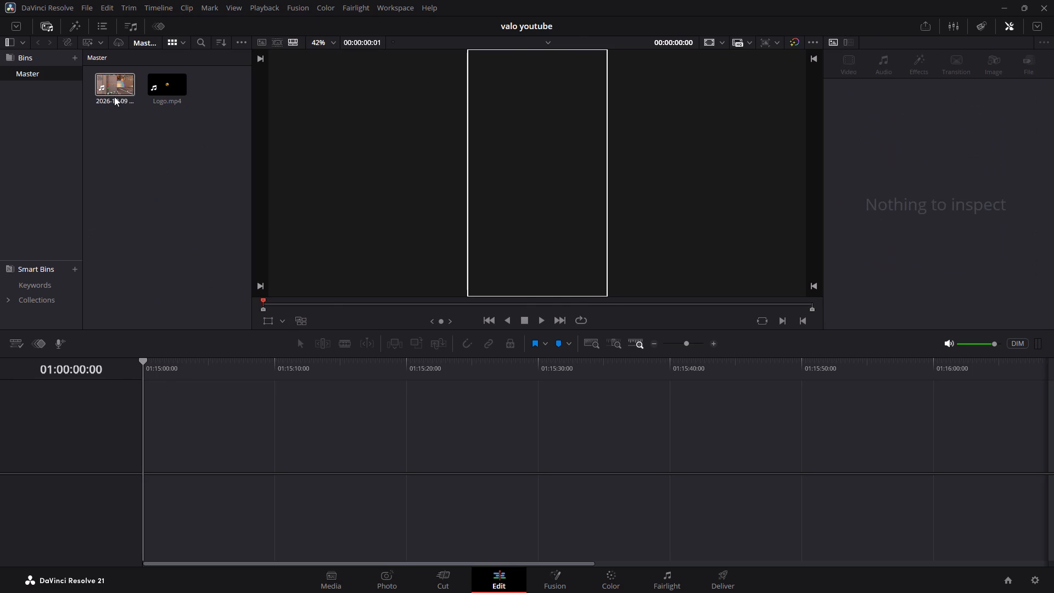
left_click(116, 87)
right_click(116, 87)
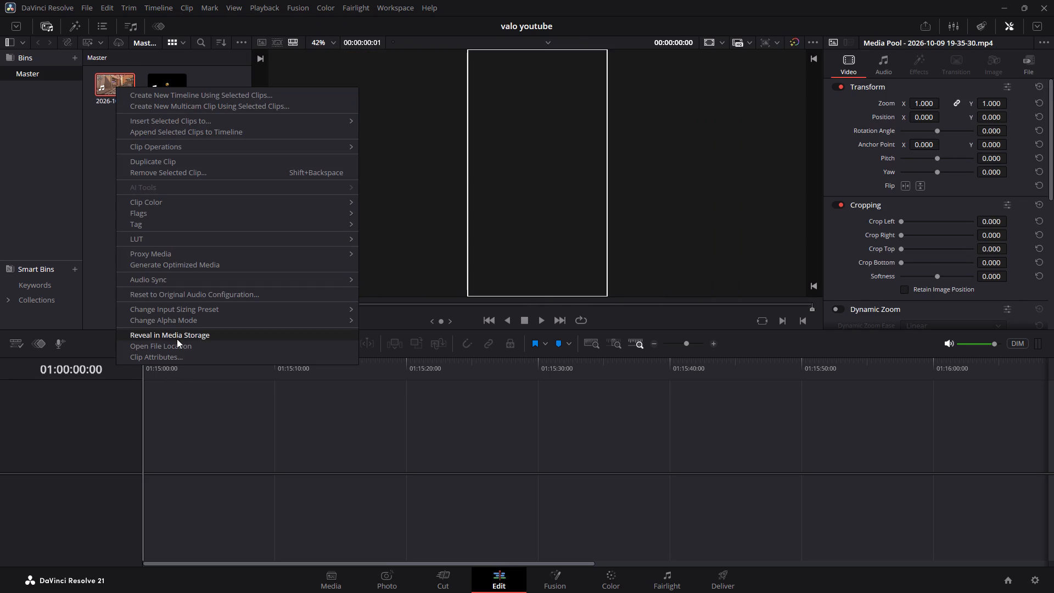
left_click(83, 251)
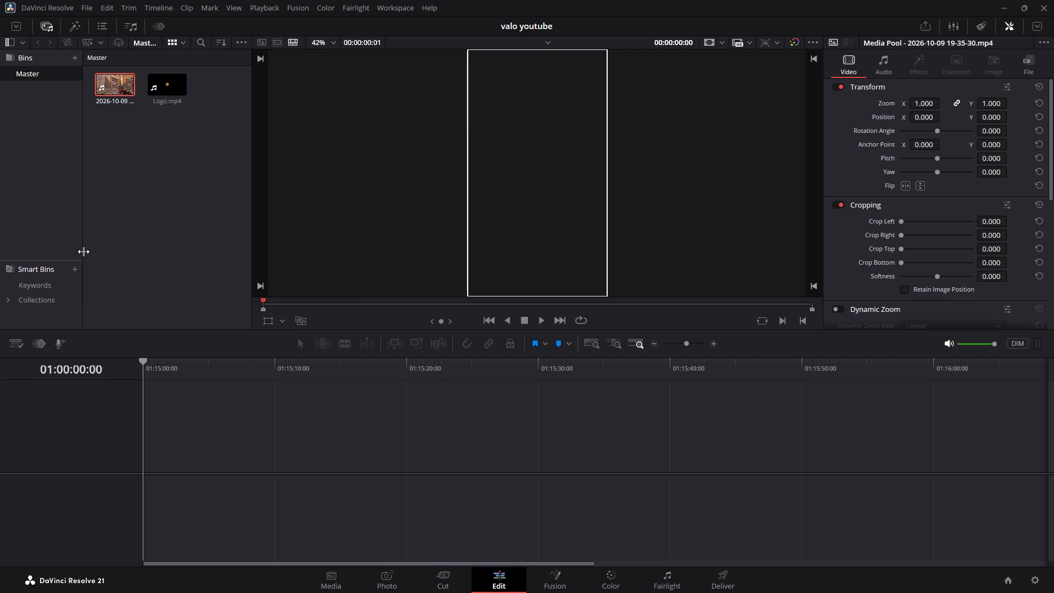
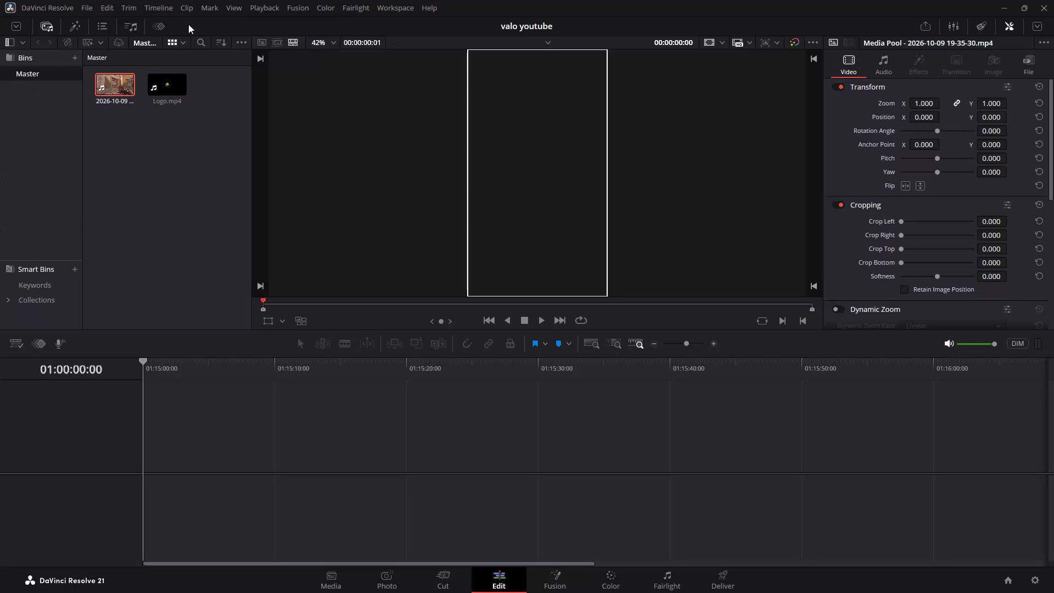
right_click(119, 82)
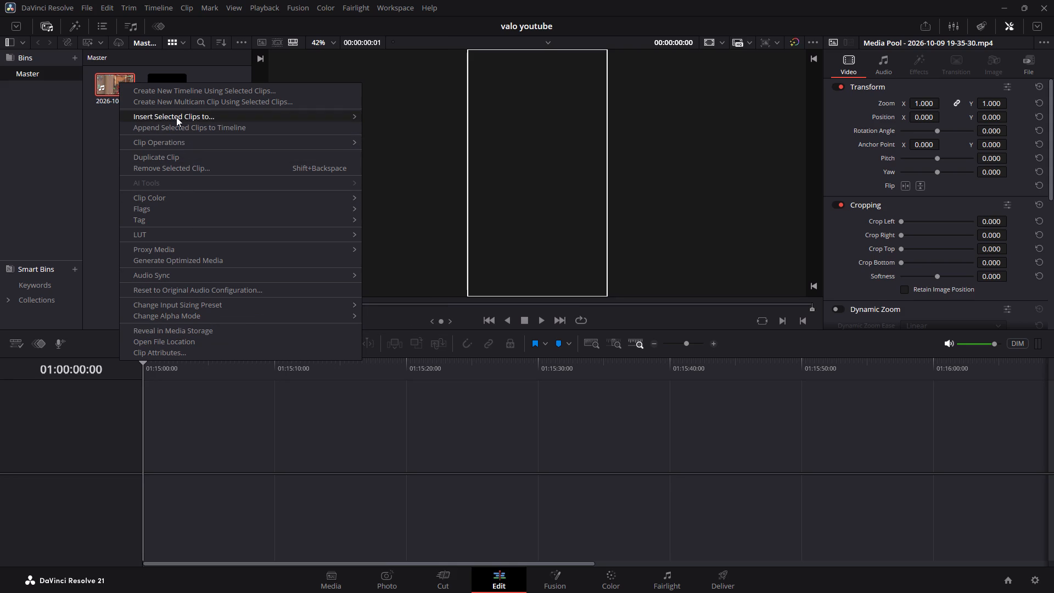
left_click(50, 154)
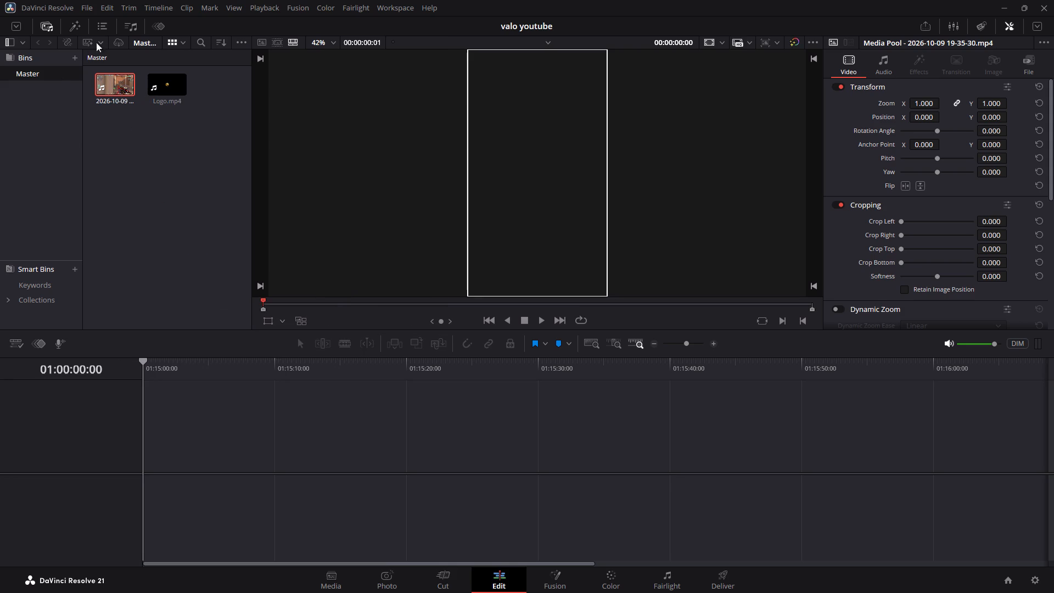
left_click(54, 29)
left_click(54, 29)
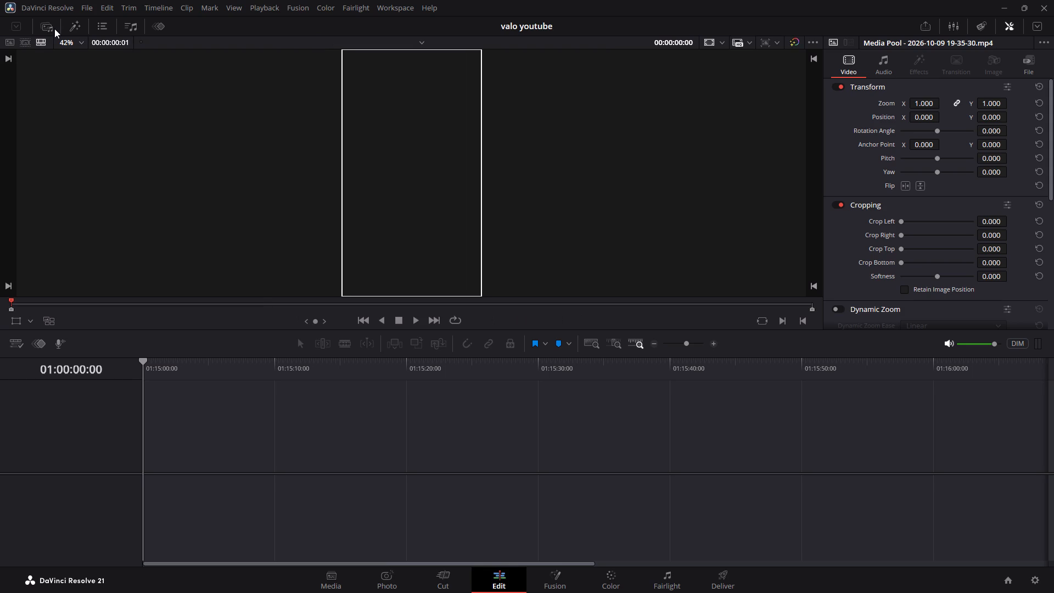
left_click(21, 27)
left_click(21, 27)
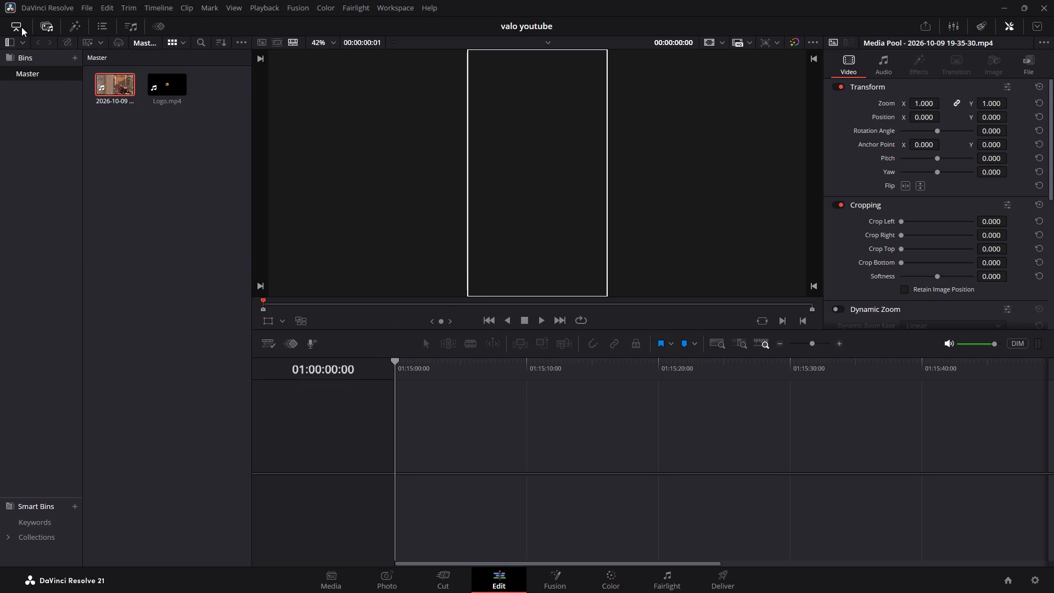
Place the gameplay clip from the Master bin at the start of the empty timeline, with its video and audio.
left_click_drag(113, 89, 491, 166)
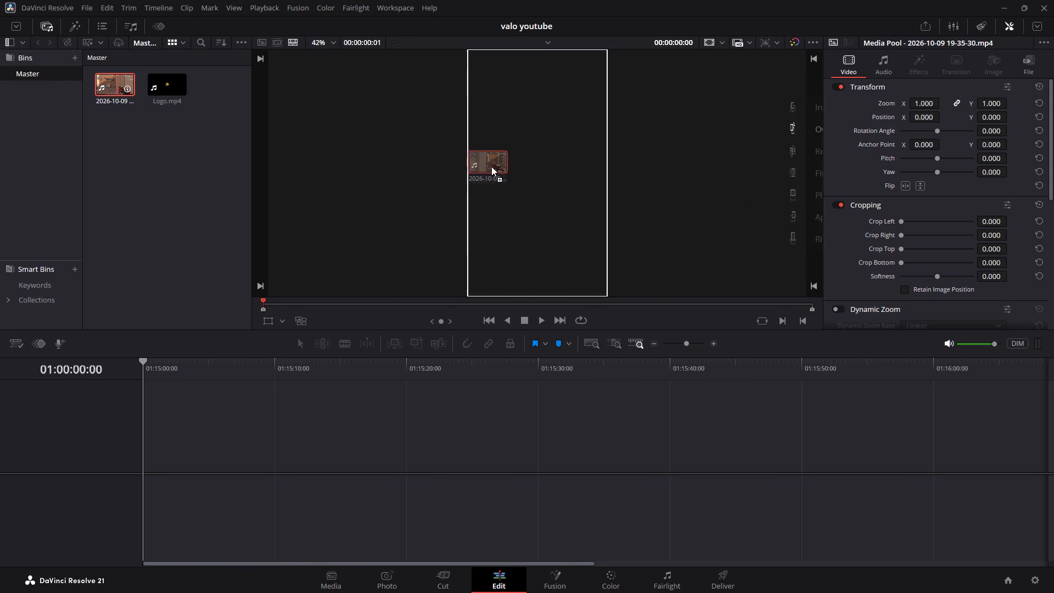
left_click_drag(491, 166, 142, 440)
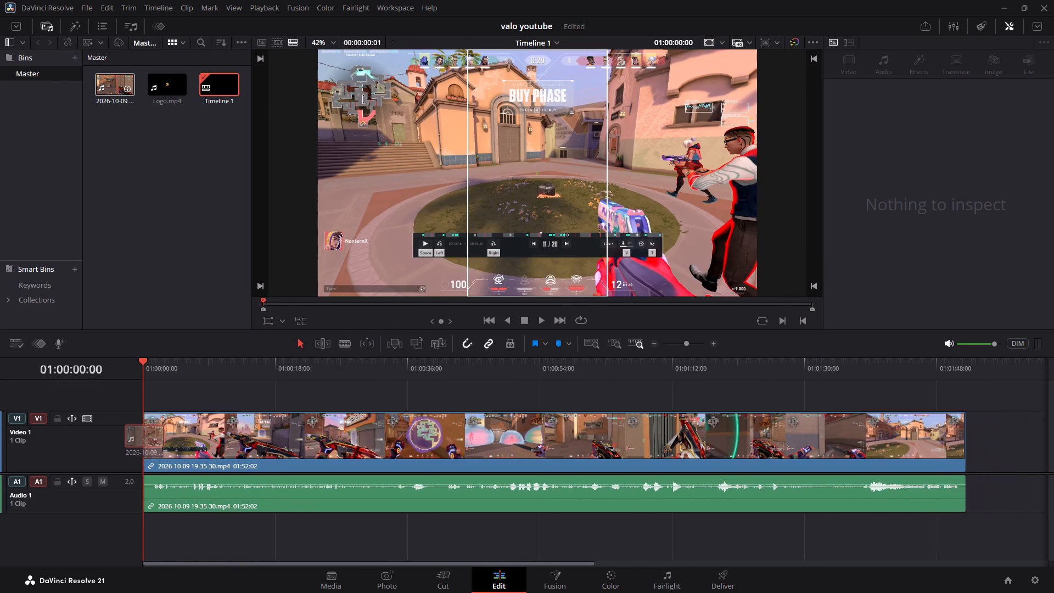
left_click_drag(142, 440, 139, 440)
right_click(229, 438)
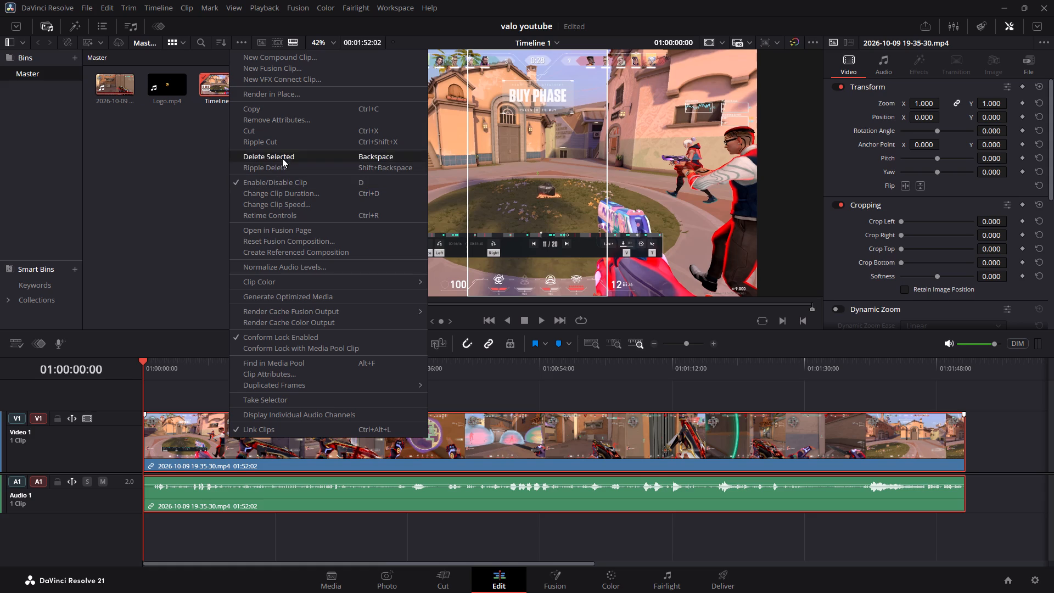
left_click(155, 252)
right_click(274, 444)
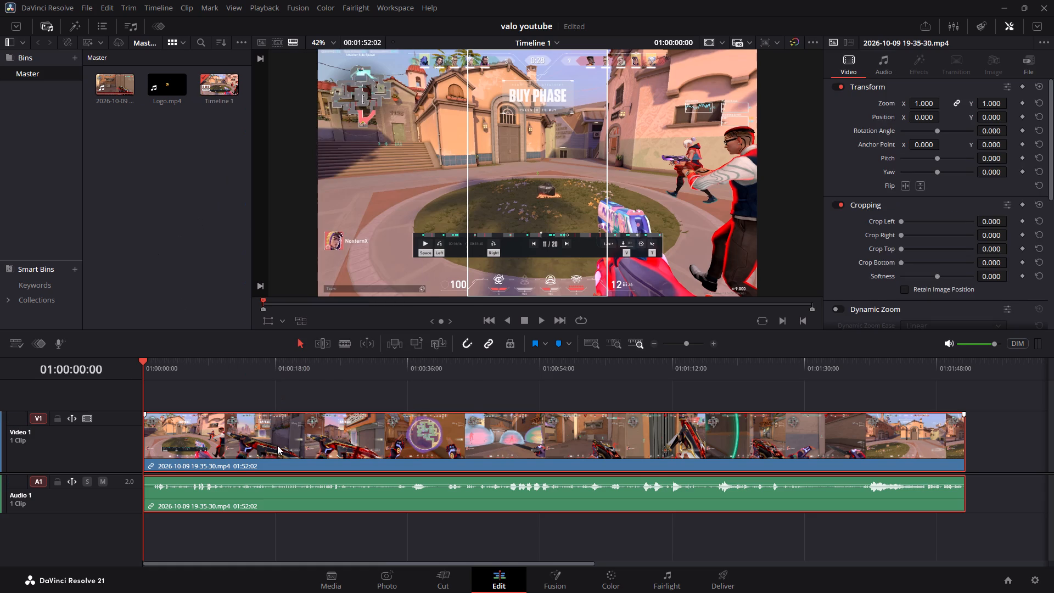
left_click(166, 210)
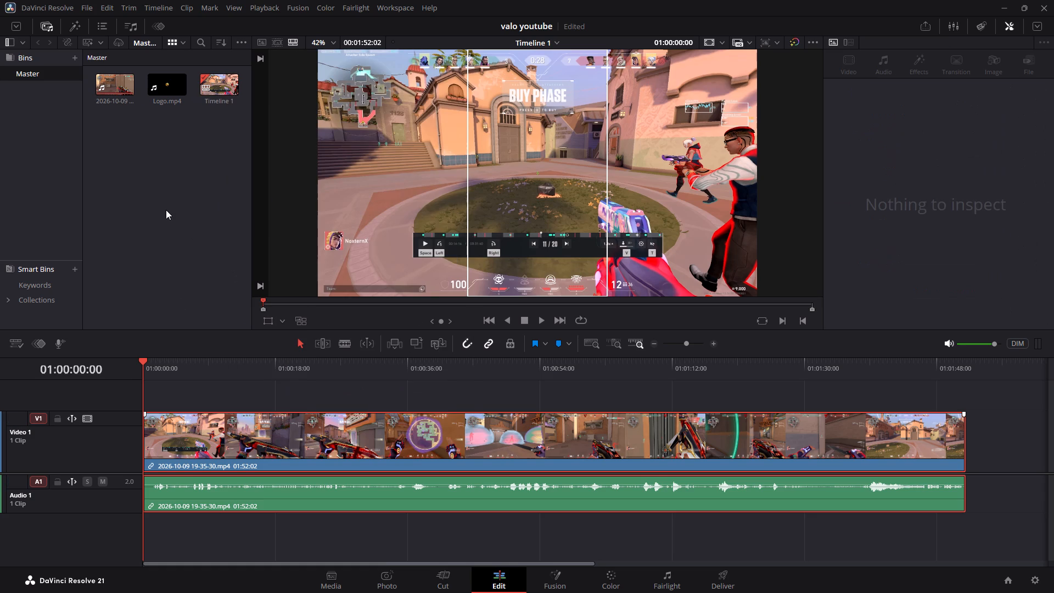
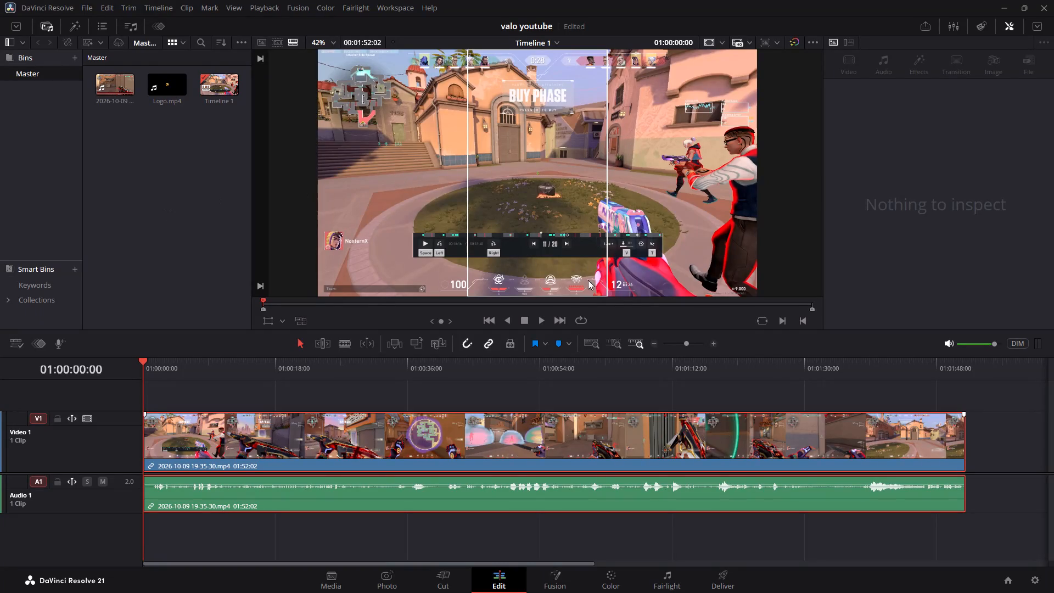
Scrub through the gameplay clip on the timeline, from the ace at its end back toward the round's start, to review the action.
scroll(487, 424, "up", 1)
left_click_drag(142, 368, 189, 383)
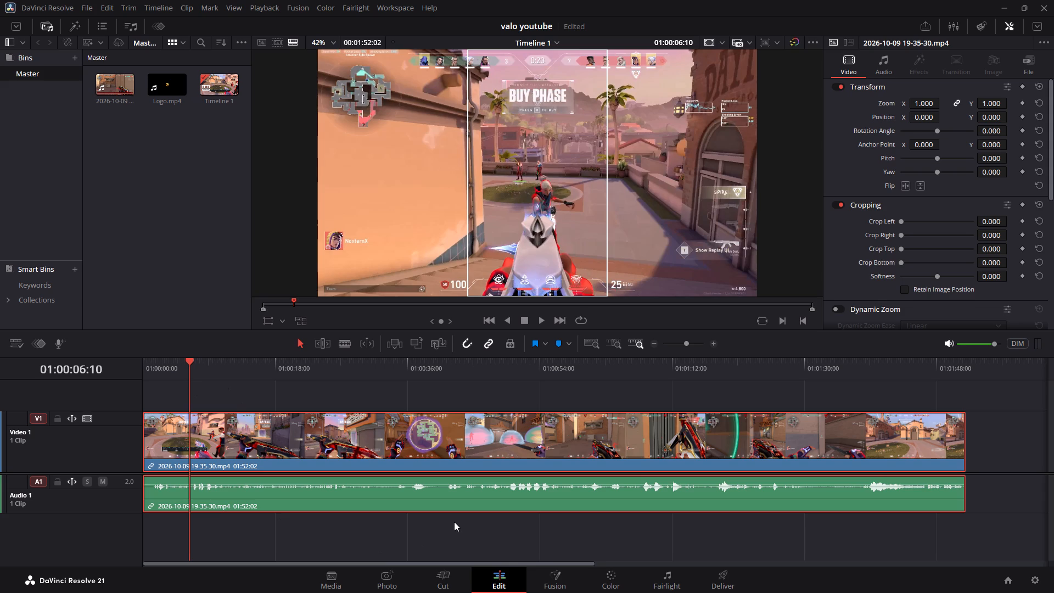
left_click_drag(188, 361, 912, 342)
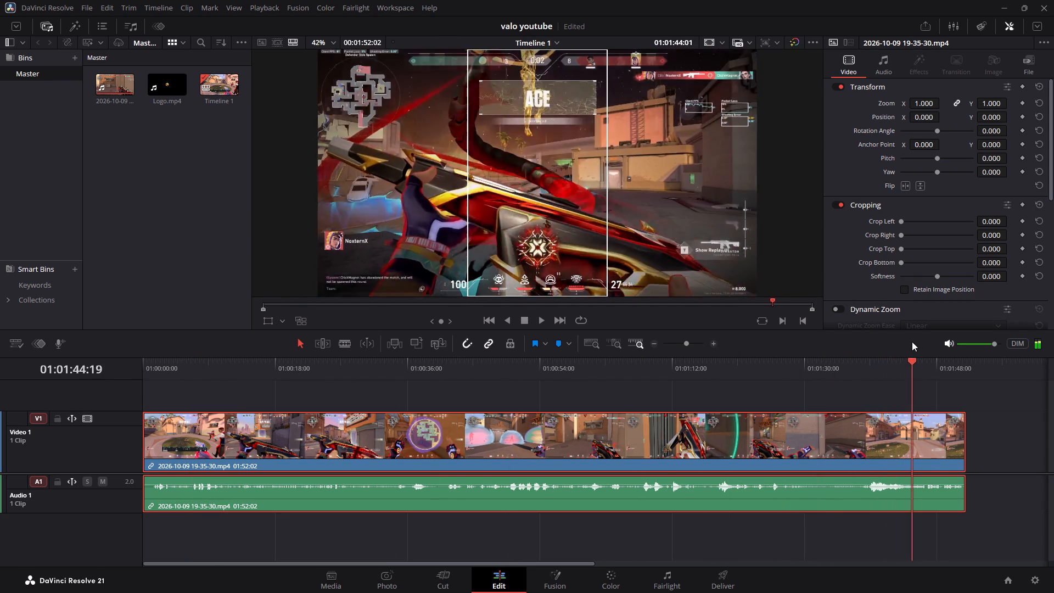
left_click_drag(912, 342, 911, 342)
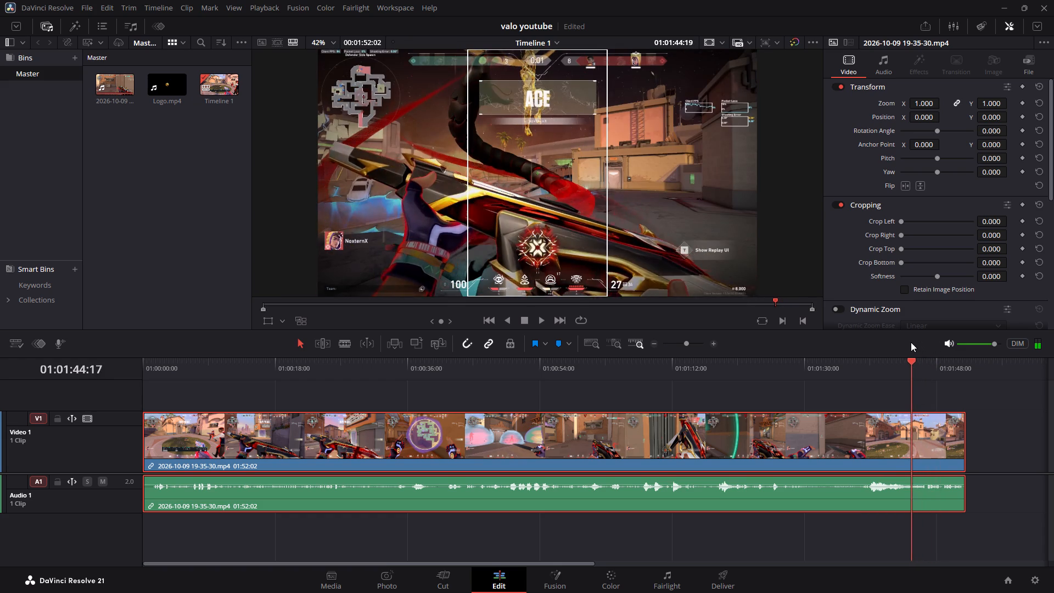
left_click_drag(911, 342, 874, 345)
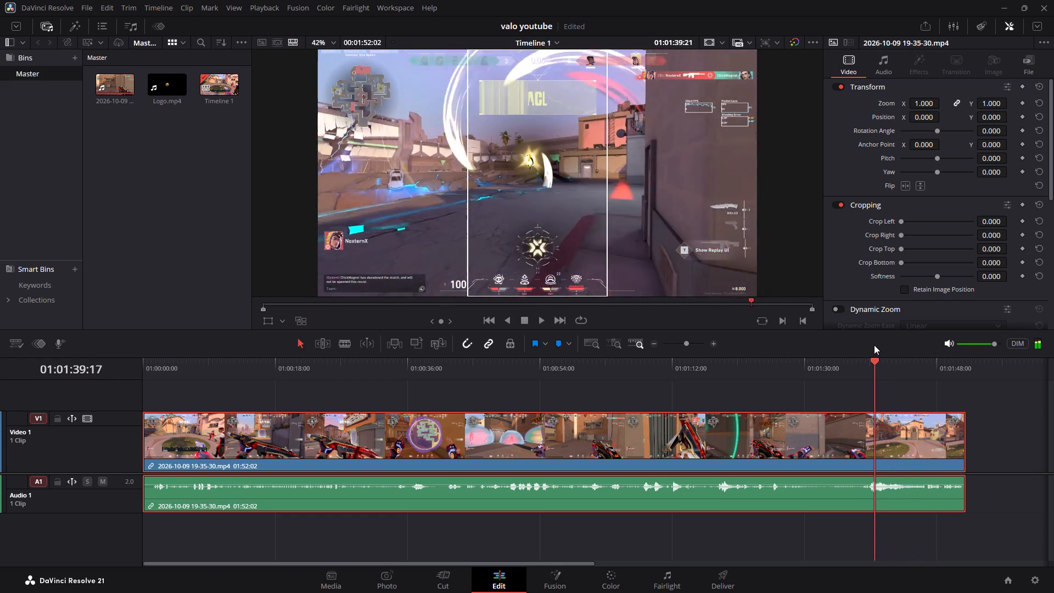
left_click_drag(874, 345, 818, 350)
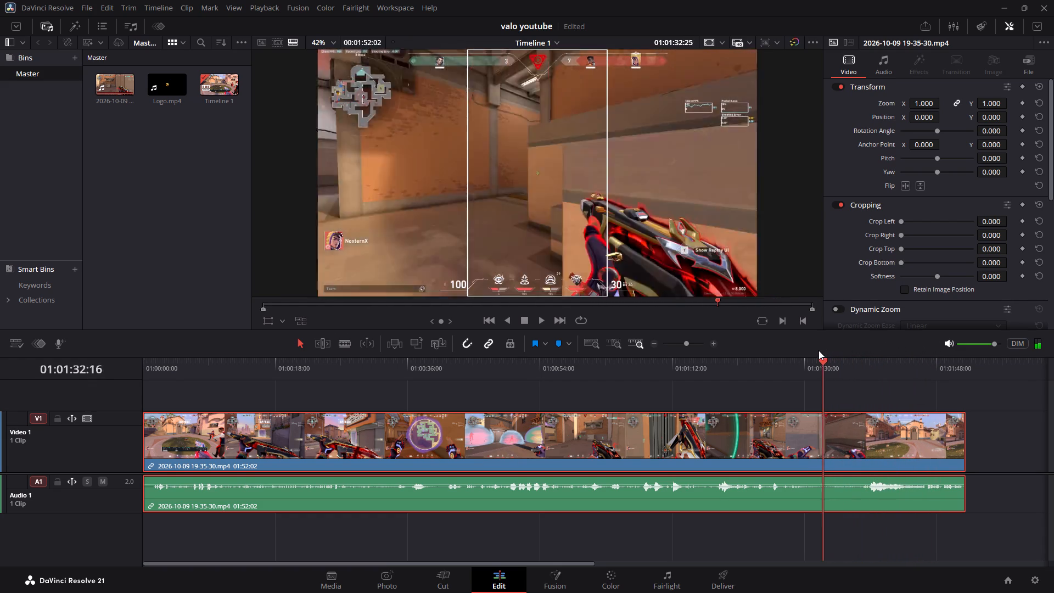
left_click_drag(818, 350, 728, 360)
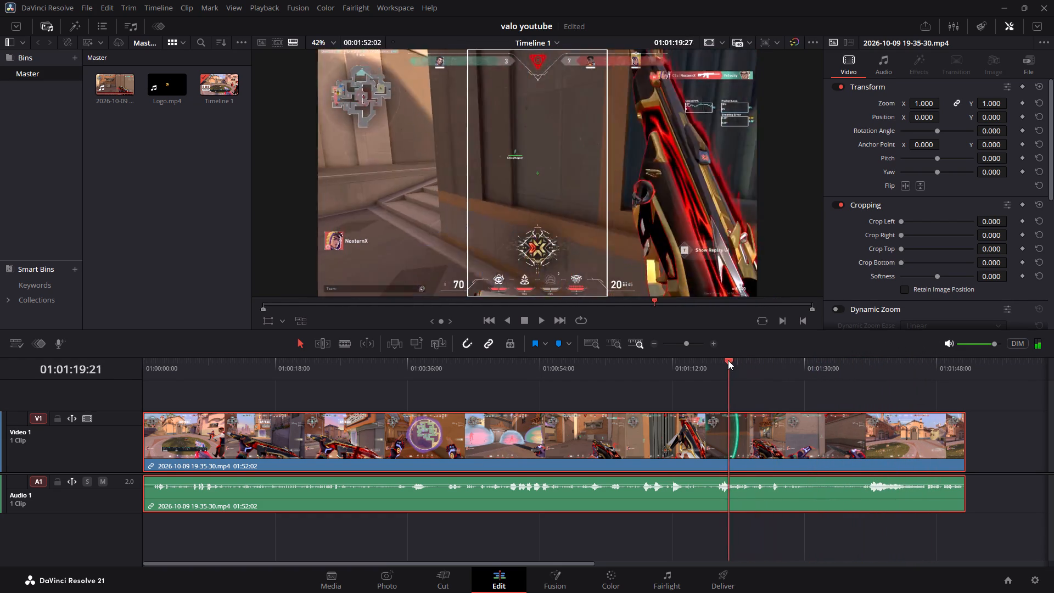
left_click_drag(728, 360, 642, 362)
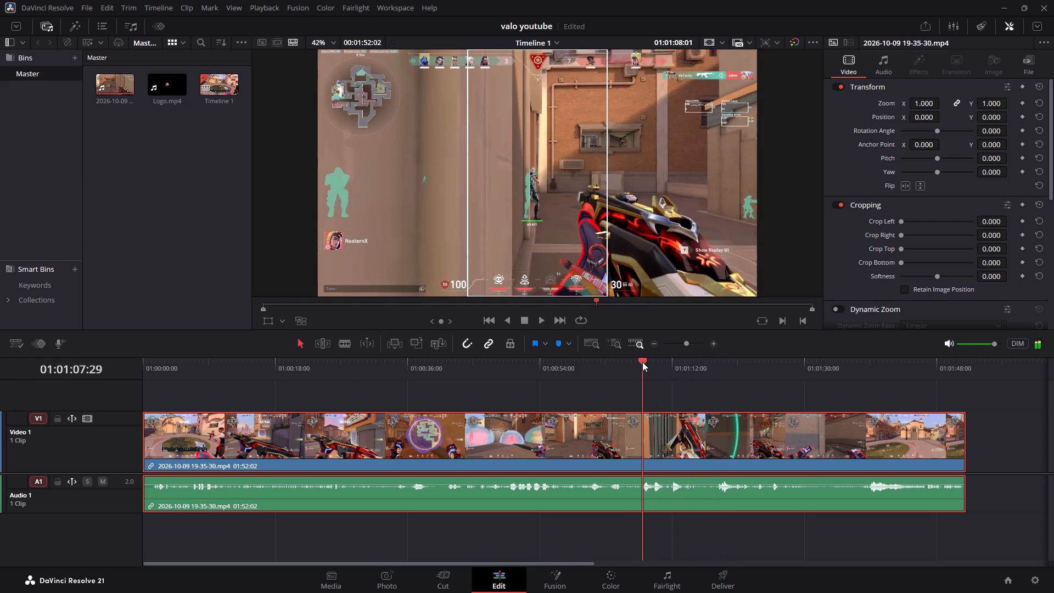
left_click_drag(642, 362, 588, 366)
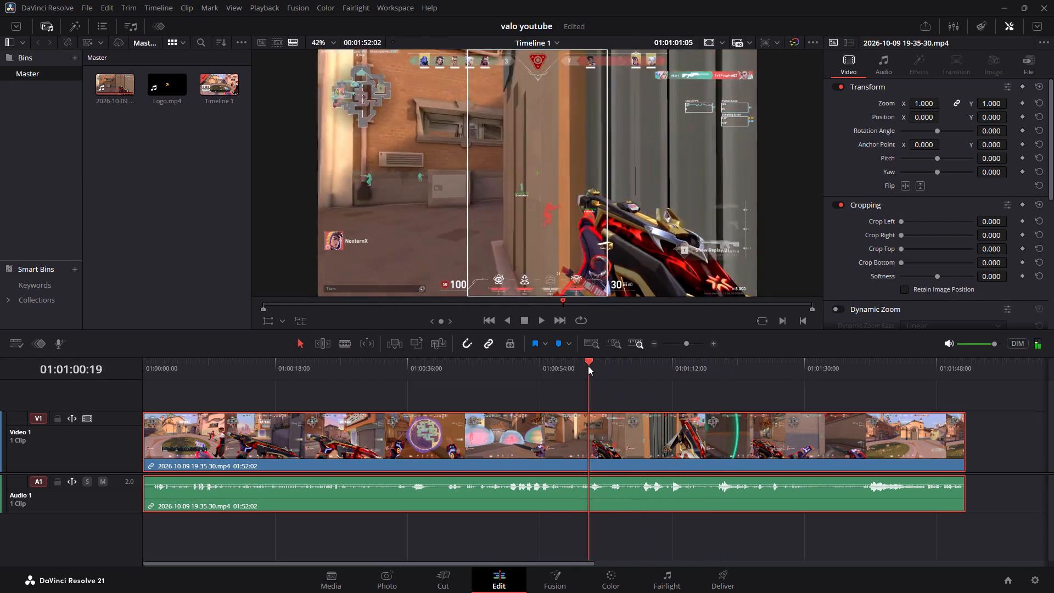
left_click_drag(588, 366, 555, 366)
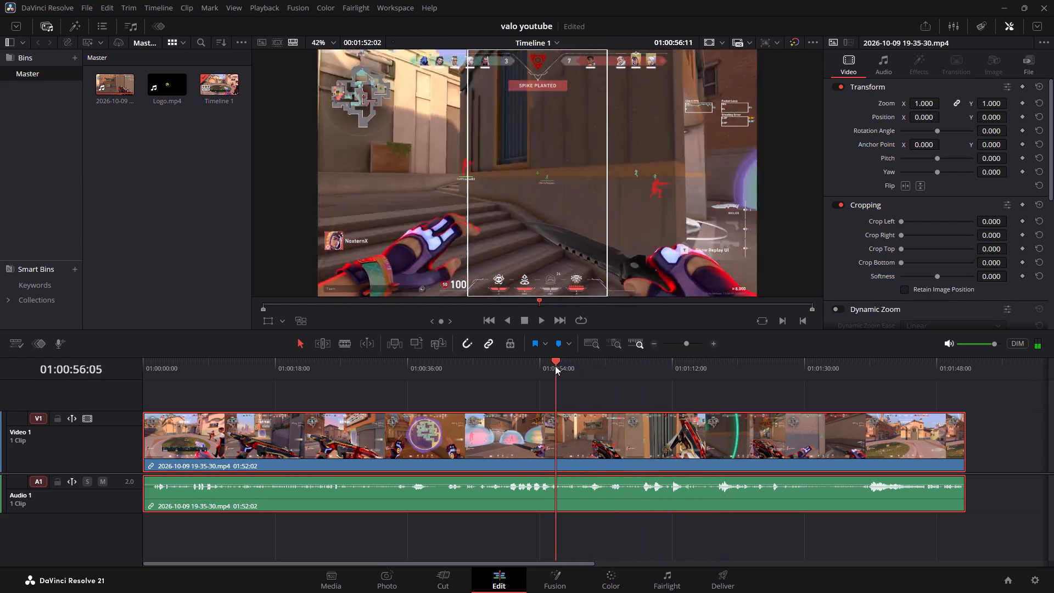
left_click_drag(555, 366, 517, 370)
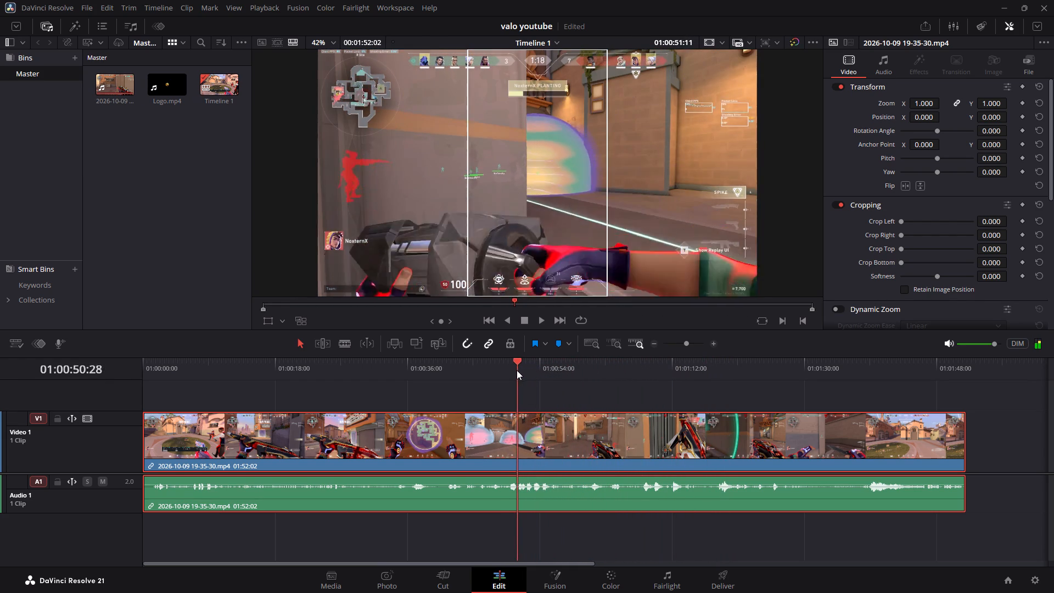
left_click_drag(517, 370, 493, 372)
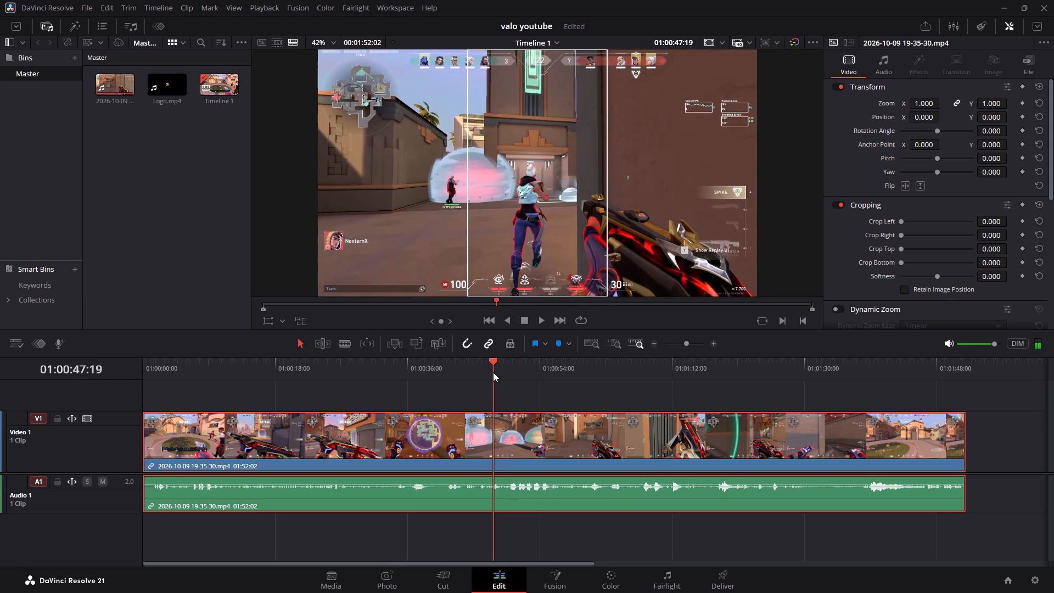
left_click_drag(493, 372, 458, 380)
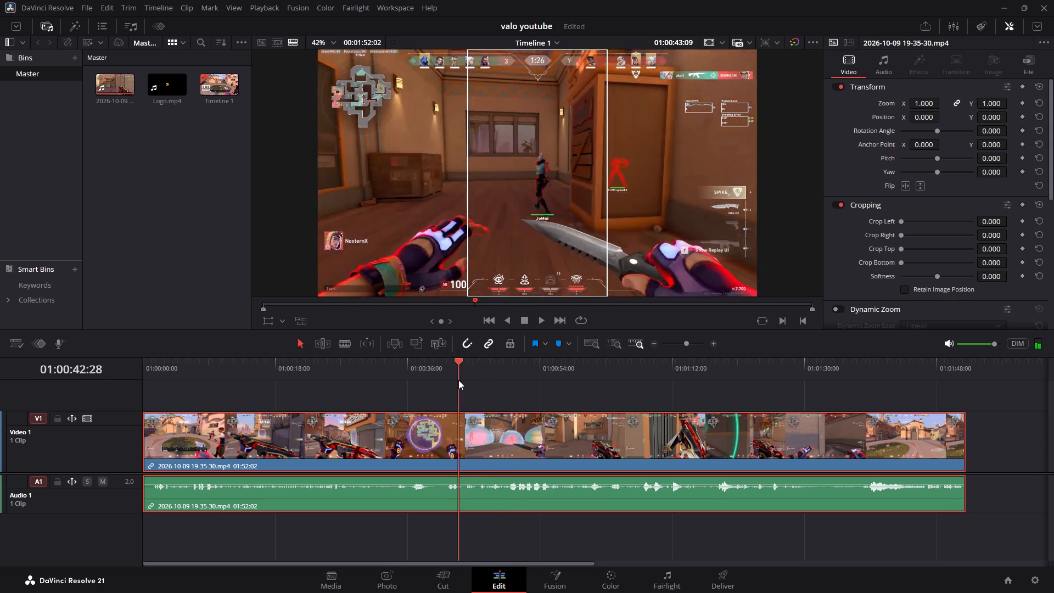
left_click_drag(458, 380, 422, 388)
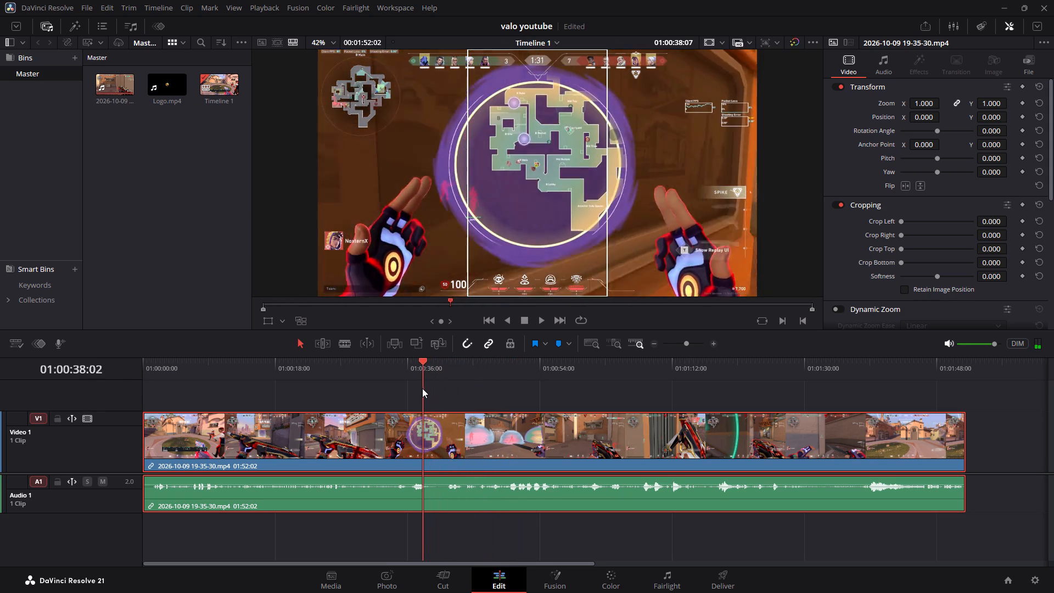
left_click_drag(422, 388, 380, 398)
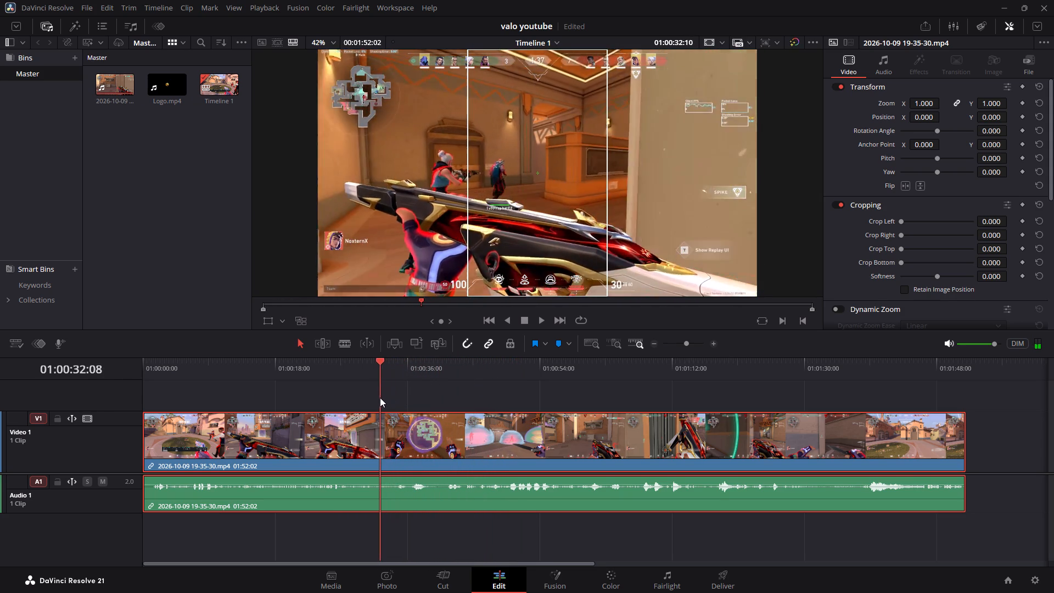
Trim the start of the gameplay clip's video and audio to 01:00:30:18, just after the buy phase ends.
left_click_drag(380, 398, 378, 399)
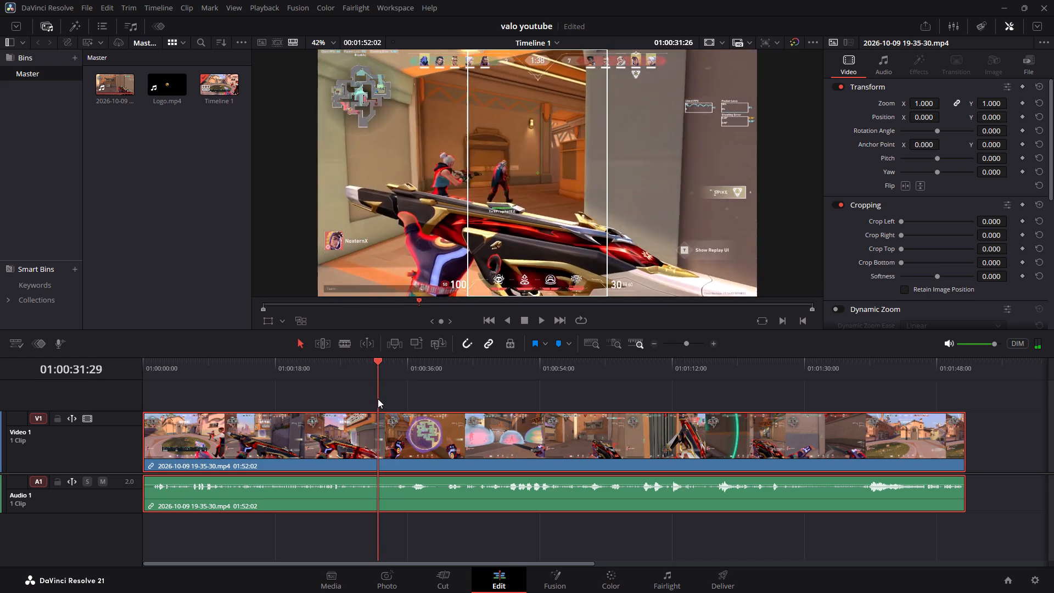
left_click_drag(378, 399, 383, 399)
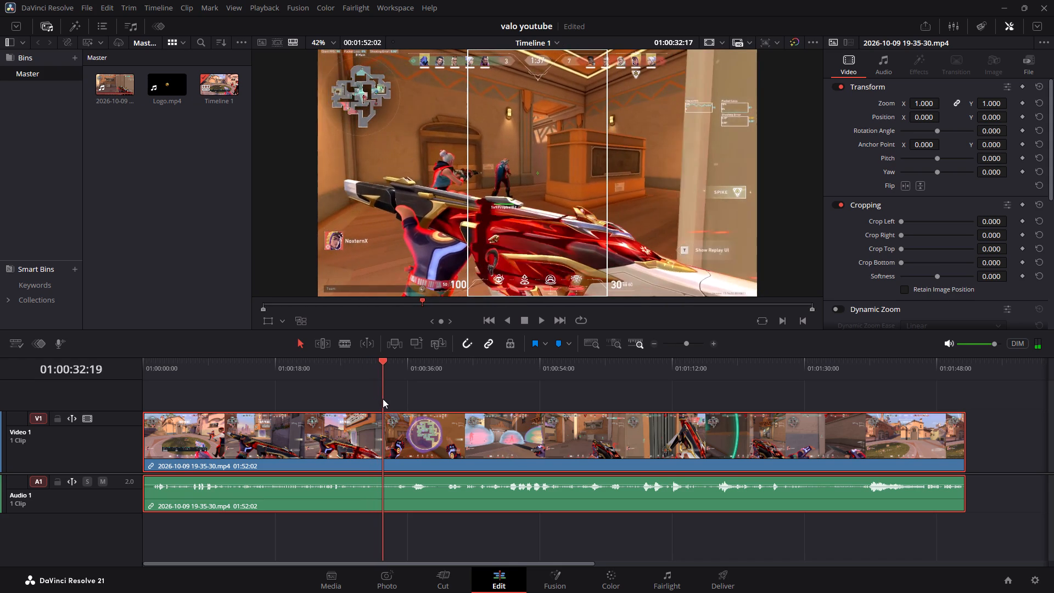
left_click_drag(383, 399, 383, 399)
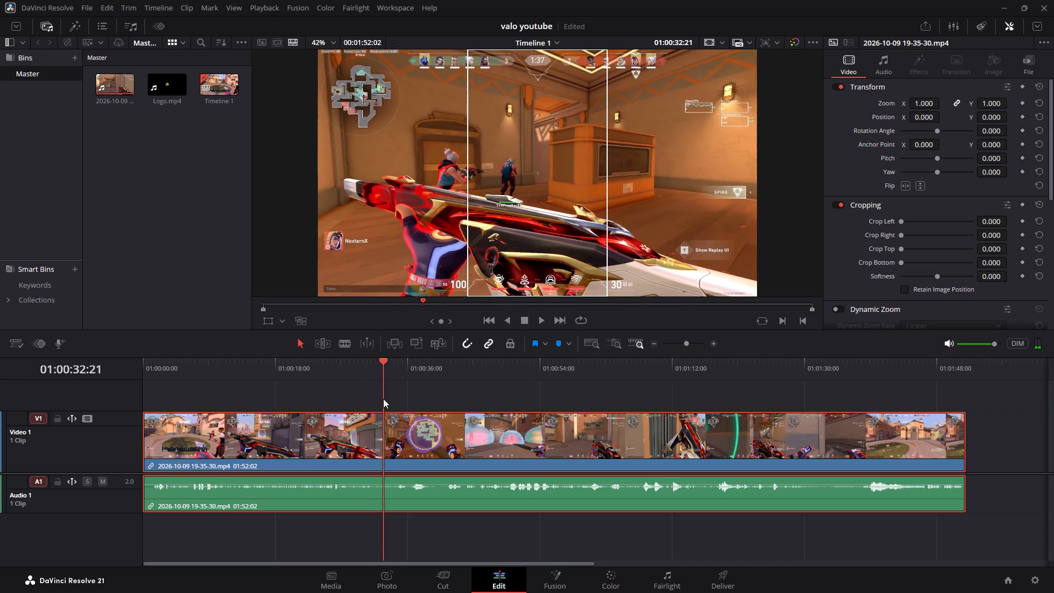
left_click_drag(383, 399, 362, 402)
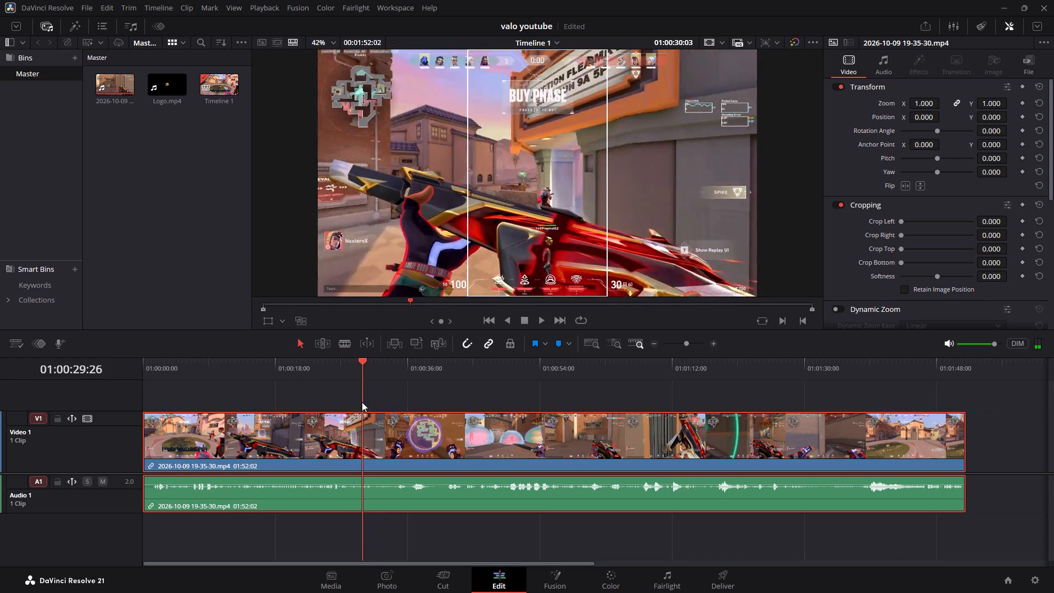
left_click_drag(362, 402, 363, 405)
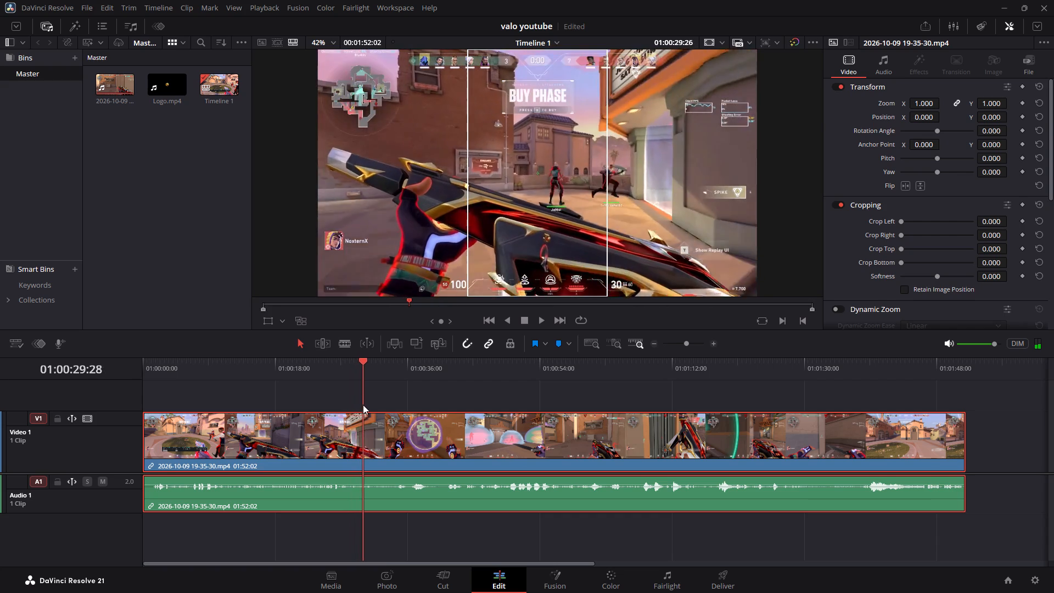
left_click_drag(363, 405, 367, 405)
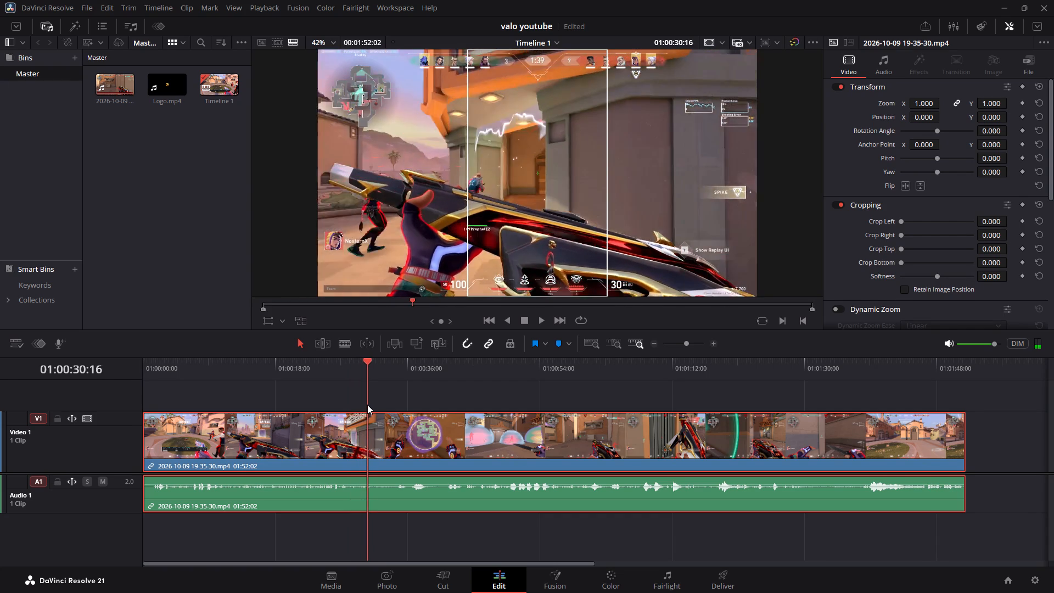
left_click_drag(367, 405, 368, 405)
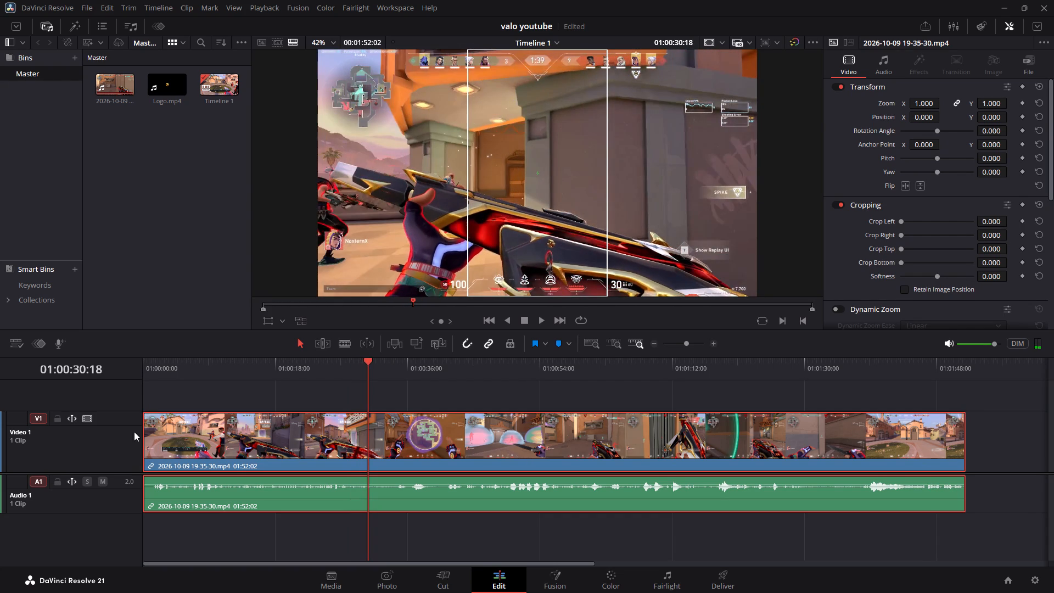
left_click_drag(144, 432, 364, 422)
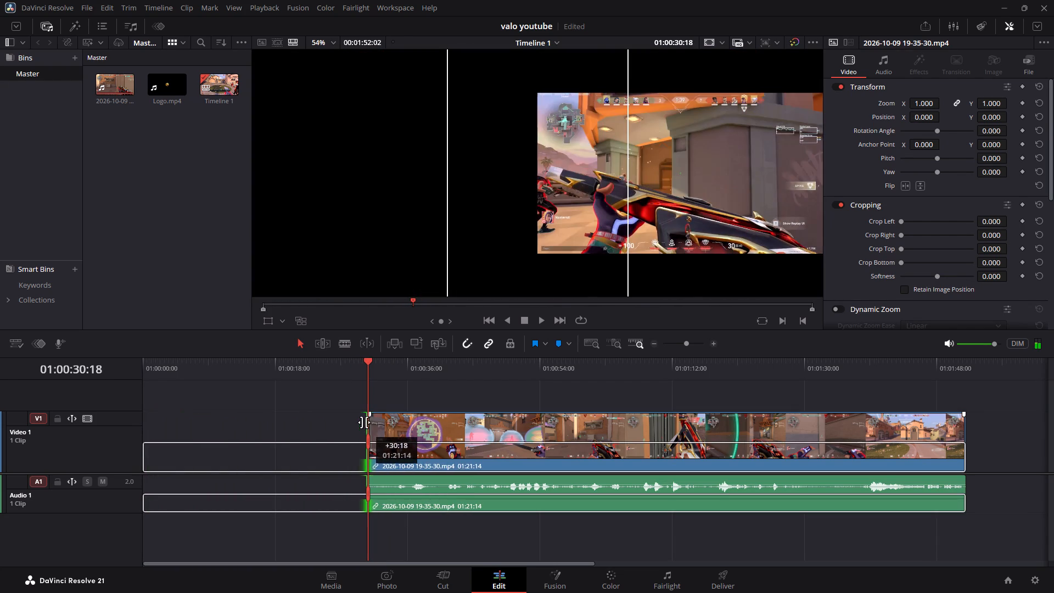
left_click_drag(364, 422, 366, 422)
Move the trimmed gameplay clip with its linked audio to the start of the timeline, closing the gap.
left_click_drag(566, 426, 338, 442)
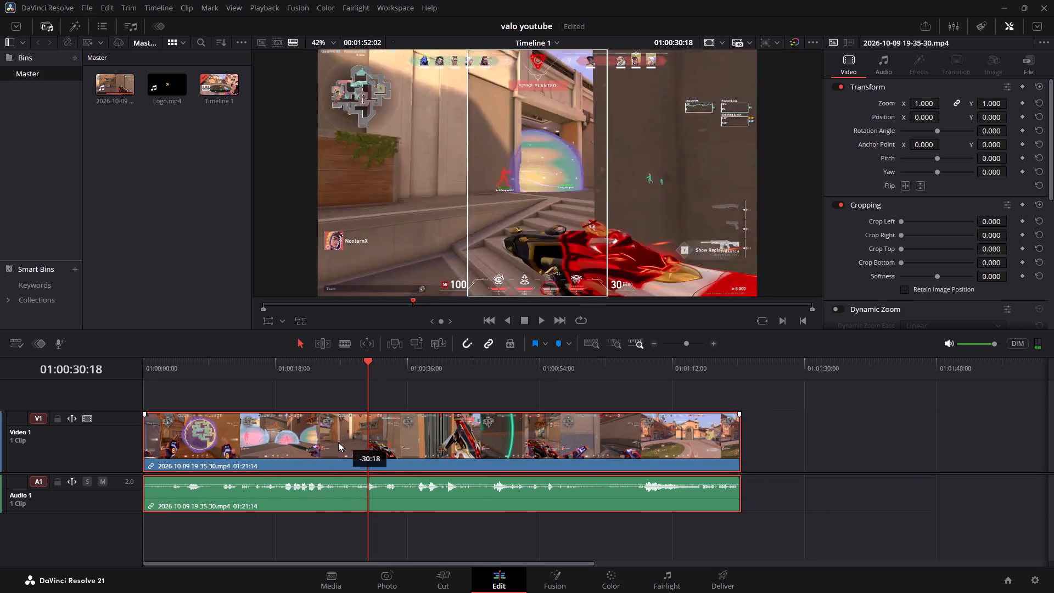
left_click_drag(338, 442, 330, 443)
Play the trimmed clip from the beginning of the timeline to check its new opening.
left_click_drag(369, 361, 125, 394)
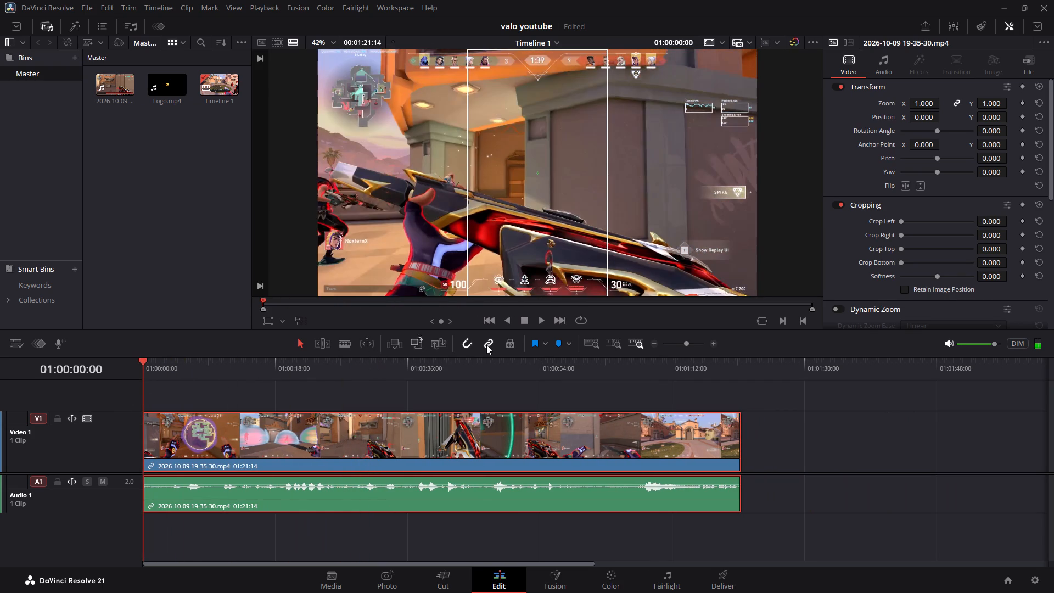
left_click(542, 321)
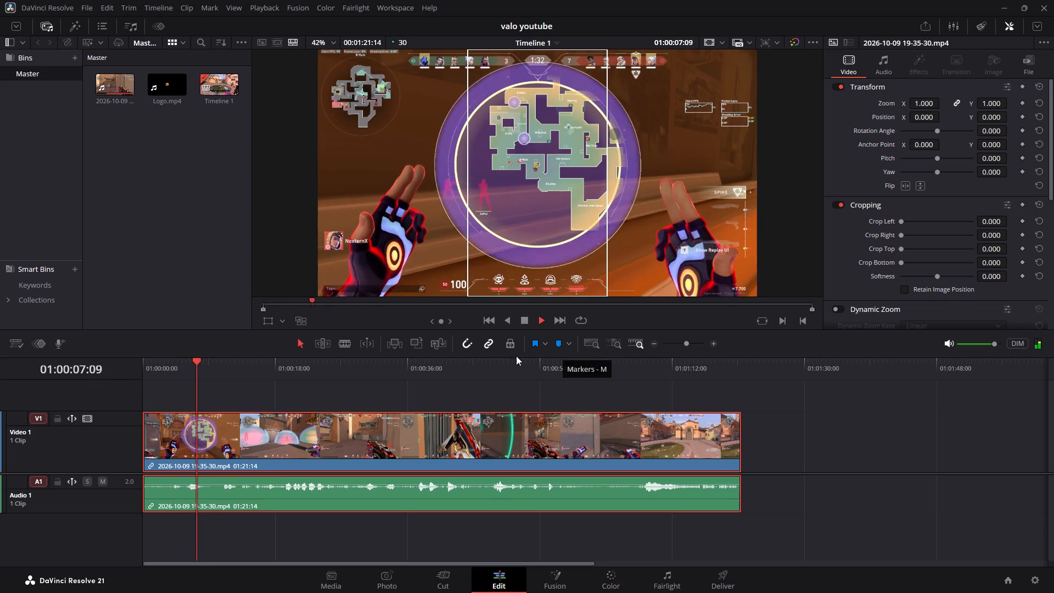
Trim the end of the gameplay clip's video and audio to 01:01:15:28, just after the ace banner and before the next round begins.
left_click_drag(204, 362, 689, 368)
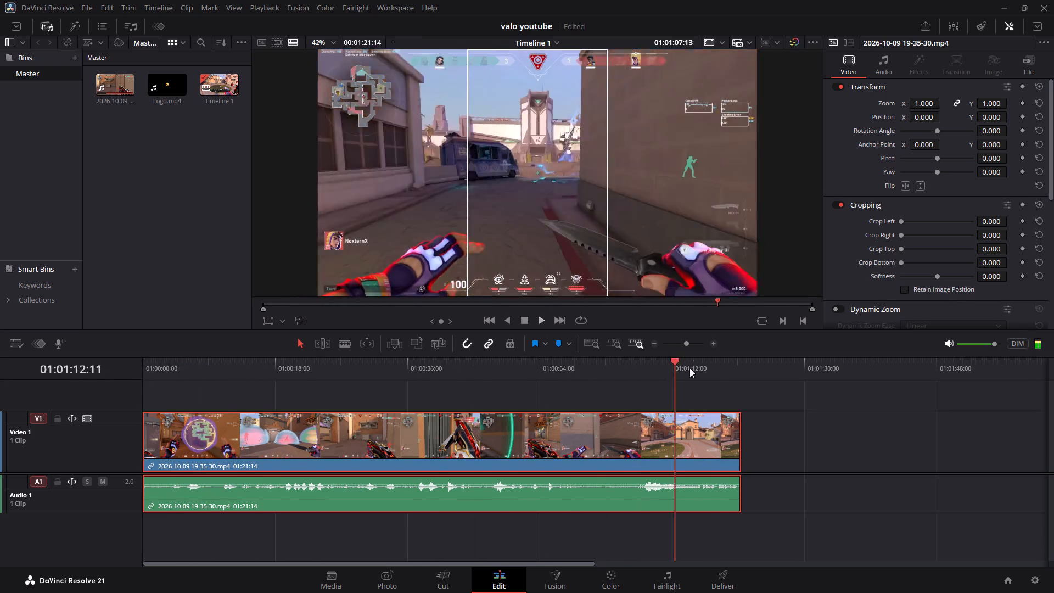
left_click_drag(689, 368, 685, 371)
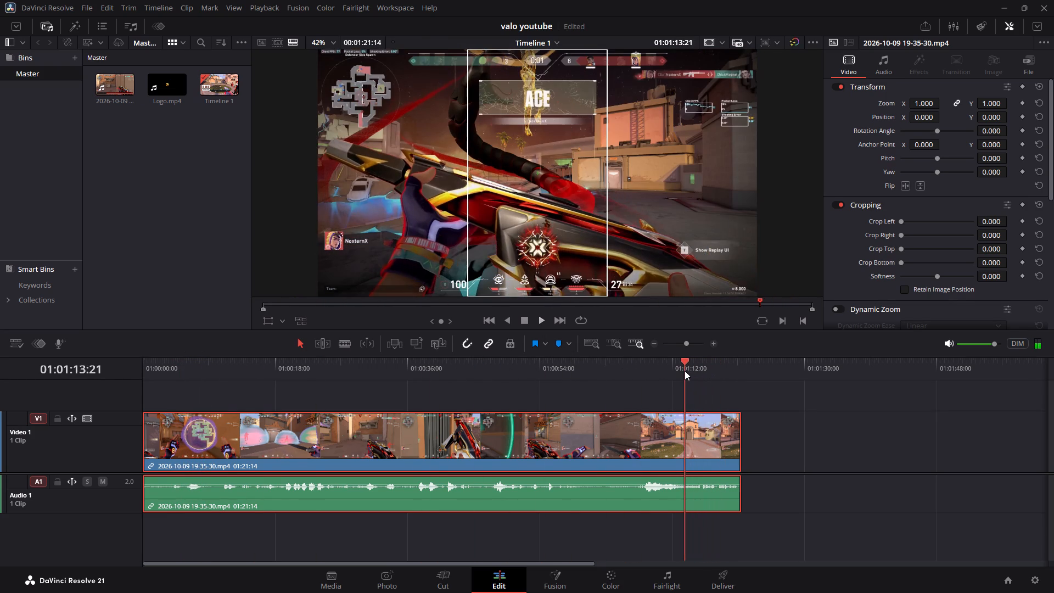
left_click_drag(685, 371, 695, 368)
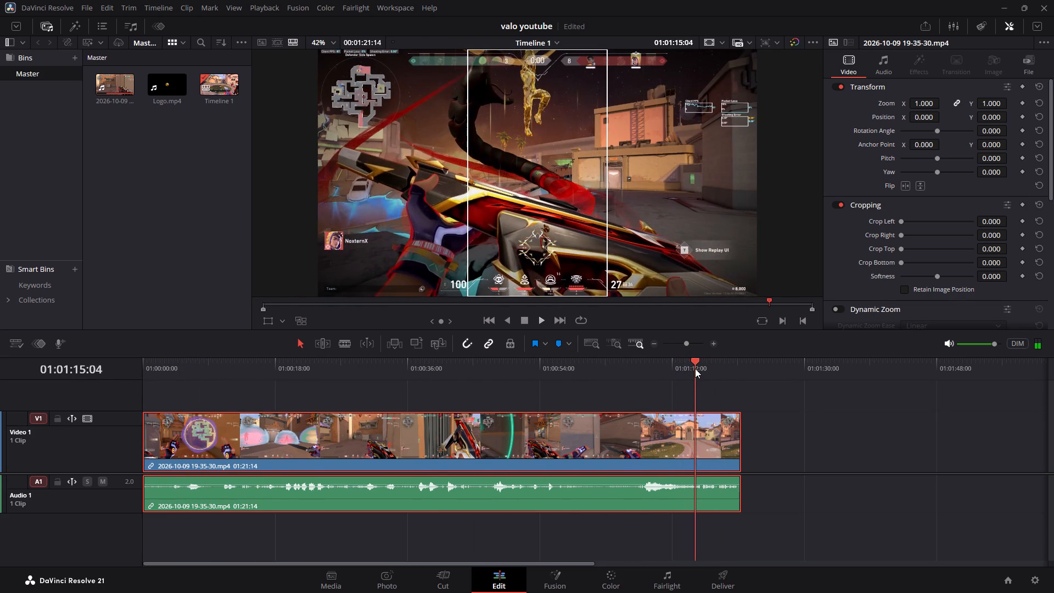
left_click_drag(695, 368, 700, 367)
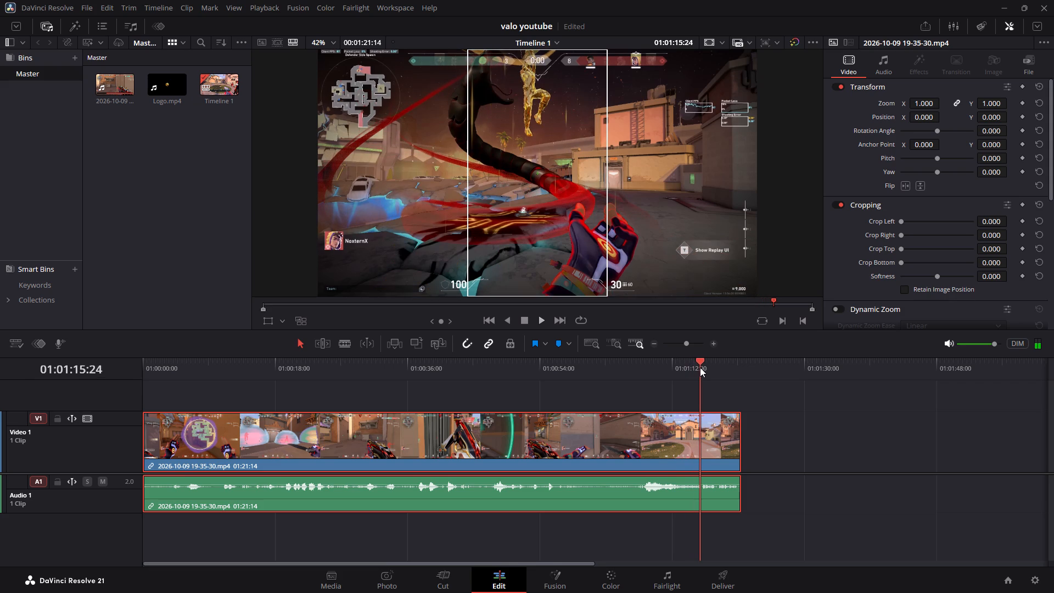
left_click_drag(700, 367, 702, 366)
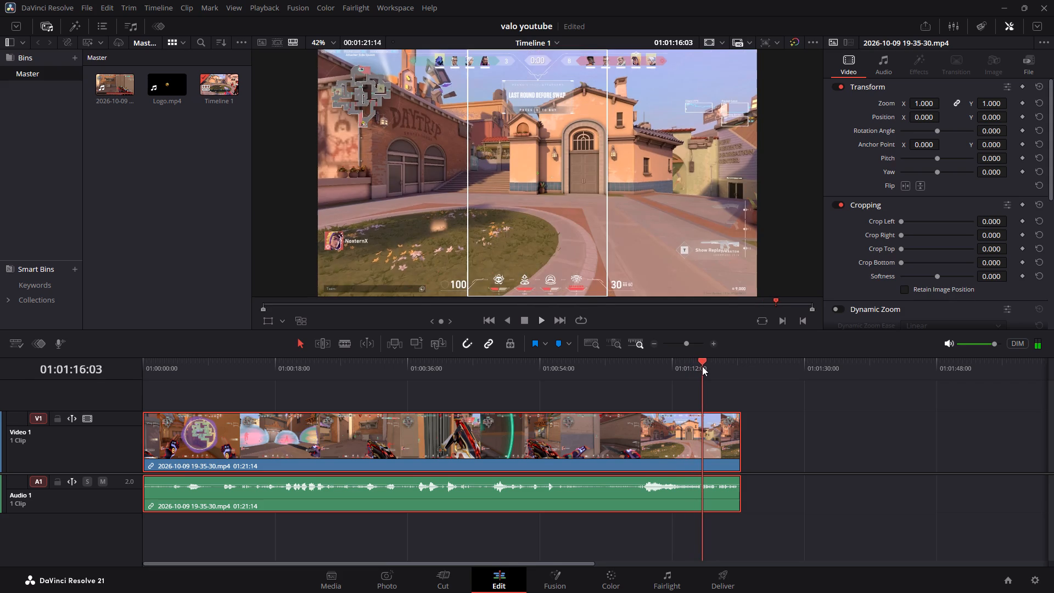
left_click_drag(702, 366, 700, 366)
left_click_drag(709, 362, 691, 362)
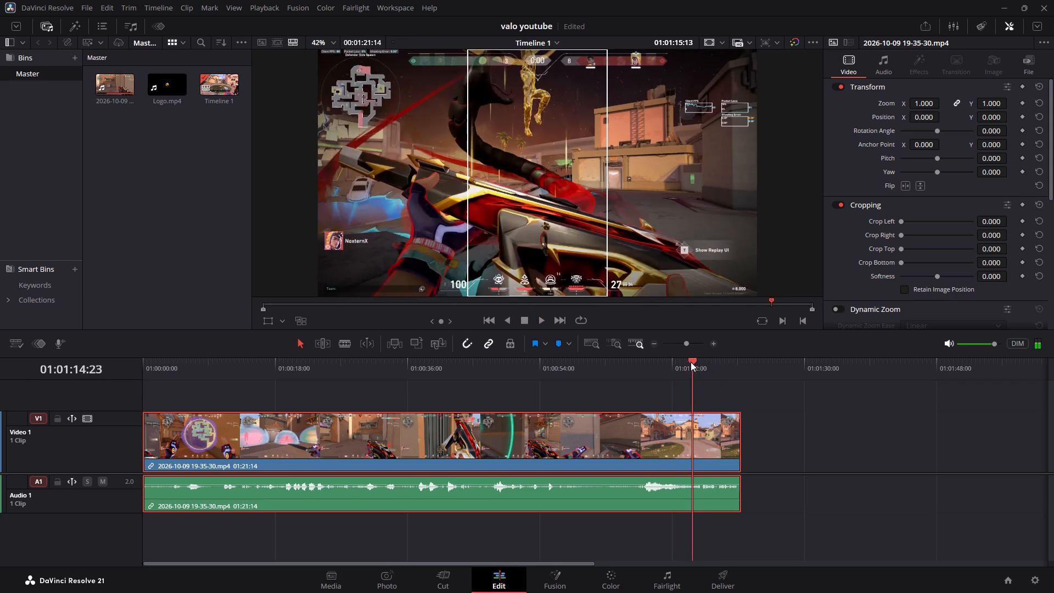
left_click_drag(691, 362, 685, 361)
left_click(543, 320)
left_click(530, 322)
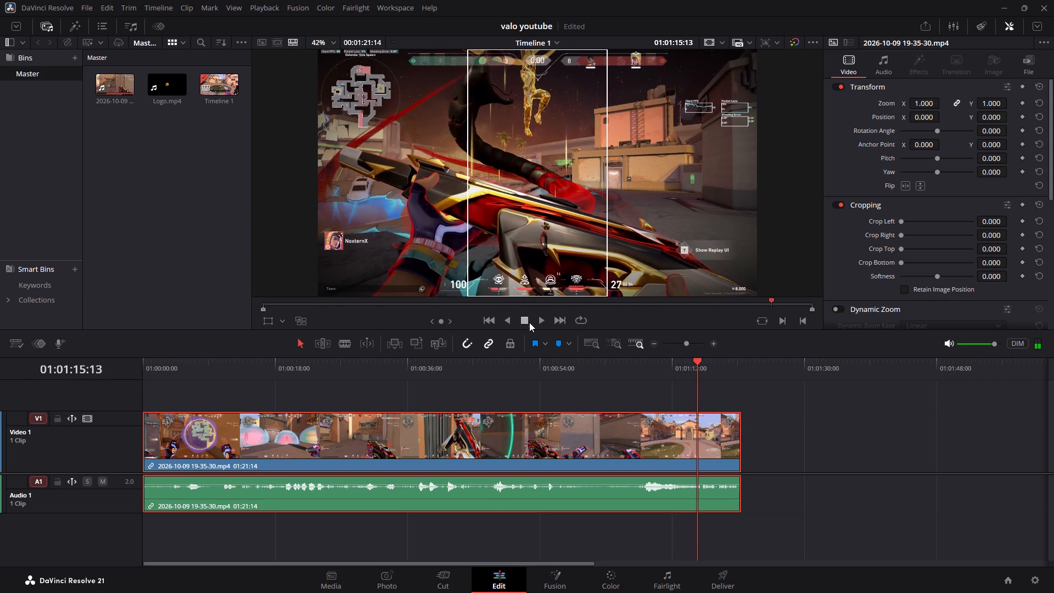
left_click(697, 361)
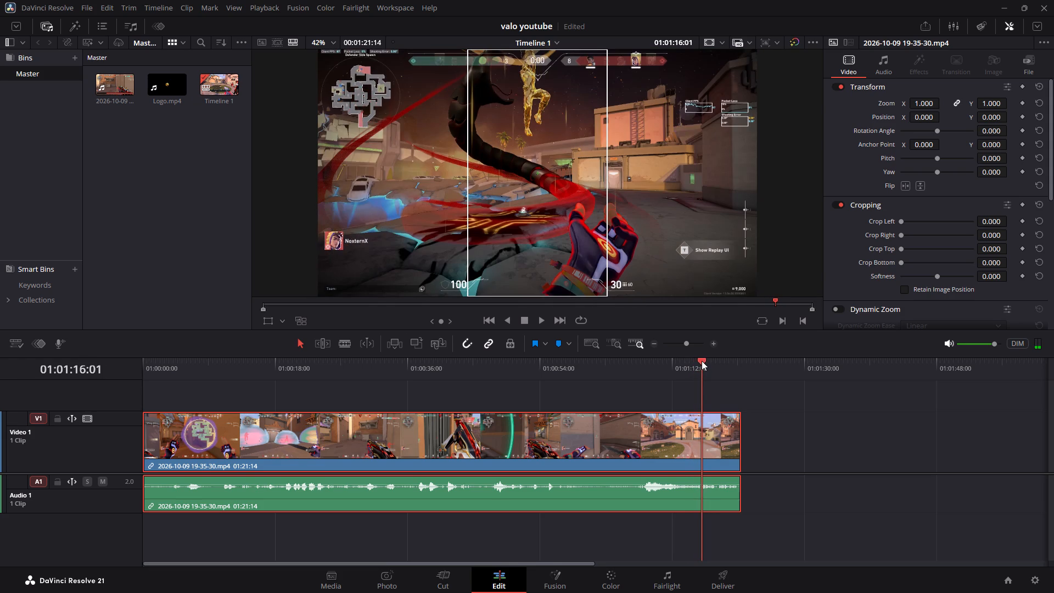
left_click_drag(739, 454, 734, 454)
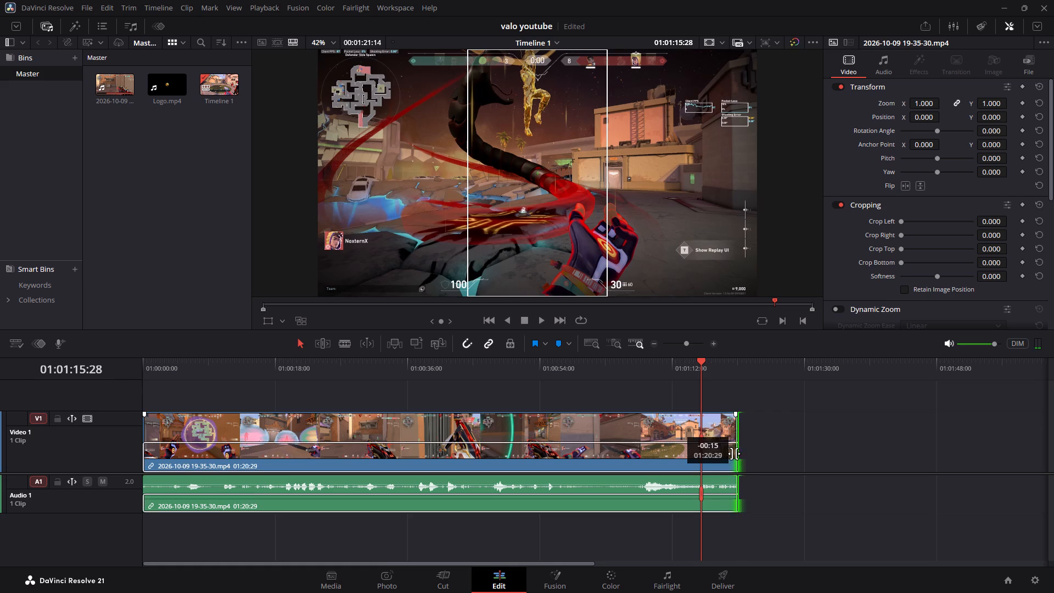
left_click_drag(734, 454, 703, 452)
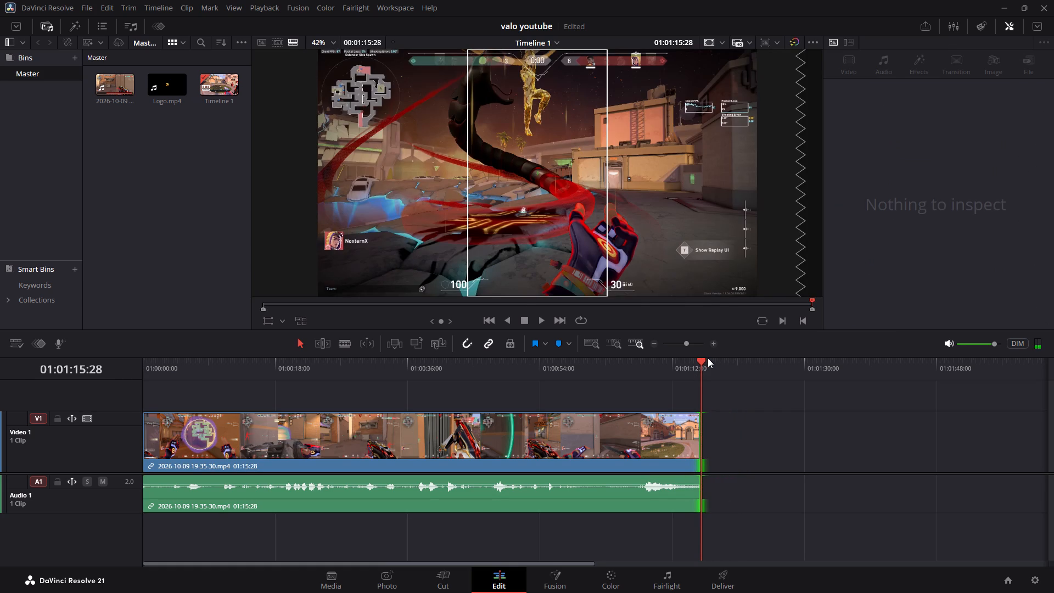
Scrub through the trimmed gameplay clip from its opening to its end to review the round and the closing ace.
left_click_drag(702, 359, 242, 399)
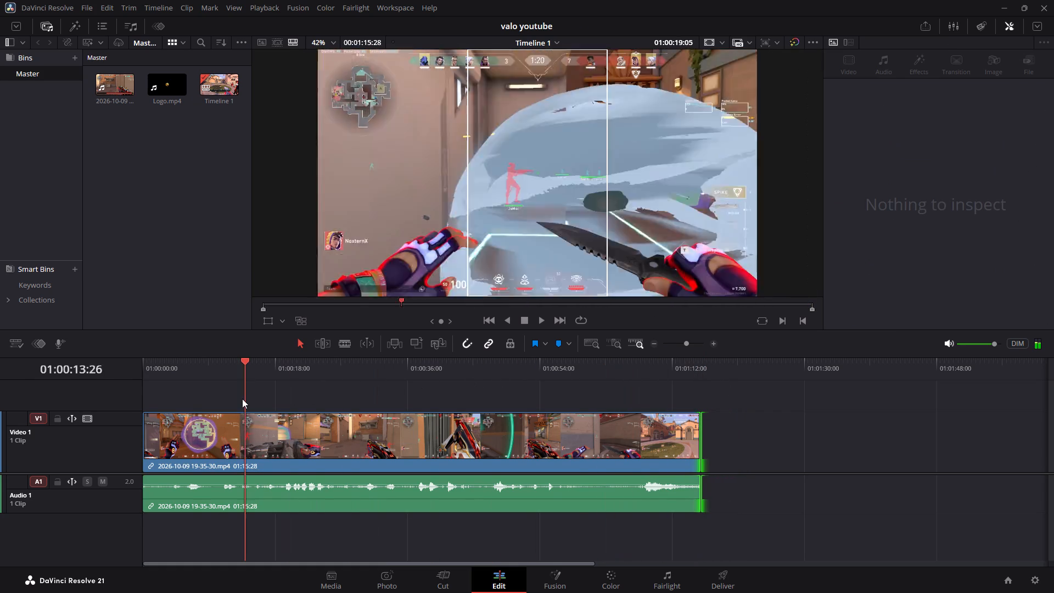
left_click_drag(242, 399, 127, 412)
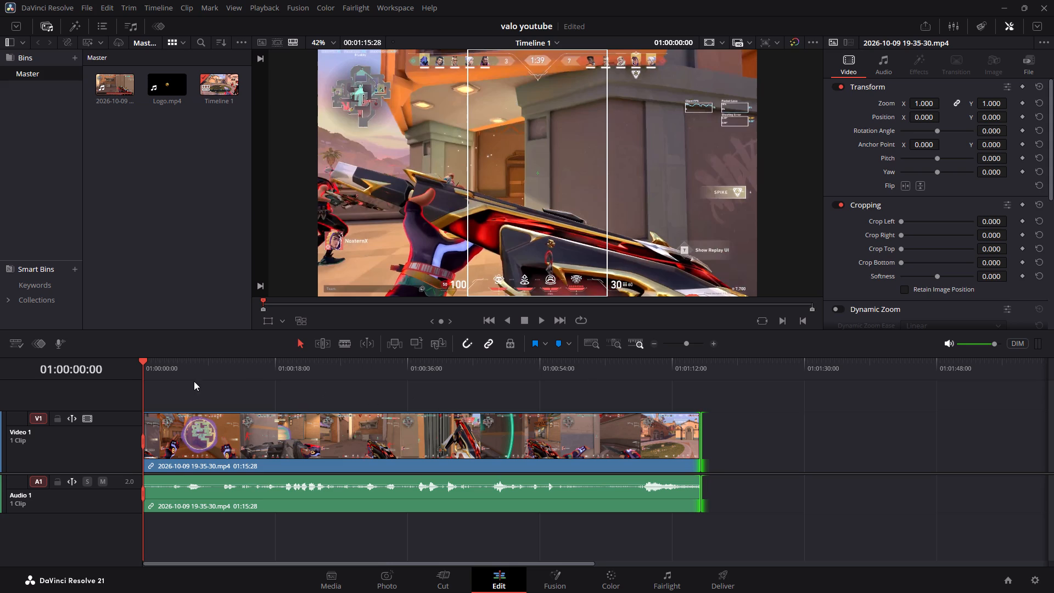
left_click_drag(141, 361, 270, 374)
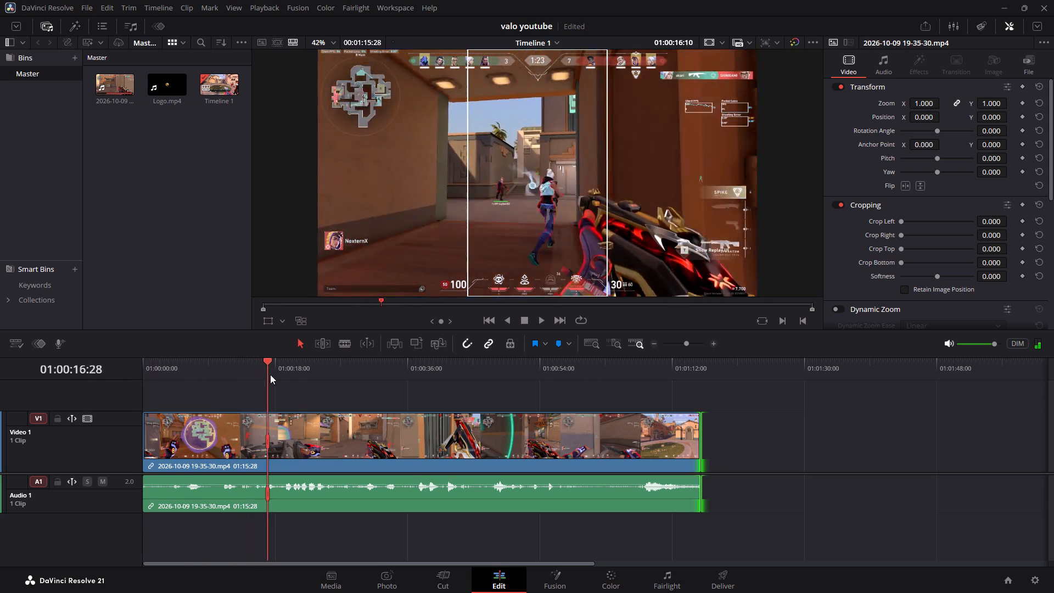
left_click_drag(270, 374, 494, 369)
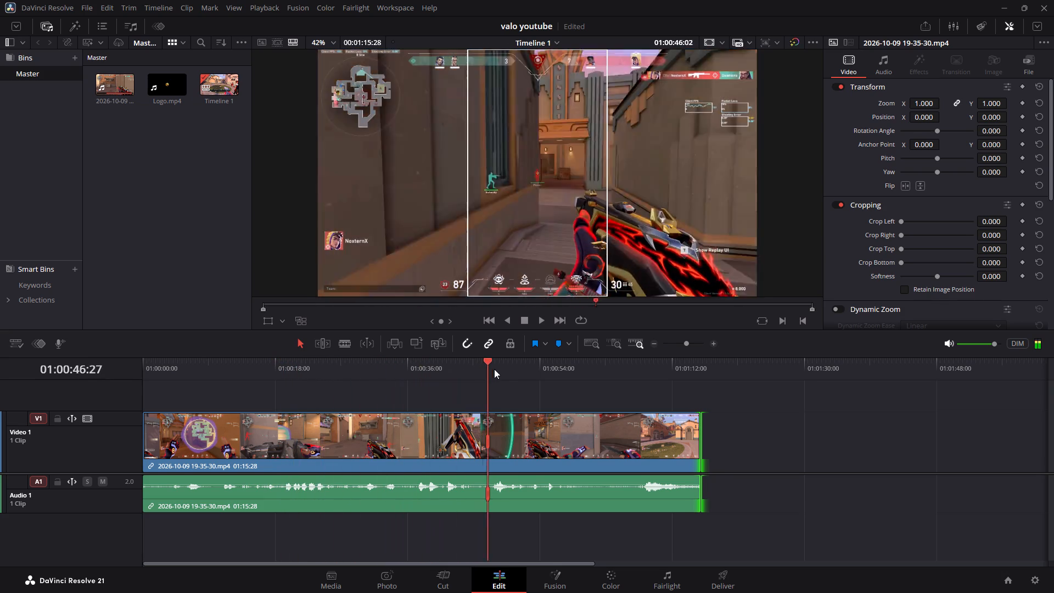
left_click_drag(494, 369, 684, 370)
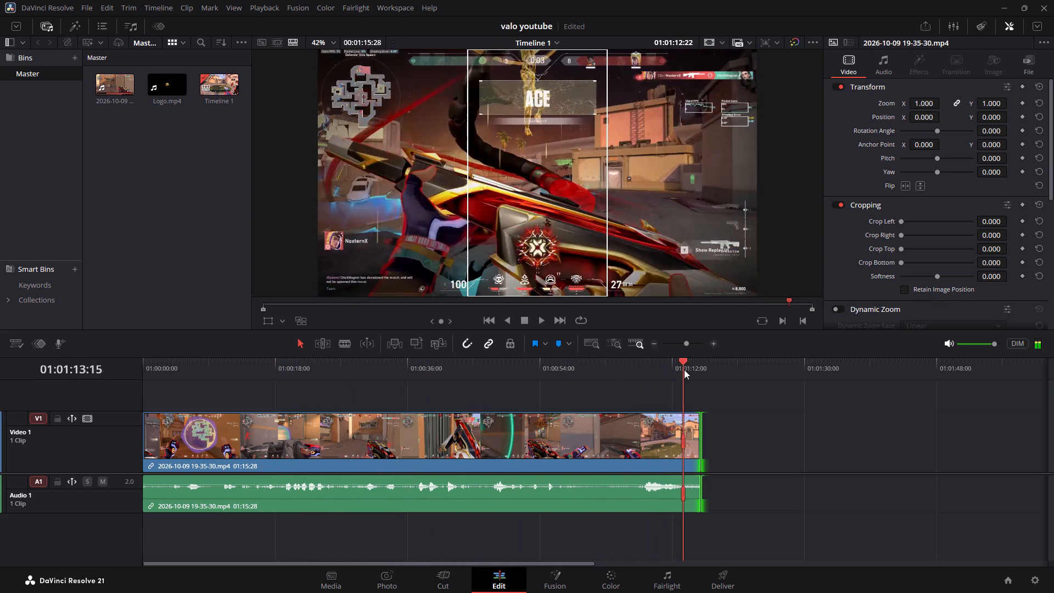
left_click_drag(684, 370, 701, 370)
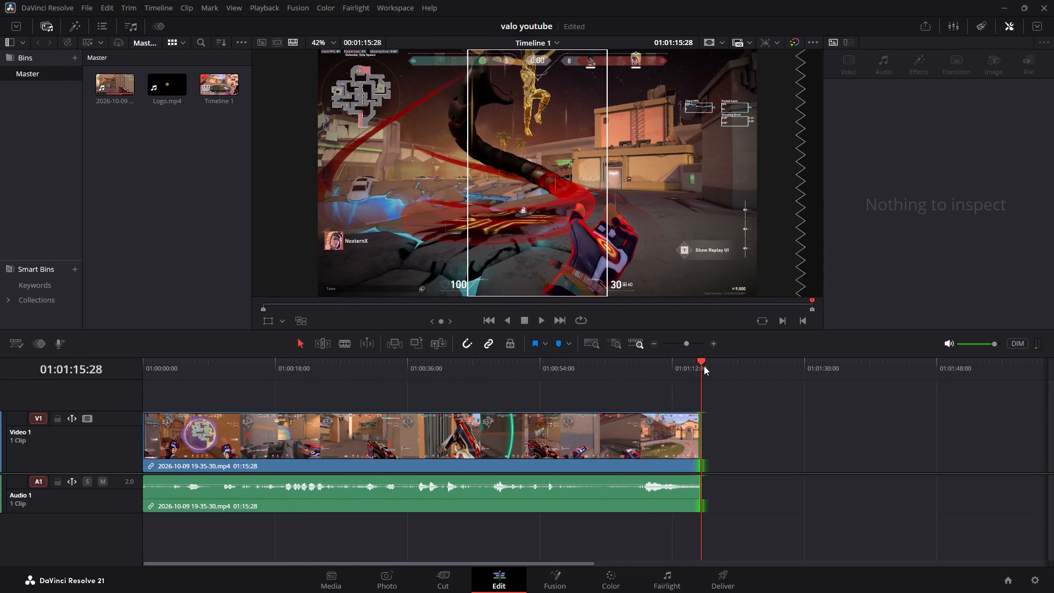
left_click_drag(702, 363, 653, 363)
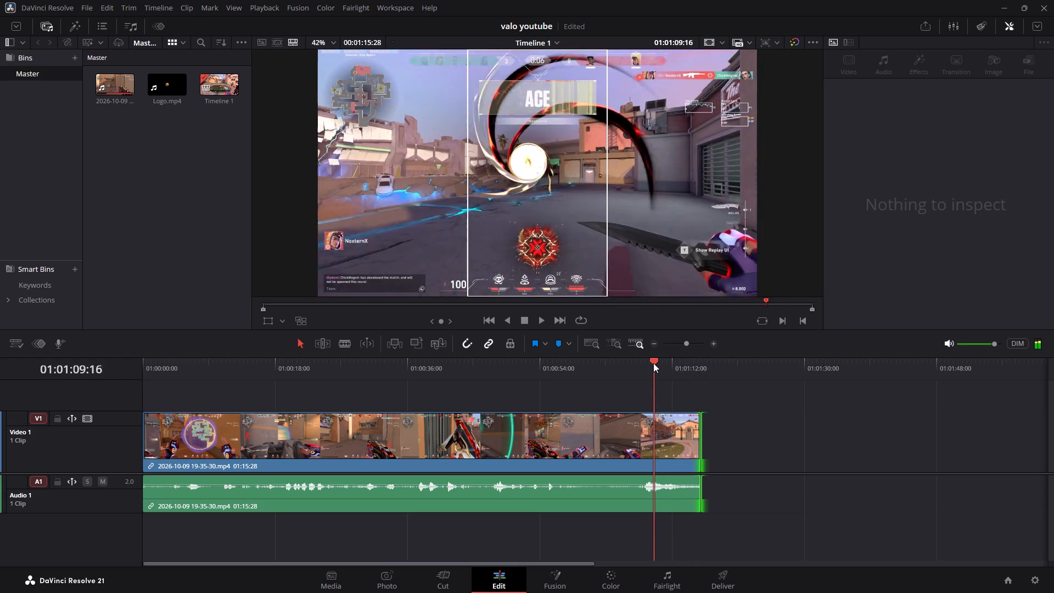
left_click_drag(653, 363, 604, 371)
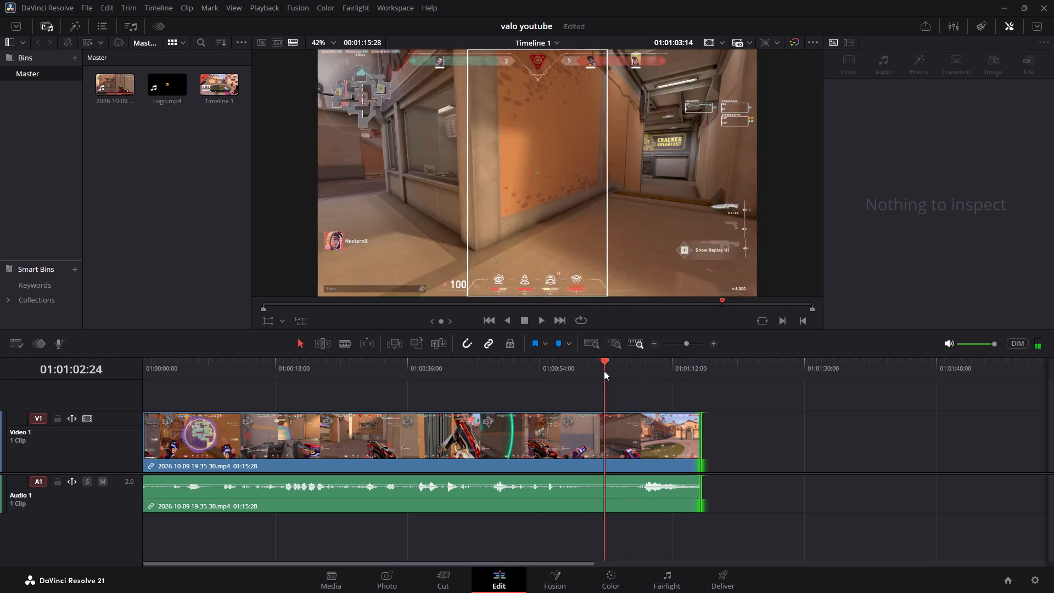
left_click_drag(604, 371, 579, 374)
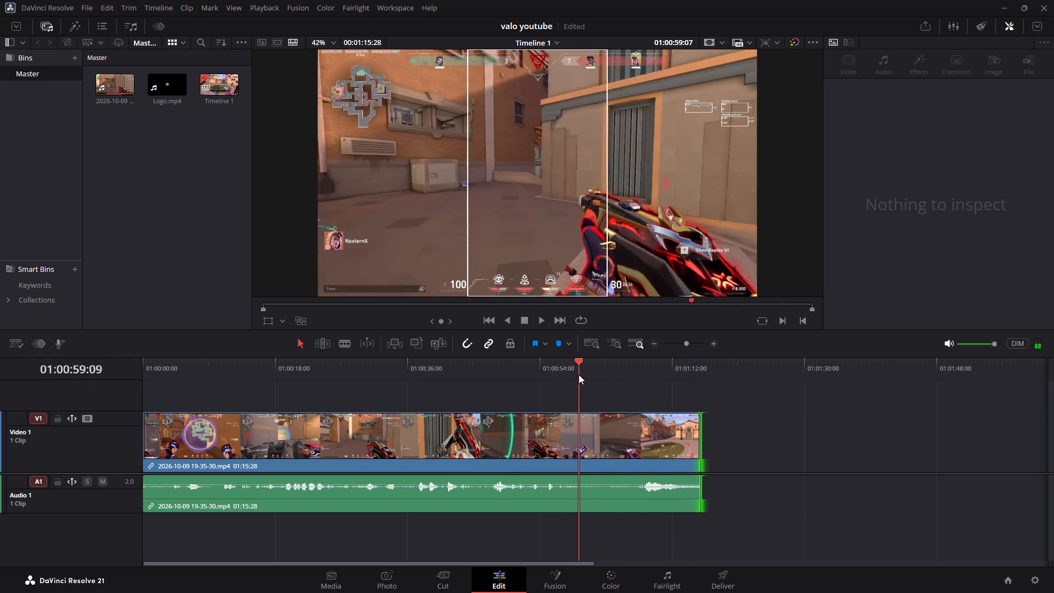
left_click_drag(579, 374, 594, 374)
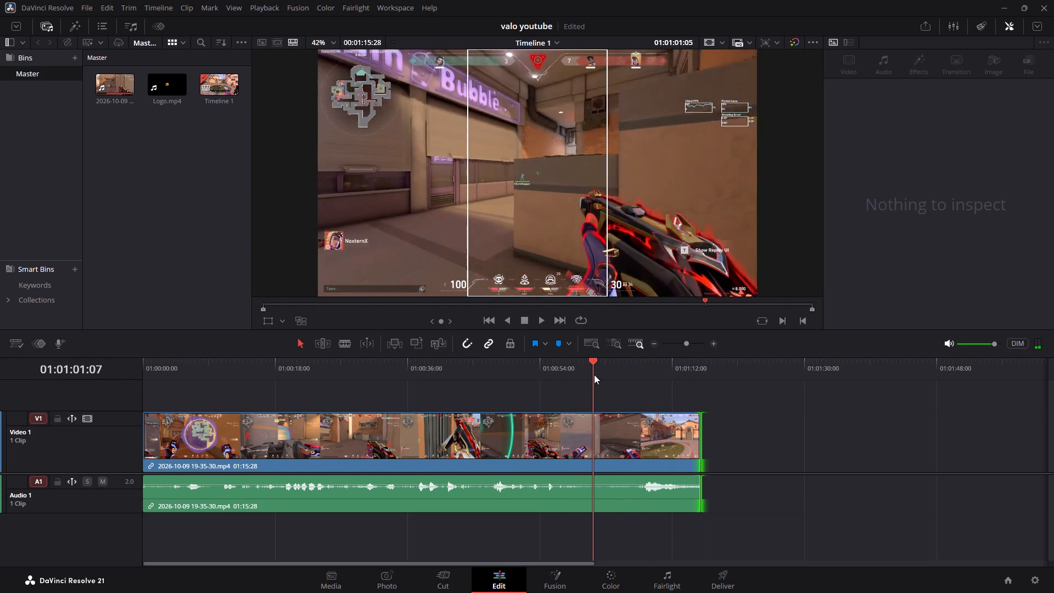
left_click_drag(594, 374, 640, 374)
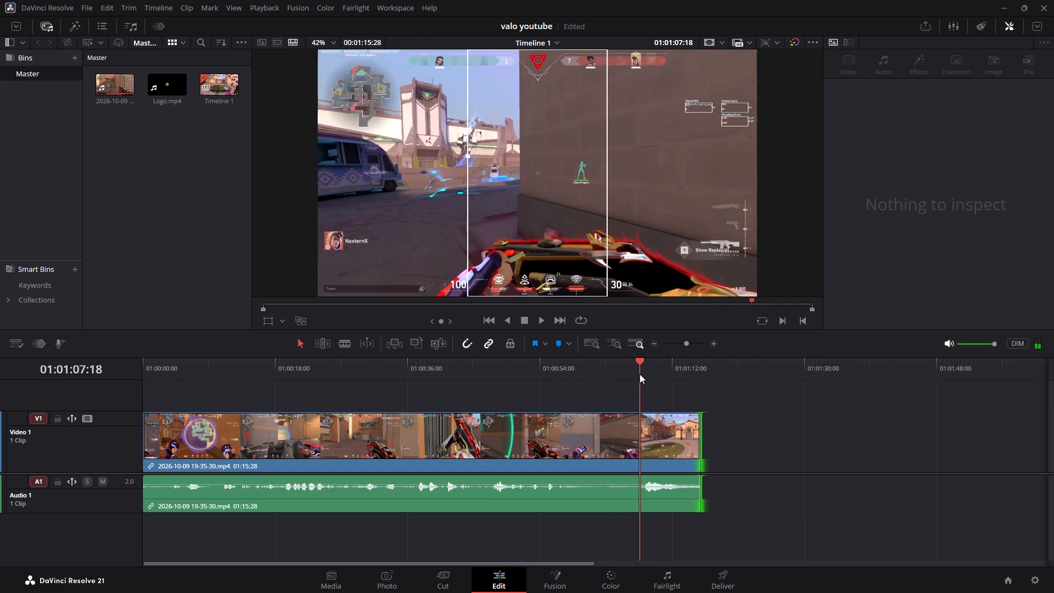
left_click_drag(640, 374, 696, 372)
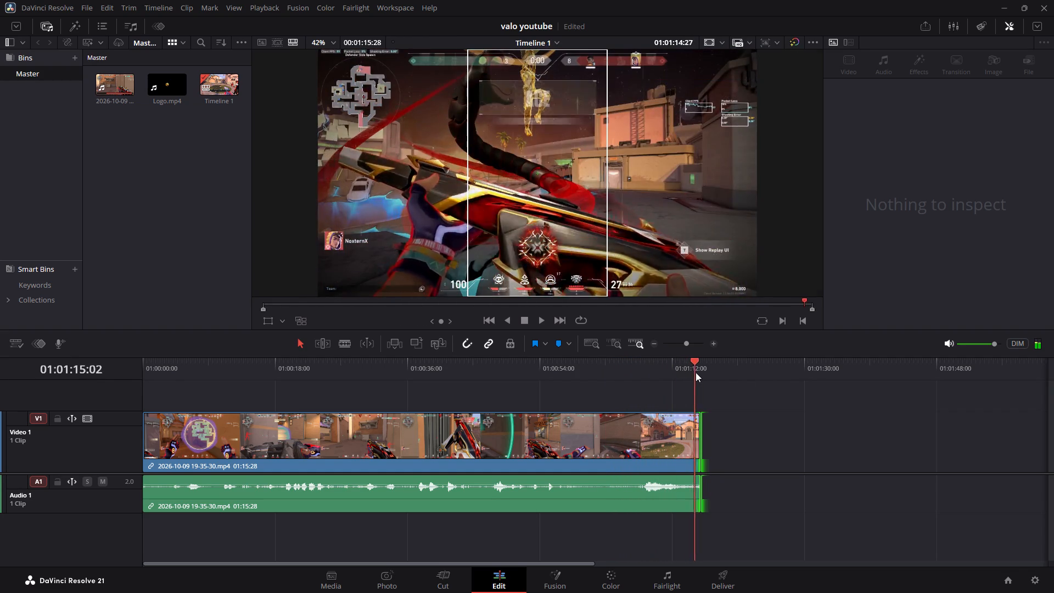
left_click_drag(696, 372, 704, 373)
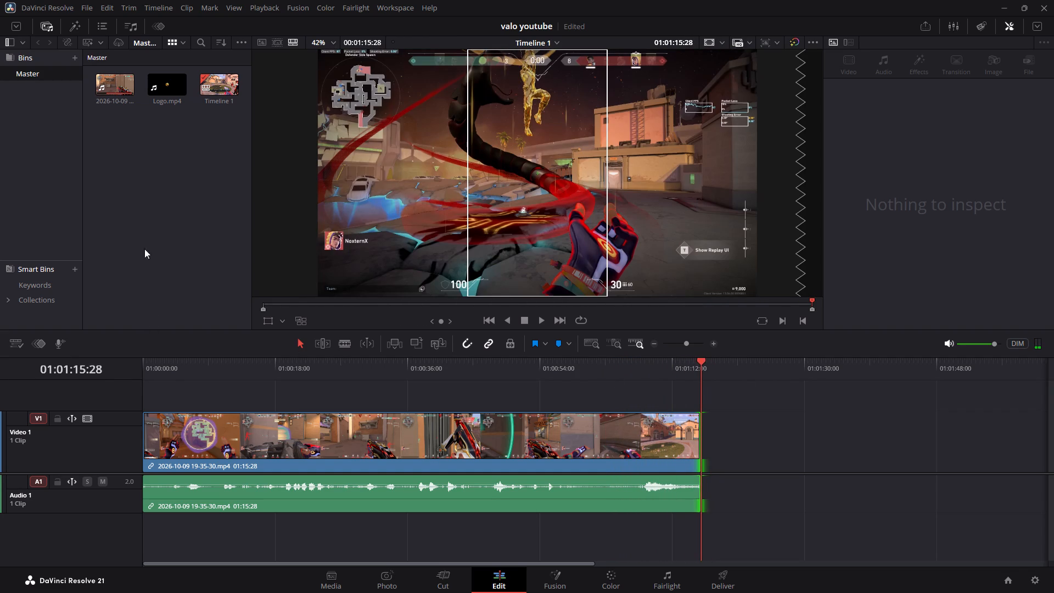
Add Logo.mp4 with its audio to the timeline directly after the gameplay clip, at 01:01:15:28.
left_click_drag(166, 82, 173, 85)
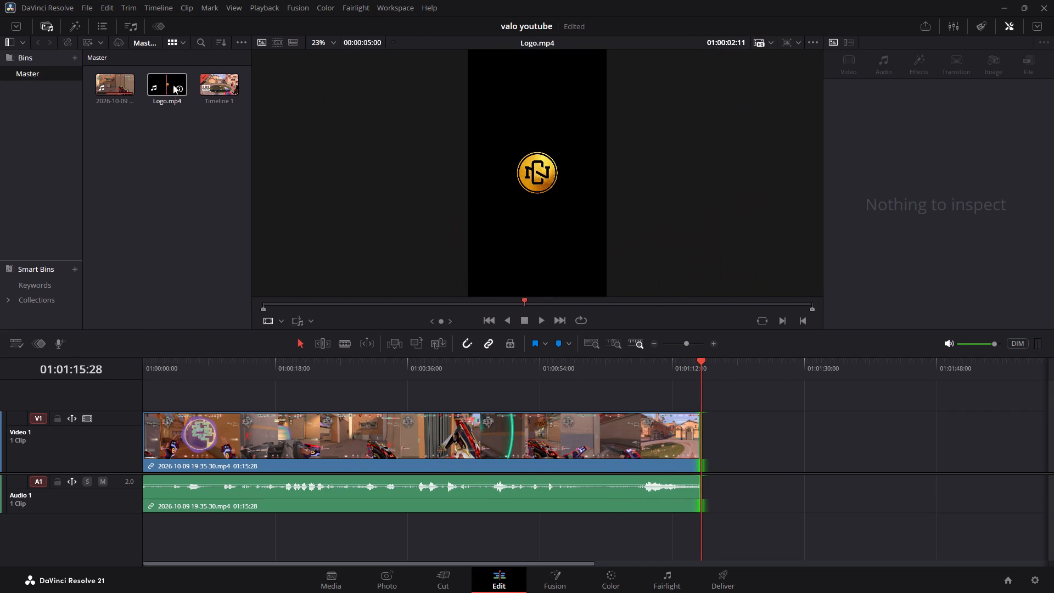
left_click_drag(173, 85, 702, 437)
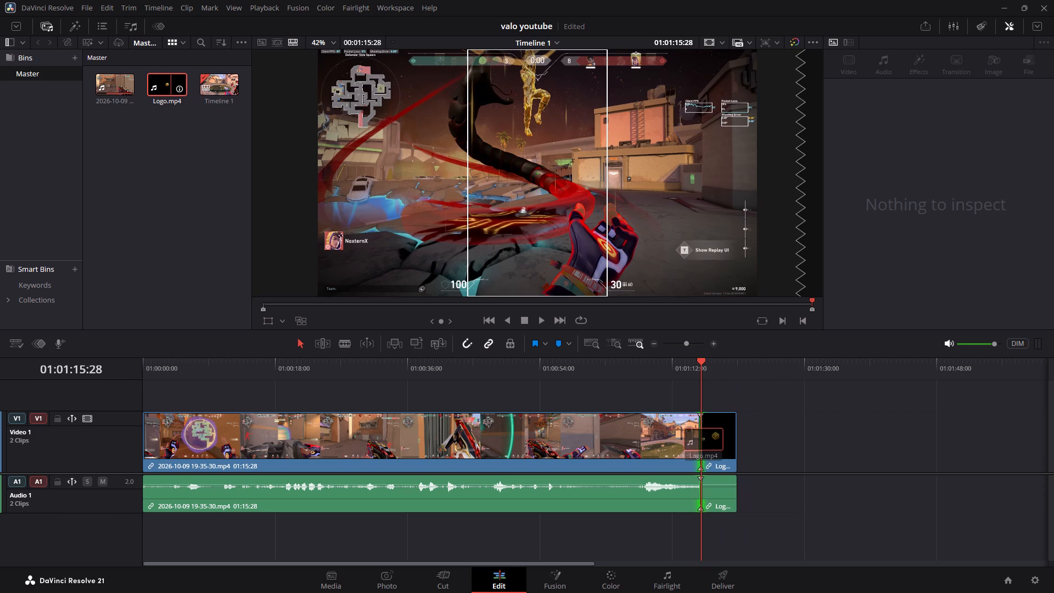
left_click_drag(702, 437, 702, 437)
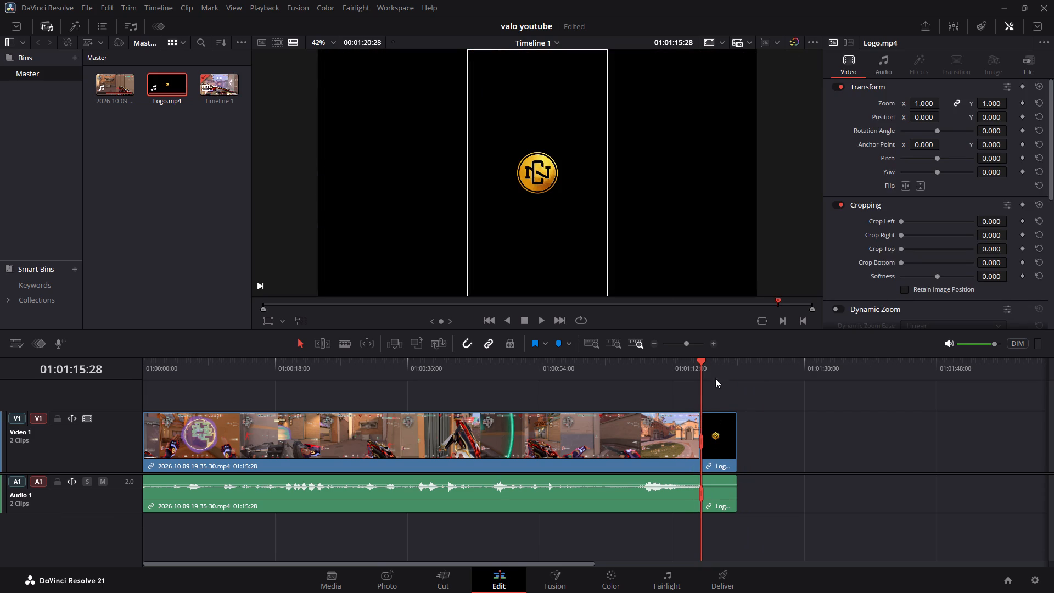
Split the logo clip's video and audio at 01:01:18:24.
left_click_drag(702, 359, 725, 360)
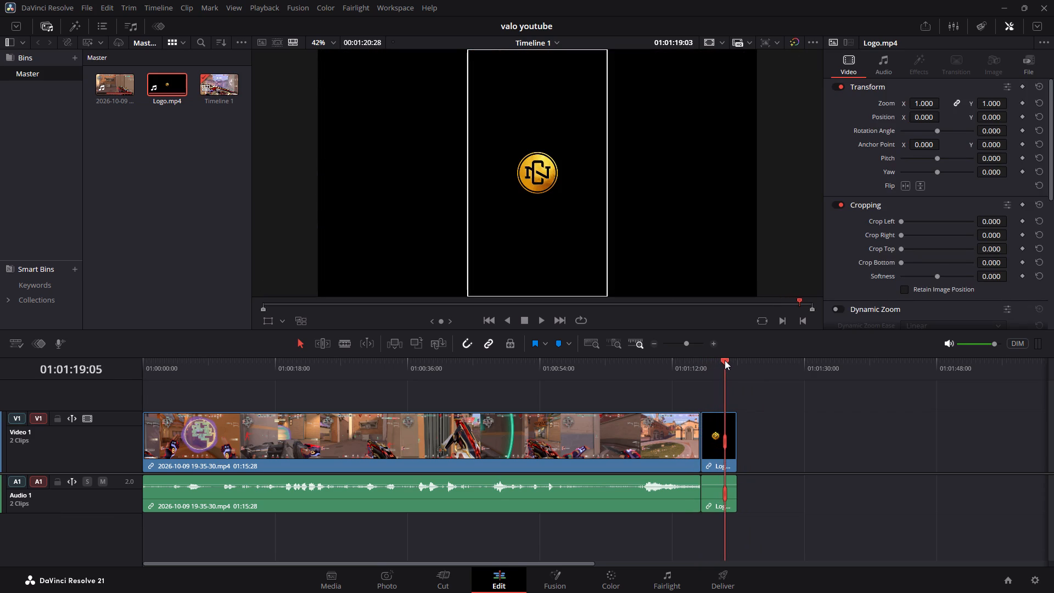
left_click_drag(725, 360, 729, 360)
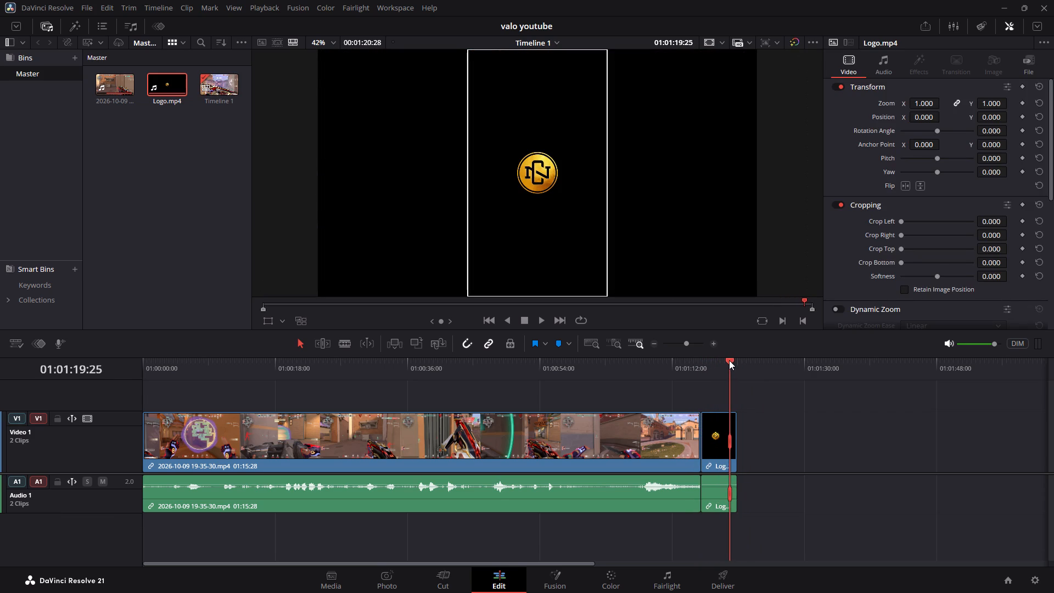
left_click_drag(729, 360, 715, 361)
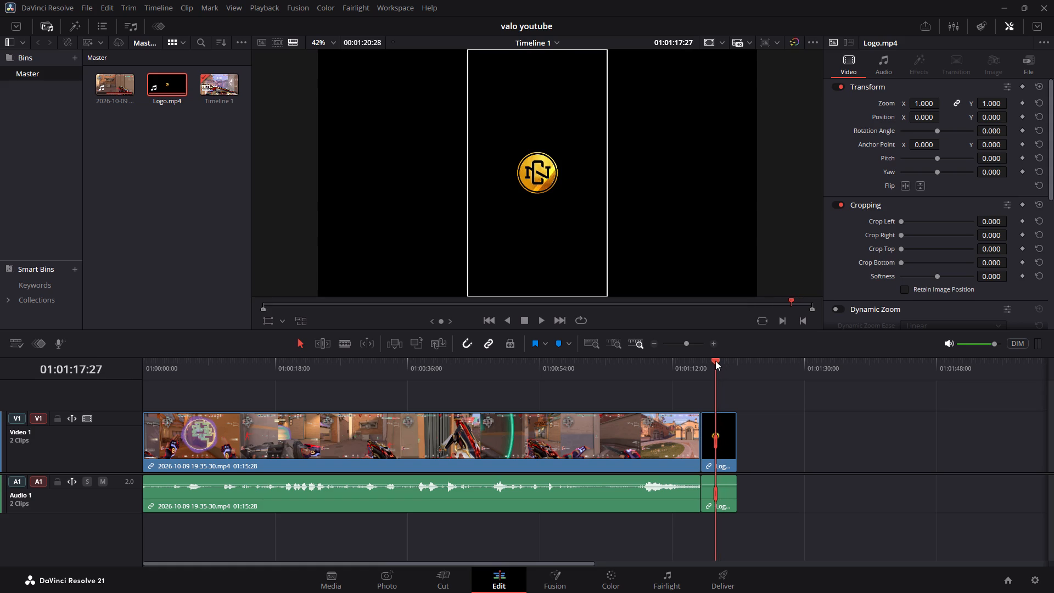
left_click_drag(715, 361, 722, 361)
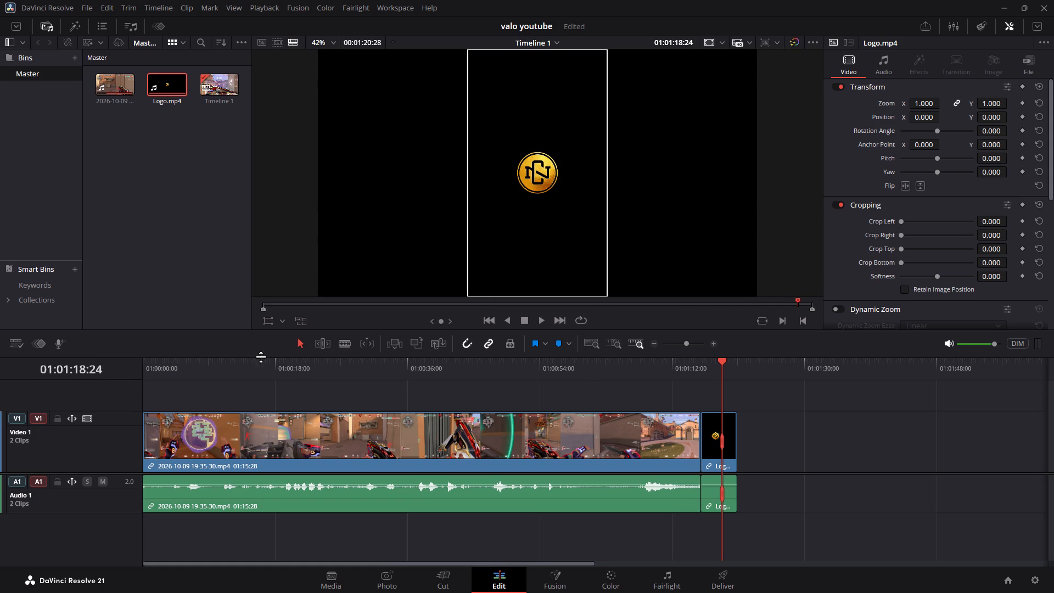
left_click(341, 344)
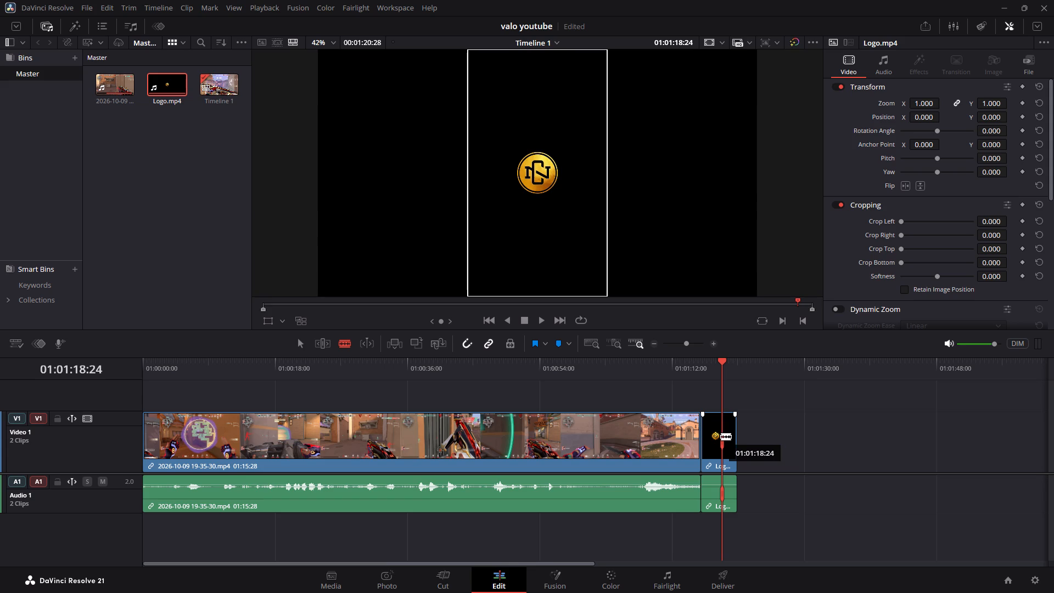
left_click(722, 436)
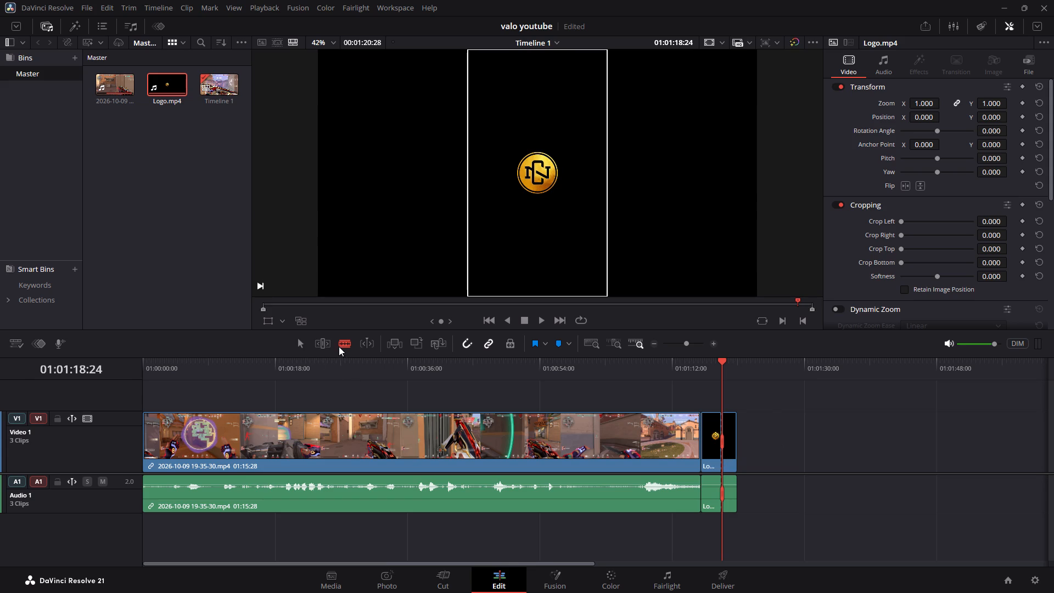
left_click(302, 342)
Move the second piece of the split logo clip away from the first, to empty timeline space at about 01:01:39.
left_click_drag(722, 361, 714, 361)
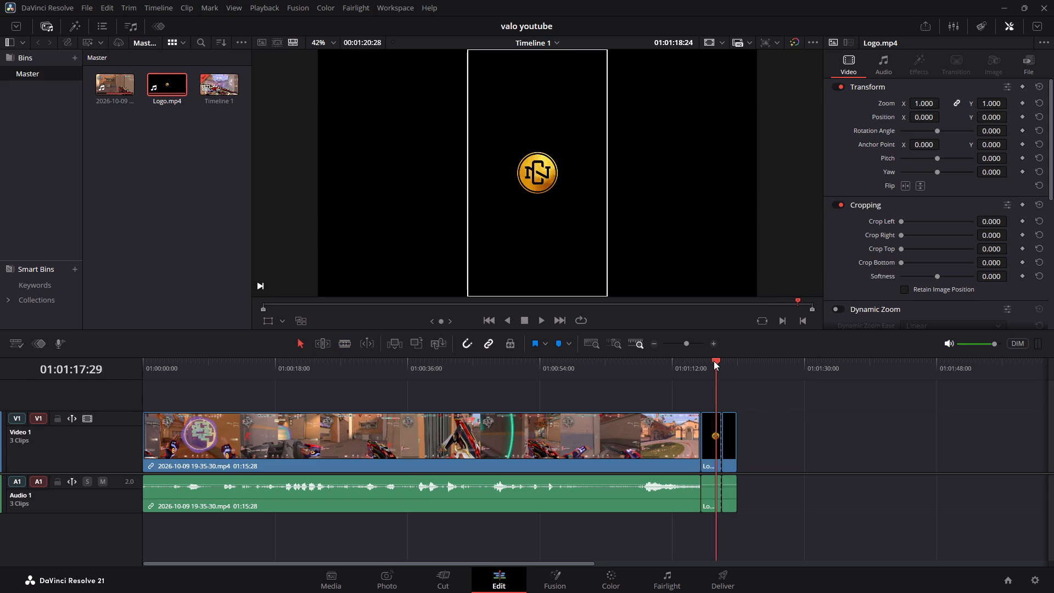
left_click_drag(714, 361, 703, 363)
left_click_drag(728, 434, 881, 432)
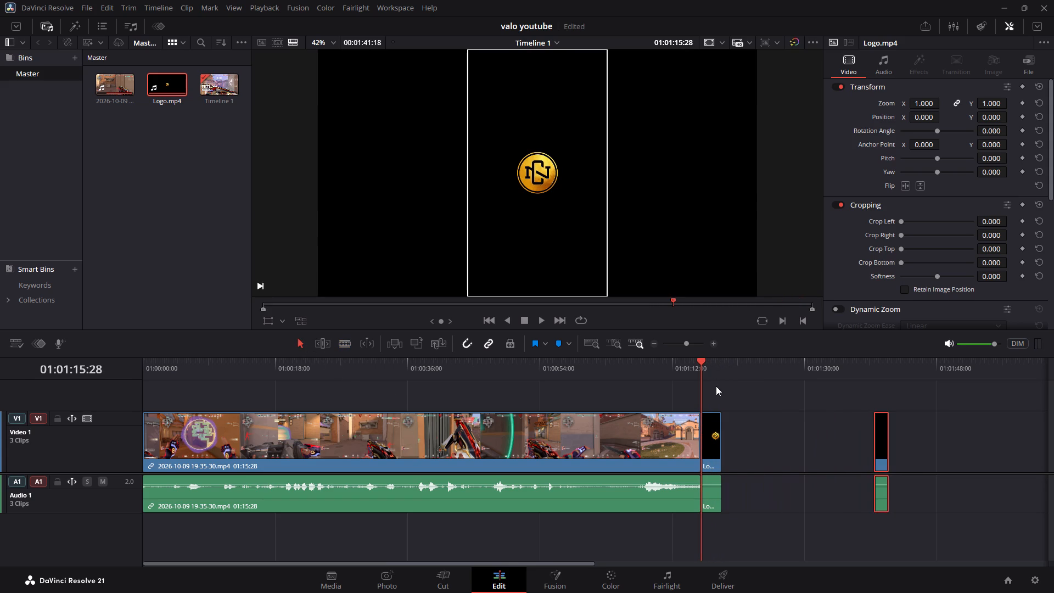
left_click_drag(701, 361, 718, 361)
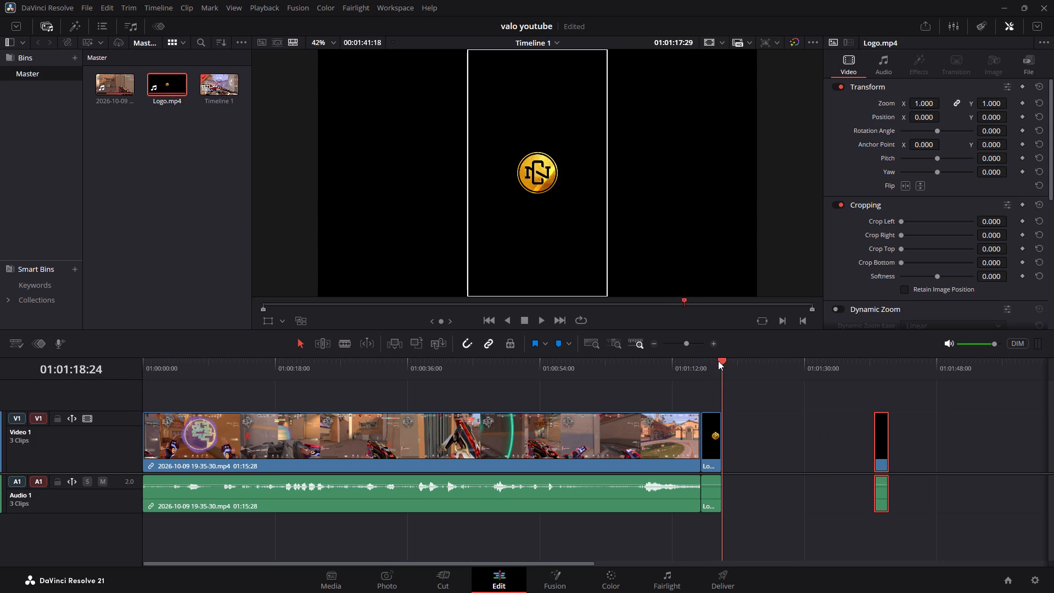
Delete the detached second piece of the logo clip, with its audio, from the empty timeline space.
left_click_drag(718, 361, 723, 361)
right_click(878, 441)
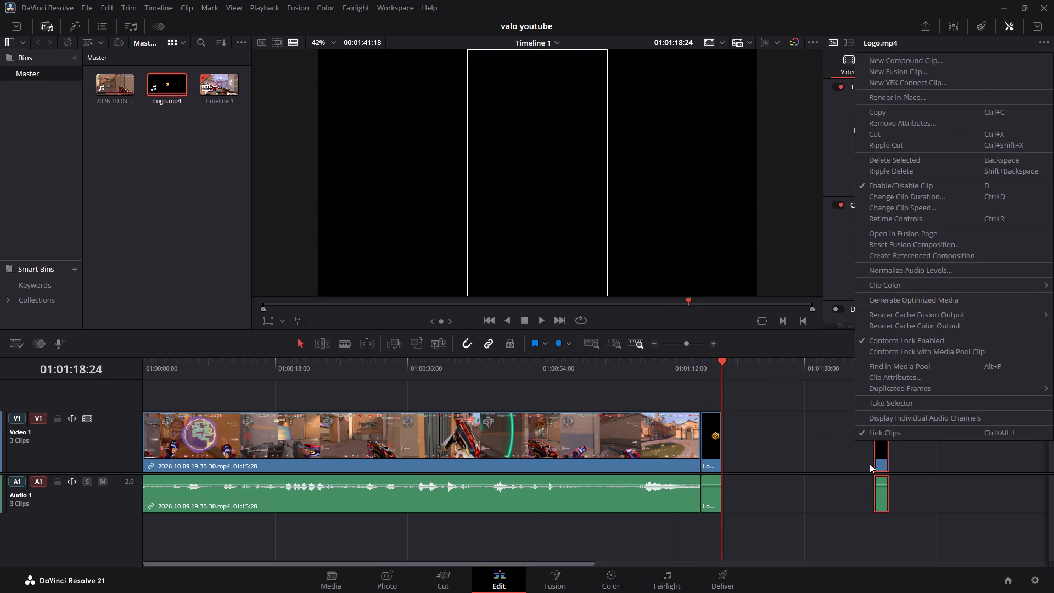
left_click(844, 467)
left_click(882, 447)
key("BackSpace")
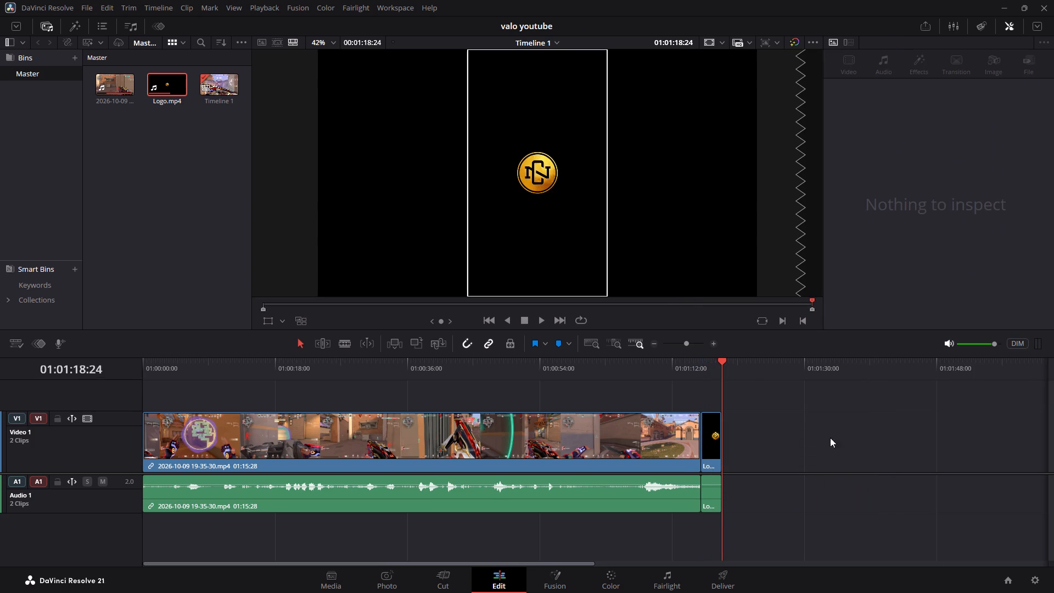
Add a Blur Dissolve video transition at the cut between the gameplay and logo clips, at 01:01:15:28.
left_click_drag(724, 357, 713, 360)
left_click_drag(722, 361, 705, 363)
left_click(700, 360)
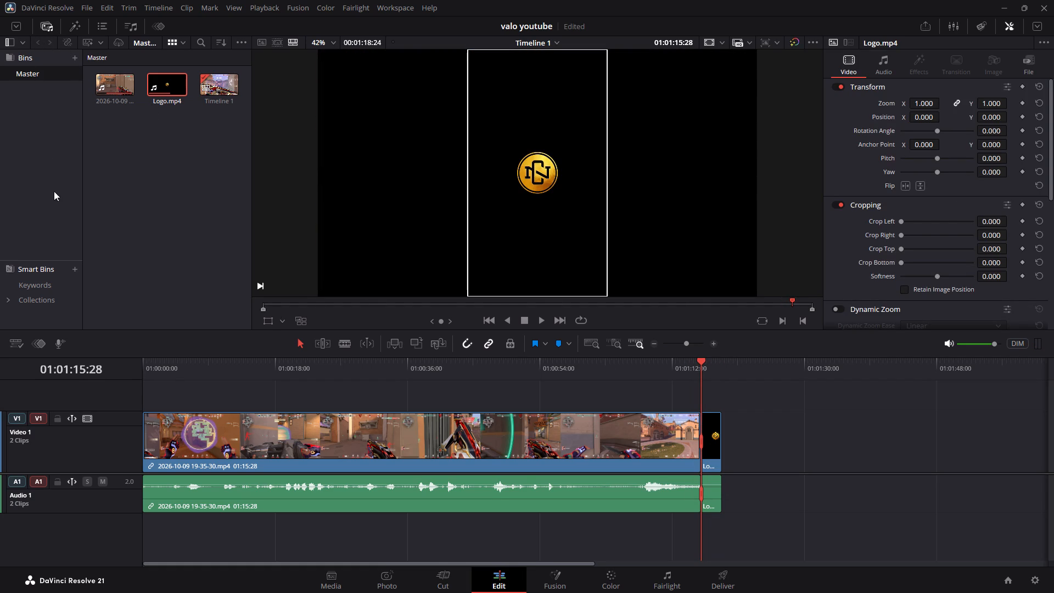
left_click(75, 26)
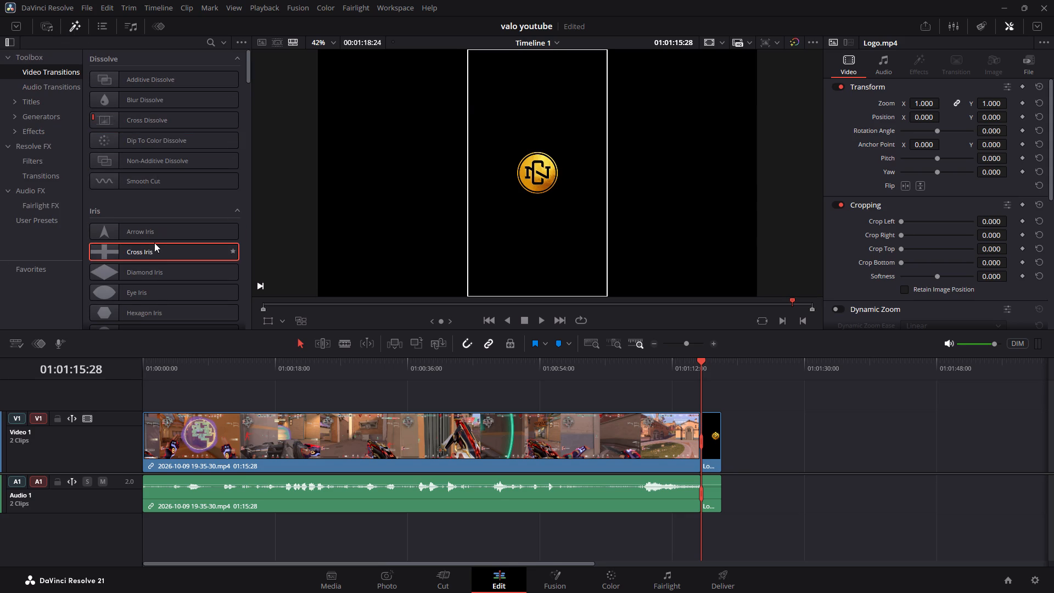
scroll(154, 243, "down", 10)
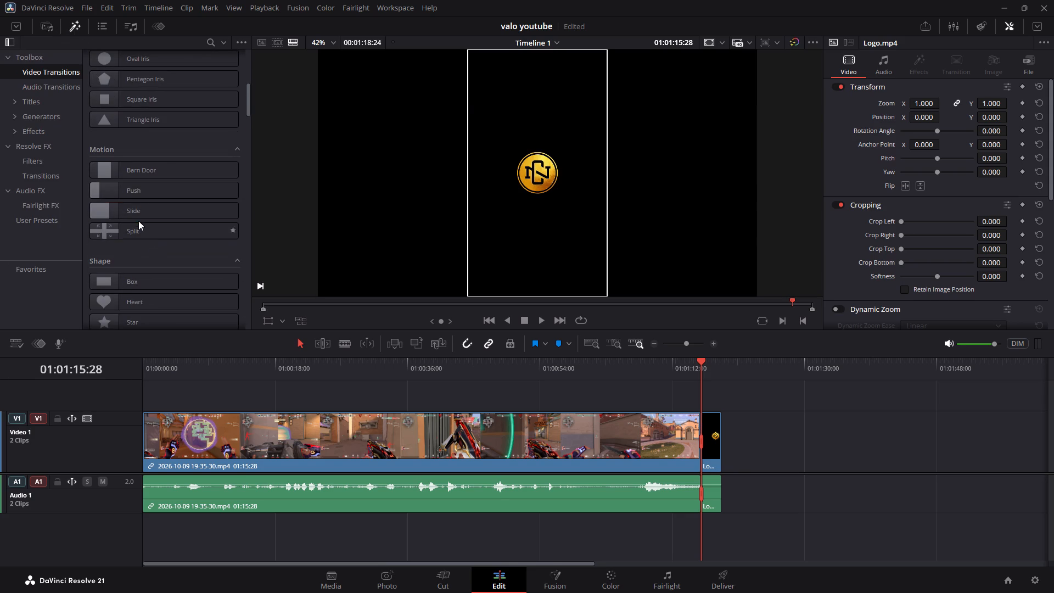
scroll(126, 217, "up", 11)
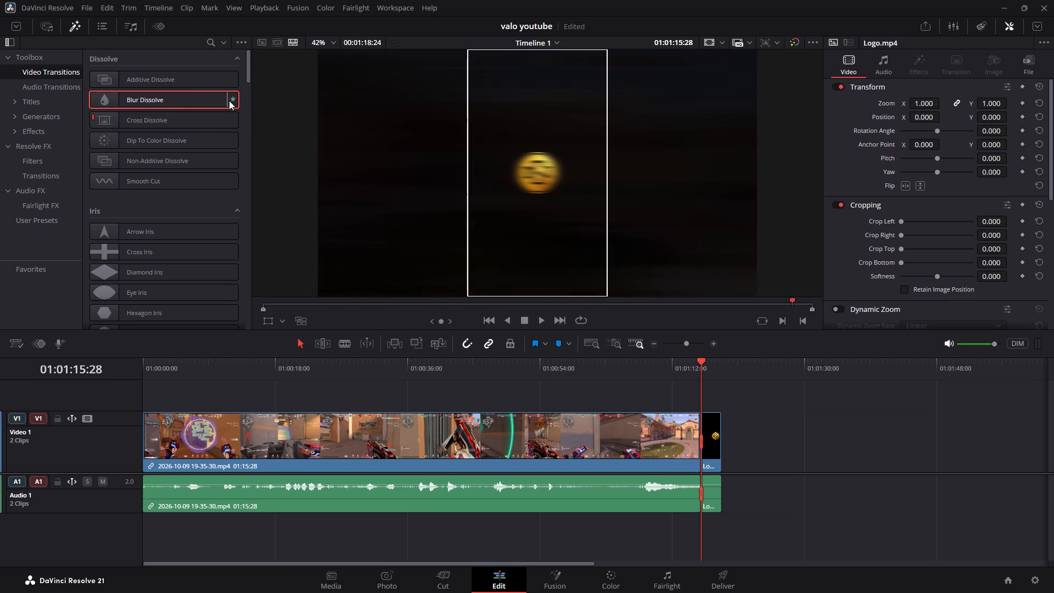
left_click_drag(106, 99, 154, 111)
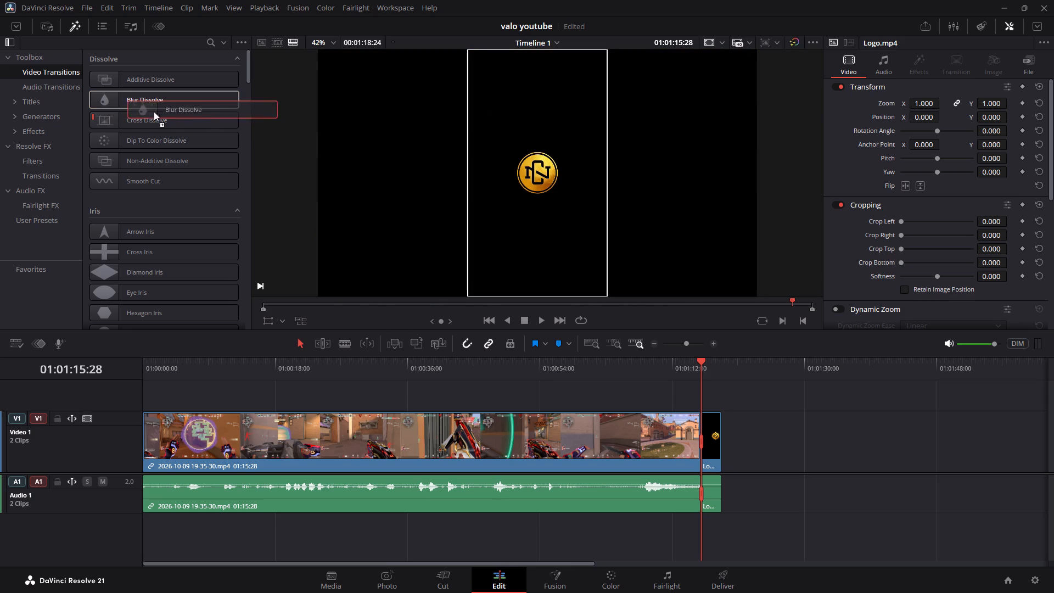
left_click_drag(154, 111, 703, 421)
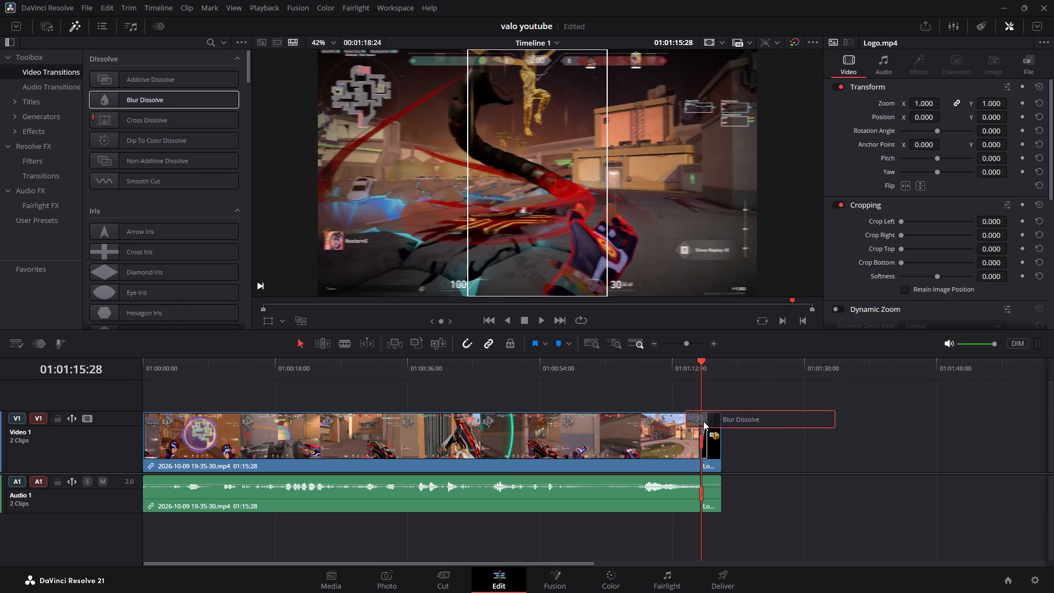
left_click_drag(703, 421, 703, 423)
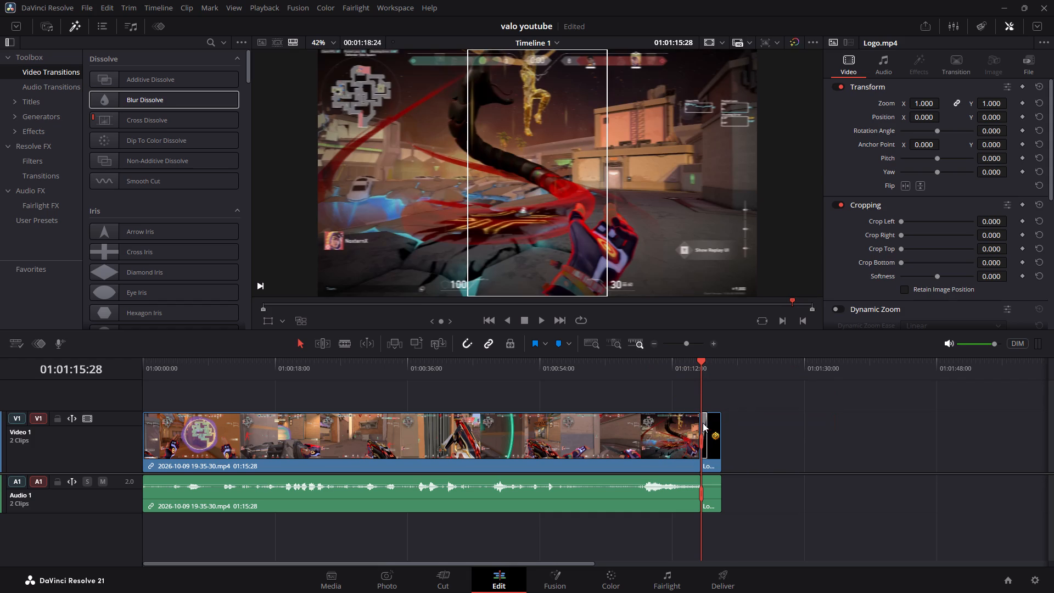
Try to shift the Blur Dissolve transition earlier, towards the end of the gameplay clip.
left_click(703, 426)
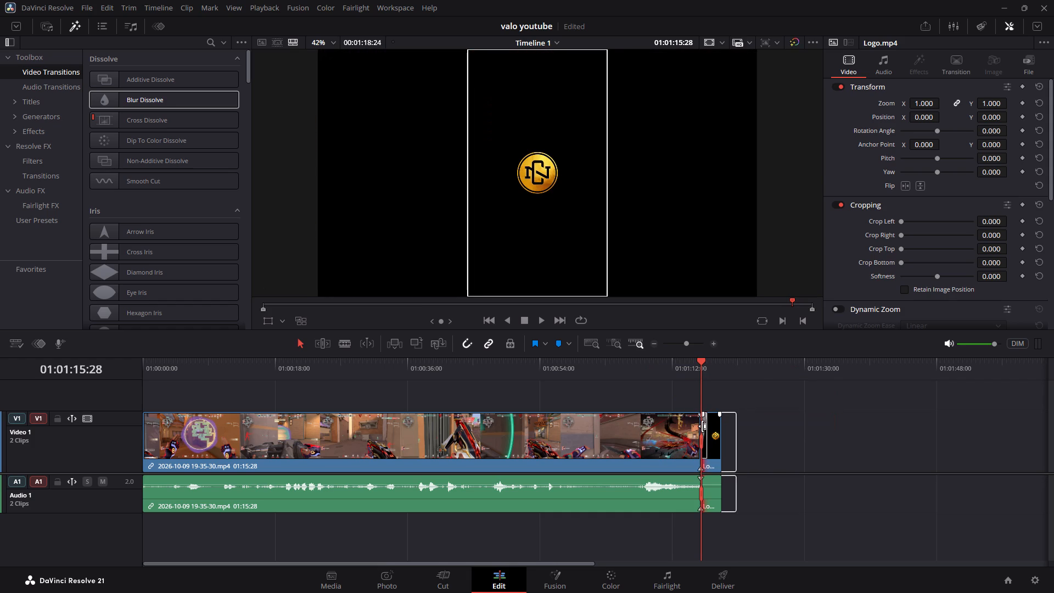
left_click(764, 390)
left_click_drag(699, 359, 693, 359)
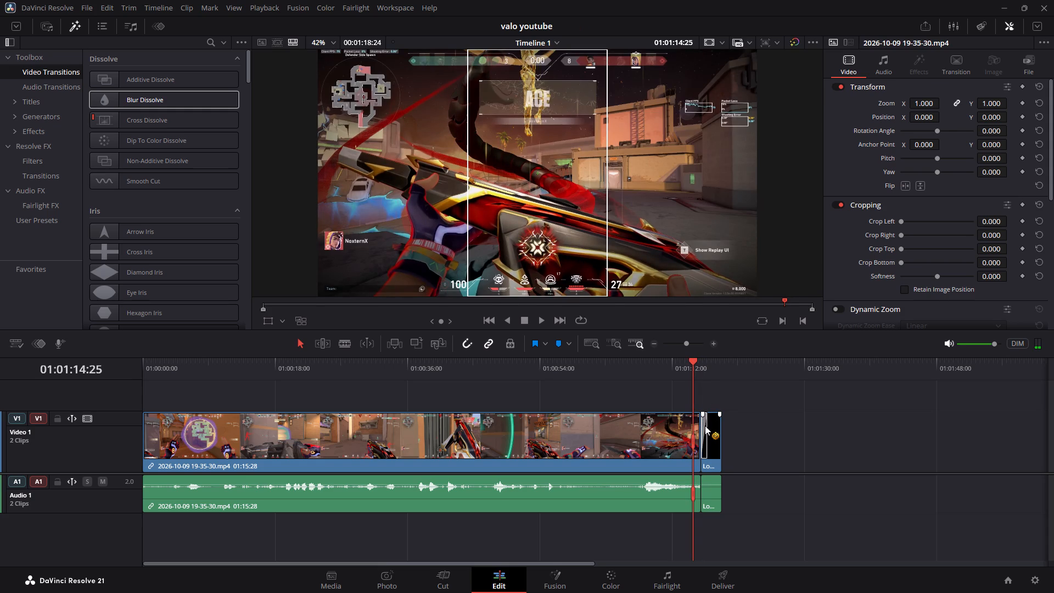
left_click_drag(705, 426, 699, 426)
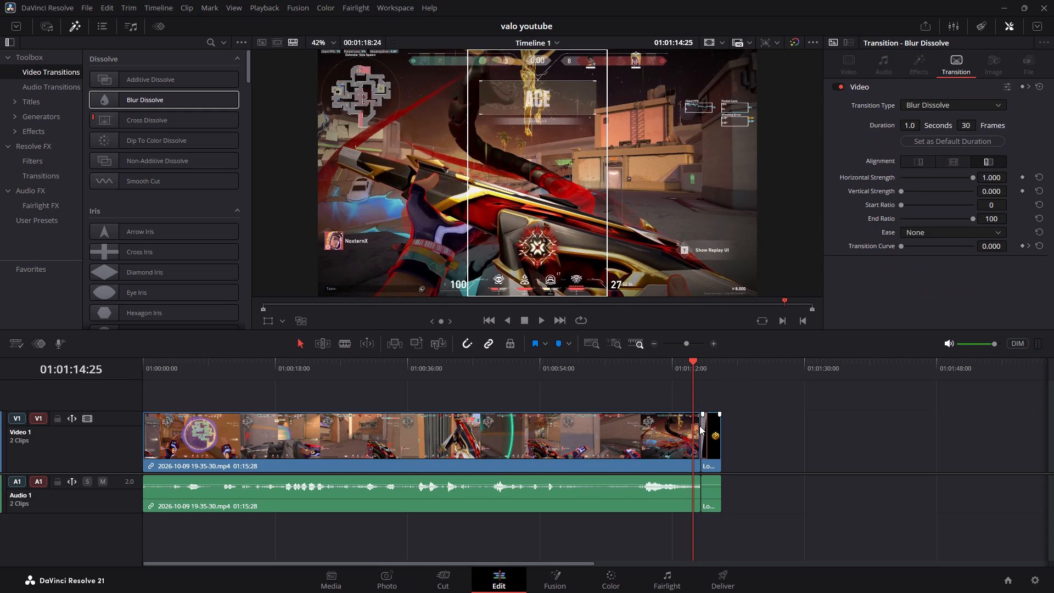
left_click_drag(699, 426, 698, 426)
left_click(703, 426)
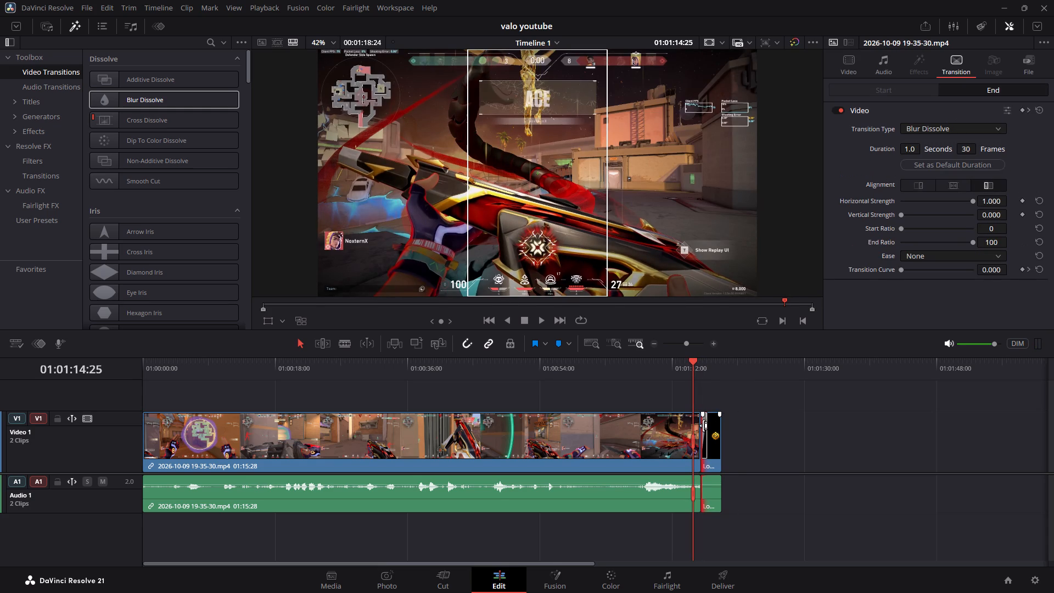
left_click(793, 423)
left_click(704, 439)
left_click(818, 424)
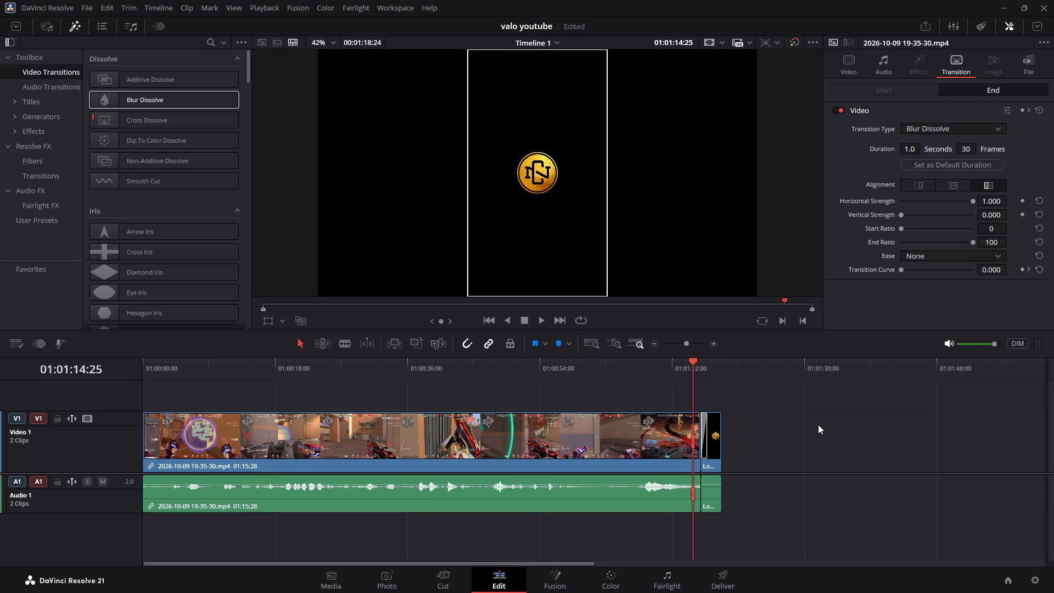
Play the timeline from 01:01:14:00 through the logo outro to check the Blur Dissolve transition.
left_click(691, 359)
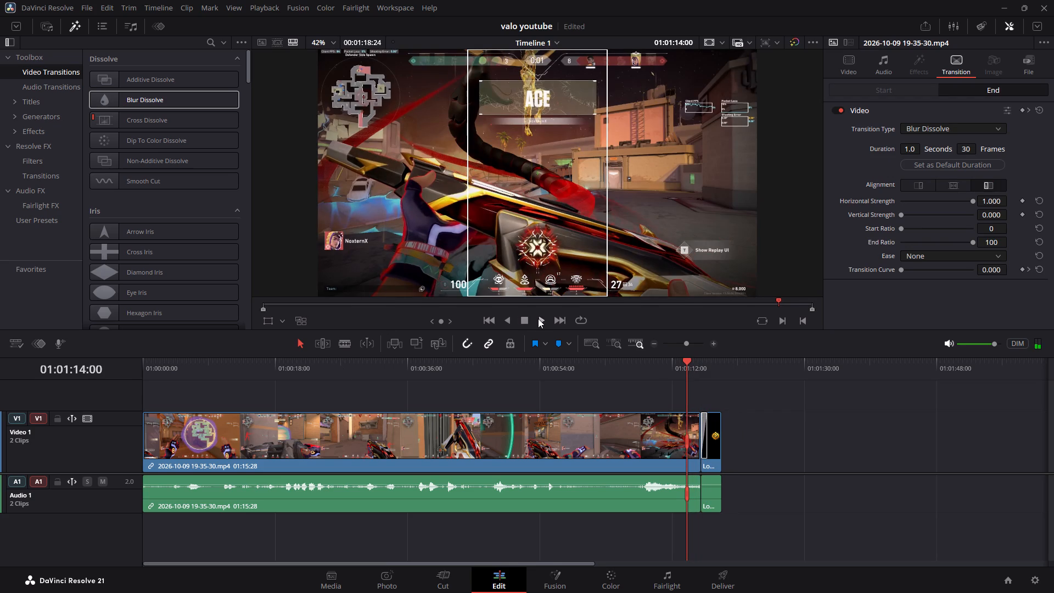
left_click(539, 318)
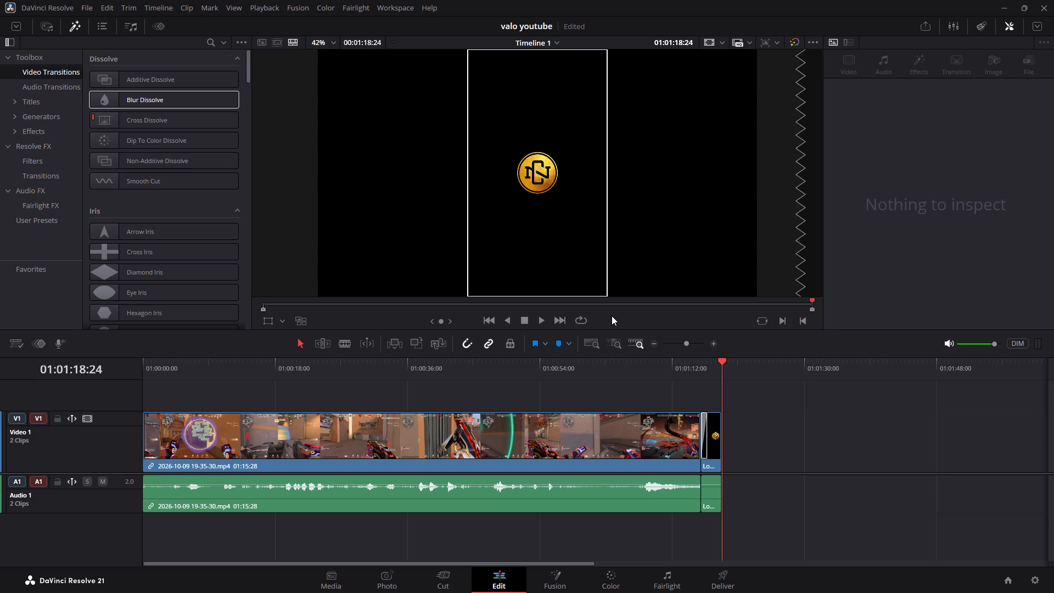
left_click(721, 361)
Browse the Toolbox effects and search them for "sub", then clear the search.
left_click(42, 133)
scroll(153, 207, "down", 6)
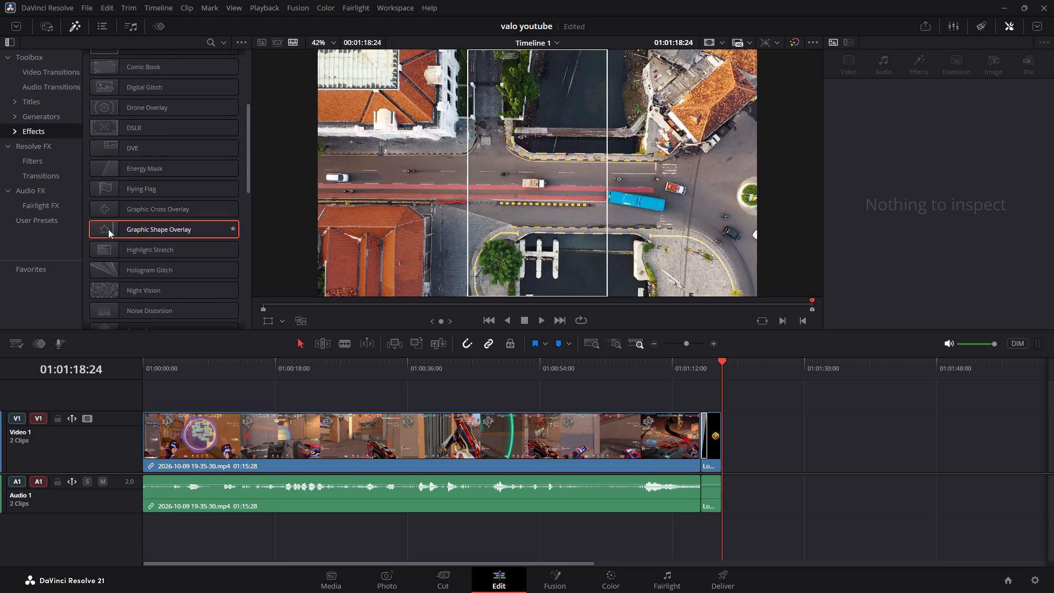
scroll(130, 232, "down", 9)
scroll(134, 222, "up", 2)
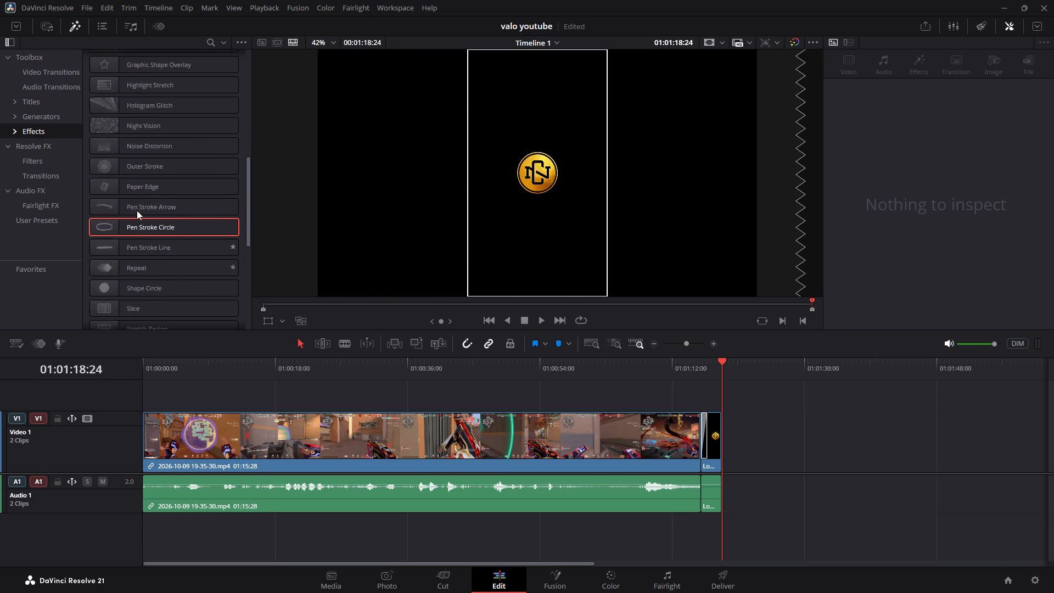
scroll(137, 210, "up", 10)
left_click(214, 47)
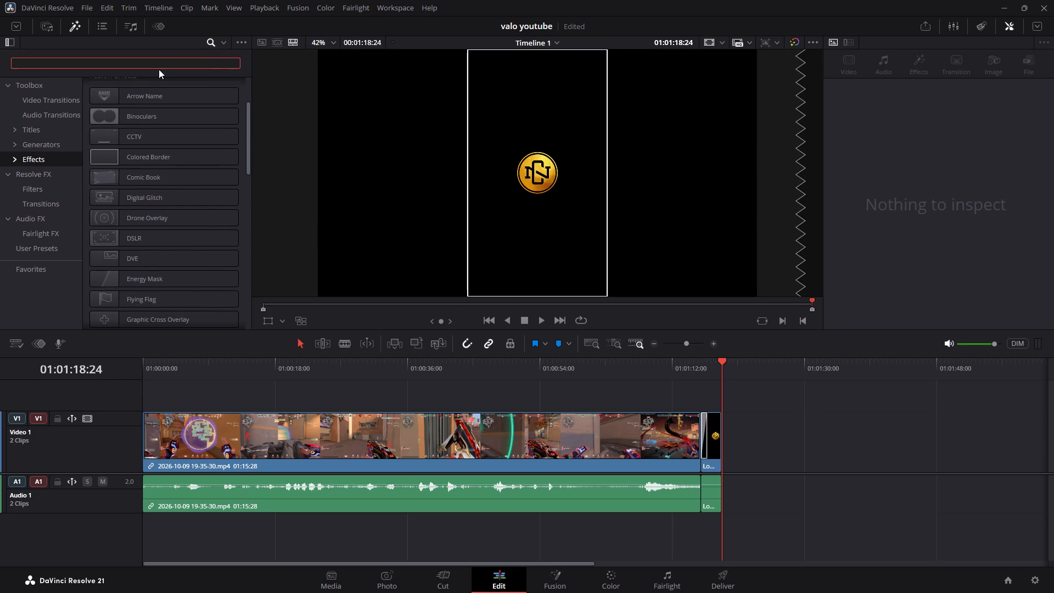
type("su")
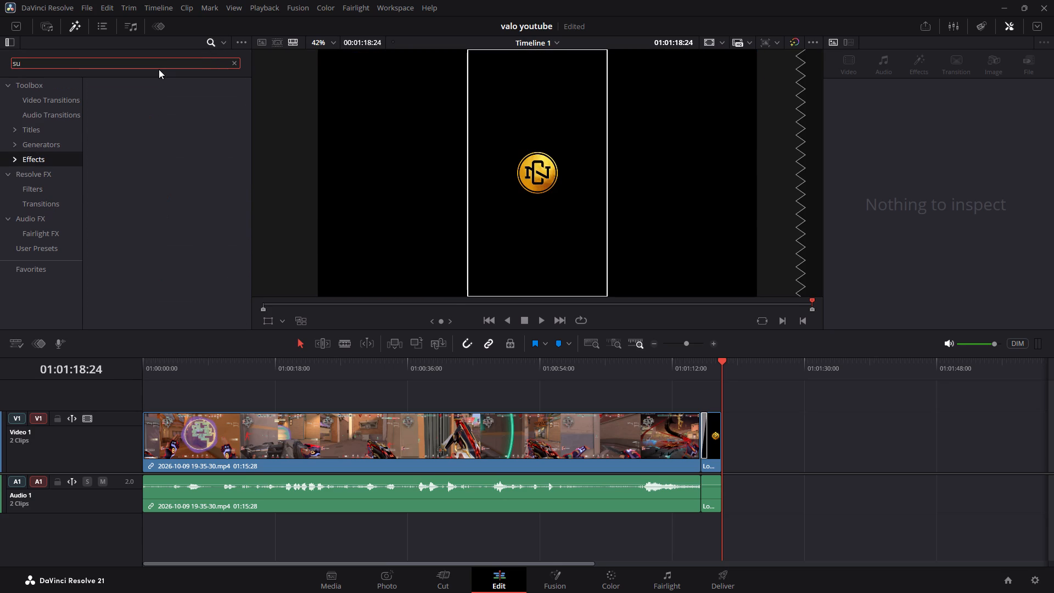
key("b")
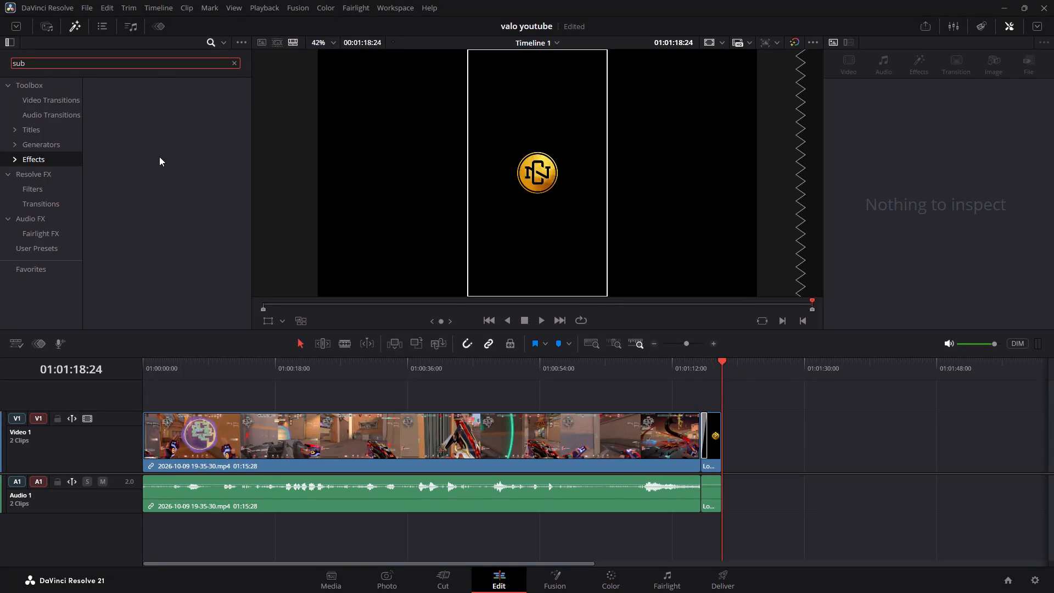
scroll(193, 258, "down", 6)
key("BackSpace")
key("BackSpace")
key("BackSpace")
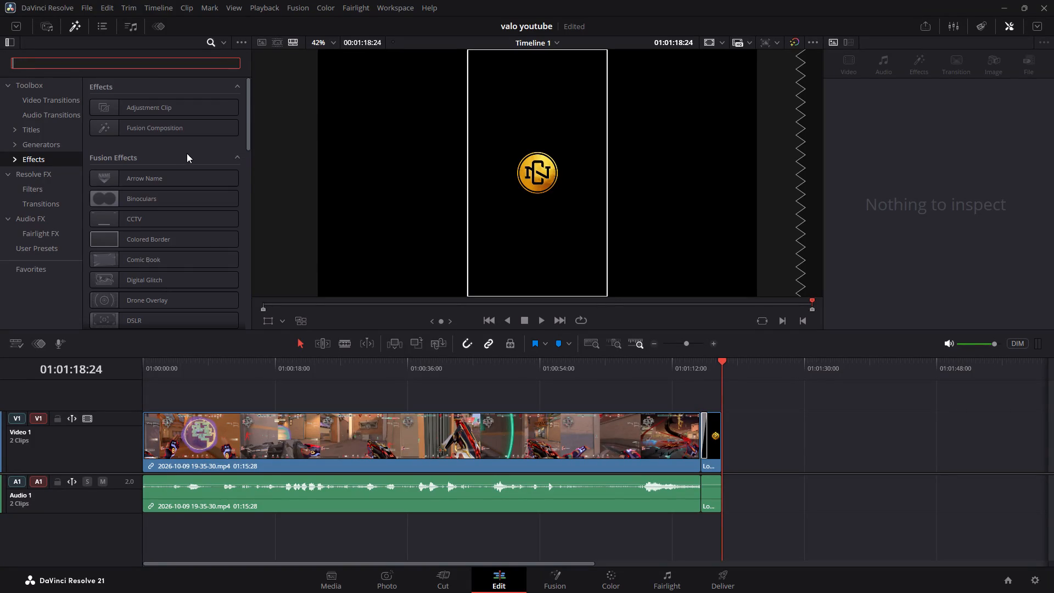
Look through the full Toolbox effects list, including the Fusion Effects and Krokodove groups, for a suitable effect.
scroll(187, 159, "down", 10)
scroll(186, 227, "down", 6)
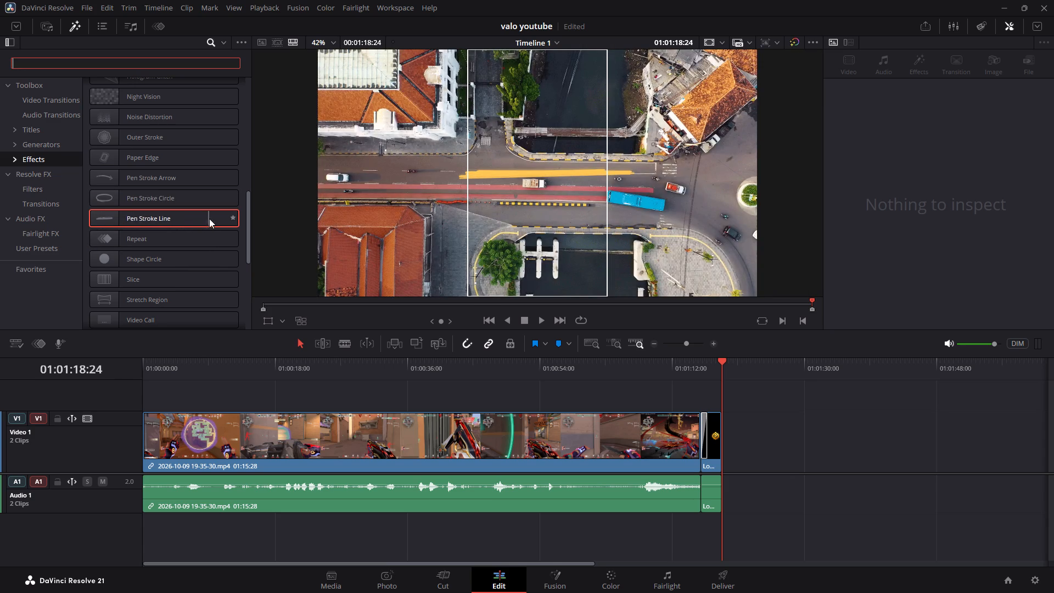
scroll(199, 223, "down", 6)
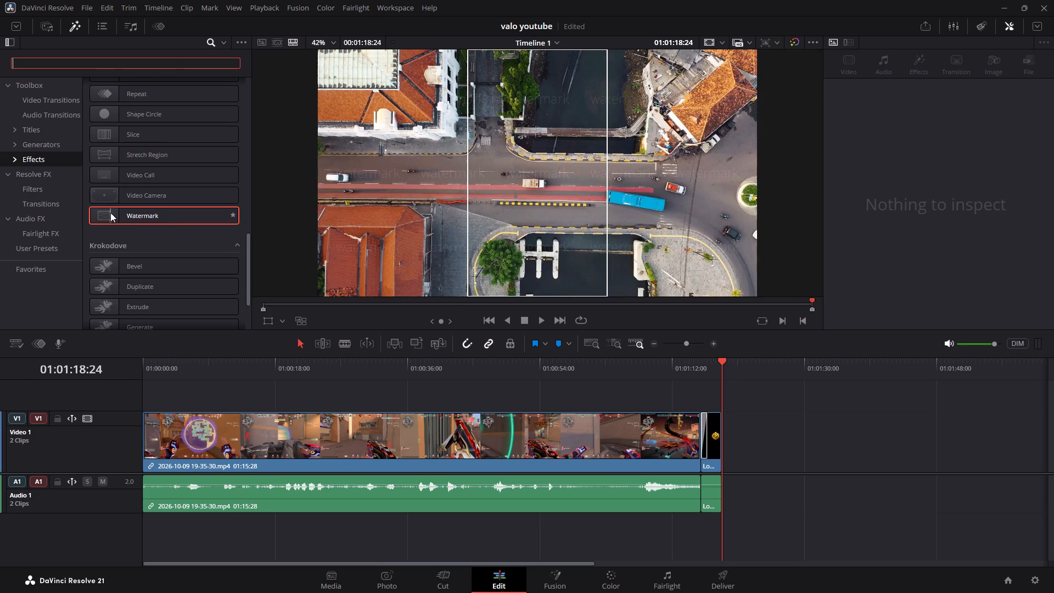
scroll(218, 221, "down", 3)
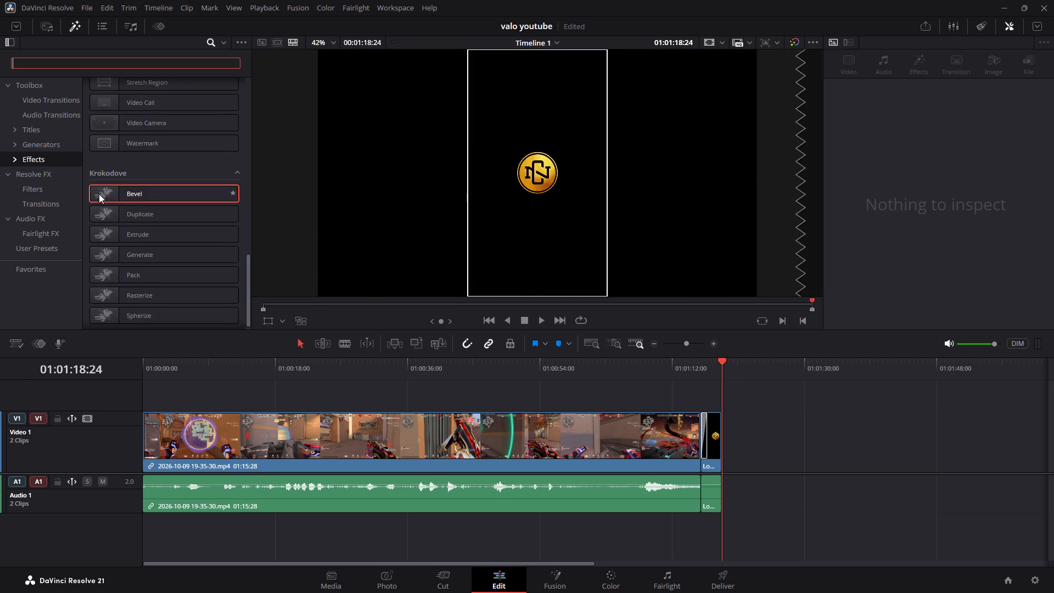
scroll(173, 247, "down", 5)
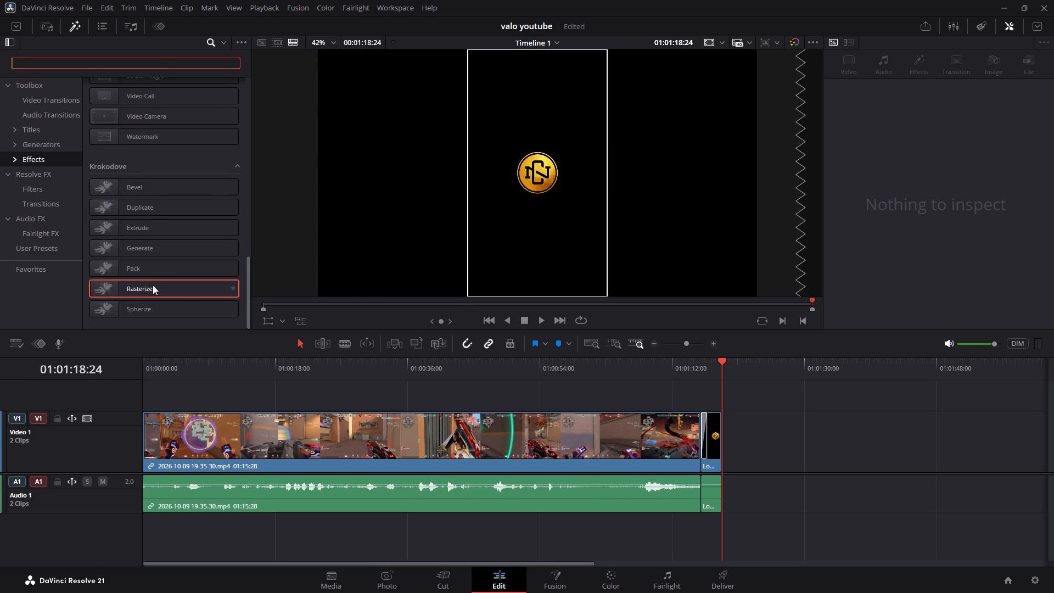
scroll(153, 278, "up", 4)
scroll(147, 223, "up", 3)
scroll(144, 169, "up", 2)
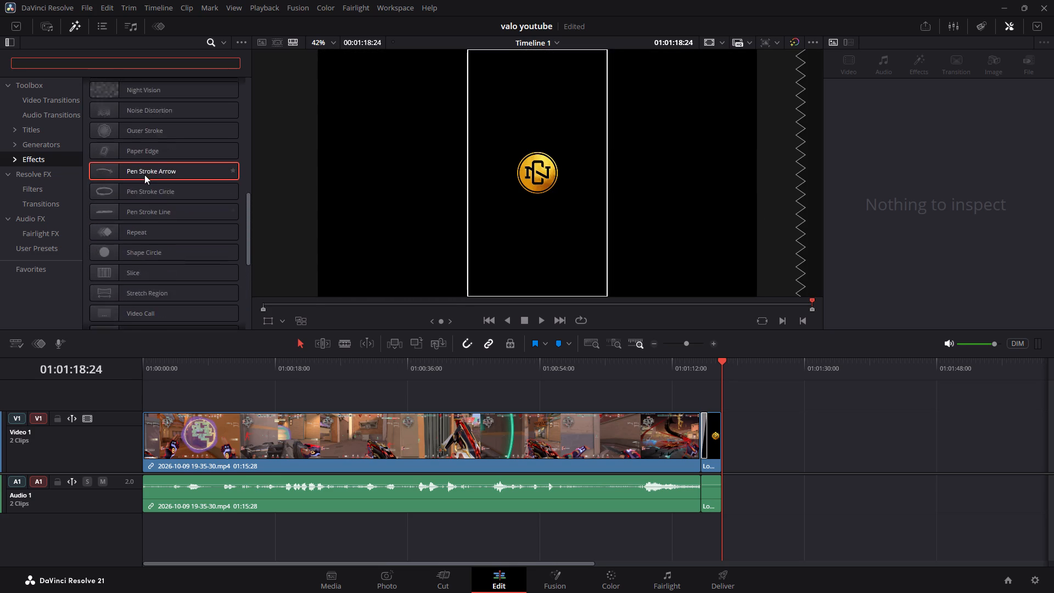
scroll(144, 175, "up", 13)
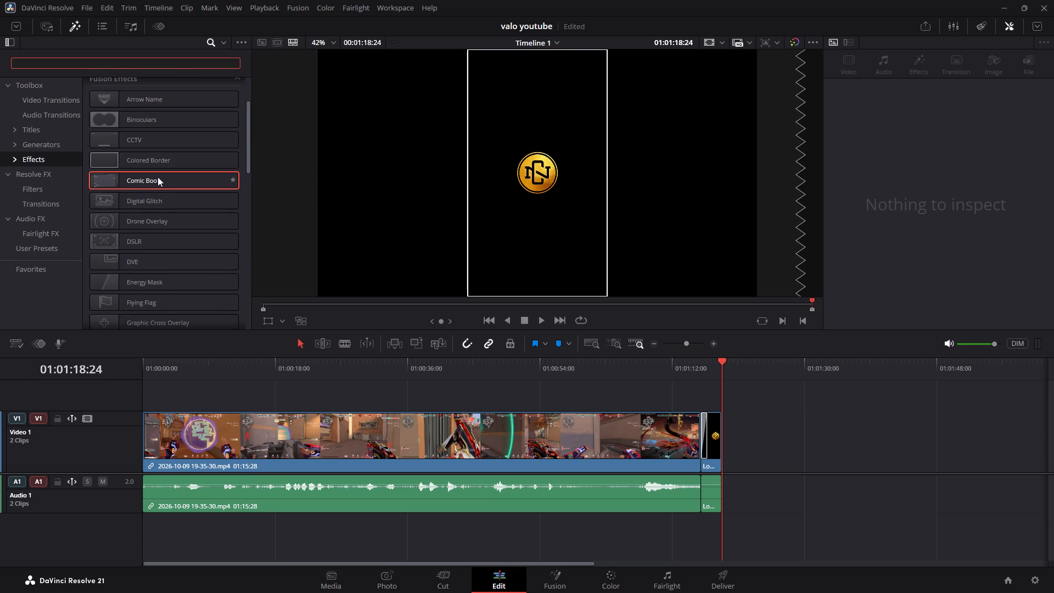
scroll(158, 177, "up", 7)
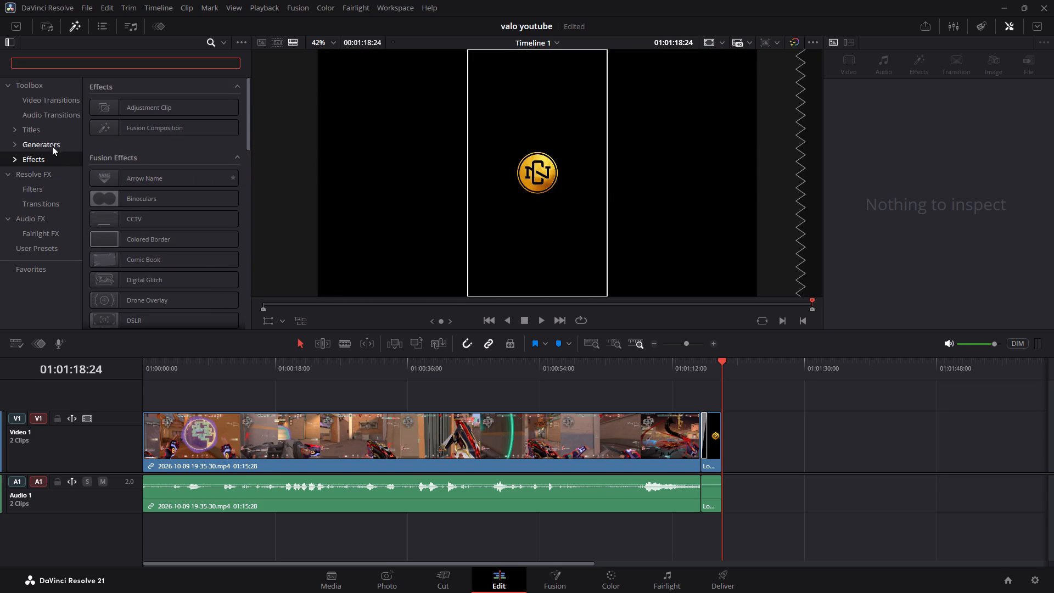
Look through the Resolve FX transitions and filters, from the colour group down to the temporal group, for a suitable effect.
left_click(44, 199)
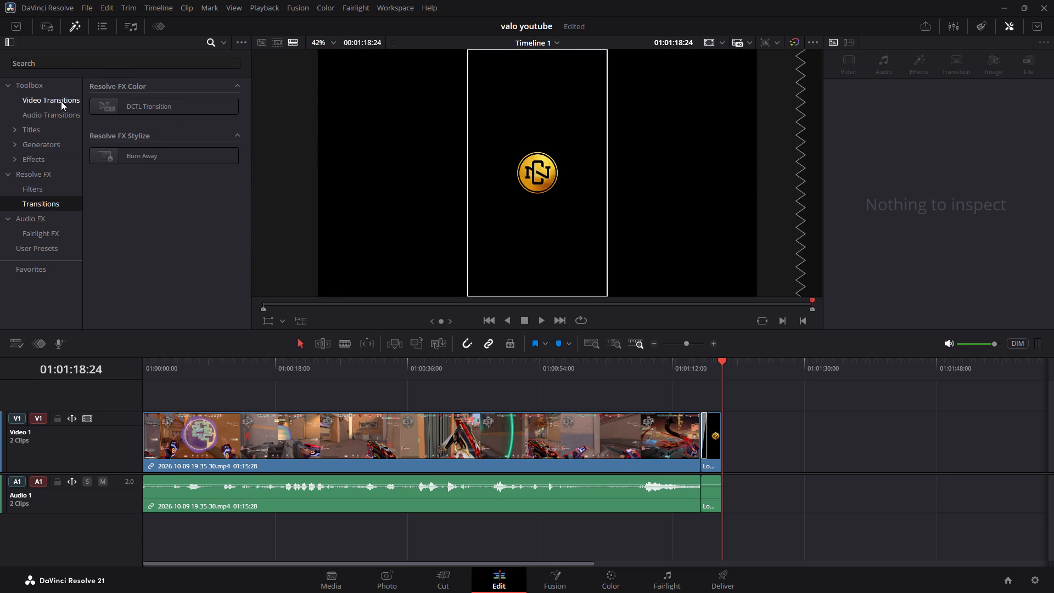
left_click(46, 193)
scroll(132, 256, "down", 13)
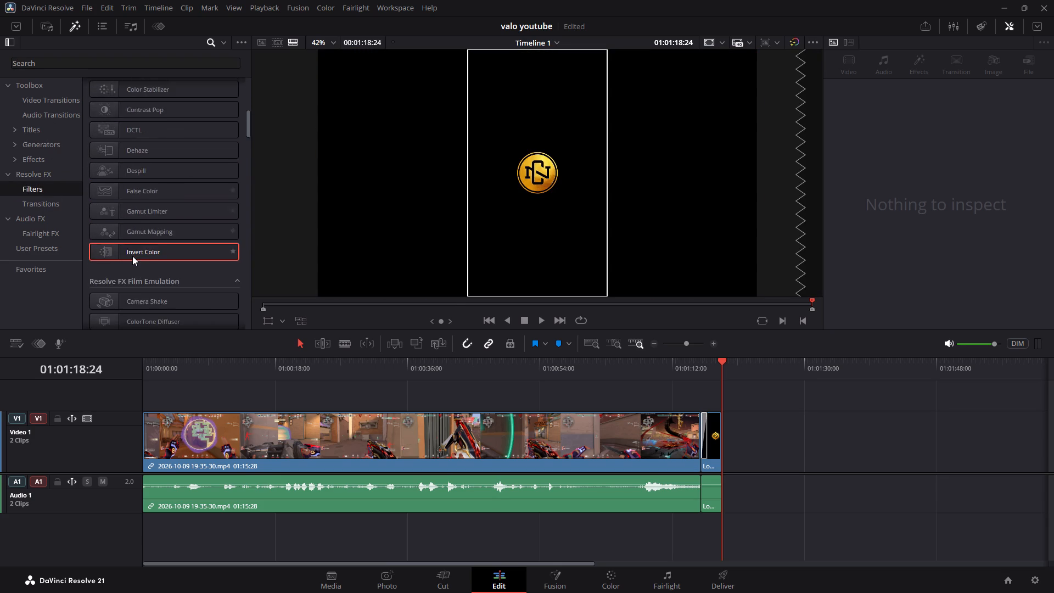
scroll(132, 256, "down", 14)
scroll(132, 256, "down", 17)
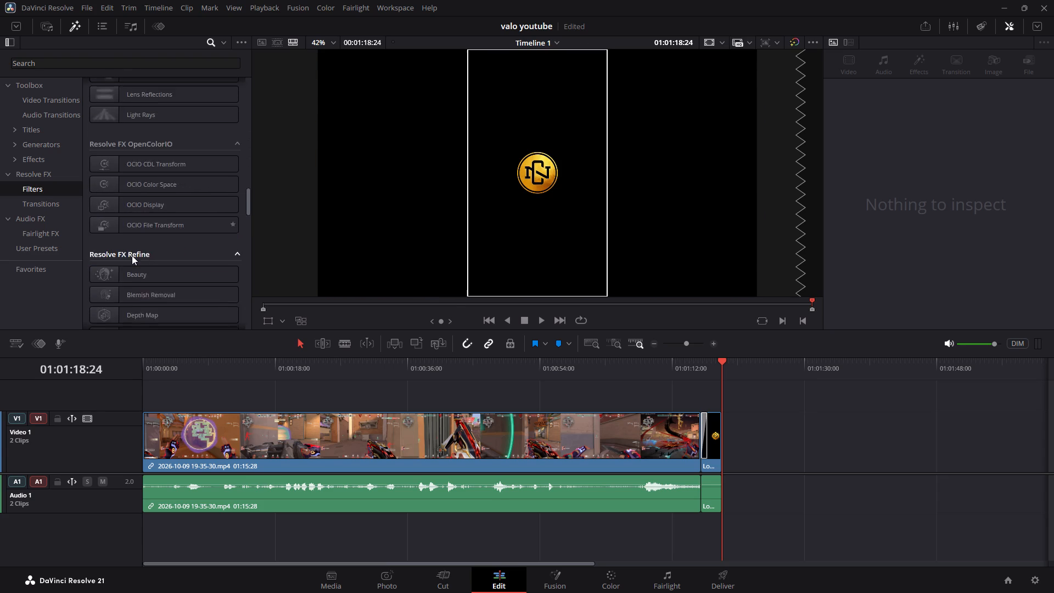
scroll(132, 255, "down", 20)
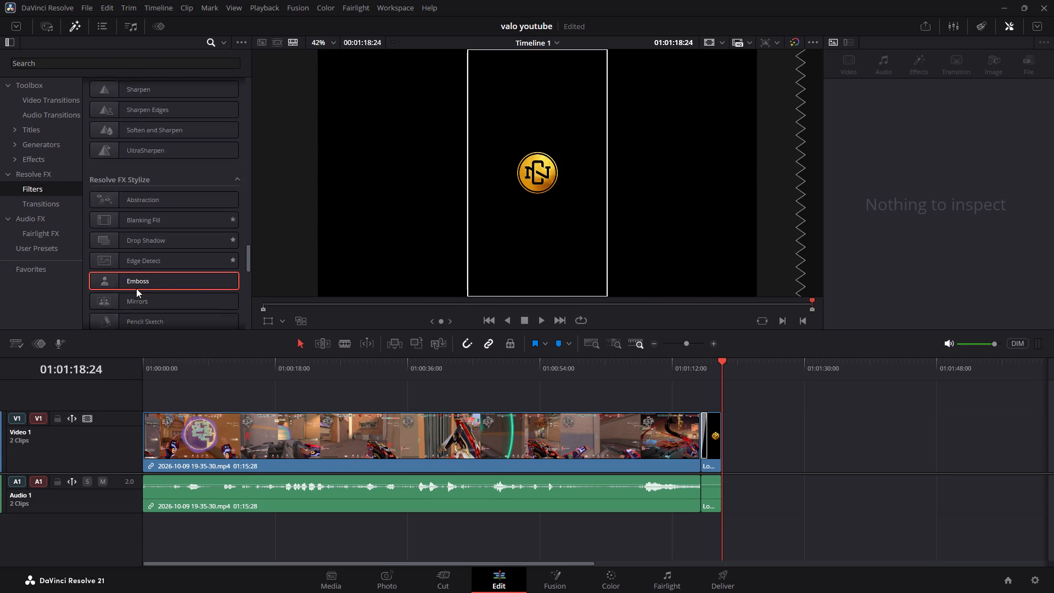
scroll(136, 288, "down", 8)
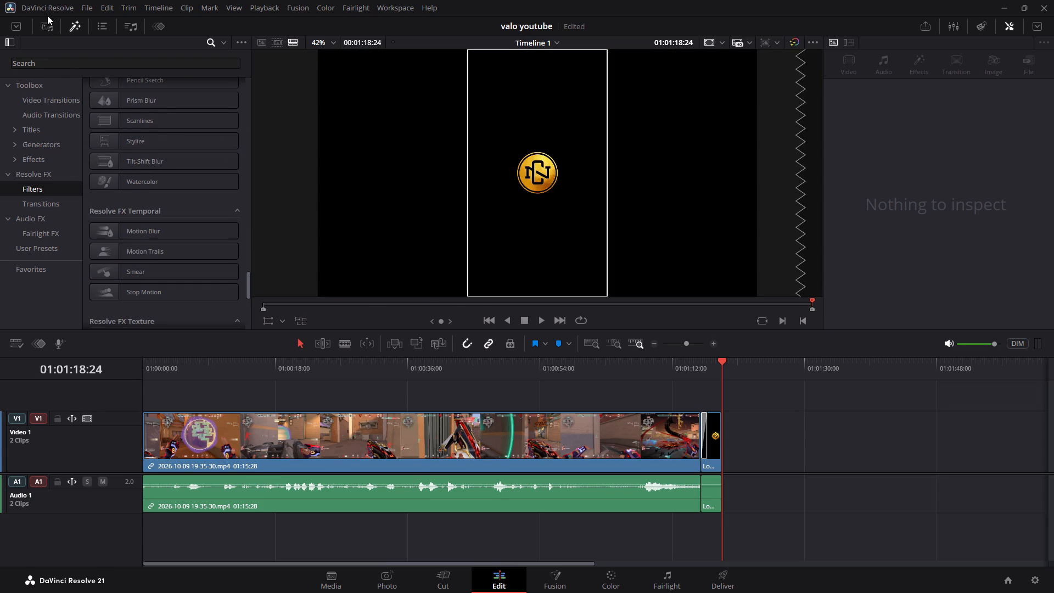
scroll(47, 133, "up", 5)
Browse the Toolbox titles from the basic titles through the Fusion Titles down to the last subtitle styles.
left_click(26, 126)
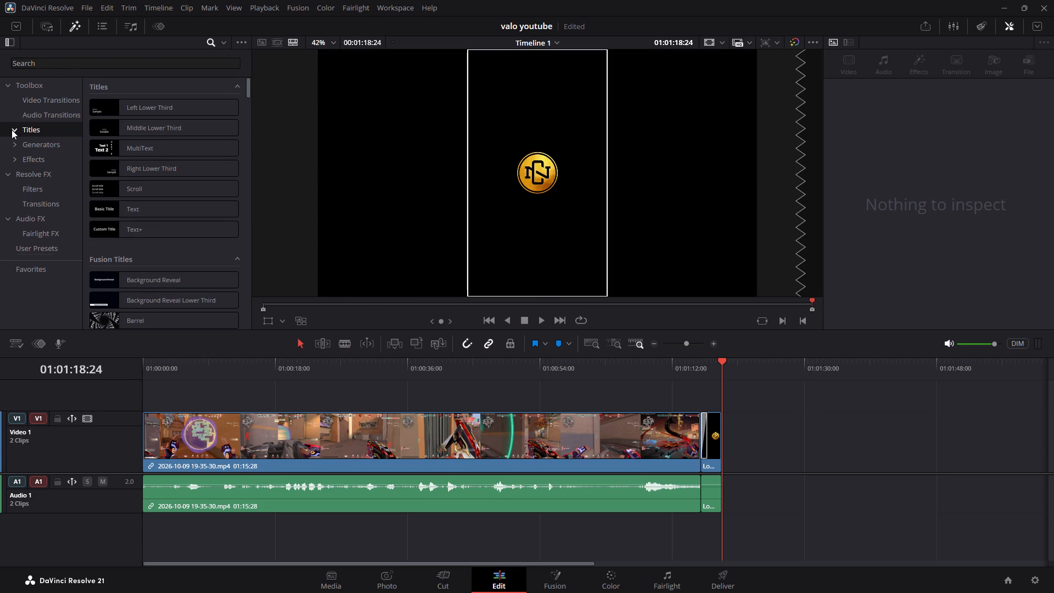
left_click(12, 130)
left_click(11, 130)
scroll(165, 170, "down", 10)
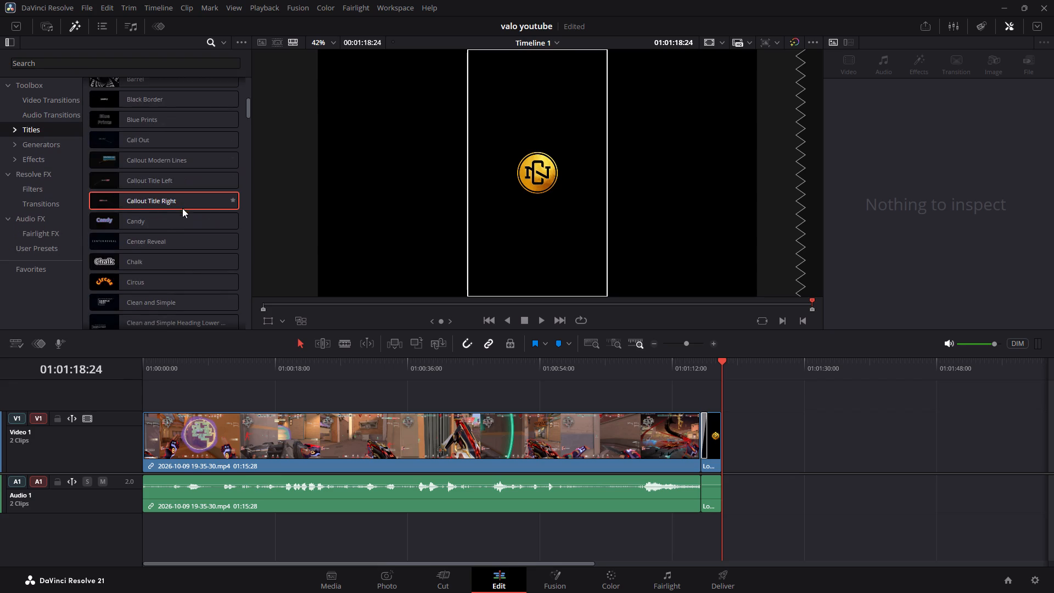
scroll(182, 219, "down", 20)
scroll(189, 236, "down", 14)
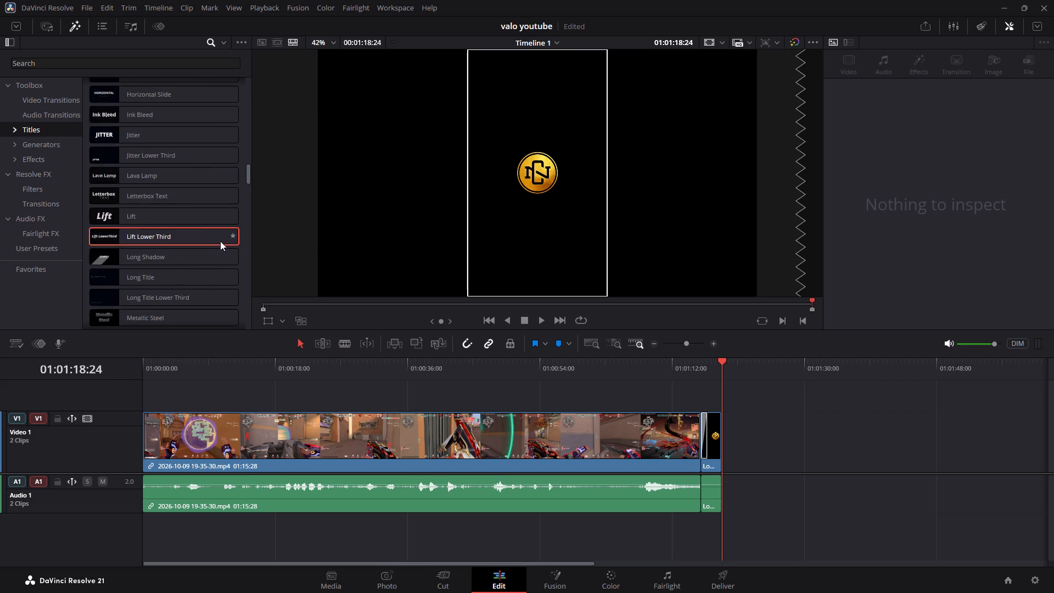
scroll(220, 241, "down", 14)
scroll(223, 238, "down", 15)
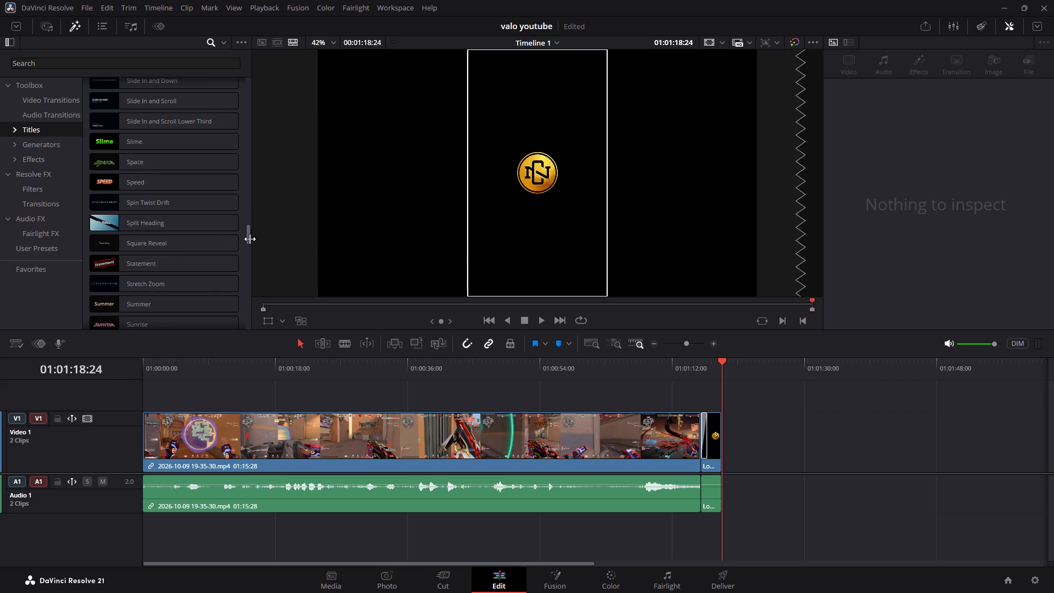
left_click_drag(250, 239, 247, 246)
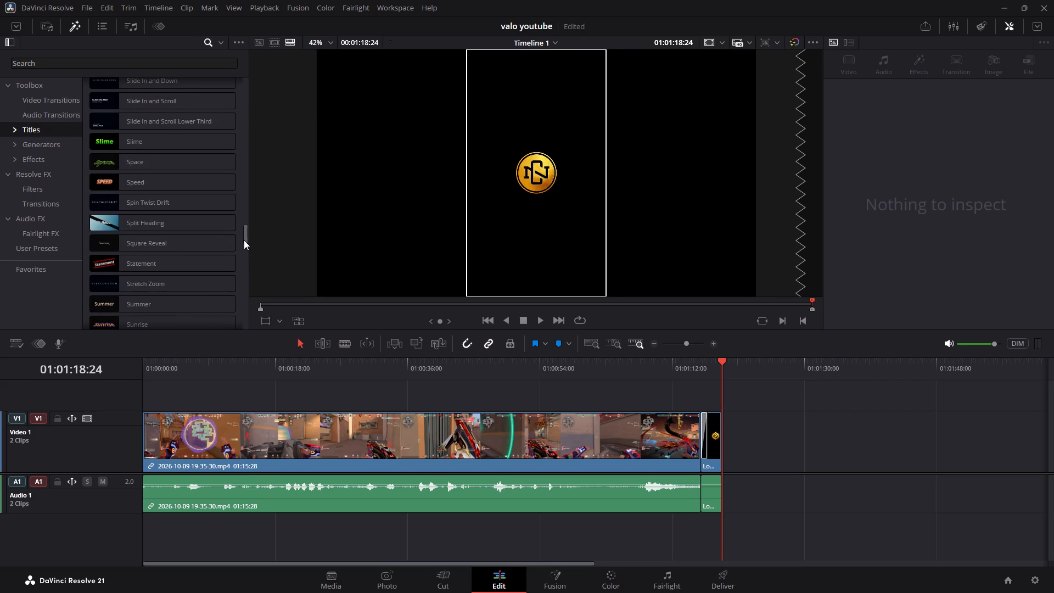
left_click_drag(244, 240, 236, 345)
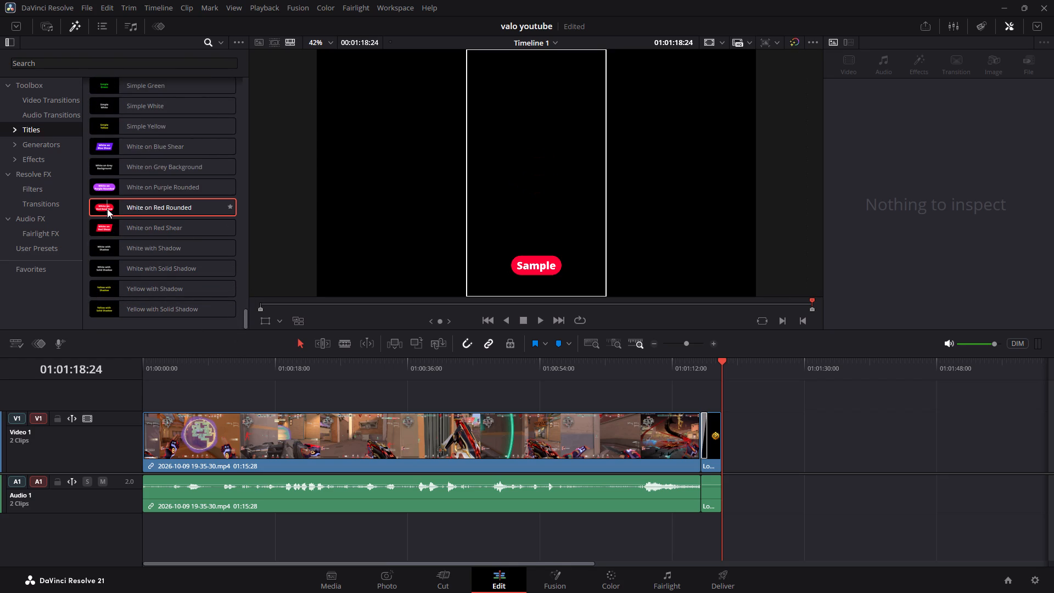
Preview the subtitle and animated title styles, such as White on Red Rounded, Simple Green and Statement.
scroll(166, 209, "up", 5)
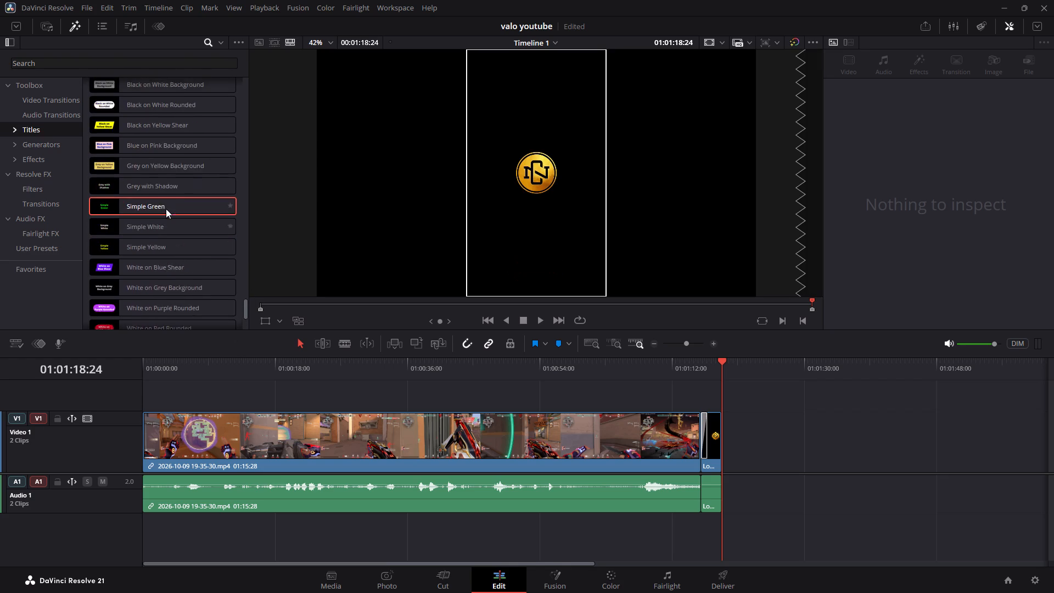
scroll(166, 209, "up", 1)
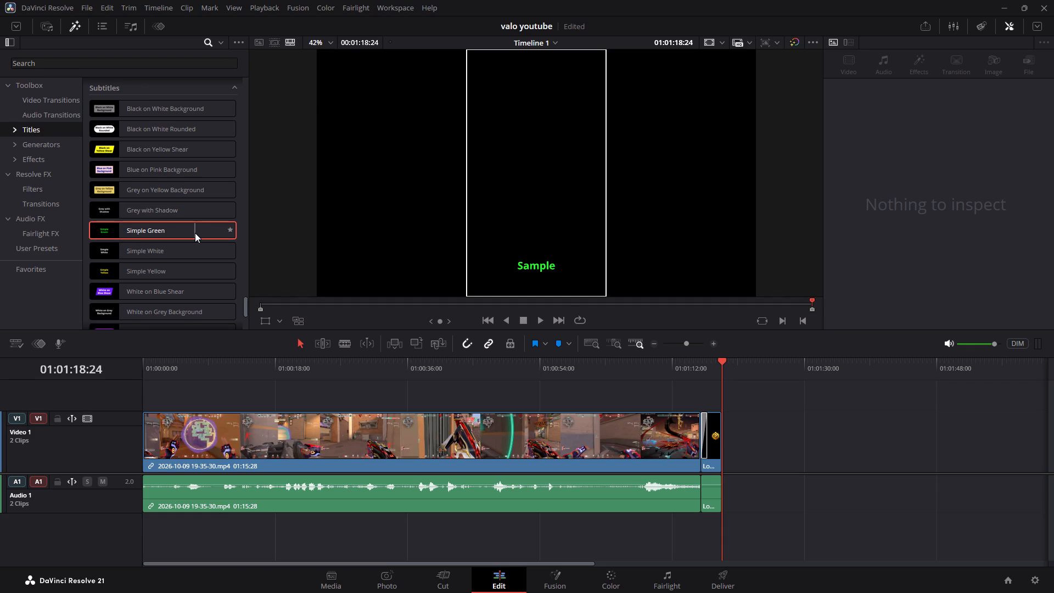
scroll(195, 233, "up", 5)
scroll(114, 196, "up", 3)
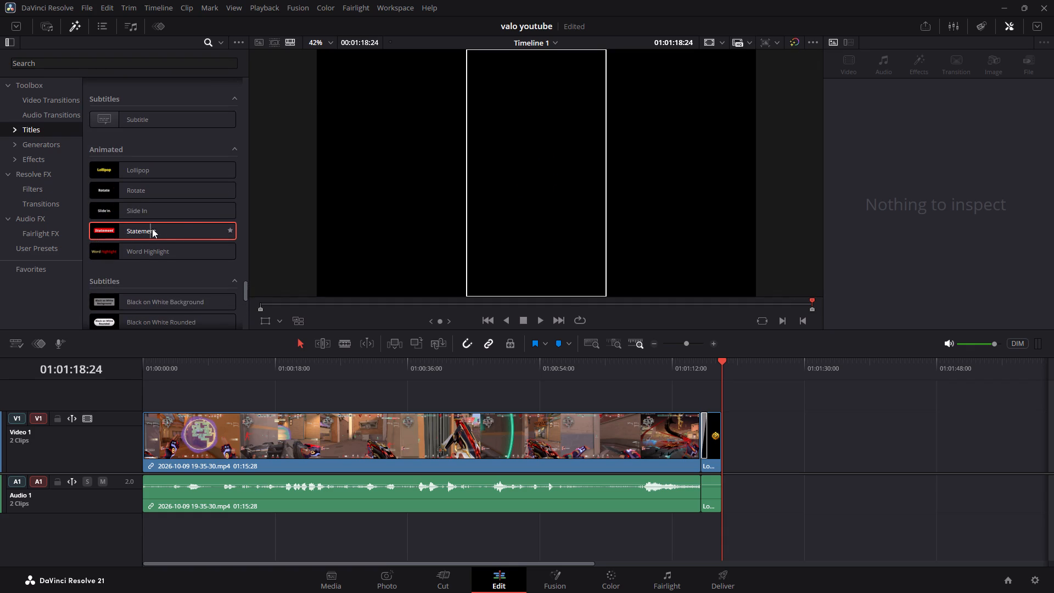
scroll(178, 227, "up", 5)
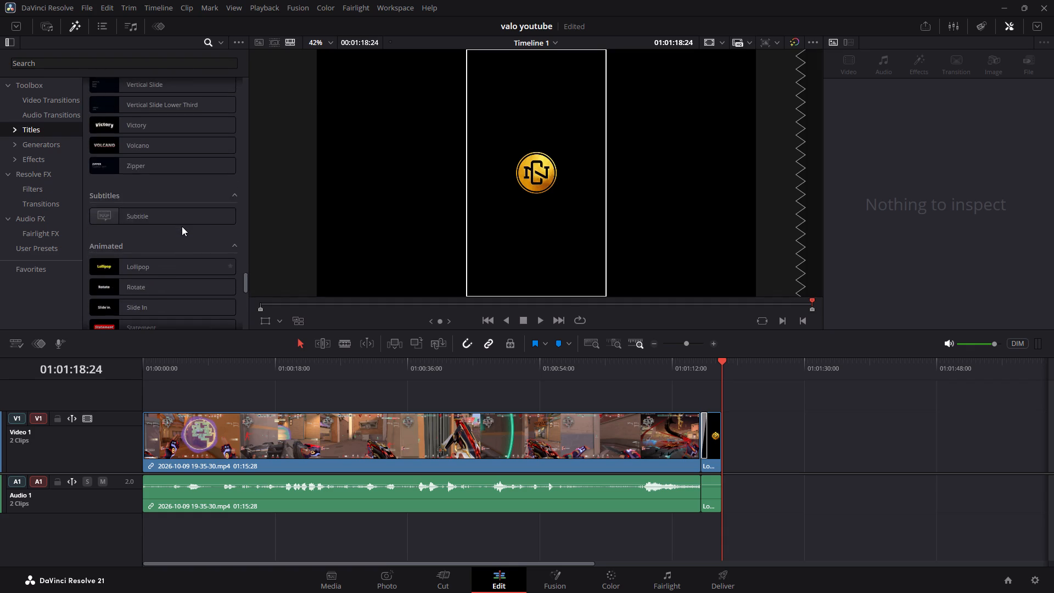
Preview Fusion Titles such as Statement, Space, Slide From Center Line, Sign Off, Speed and Sunrise to choose one for the outro.
scroll(182, 226, "up", 3)
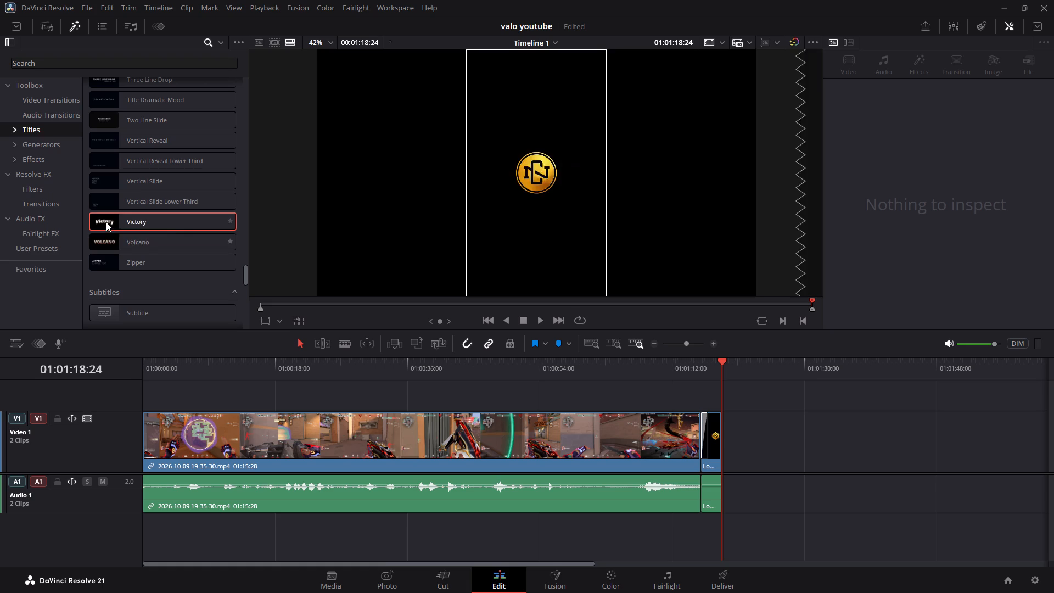
scroll(197, 219, "up", 4)
scroll(150, 214, "up", 3)
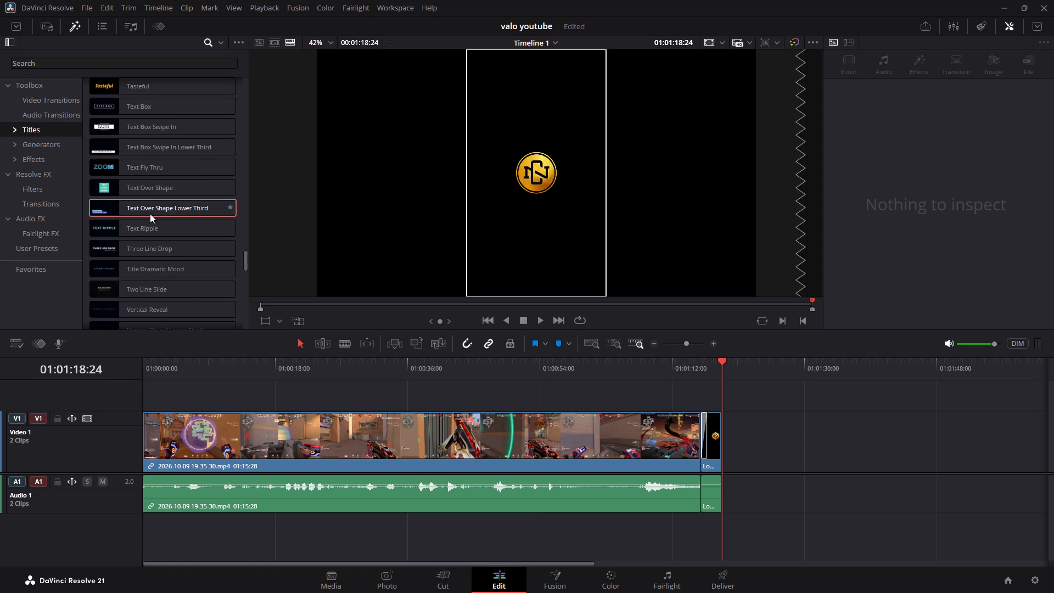
scroll(113, 200, "up", 3)
scroll(204, 212, "up", 3)
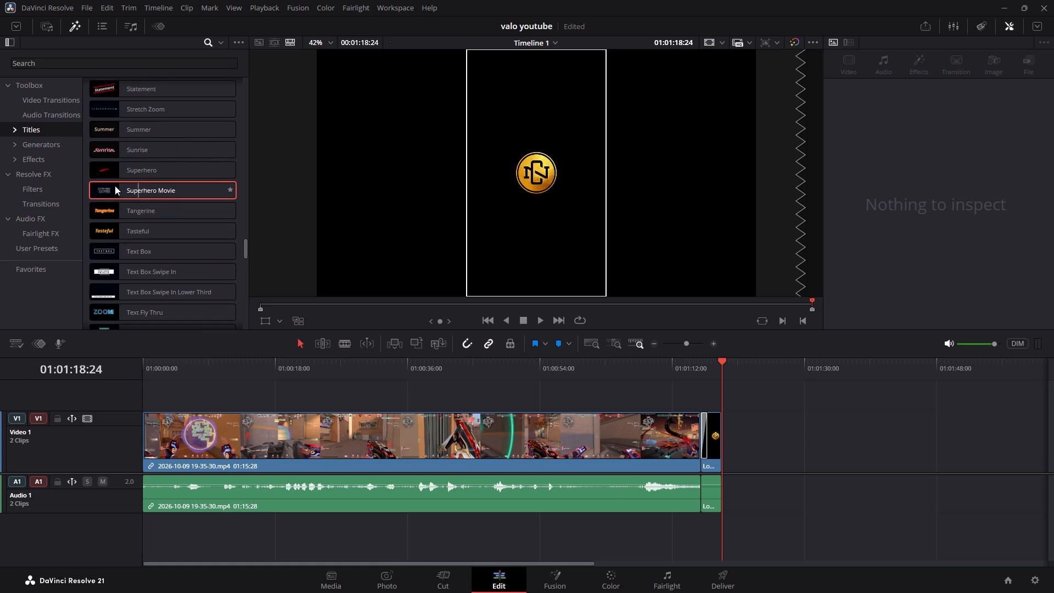
scroll(106, 185, "up", 2)
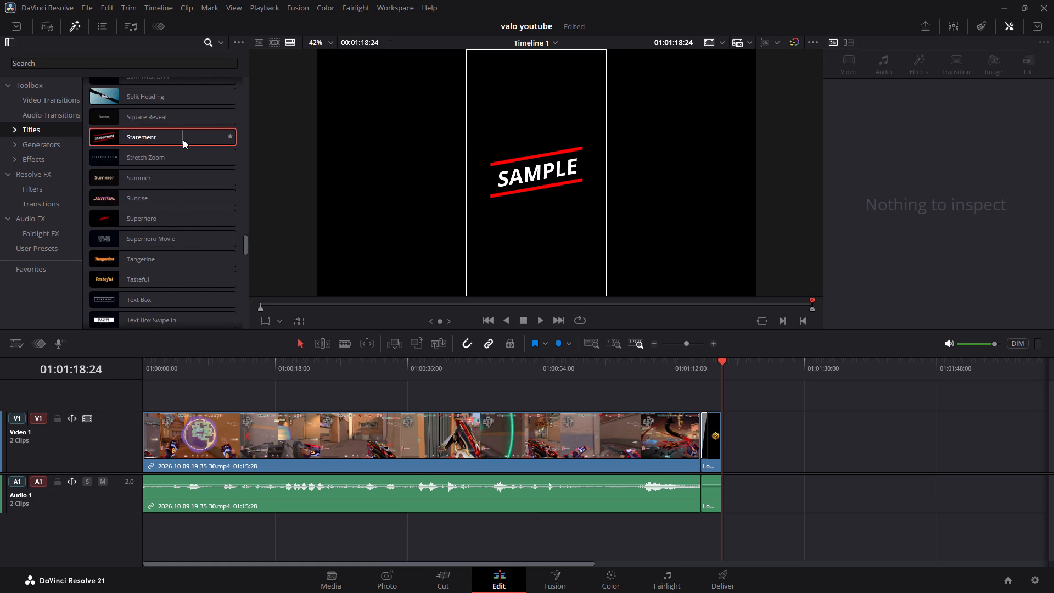
scroll(183, 139, "up", 3)
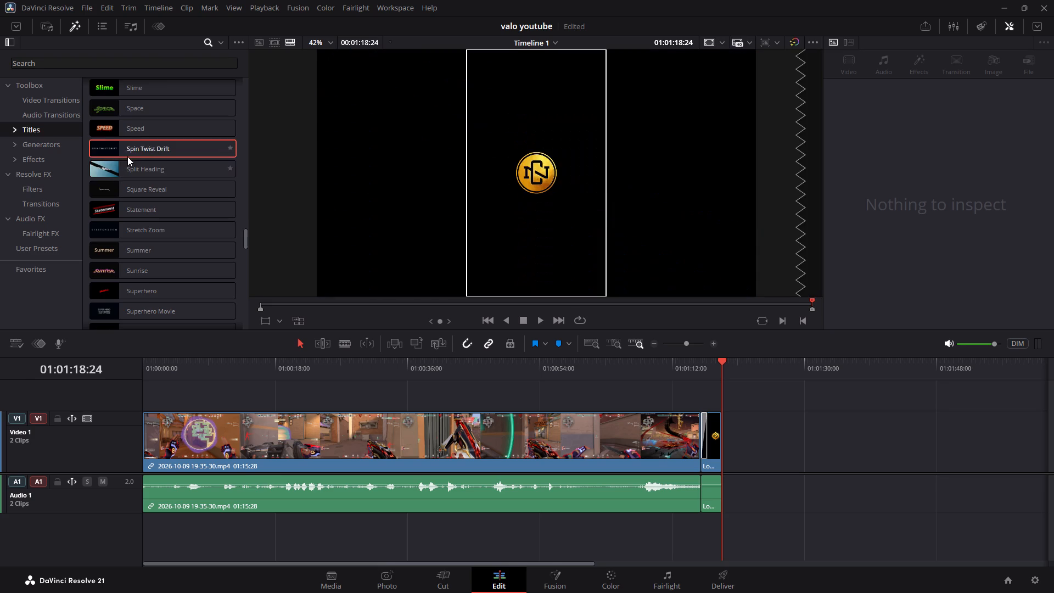
scroll(127, 149, "up", 2)
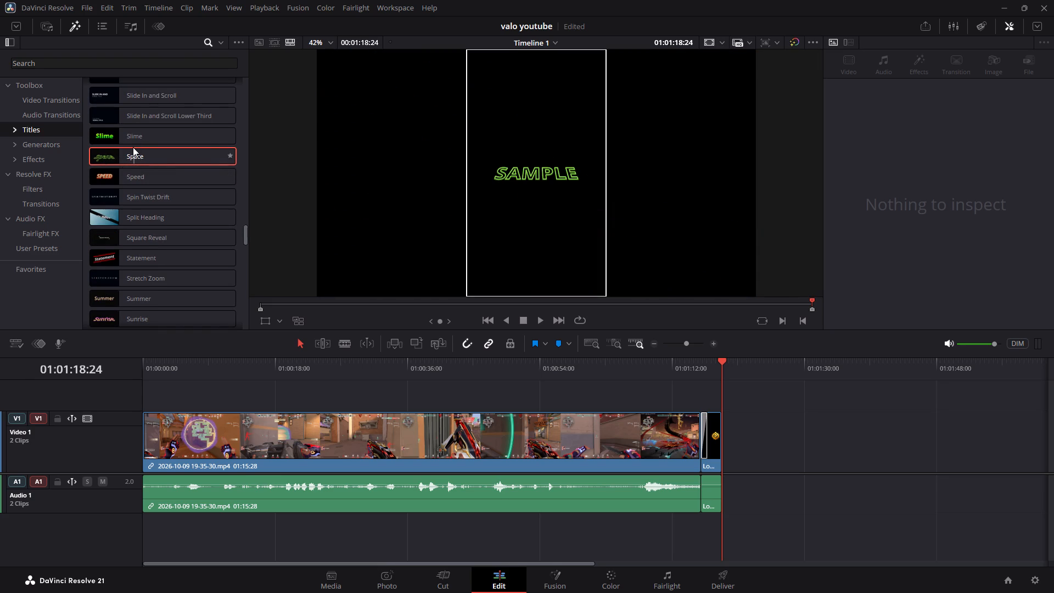
scroll(133, 147, "up", 4)
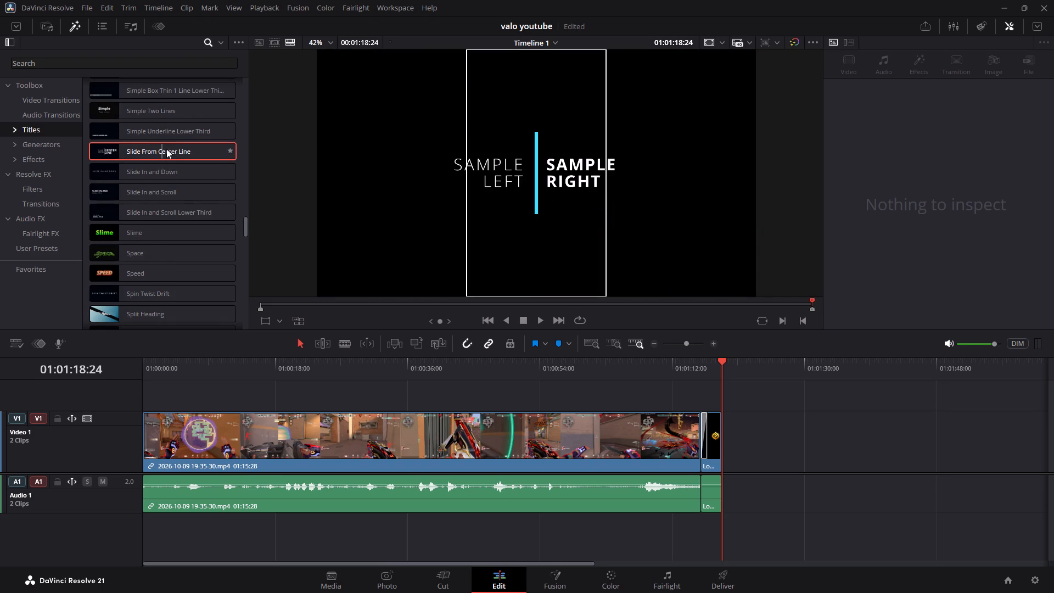
scroll(167, 147, "up", 4)
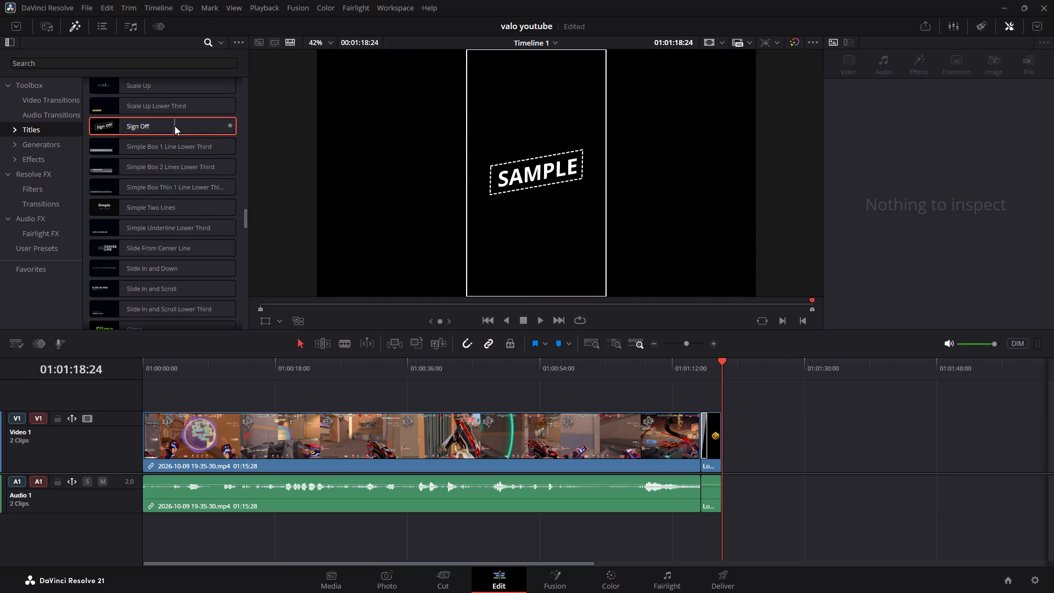
scroll(175, 126, "down", 4)
scroll(135, 200, "down", 4)
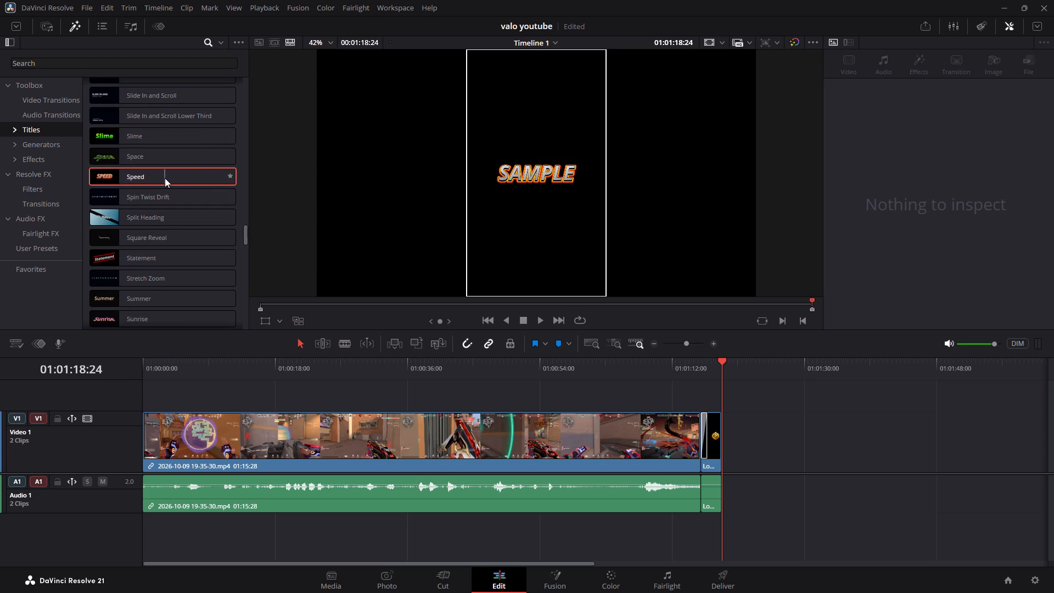
scroll(145, 189, "down", 4)
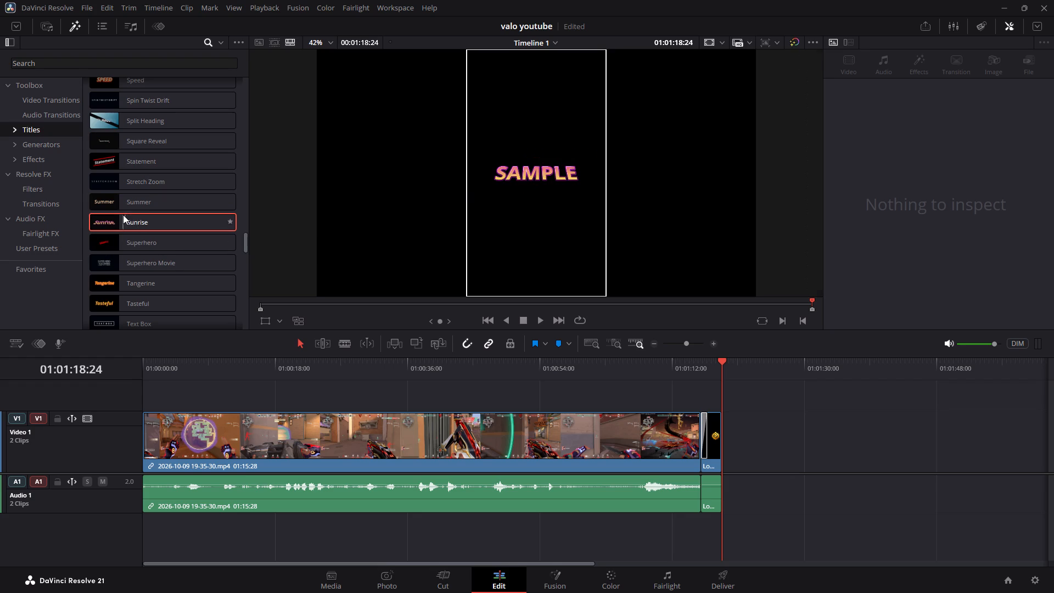
Add the Sunrise title on a new video track above the logo outro and trim its end to the outro's end.
left_click_drag(122, 220, 176, 231)
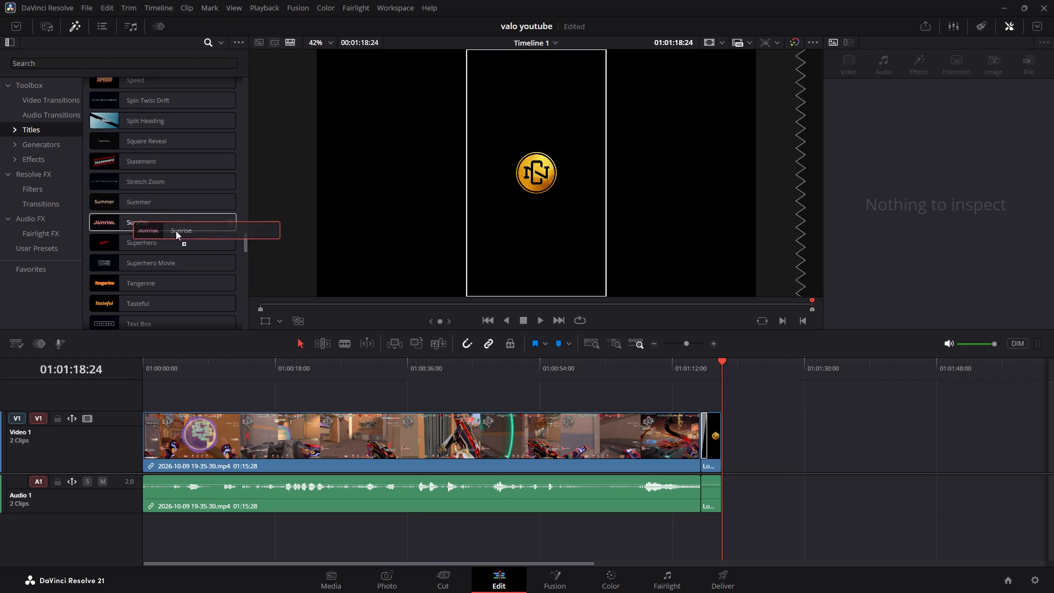
left_click_drag(176, 231, 699, 391)
left_click_drag(736, 395, 722, 395)
With the playhead at 01:01:17:27, move the Sunrise title below the logo by setting its Position Y to -165.
left_click_drag(722, 358, 705, 360)
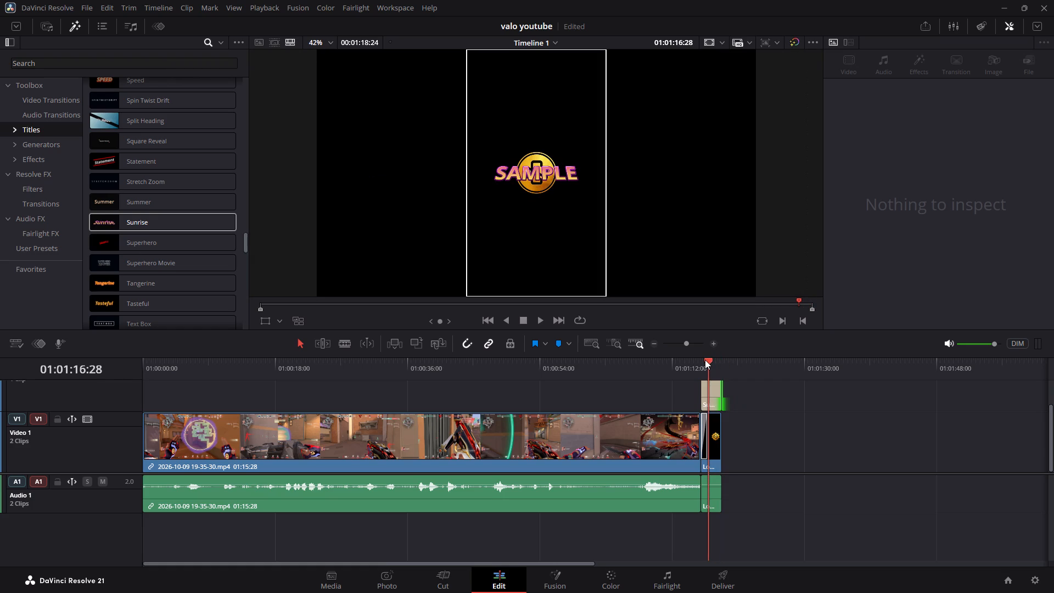
left_click_drag(705, 360, 713, 360)
left_click_drag(713, 360, 715, 359)
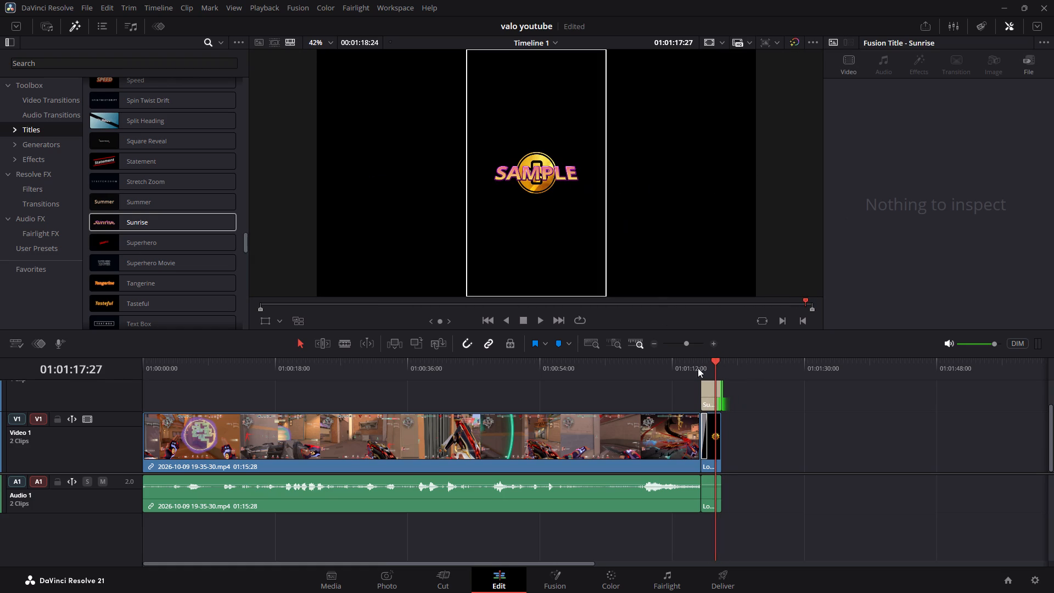
left_click(713, 394)
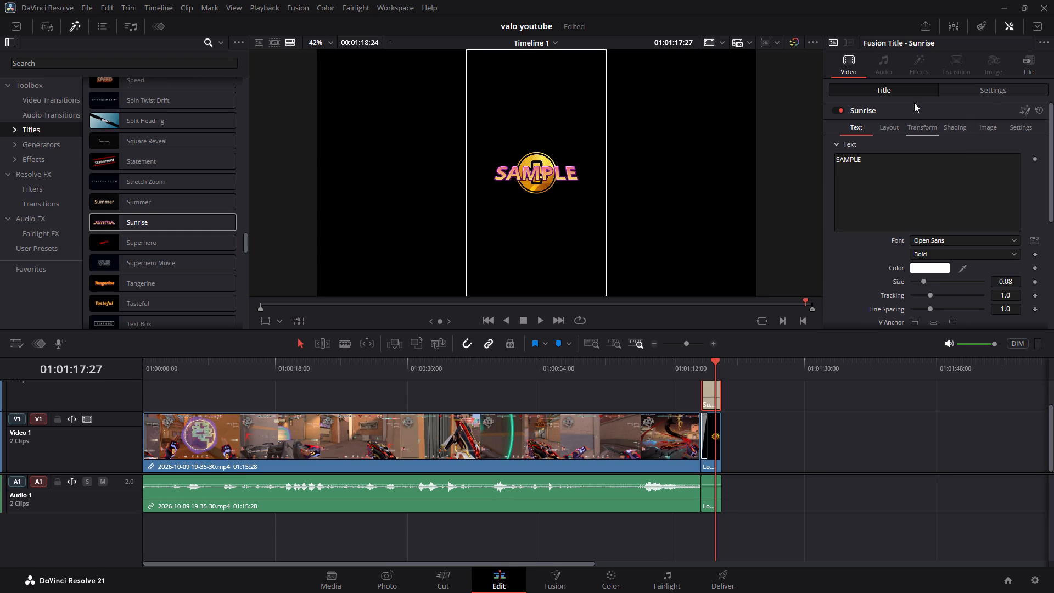
left_click(986, 95)
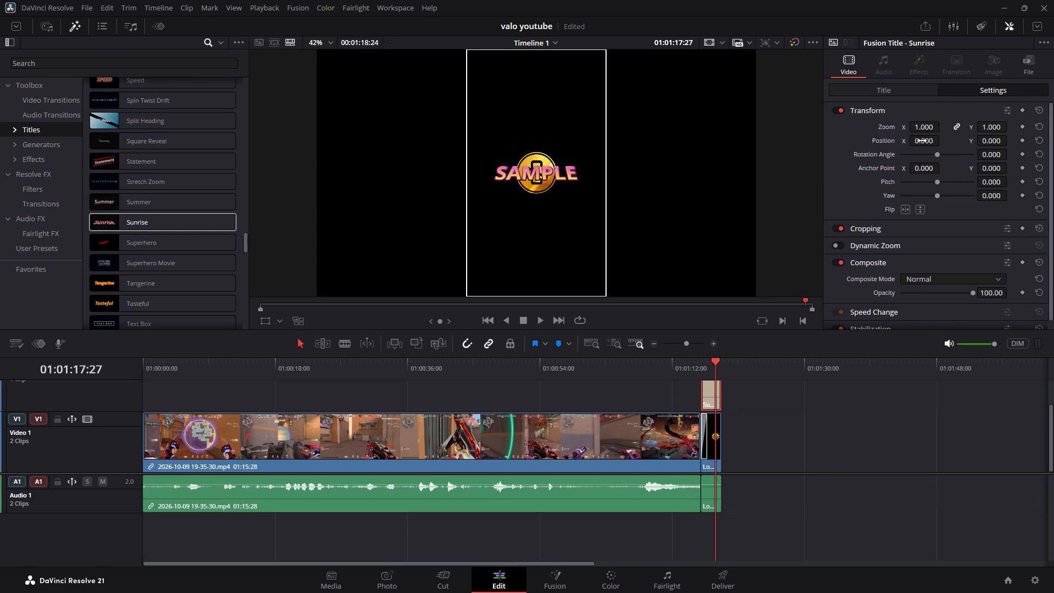
left_click(927, 141)
left_click_drag(993, 141, 997, 139)
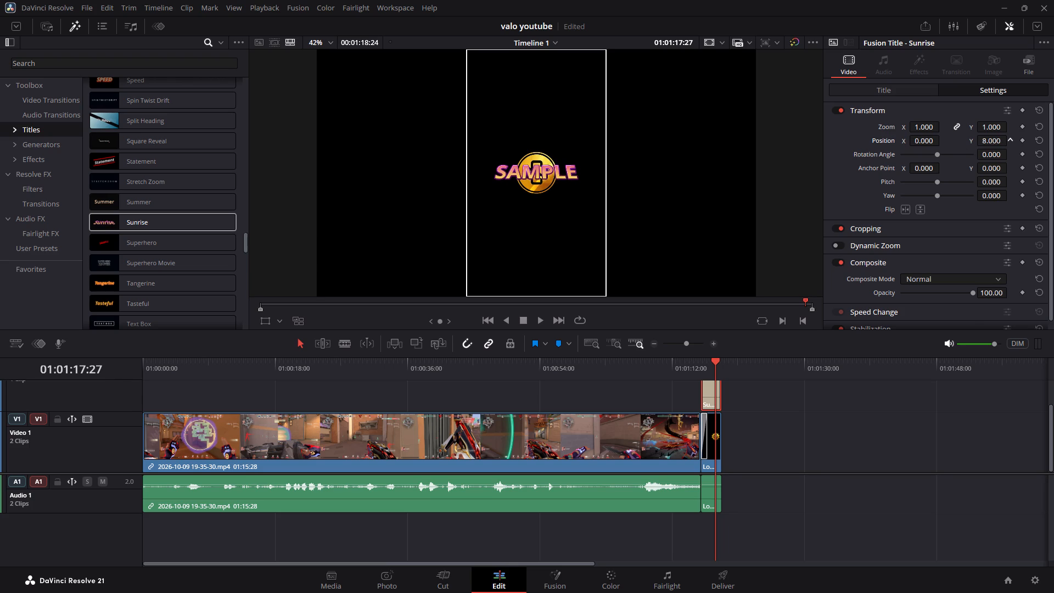
left_click_drag(997, 139, 900, 148)
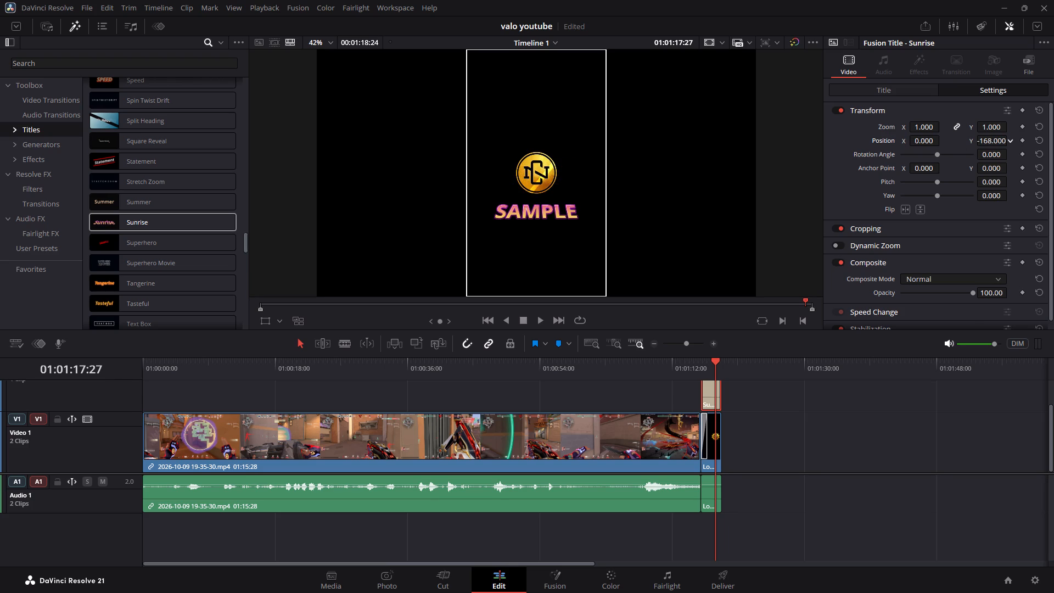
left_click_drag(900, 148, 902, 148)
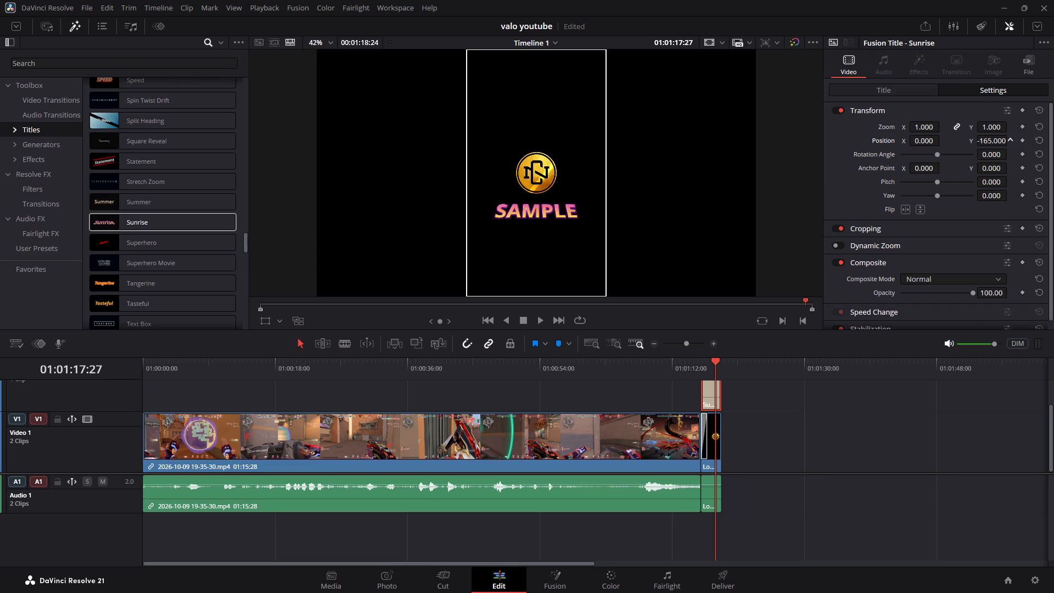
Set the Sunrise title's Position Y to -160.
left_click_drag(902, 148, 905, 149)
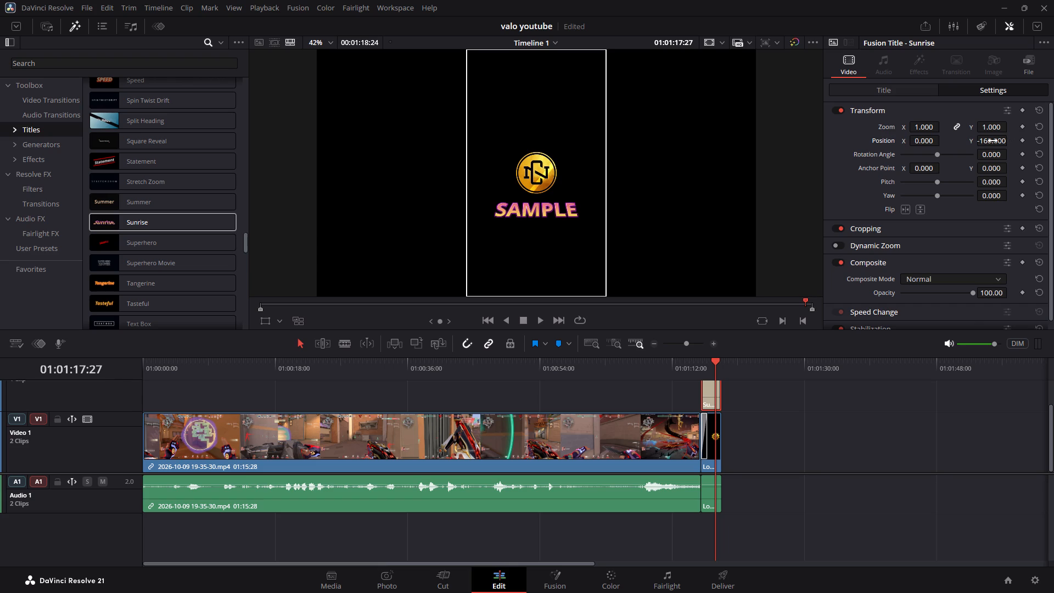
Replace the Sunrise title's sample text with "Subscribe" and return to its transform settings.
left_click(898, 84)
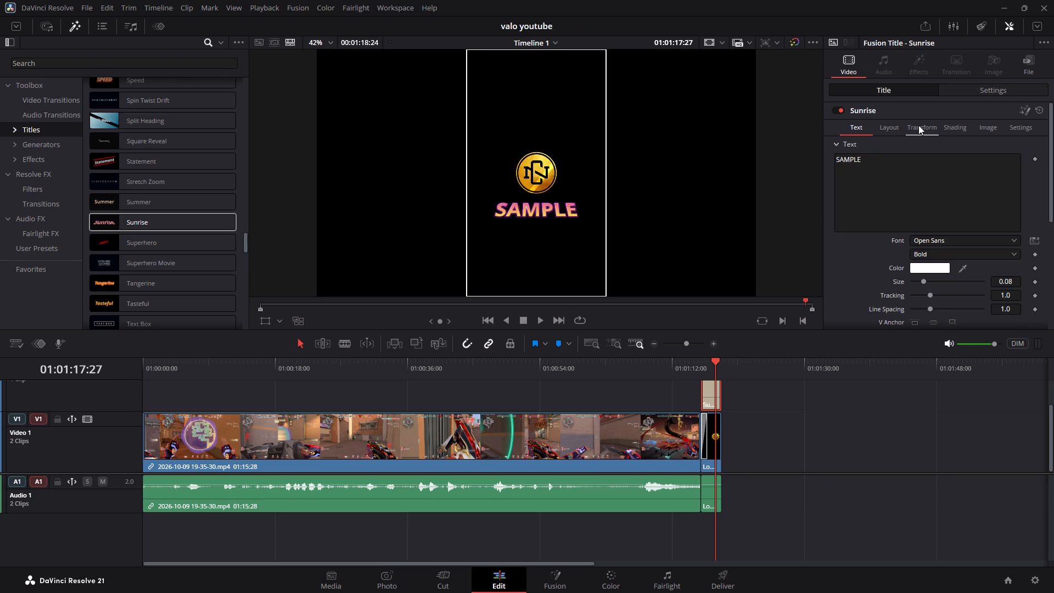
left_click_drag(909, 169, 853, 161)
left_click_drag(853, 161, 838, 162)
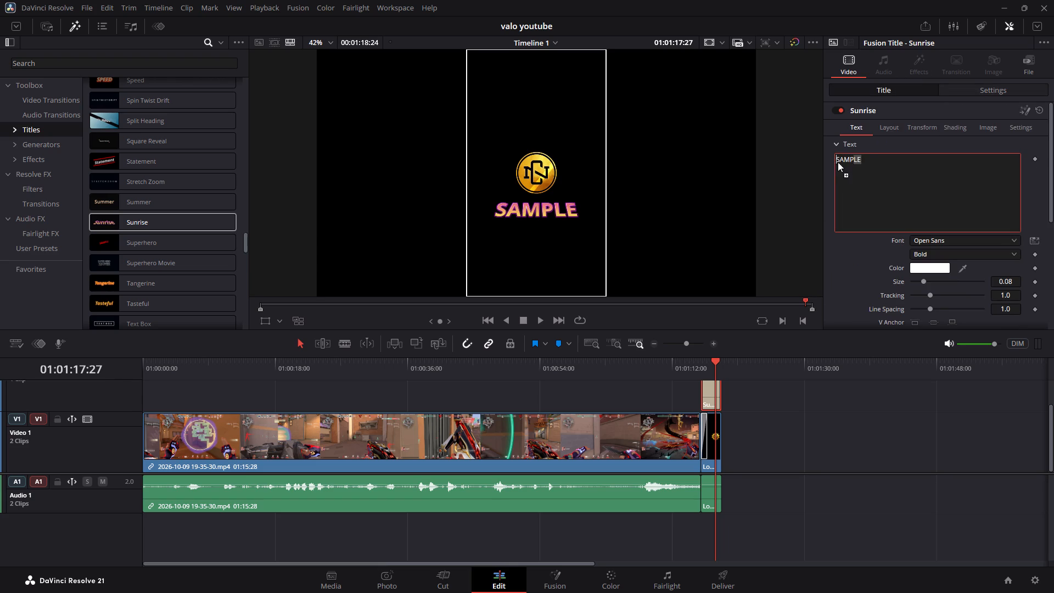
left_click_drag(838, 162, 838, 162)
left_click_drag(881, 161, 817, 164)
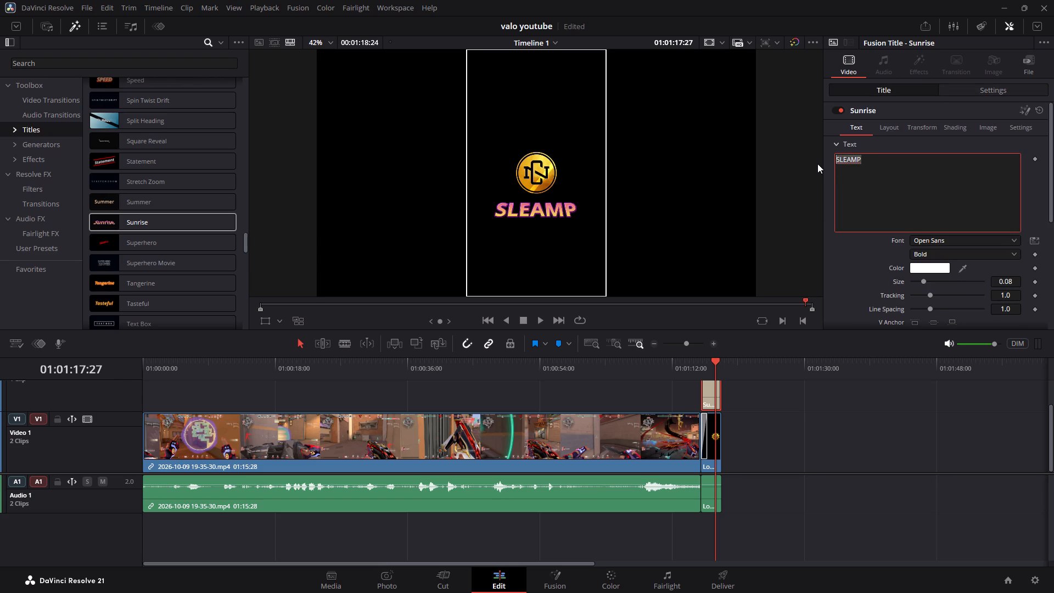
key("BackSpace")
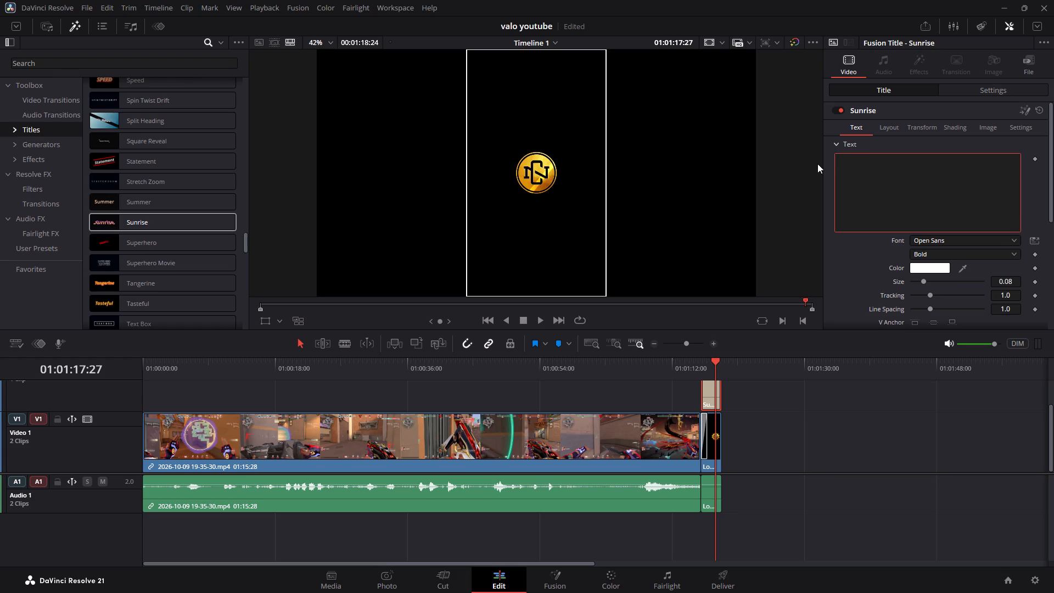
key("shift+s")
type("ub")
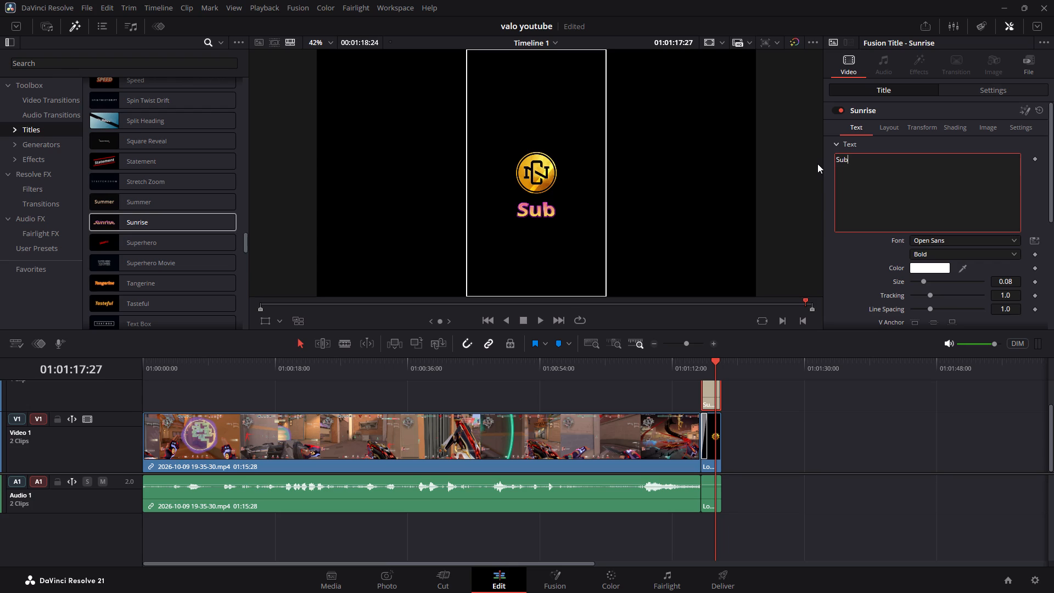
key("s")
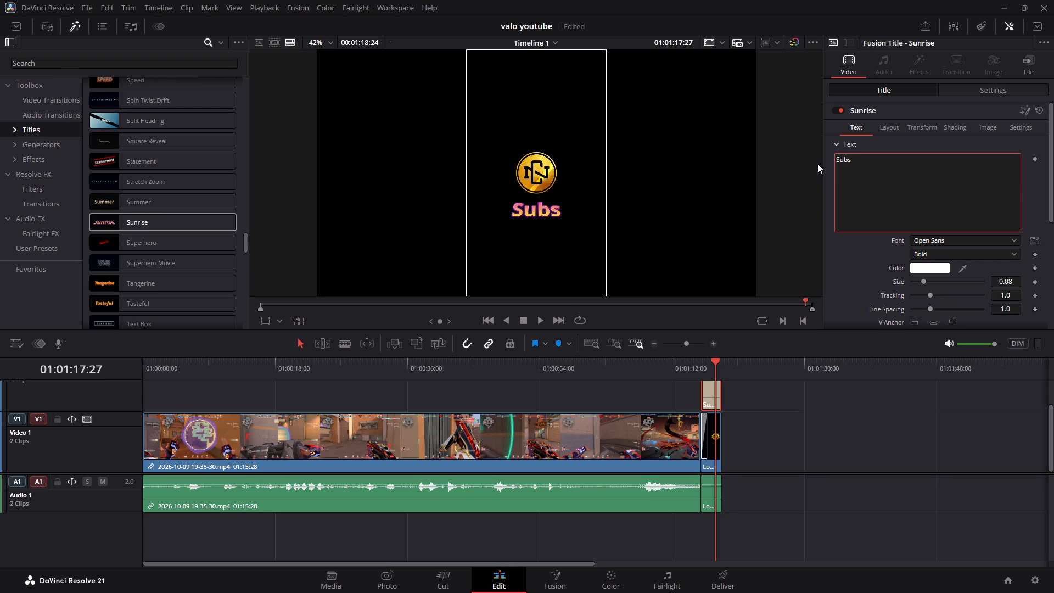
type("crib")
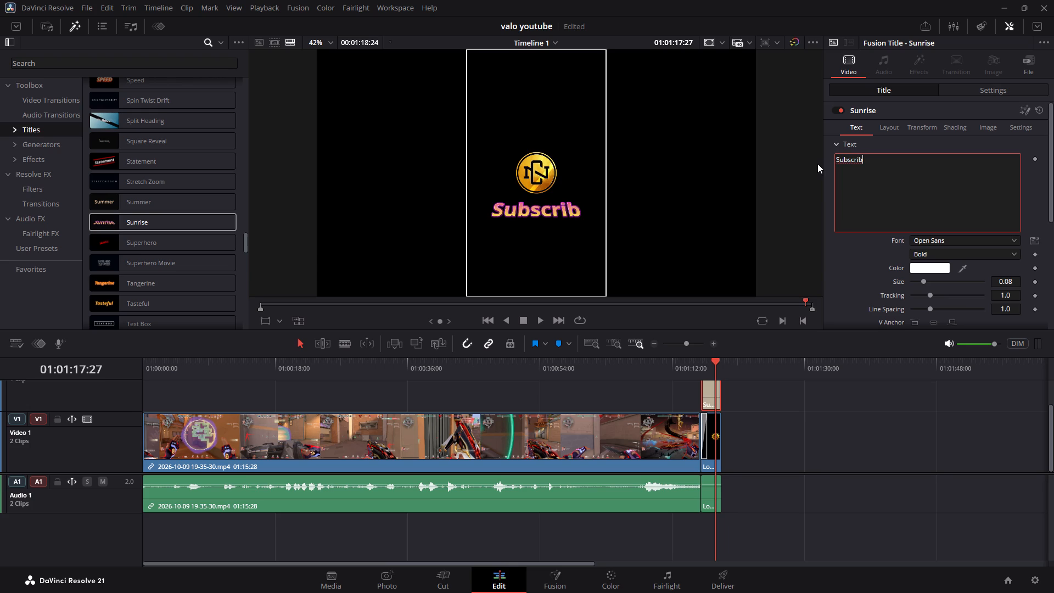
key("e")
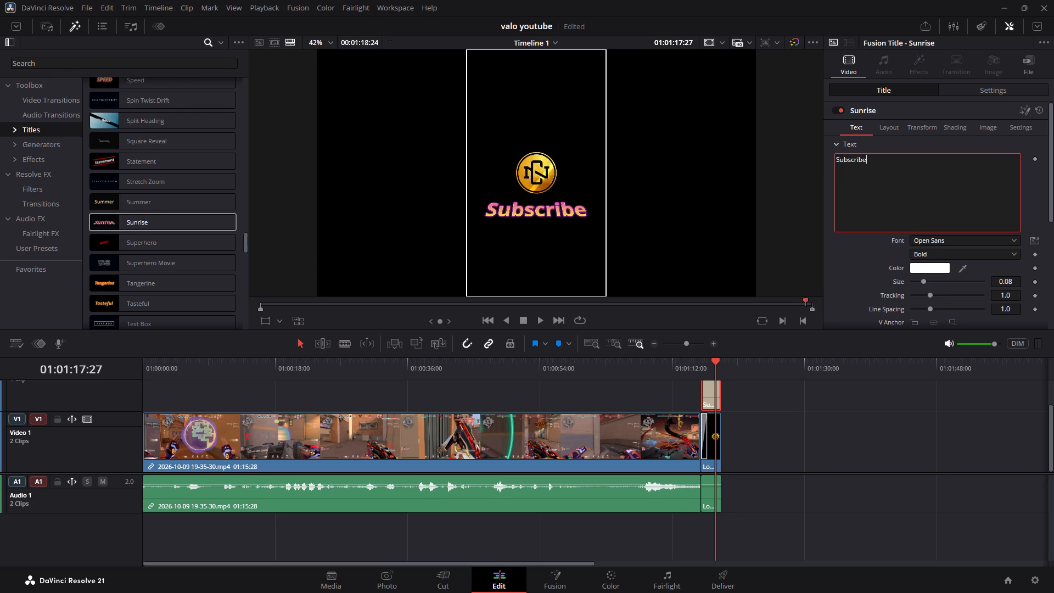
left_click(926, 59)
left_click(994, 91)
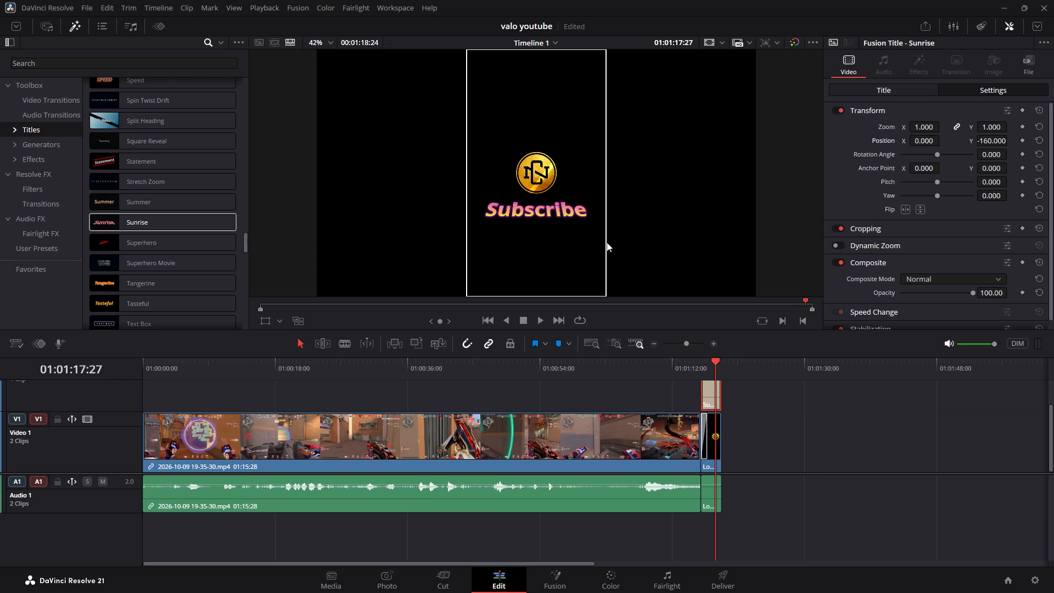
With the playhead at 01:01:16:28, delete the Sunrise title above the logo outro.
left_click(715, 360)
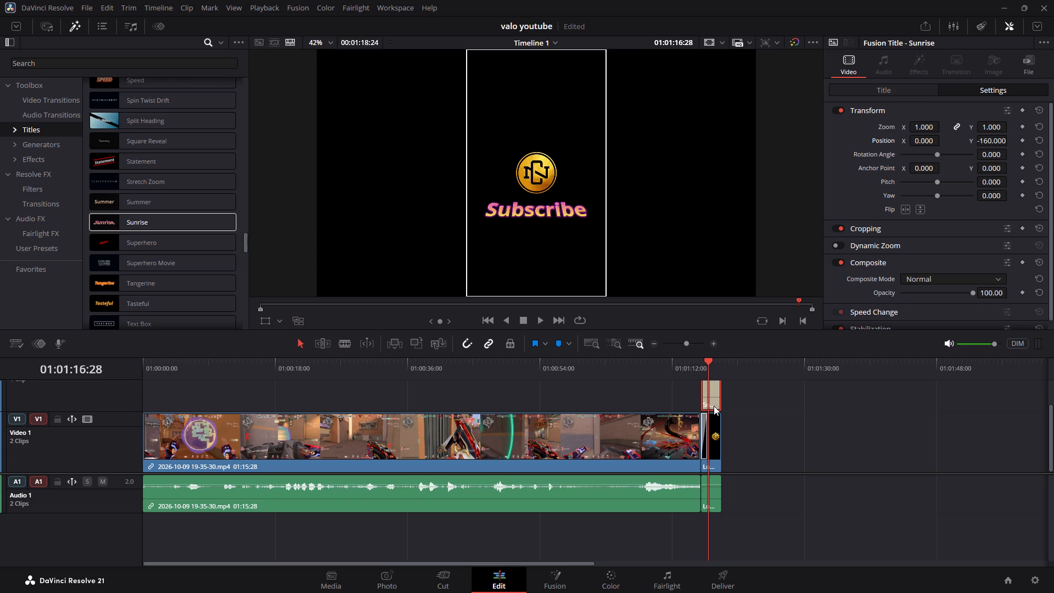
right_click(713, 394)
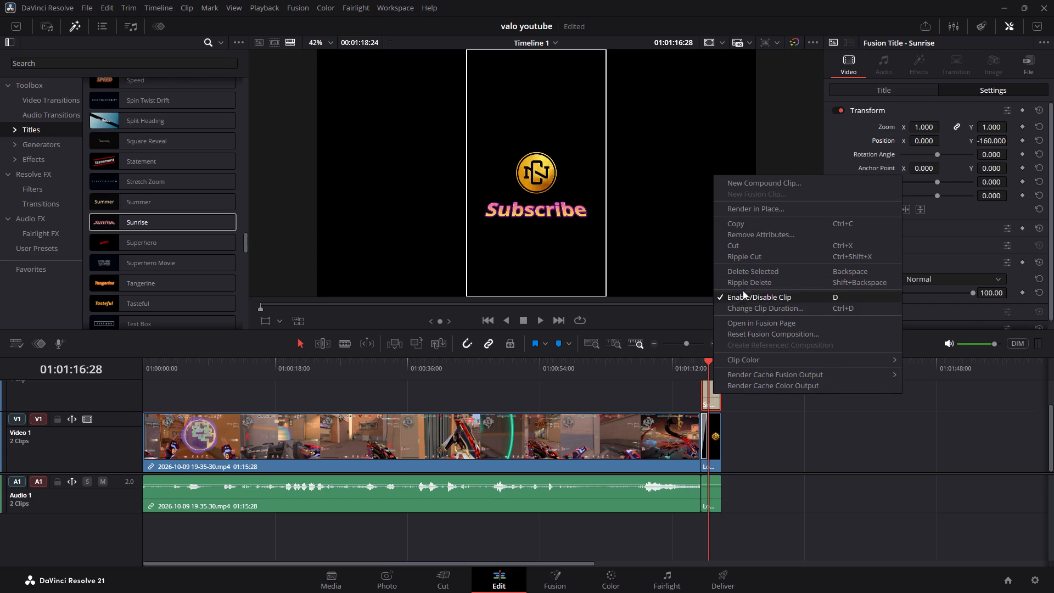
left_click(760, 271)
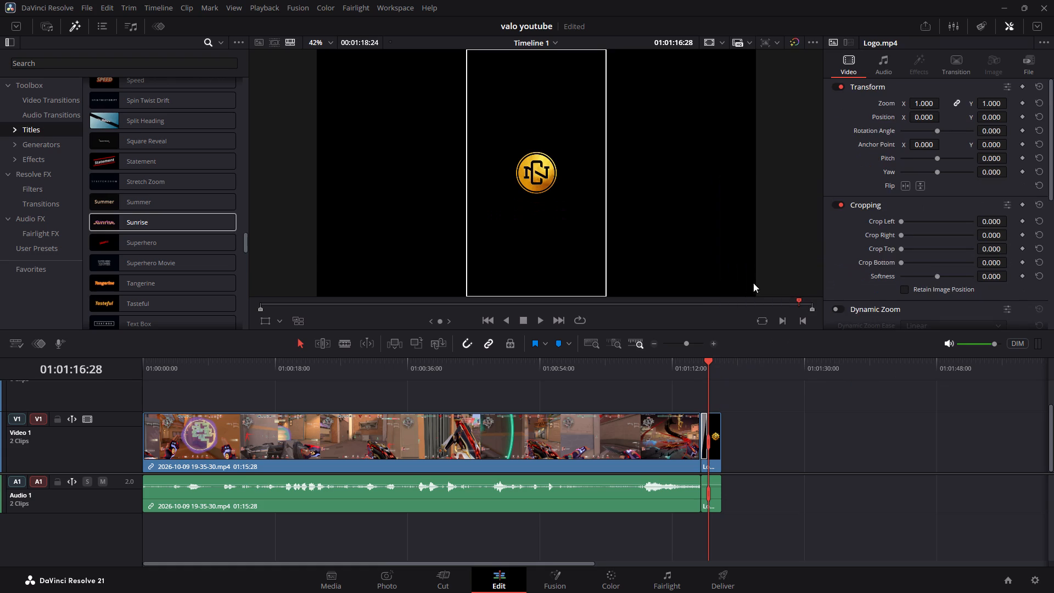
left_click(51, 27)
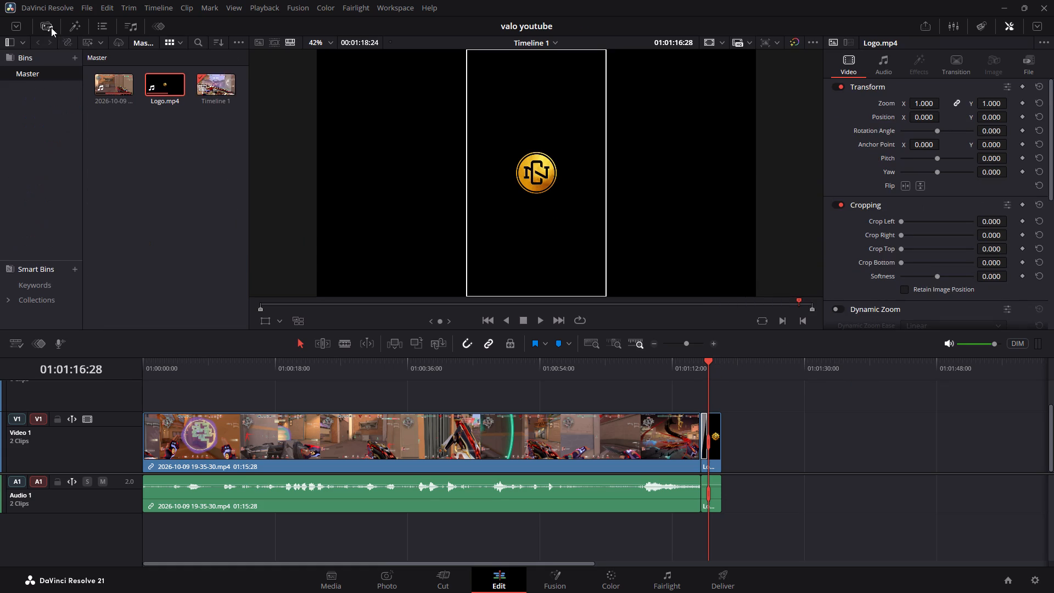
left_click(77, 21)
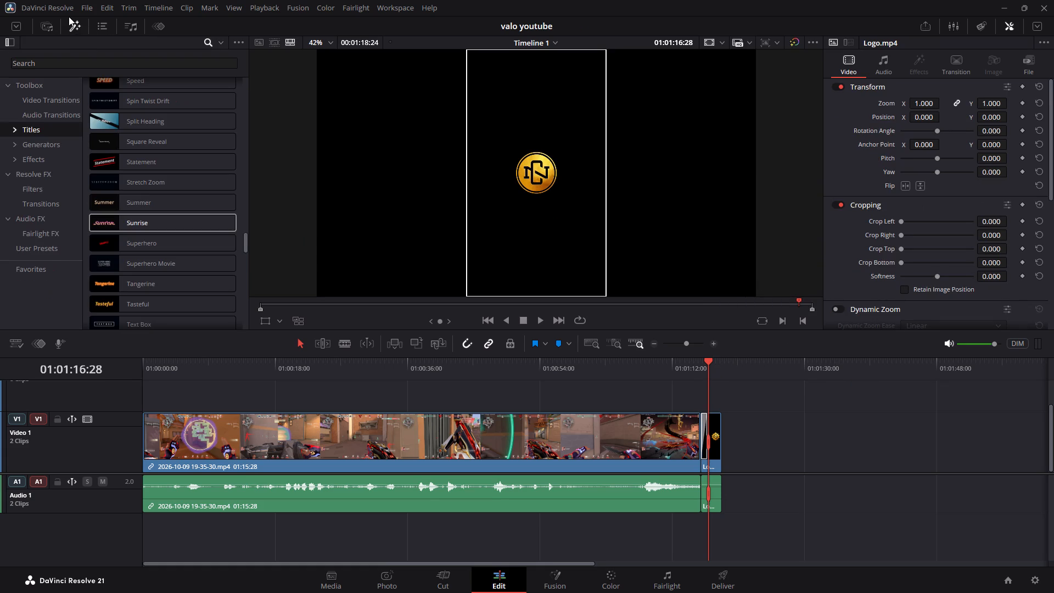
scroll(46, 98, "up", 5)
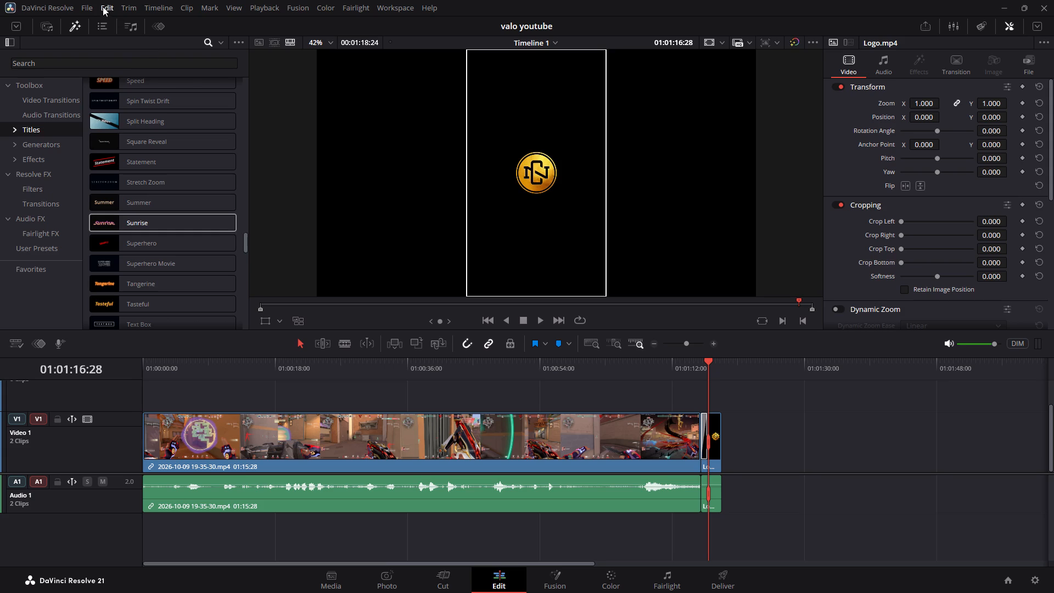
Create a new project named "subs", keeping the default media location.
left_click(92, 5)
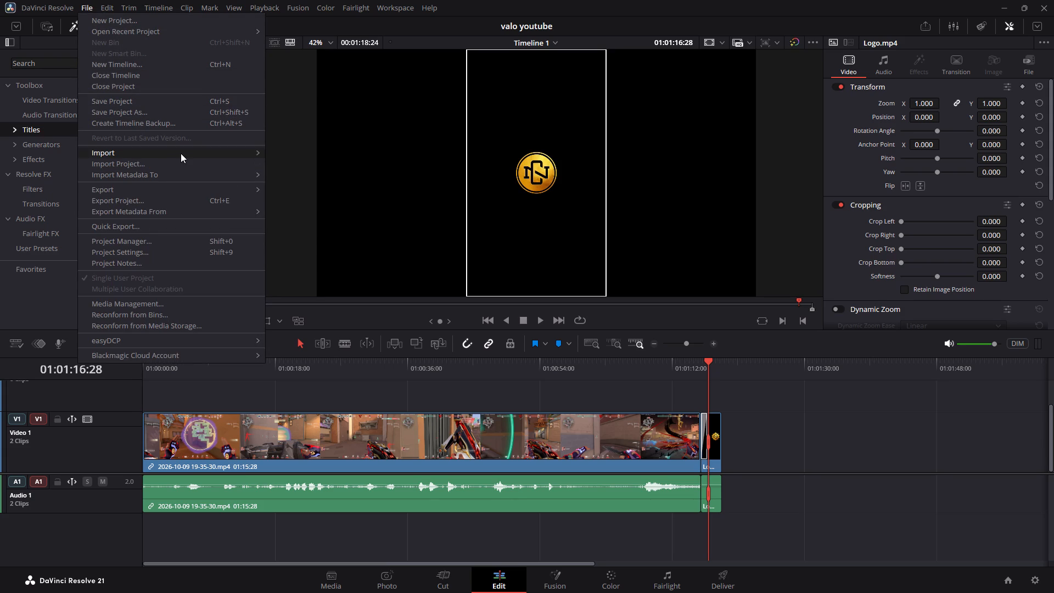
left_click(142, 19)
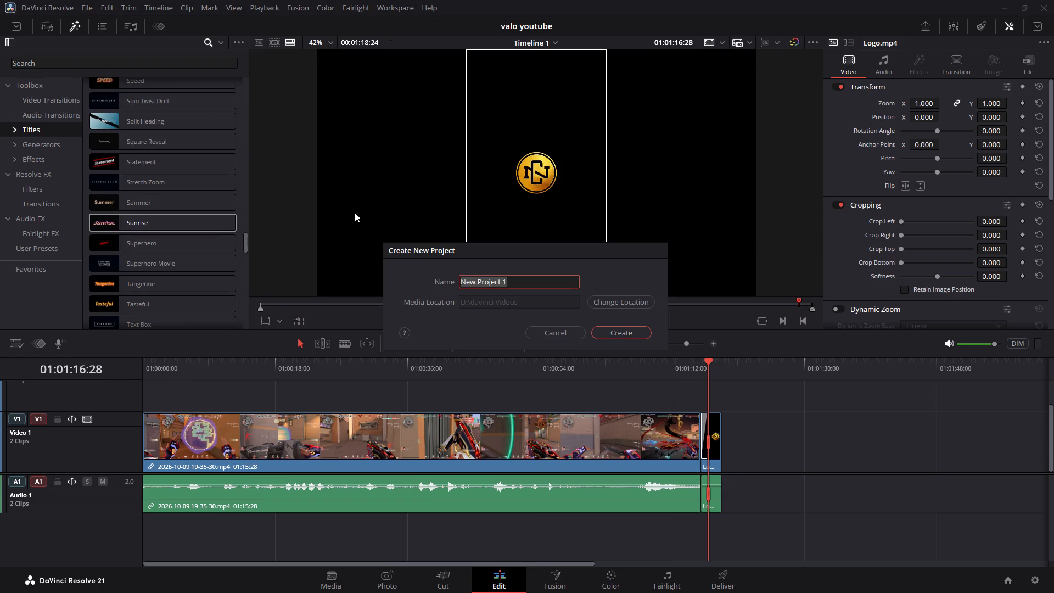
key("BackSpace")
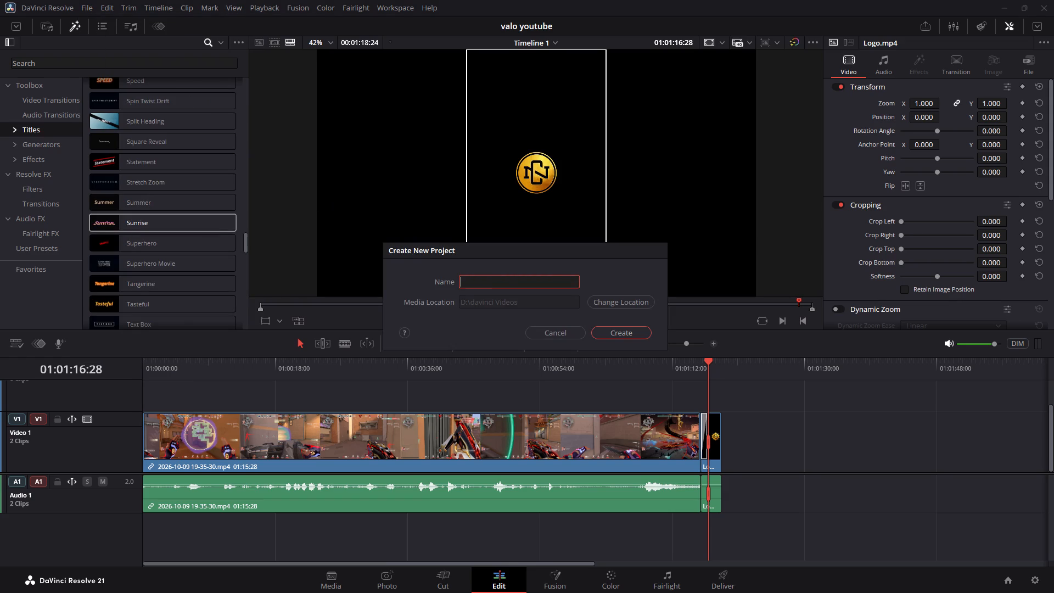
key("s")
type("ub")
key("s")
left_click(613, 331)
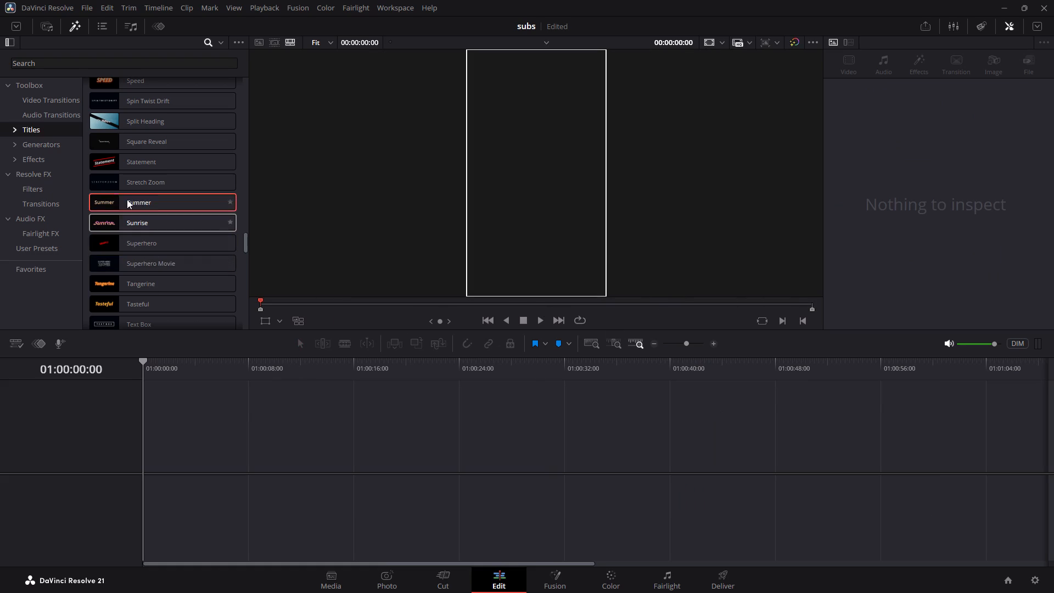
Add the Sunrise title at the start of the empty timeline on Video 1.
scroll(125, 148, "up", 4)
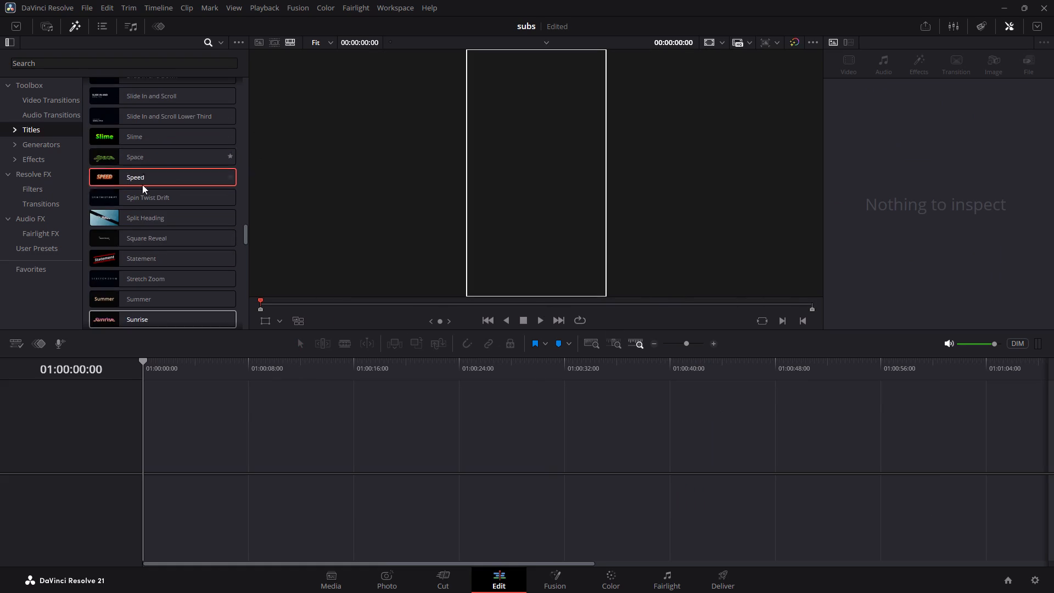
scroll(144, 194, "down", 3)
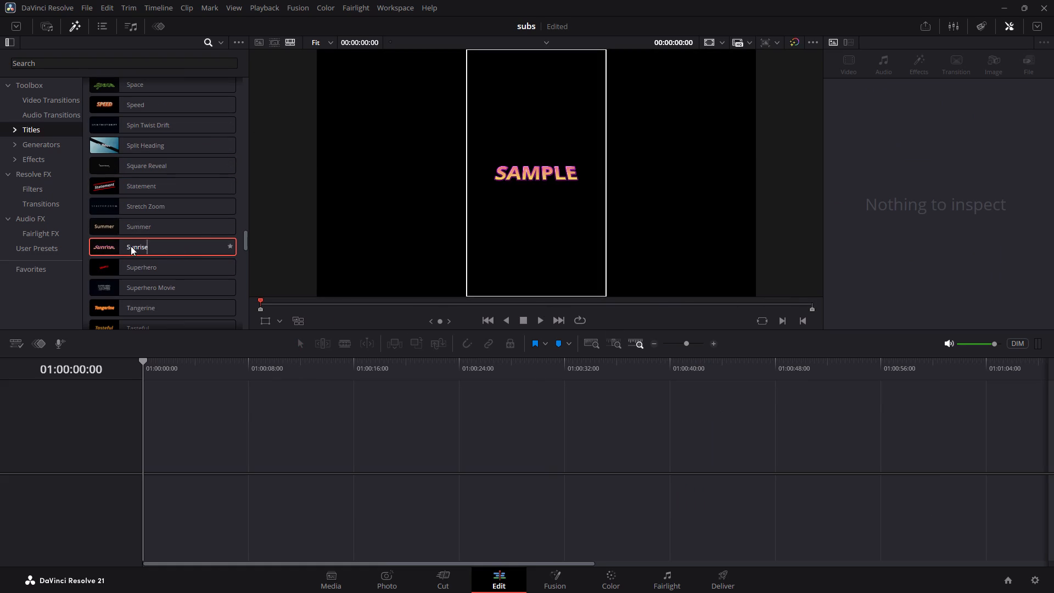
left_click_drag(108, 247, 147, 449)
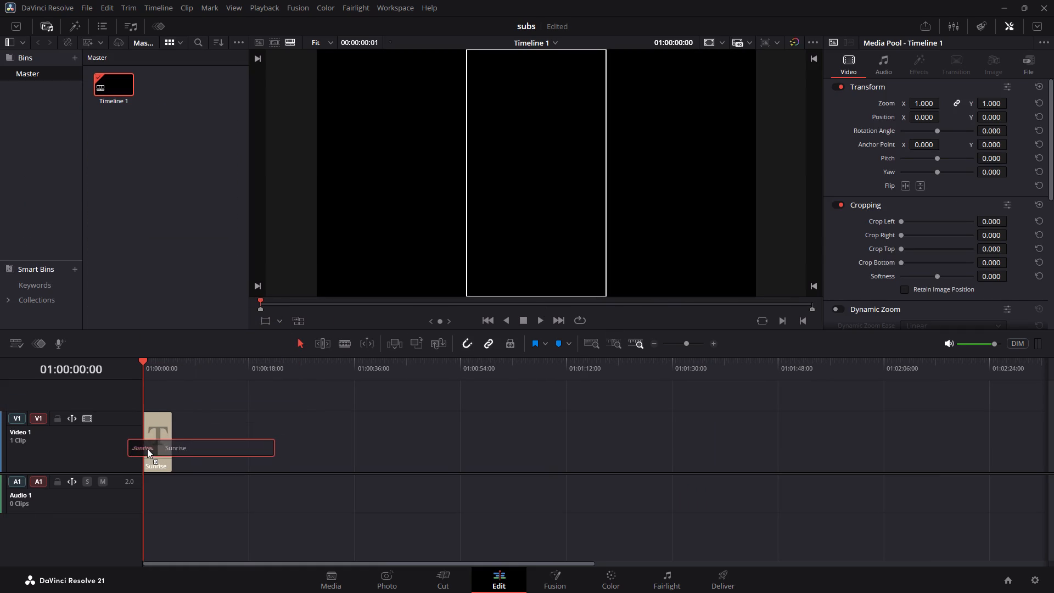
left_click_drag(147, 449, 147, 449)
Open the Sunrise title in Fusion, enlarge the node area and move MediaOut1 farther from the Template node.
left_click(546, 578)
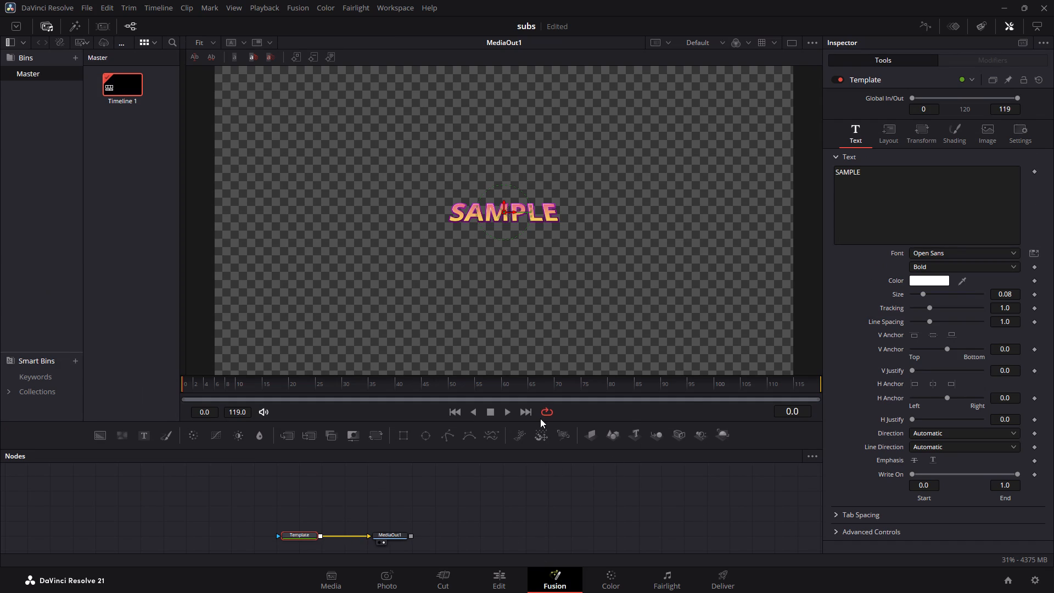
left_click_drag(540, 422, 544, 348)
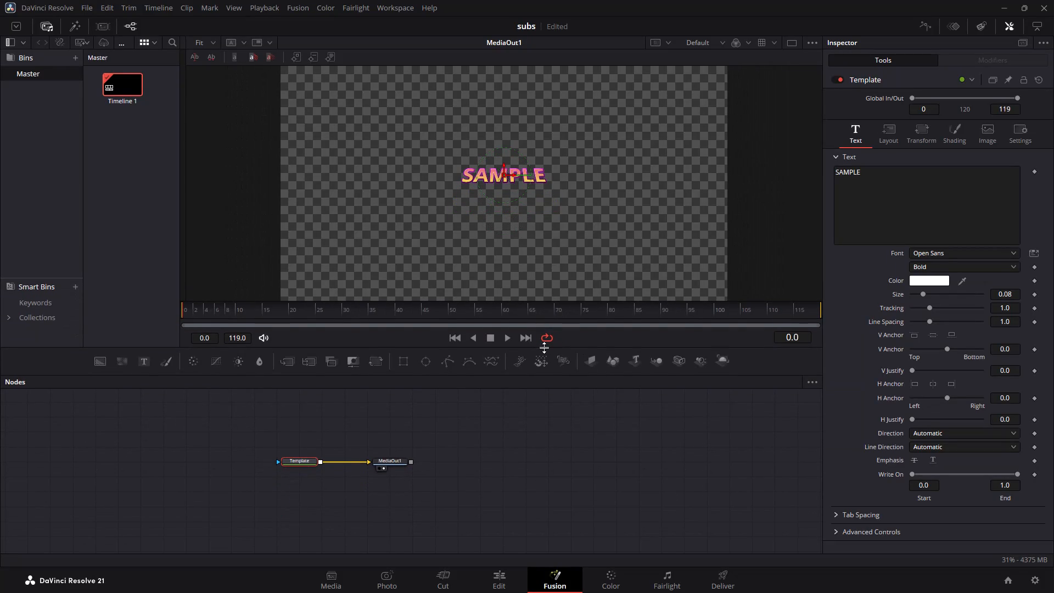
left_click_drag(544, 348, 545, 348)
left_click_drag(394, 461, 509, 460)
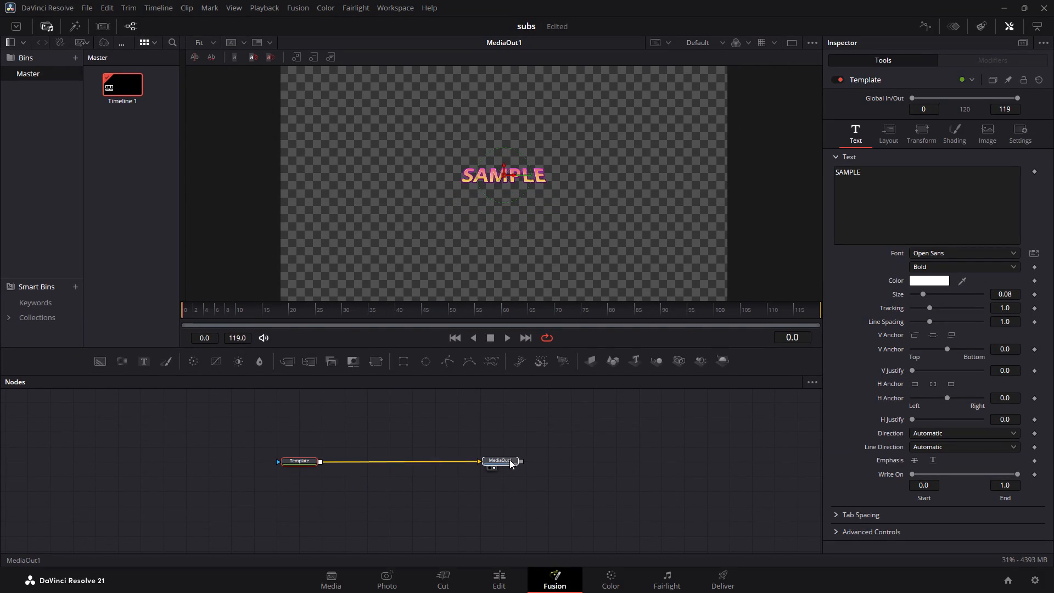
left_click_drag(509, 460, 546, 462)
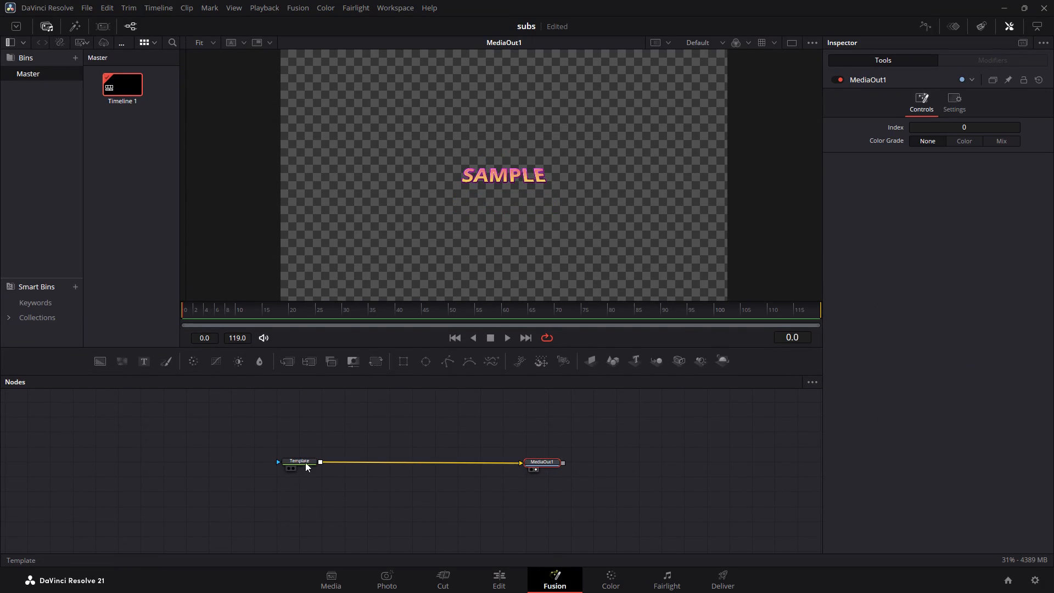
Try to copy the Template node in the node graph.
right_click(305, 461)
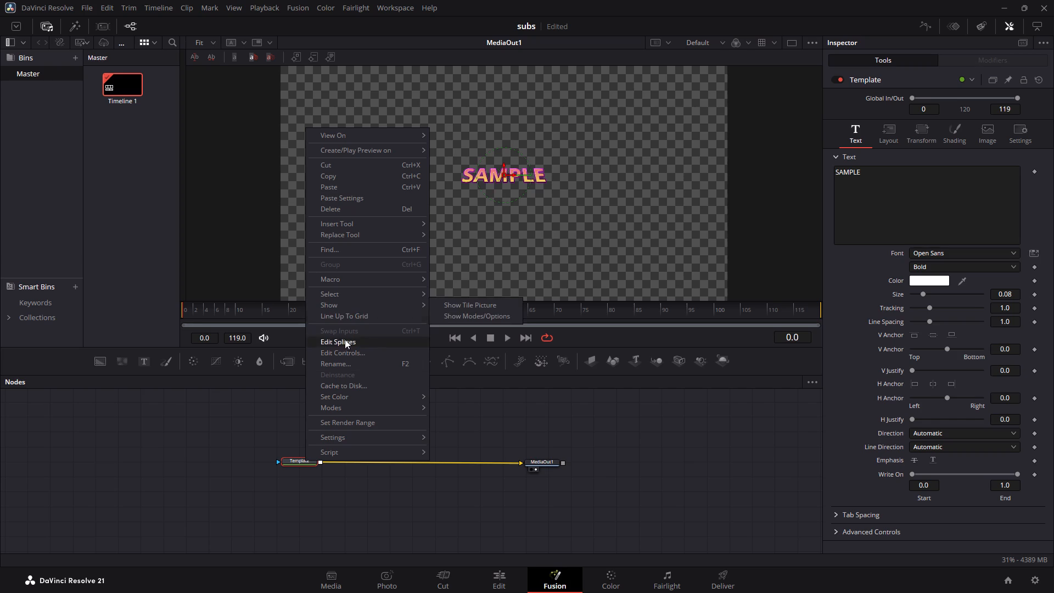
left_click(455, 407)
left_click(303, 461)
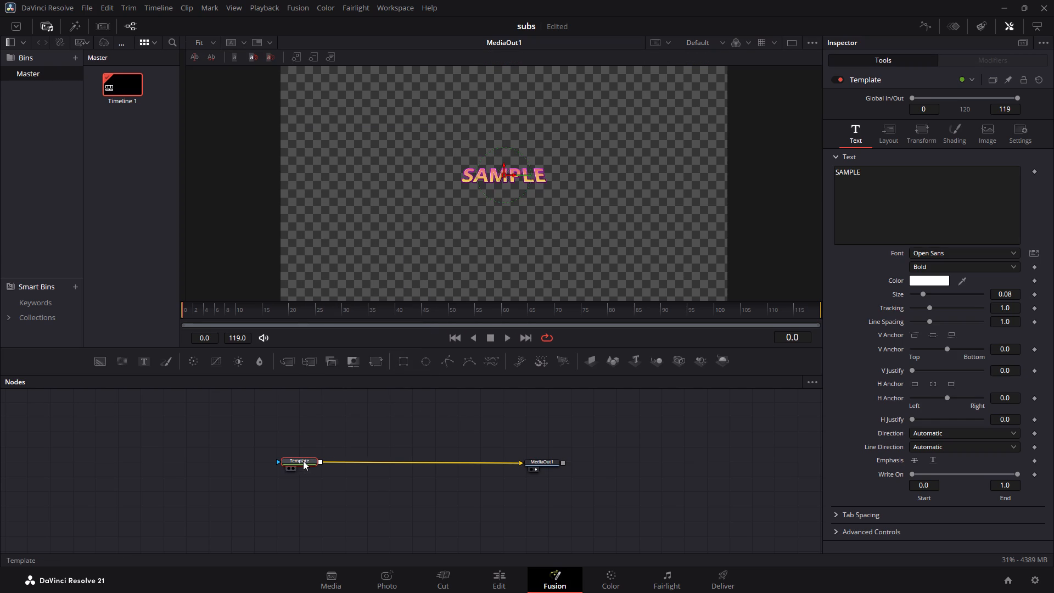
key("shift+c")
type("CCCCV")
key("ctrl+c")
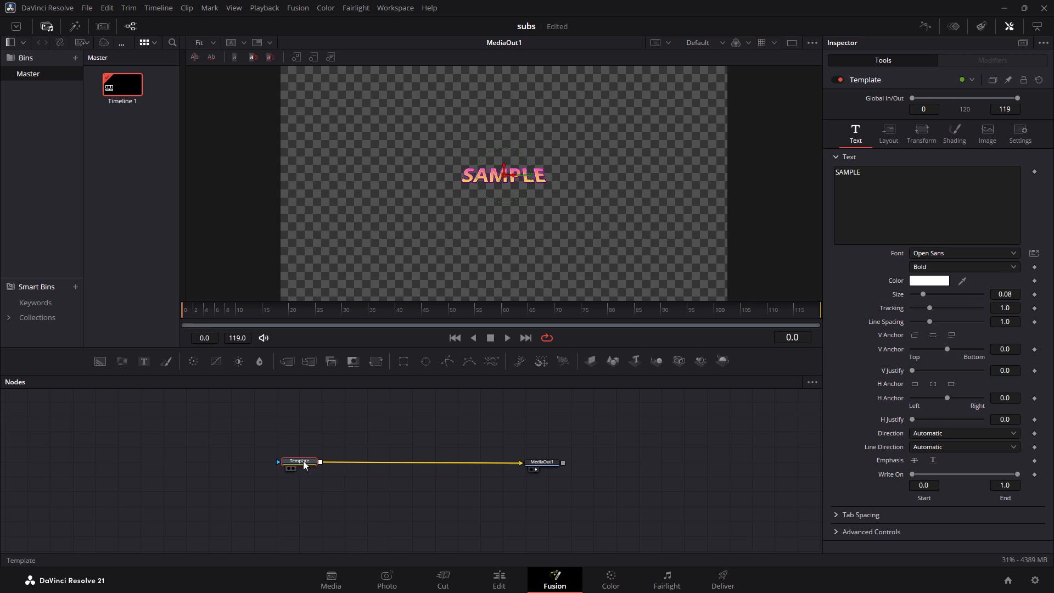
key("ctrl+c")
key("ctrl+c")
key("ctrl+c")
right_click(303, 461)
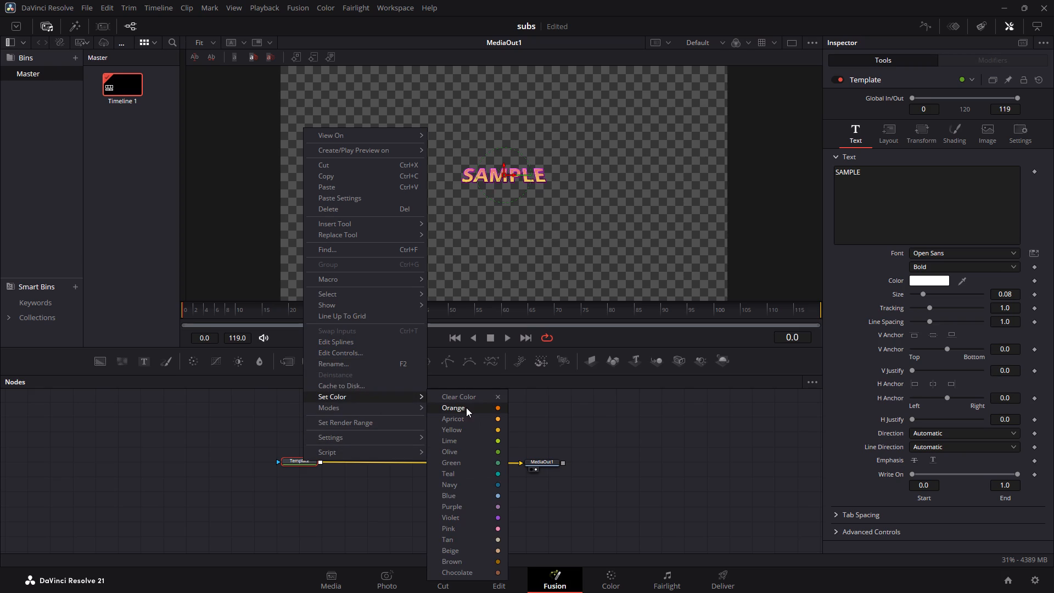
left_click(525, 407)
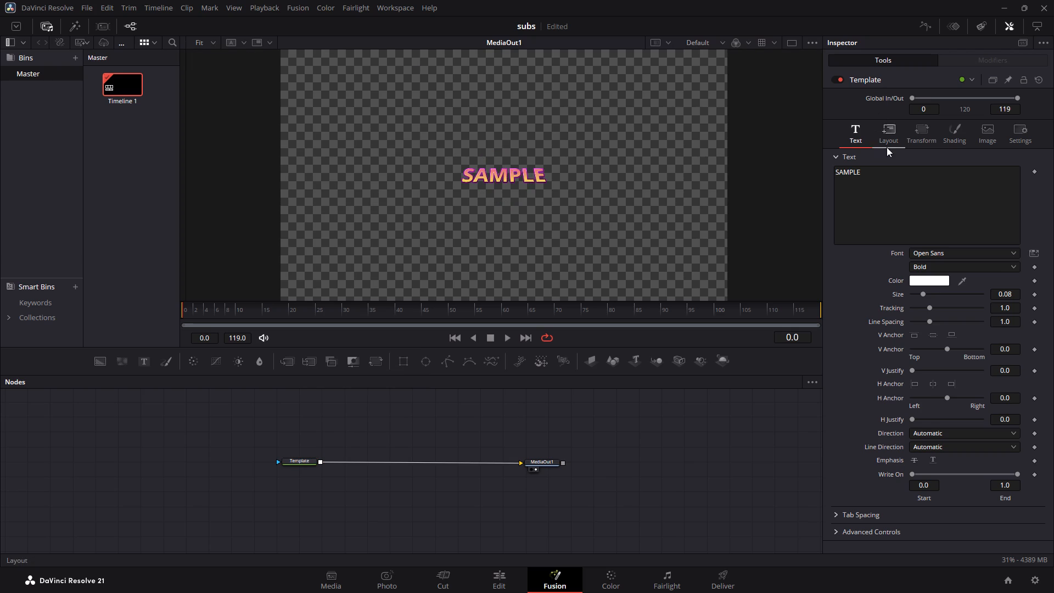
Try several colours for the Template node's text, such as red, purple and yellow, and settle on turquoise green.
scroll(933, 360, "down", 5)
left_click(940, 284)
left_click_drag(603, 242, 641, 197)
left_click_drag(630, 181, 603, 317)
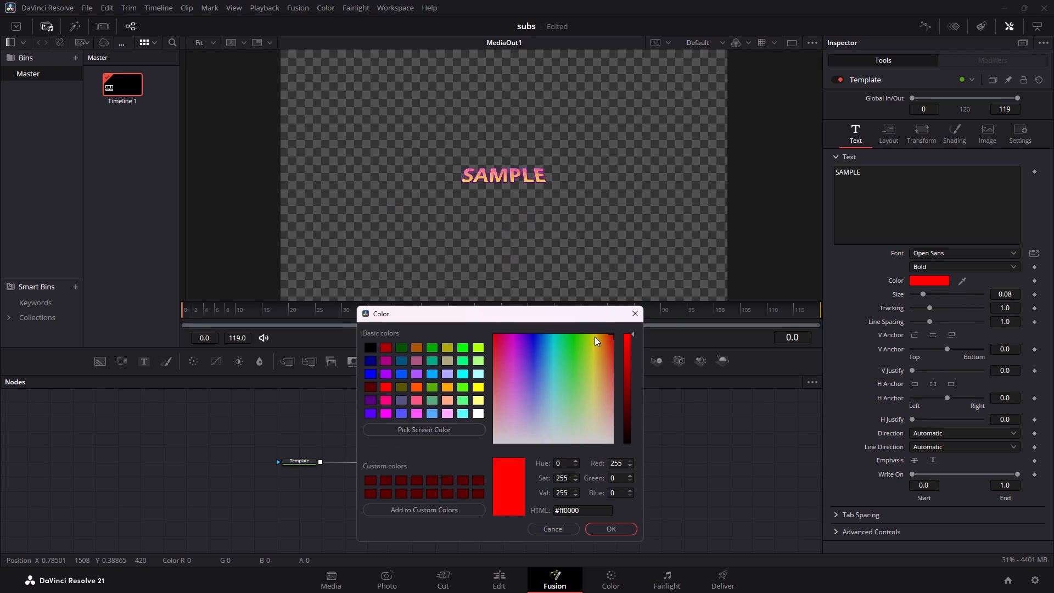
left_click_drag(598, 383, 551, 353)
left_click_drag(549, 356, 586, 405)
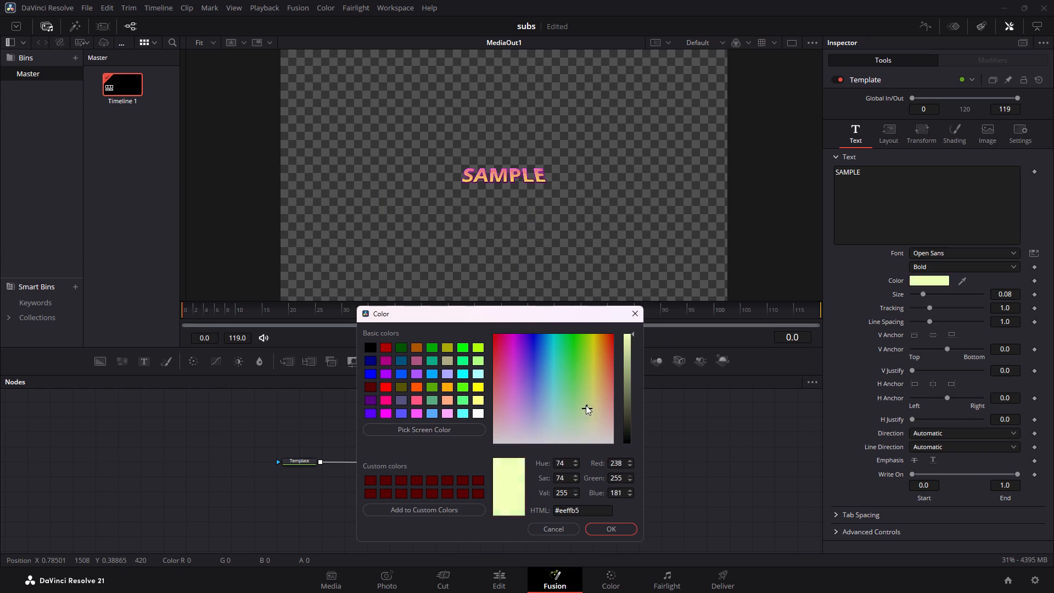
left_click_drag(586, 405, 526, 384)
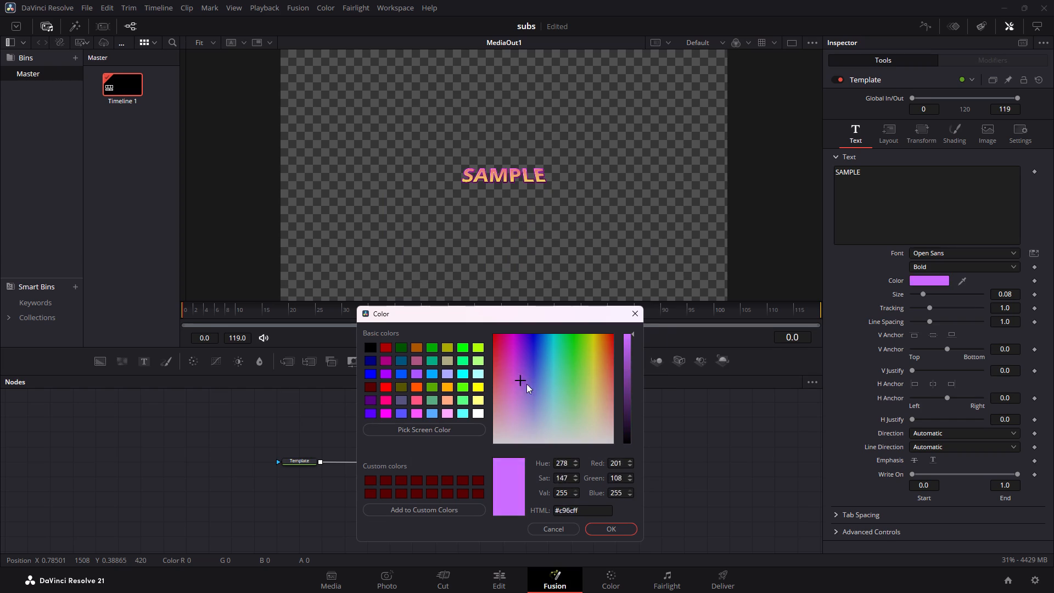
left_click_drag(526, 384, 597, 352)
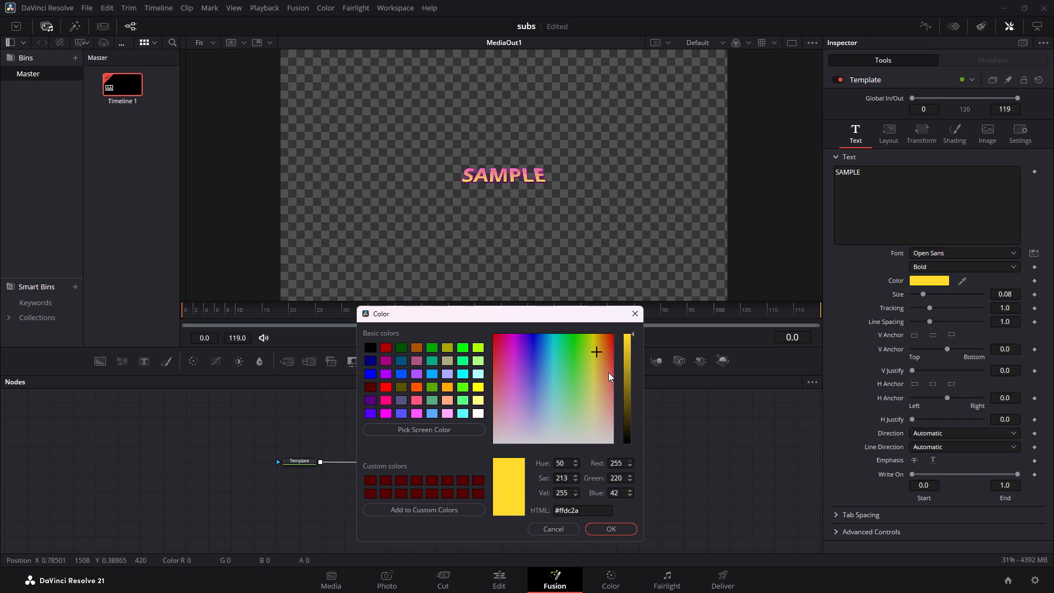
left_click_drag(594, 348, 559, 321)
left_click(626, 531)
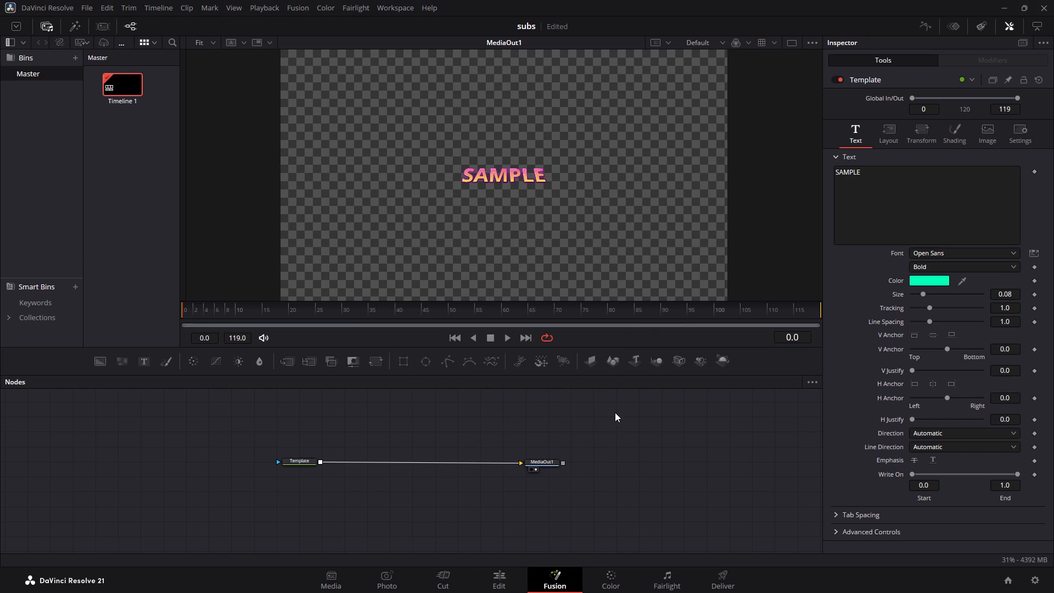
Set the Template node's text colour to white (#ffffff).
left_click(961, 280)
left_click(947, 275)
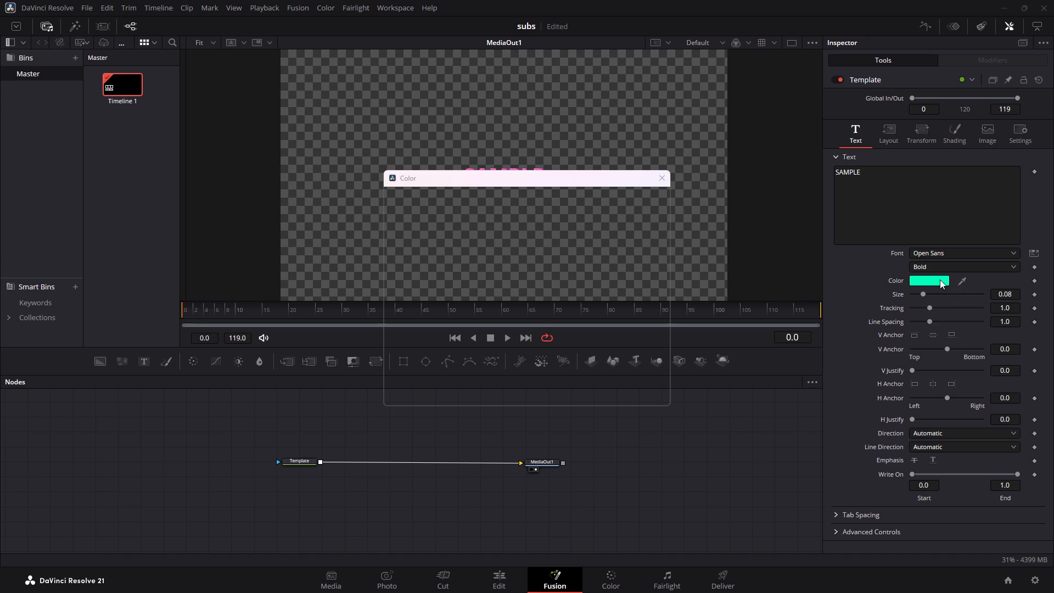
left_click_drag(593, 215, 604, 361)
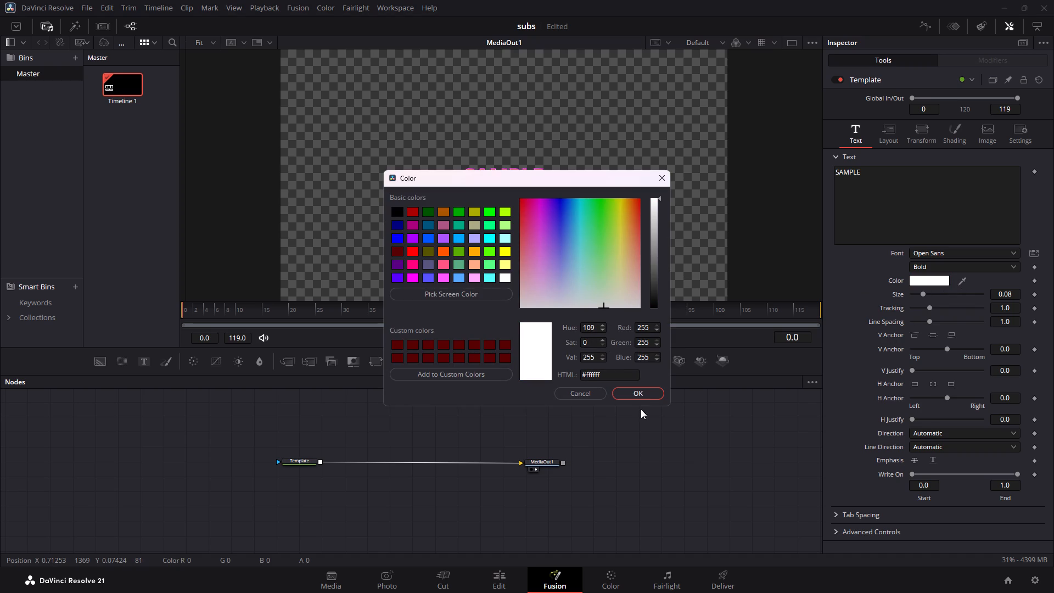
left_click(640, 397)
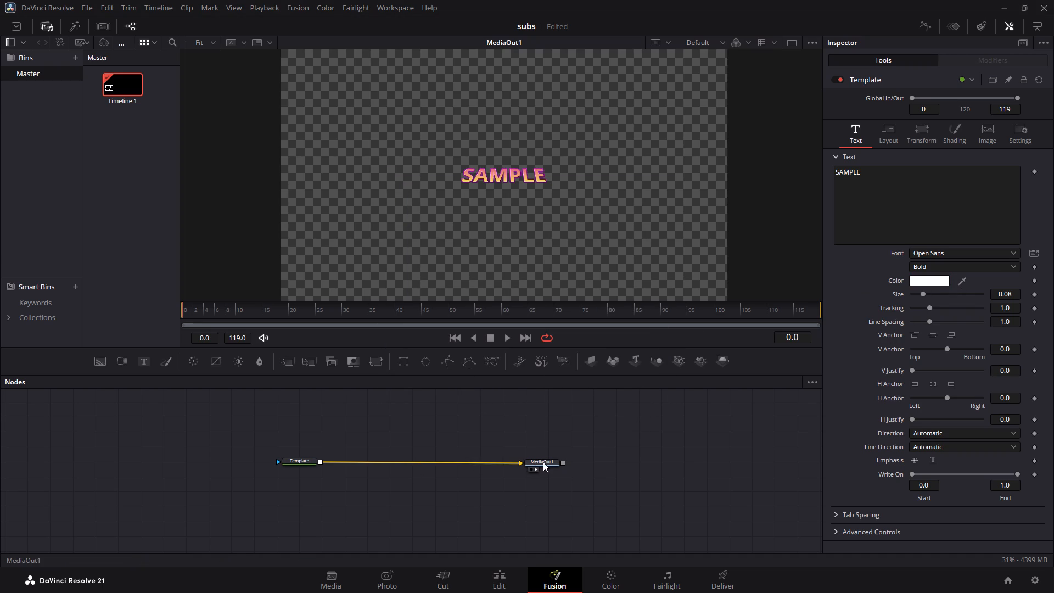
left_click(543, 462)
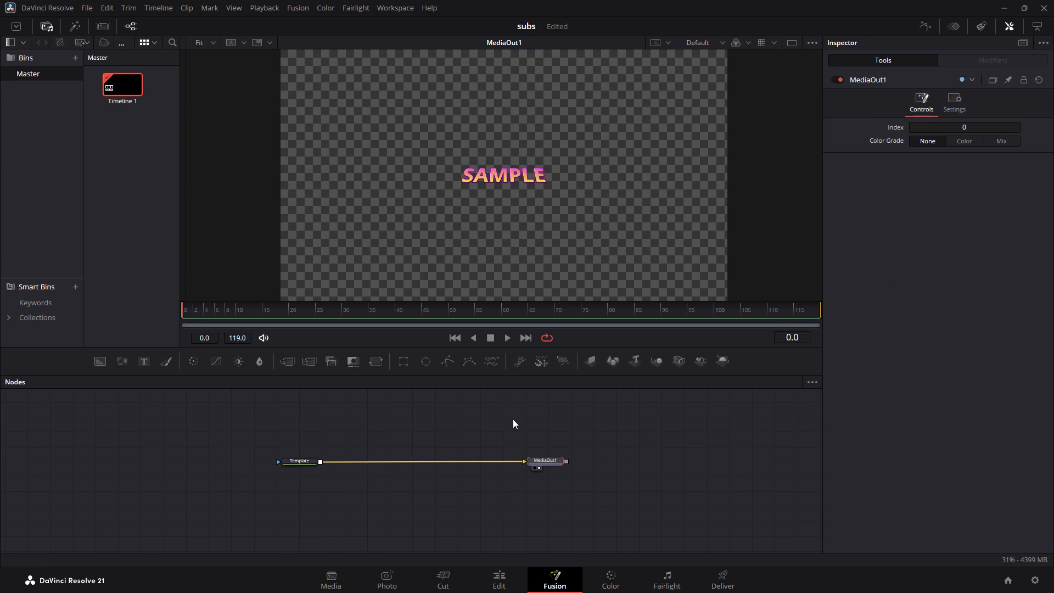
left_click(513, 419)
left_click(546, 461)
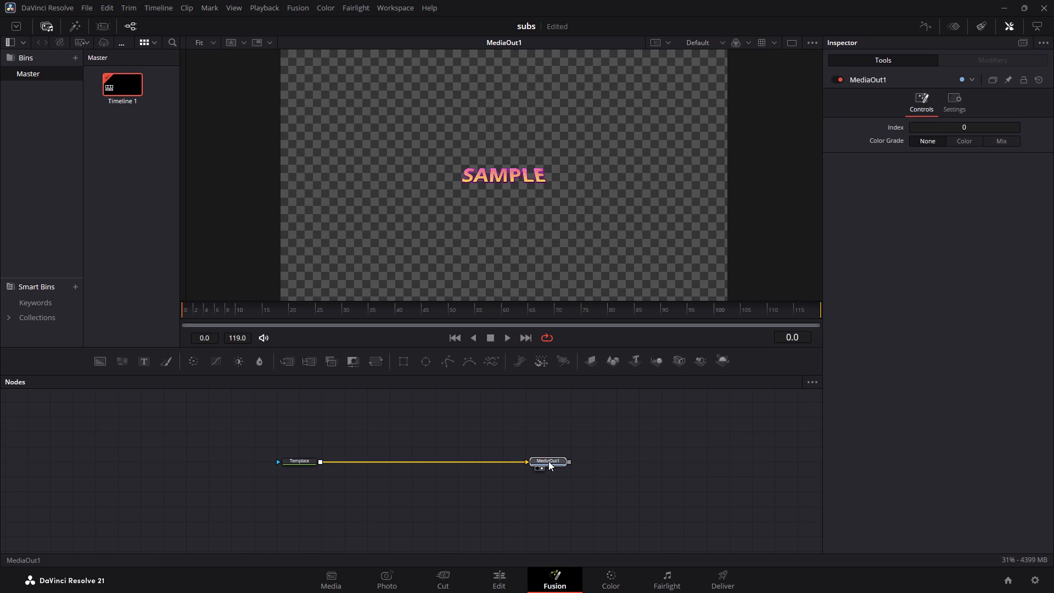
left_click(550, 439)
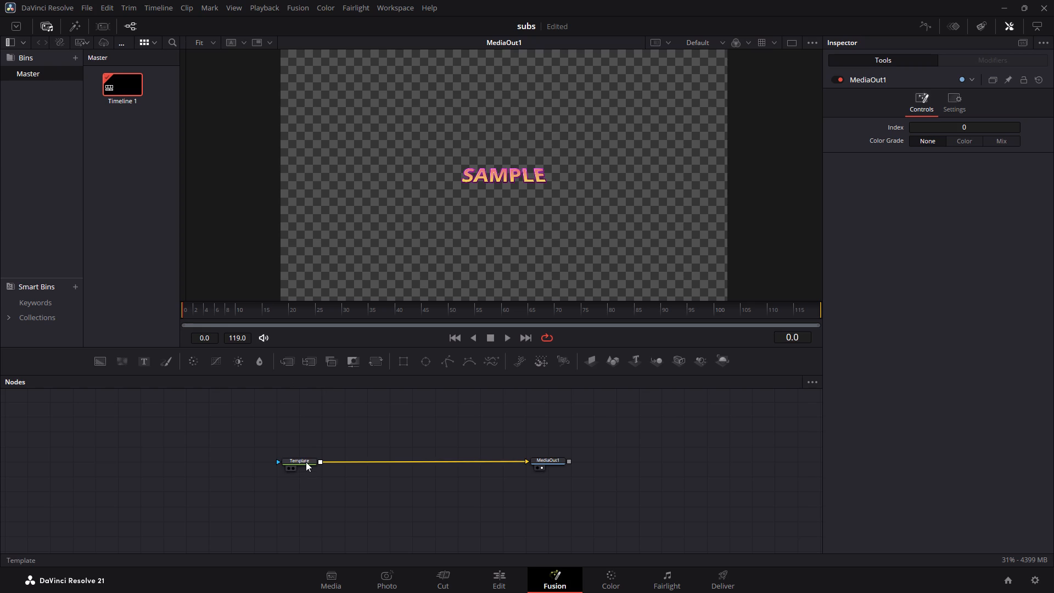
Show the Template node's output in the viewer in place of MediaOut1.
left_click(291, 469)
left_click(291, 469)
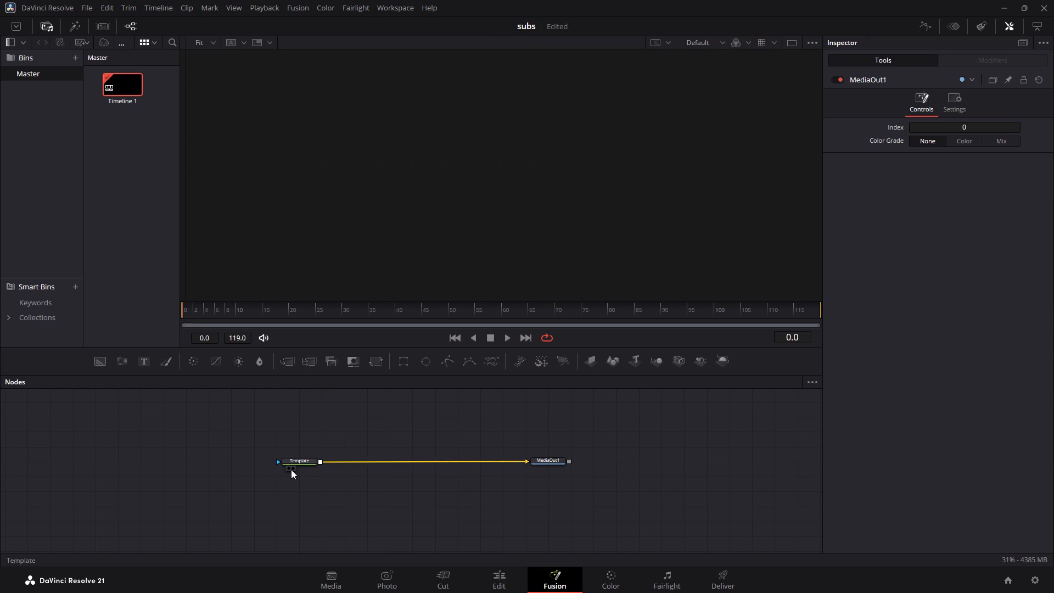
left_click(291, 469)
left_click(291, 469)
right_click(306, 461)
left_click(306, 461)
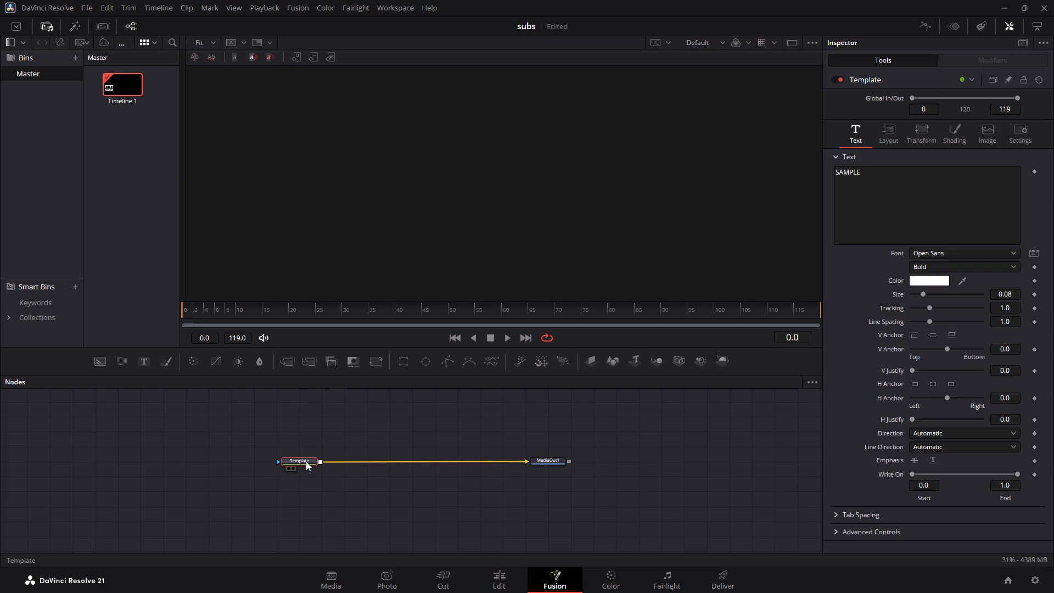
left_click(289, 468)
left_click(293, 470)
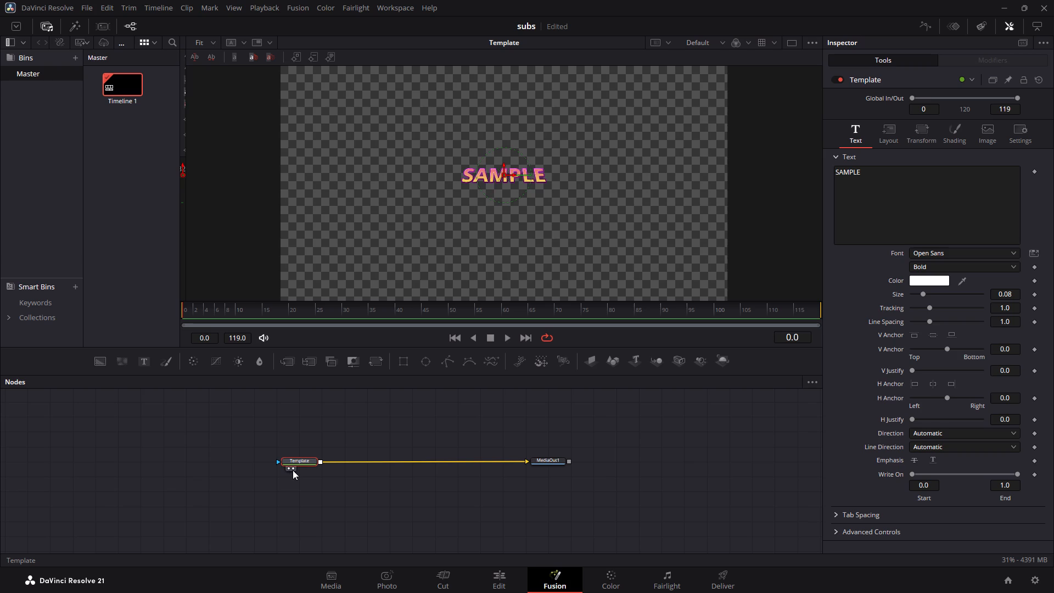
left_click(288, 469)
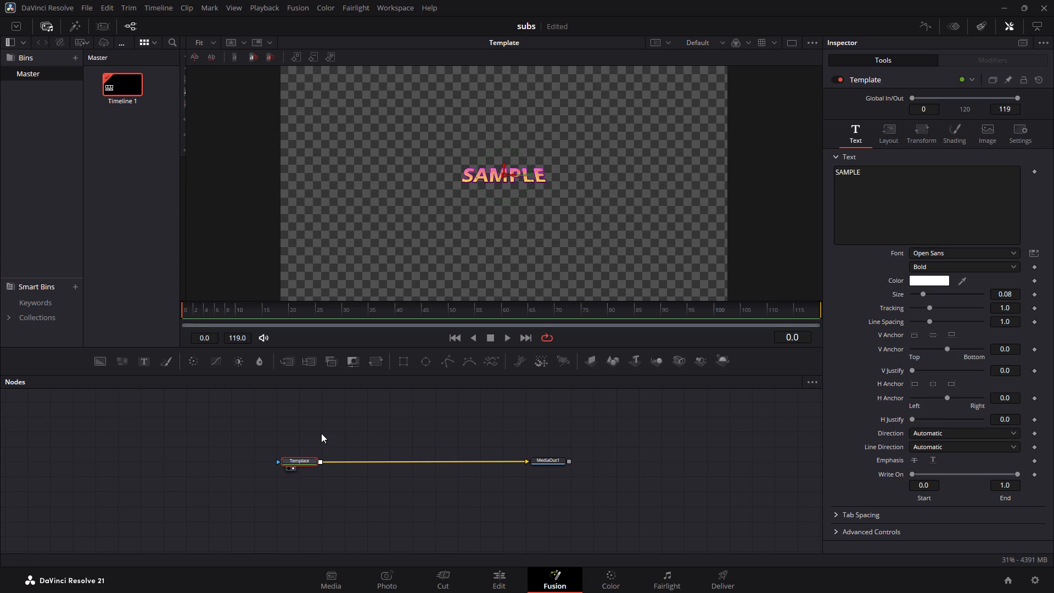
left_click(321, 433)
left_click(294, 469)
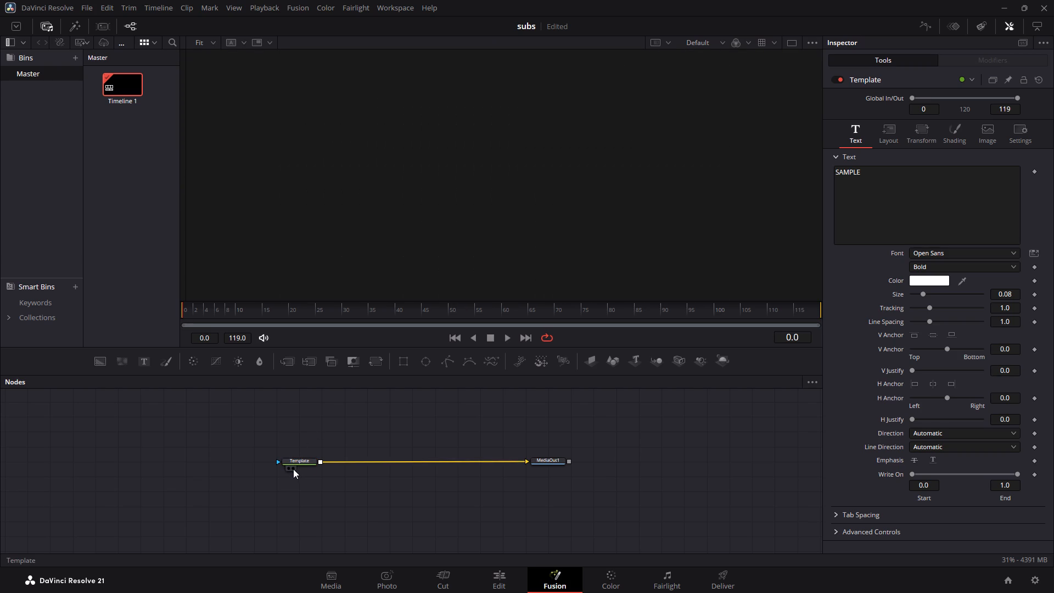
left_click(293, 468)
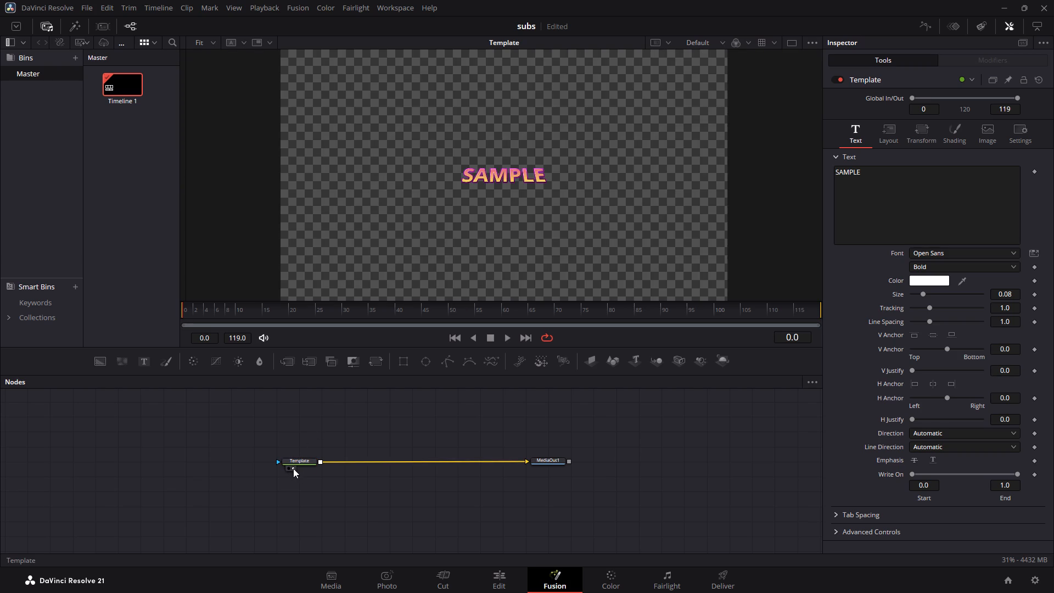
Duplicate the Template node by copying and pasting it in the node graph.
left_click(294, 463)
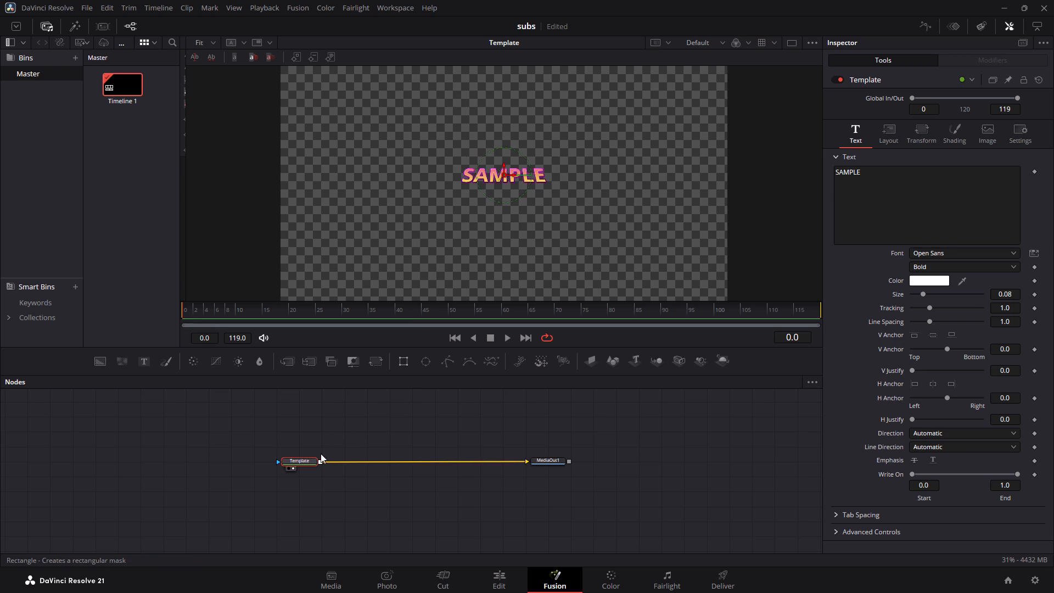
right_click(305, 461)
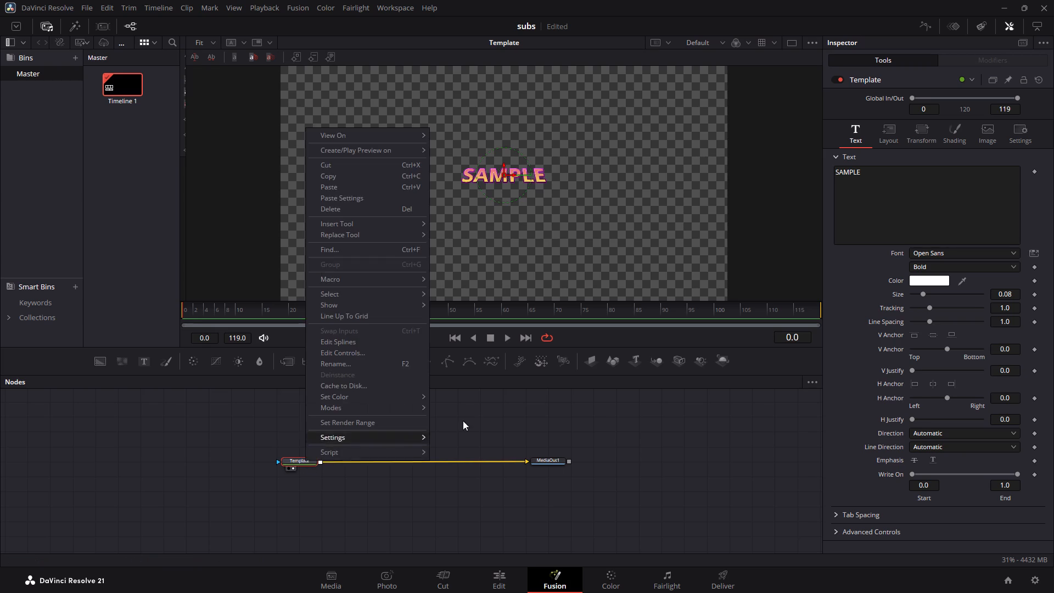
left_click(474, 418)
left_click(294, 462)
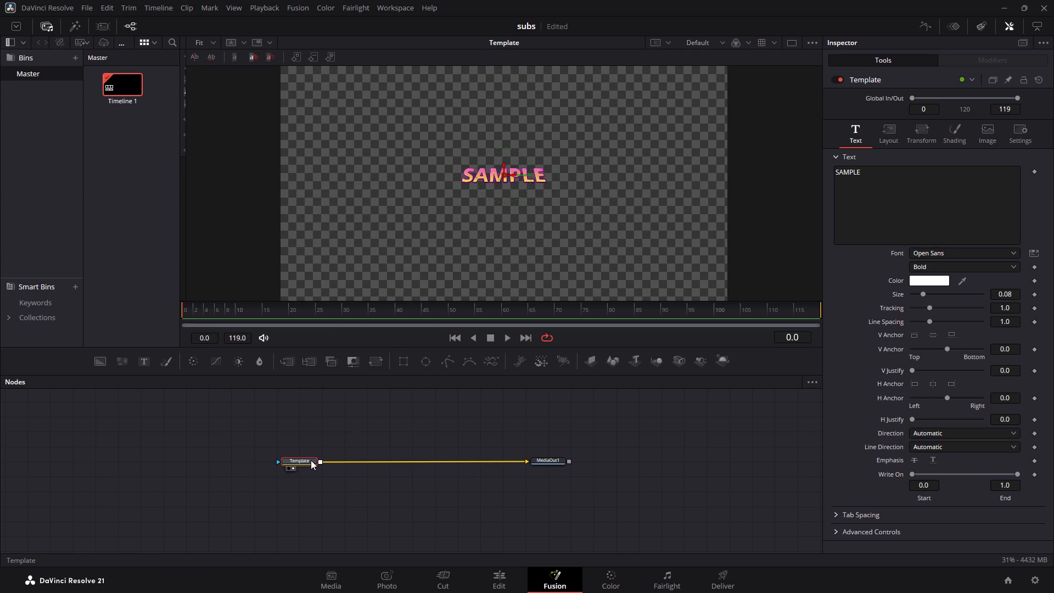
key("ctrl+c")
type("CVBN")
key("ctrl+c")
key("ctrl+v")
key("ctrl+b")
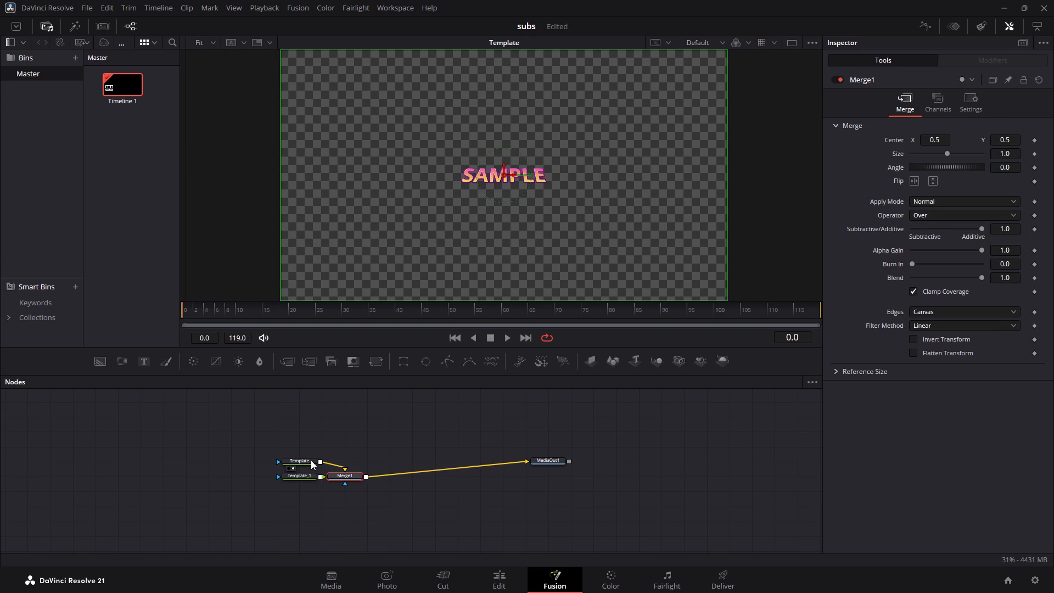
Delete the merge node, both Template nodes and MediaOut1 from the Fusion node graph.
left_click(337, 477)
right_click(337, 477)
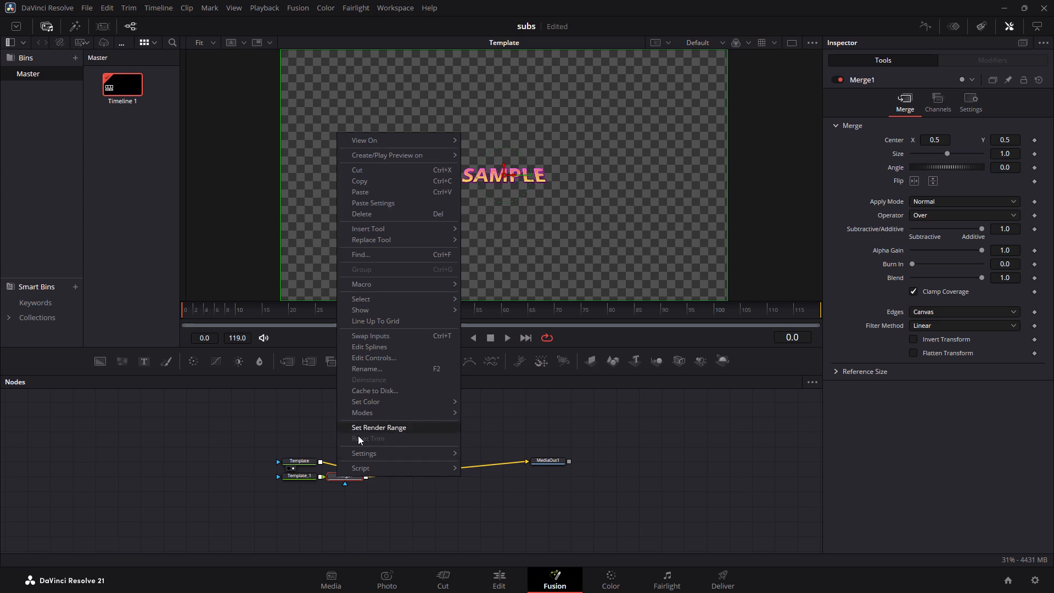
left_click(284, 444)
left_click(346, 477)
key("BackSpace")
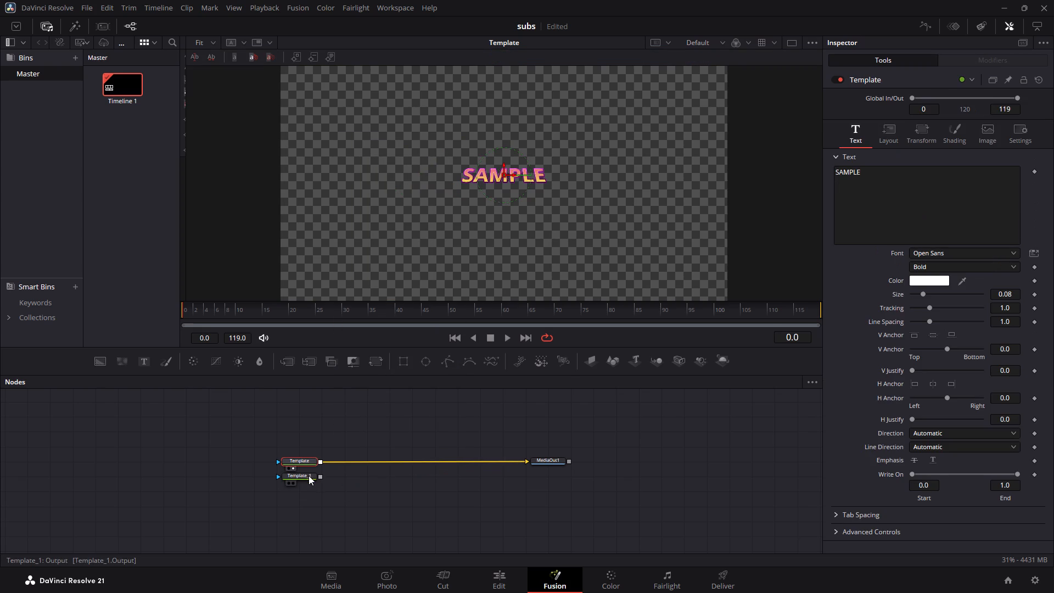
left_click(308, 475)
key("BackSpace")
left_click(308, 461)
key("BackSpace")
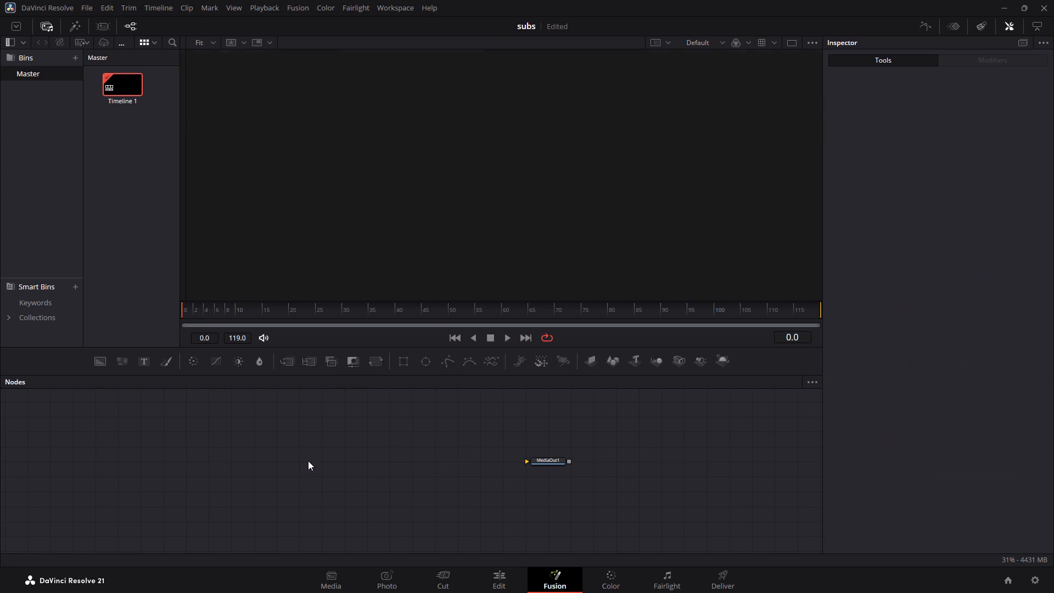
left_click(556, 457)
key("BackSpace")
Return to the Edit page and delete the Sunrise title clip from Video 1.
left_click(504, 581)
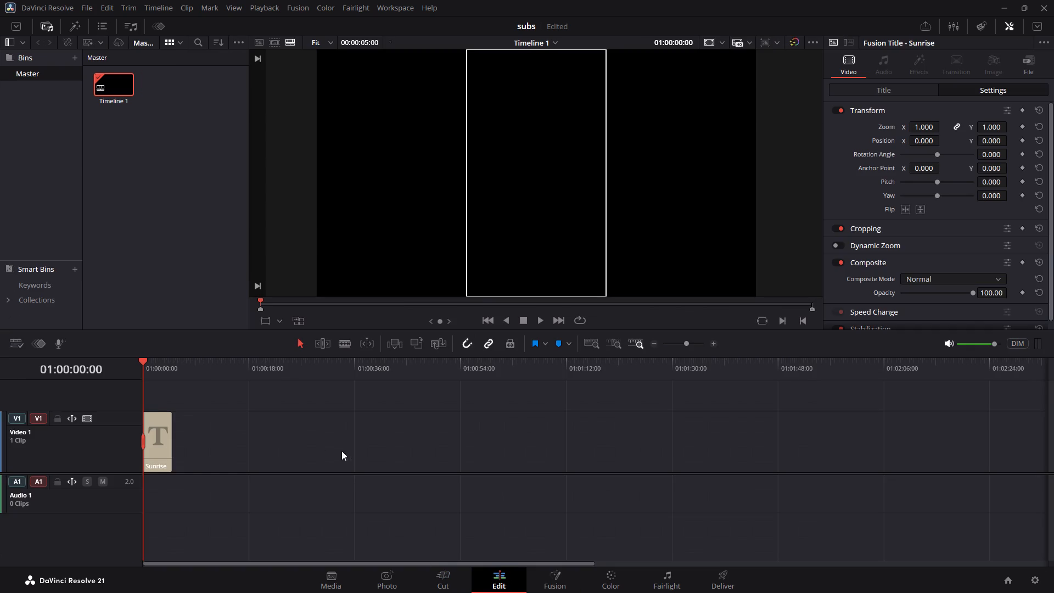
right_click(153, 439)
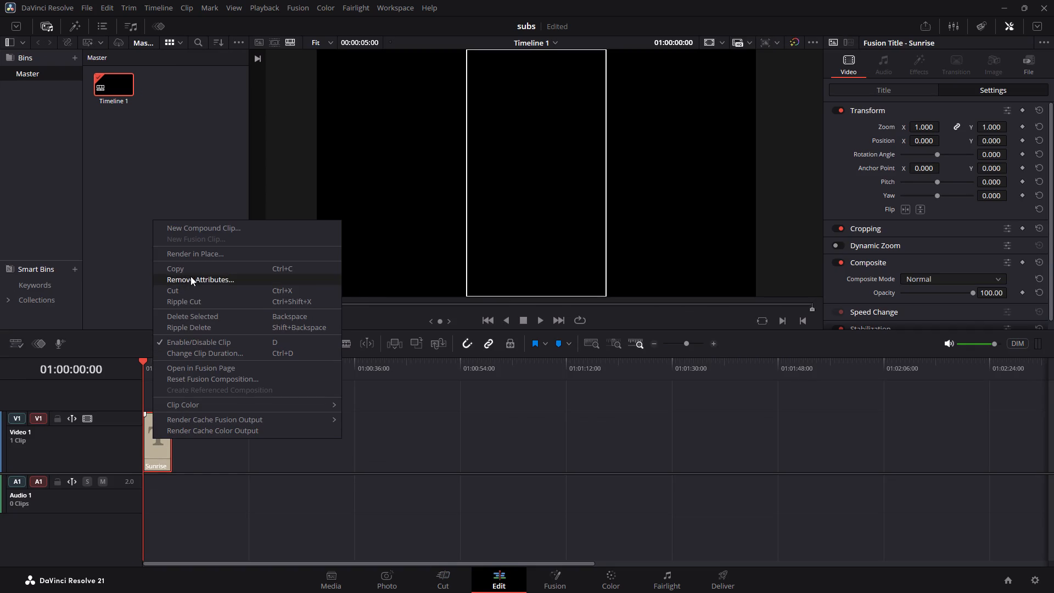
left_click(194, 314)
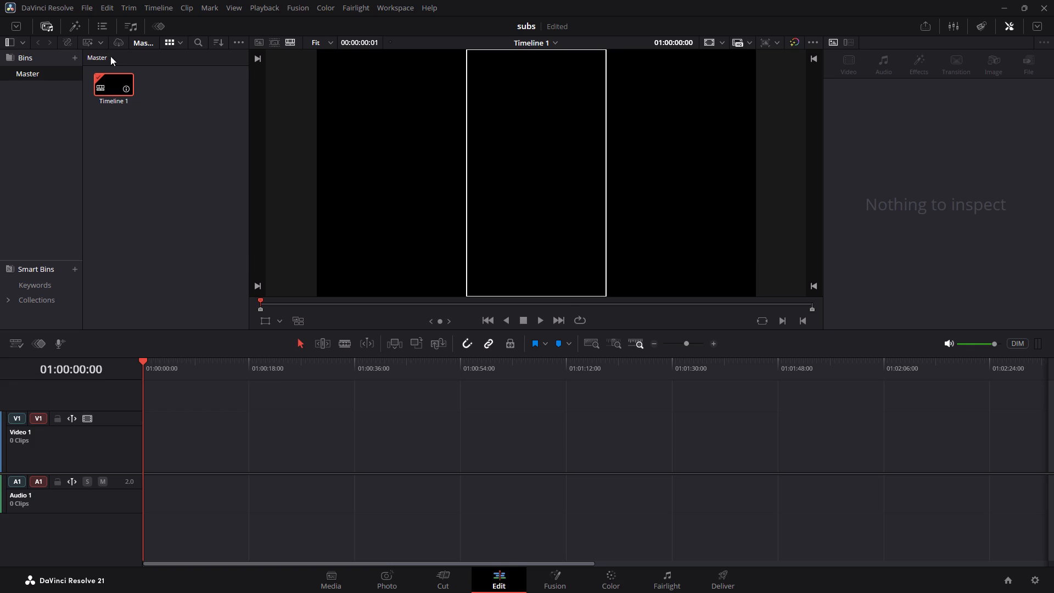
Add a fresh Sunrise title from the Titles effects at the start of the timeline on Video 1.
left_click(42, 26)
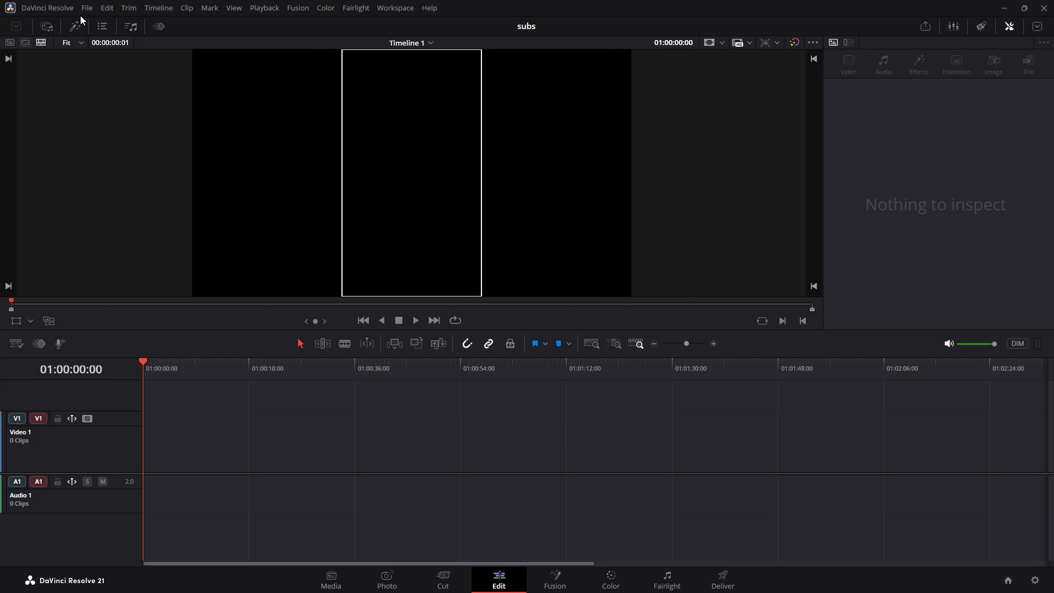
left_click(77, 24)
left_click_drag(160, 246, 175, 367)
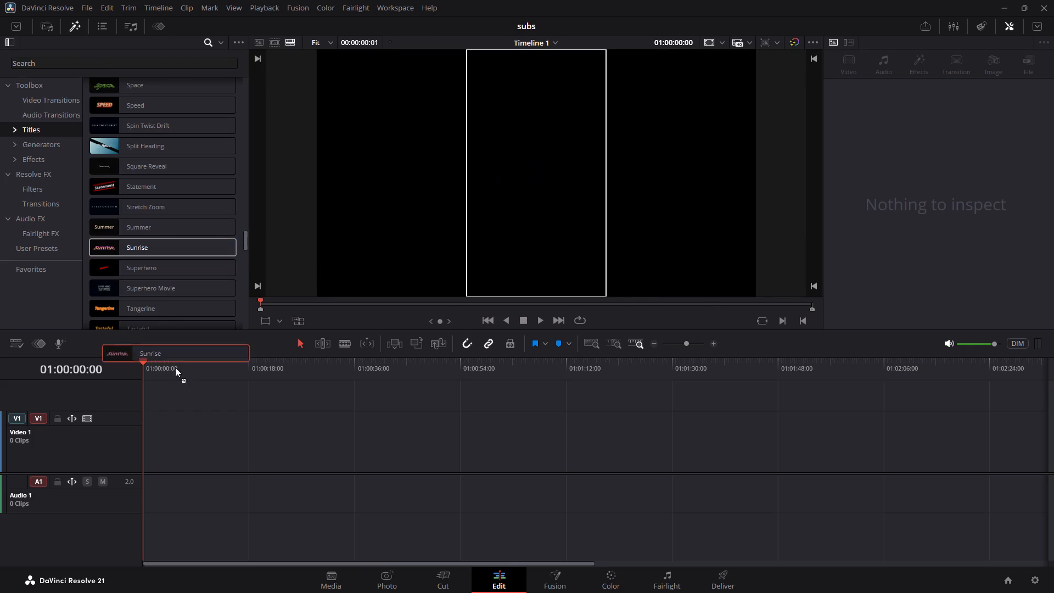
left_click_drag(175, 367, 147, 443)
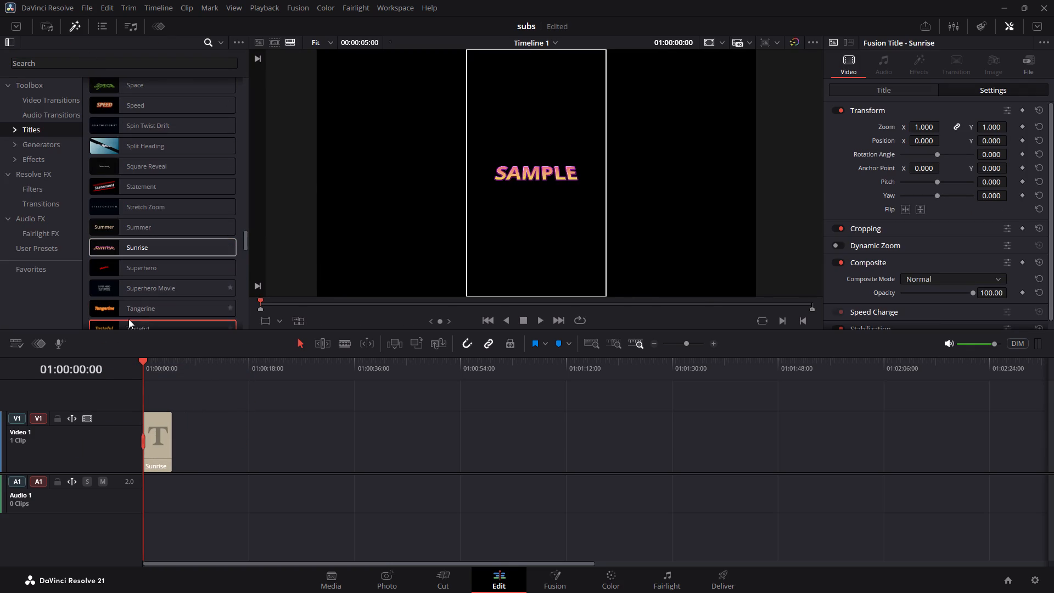
left_click(130, 311)
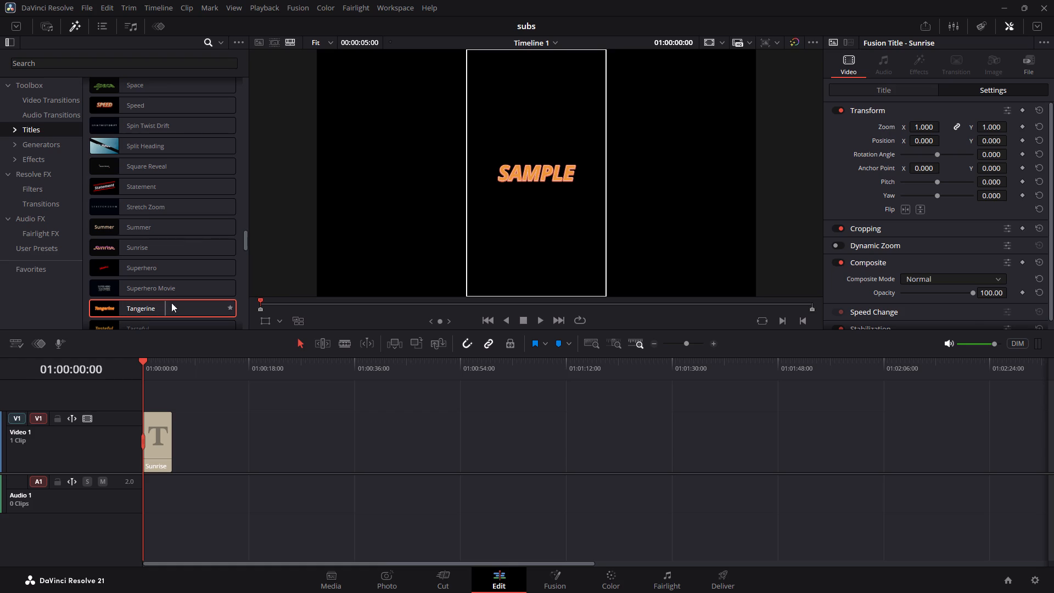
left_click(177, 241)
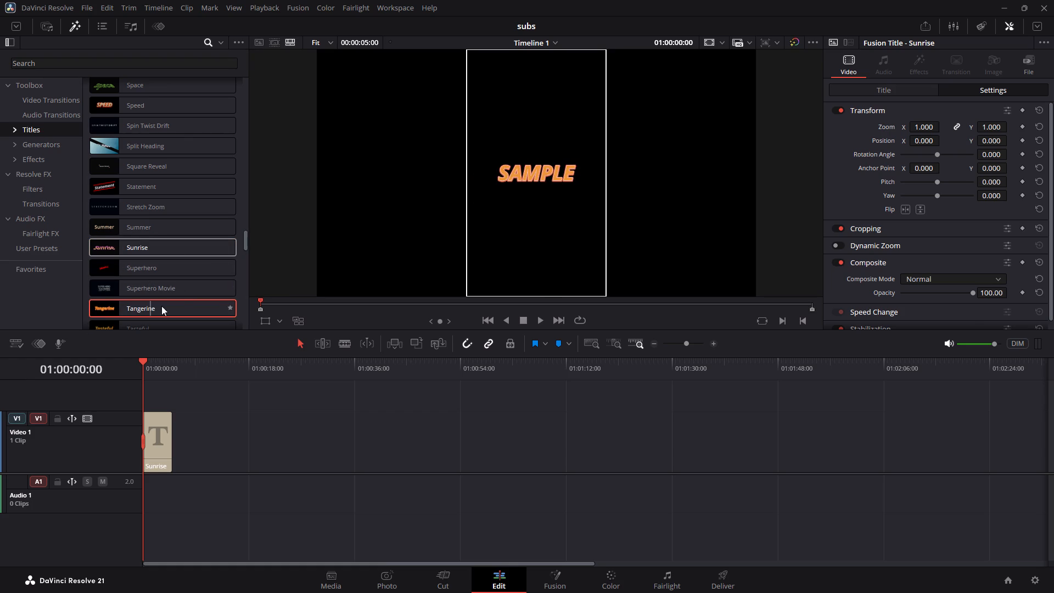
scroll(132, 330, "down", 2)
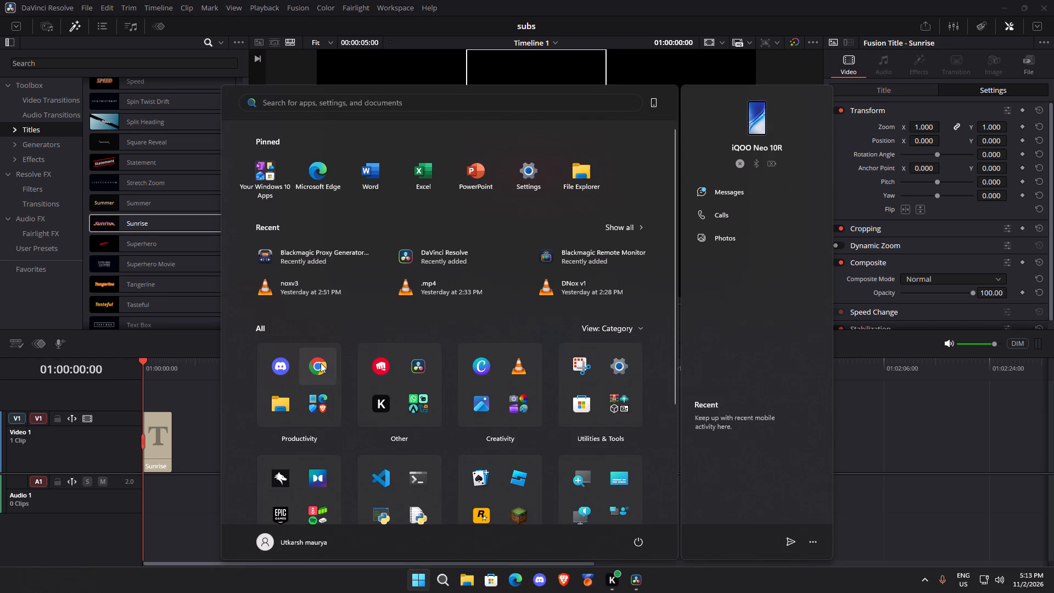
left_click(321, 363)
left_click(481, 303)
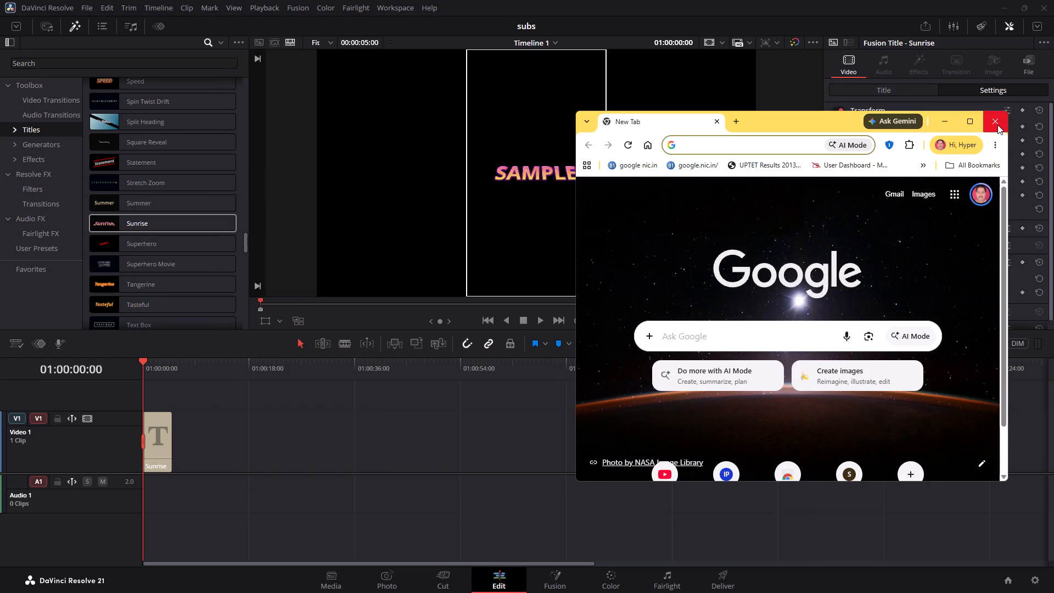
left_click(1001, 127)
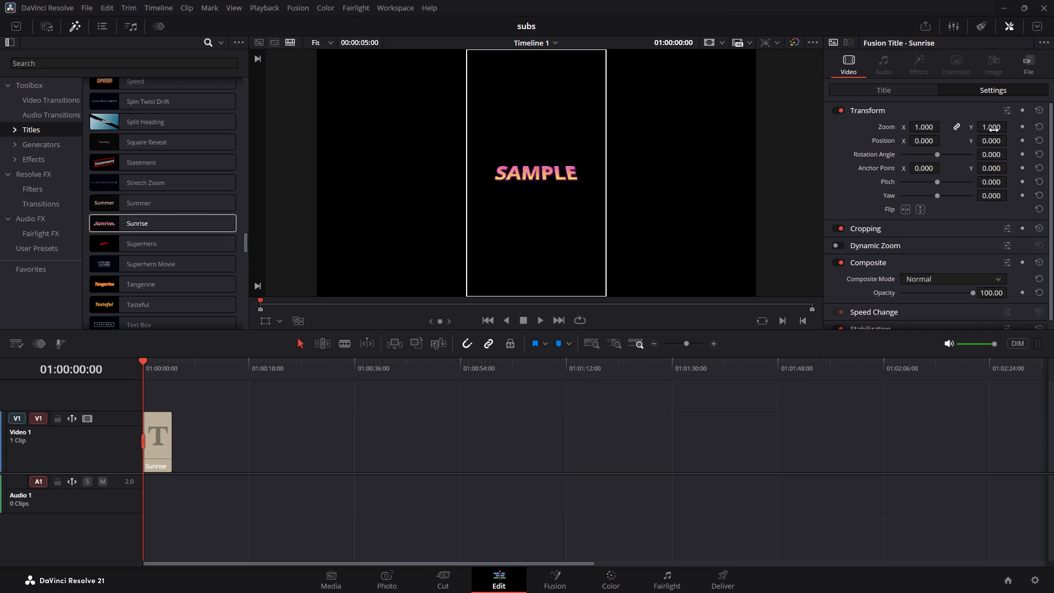
Switch to Google Chrome using the "Your Chrome" profile and open YouTube from the new-tab shortcuts.
left_click(422, 577)
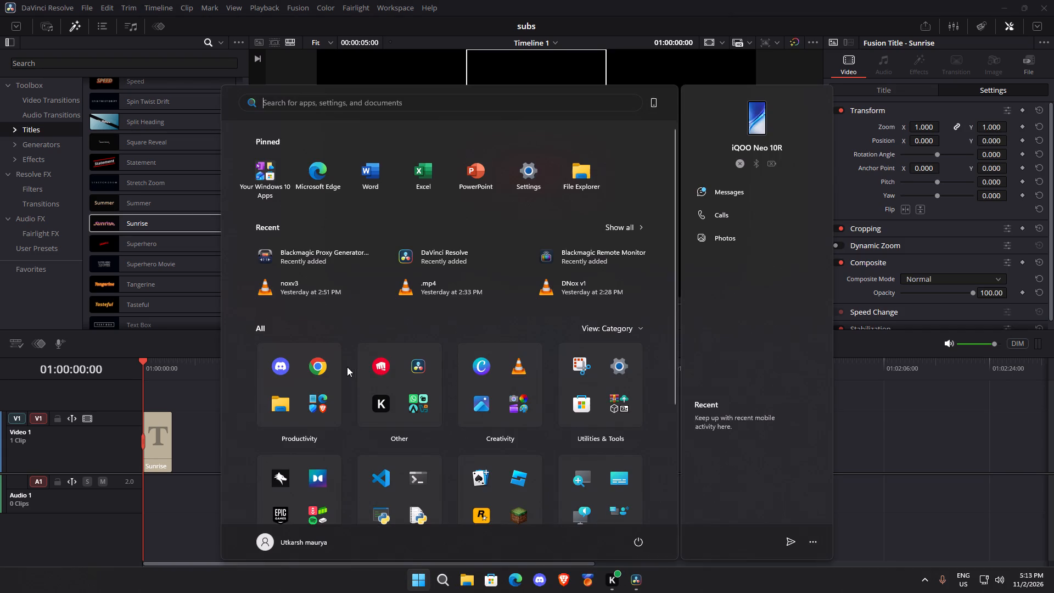
left_click(327, 366)
left_click(660, 292)
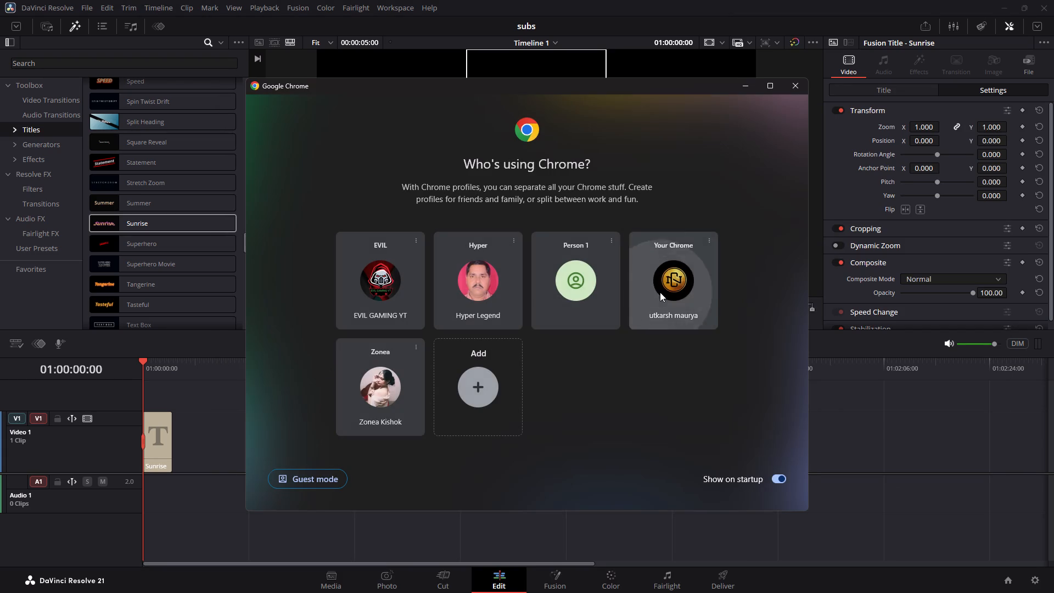
left_click(526, 327)
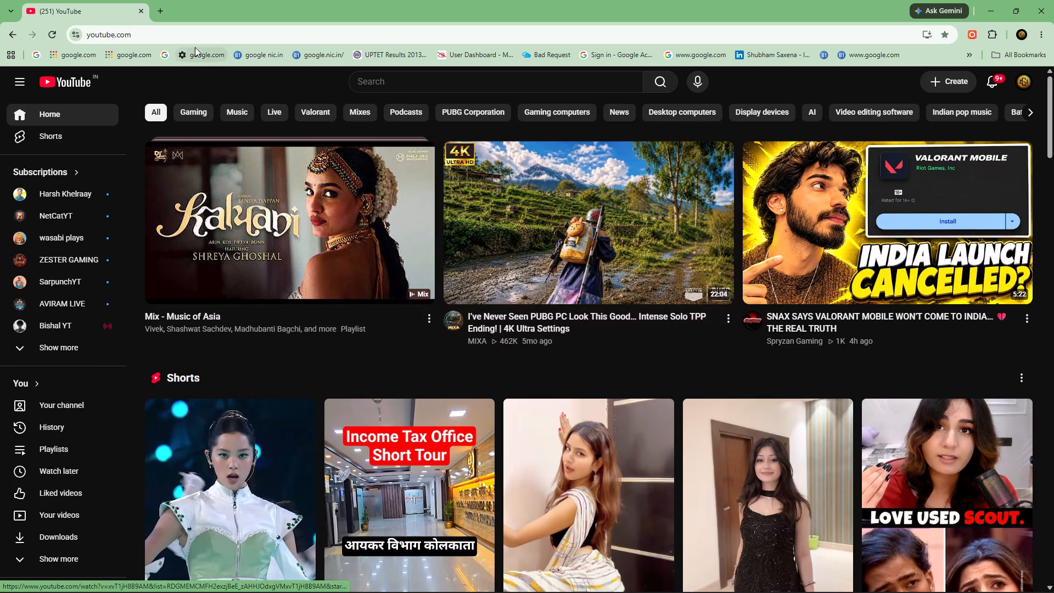
Search YouTube for "glow logo davinci resolve".
left_click(161, 5)
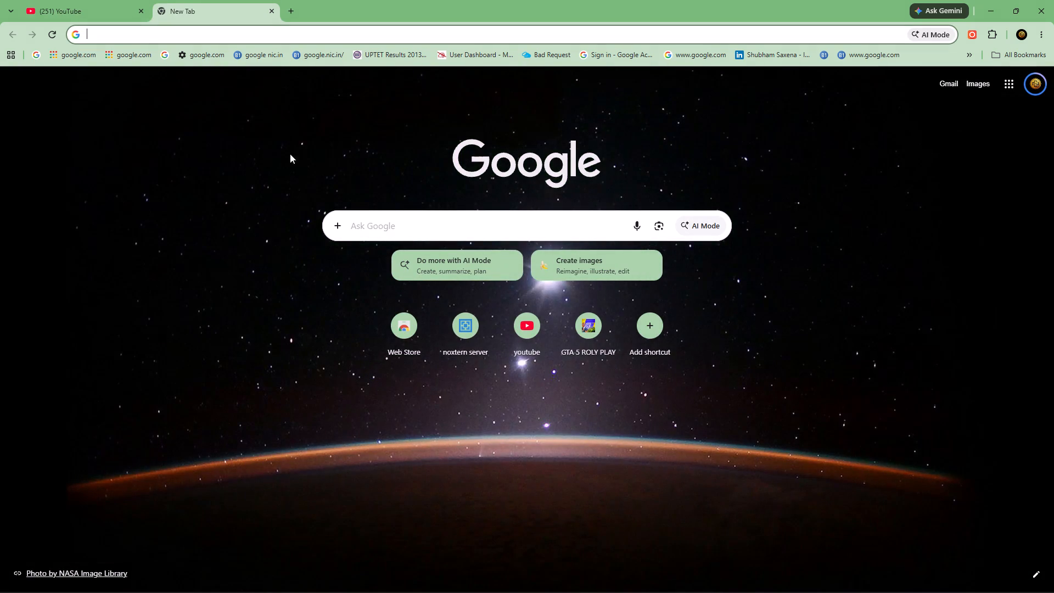
left_click(273, 10)
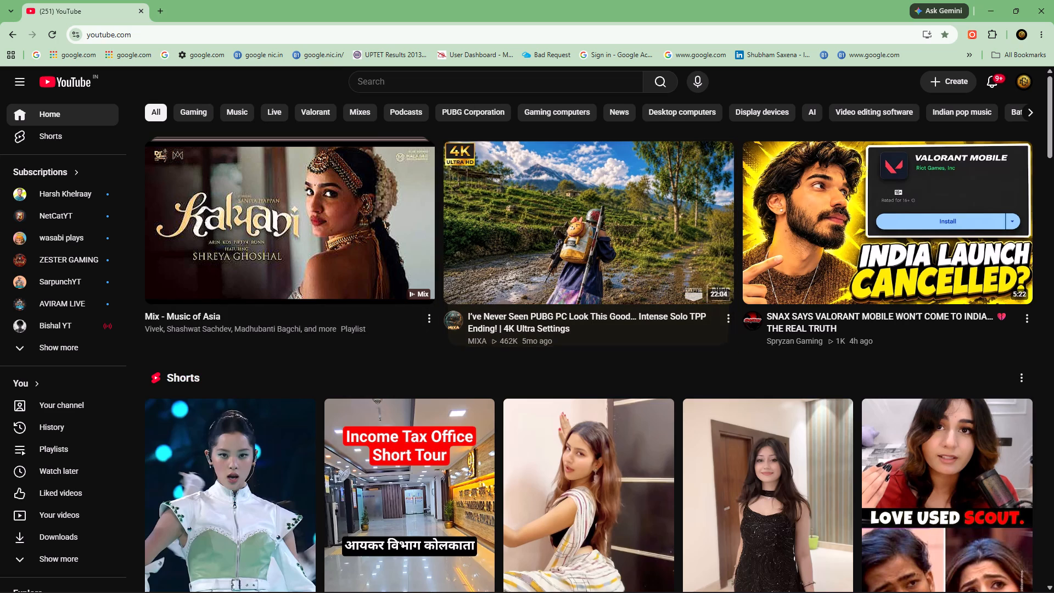
left_click(473, 86)
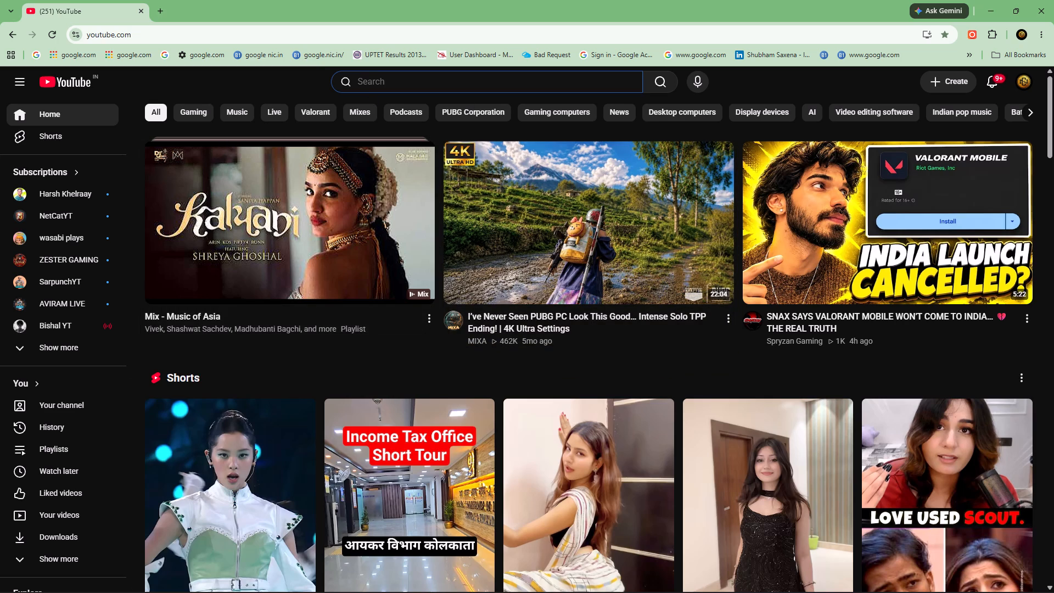
type("glo")
type("w")
key("space")
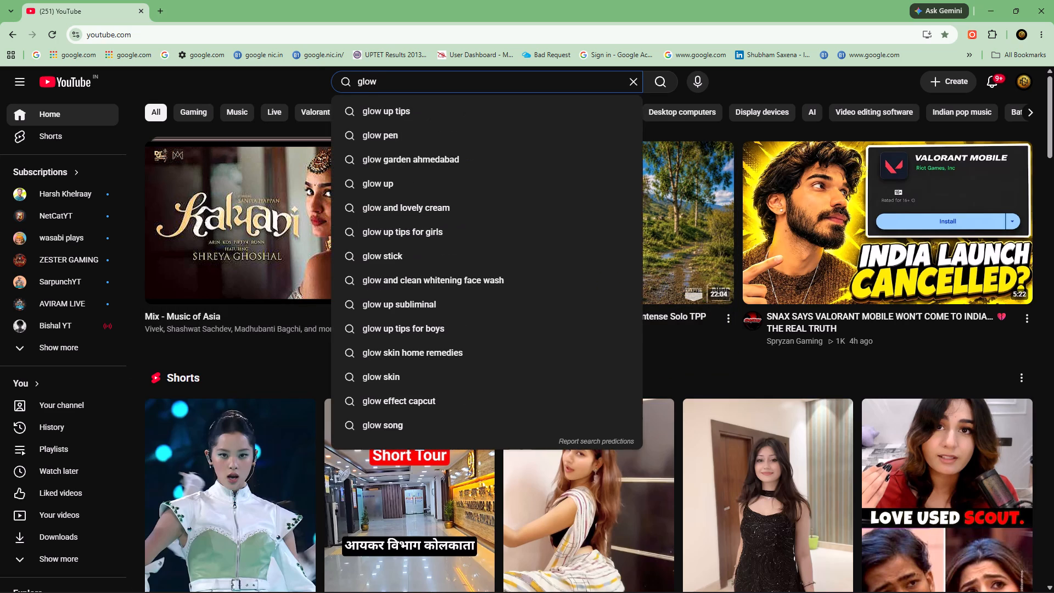
type("in")
key("space")
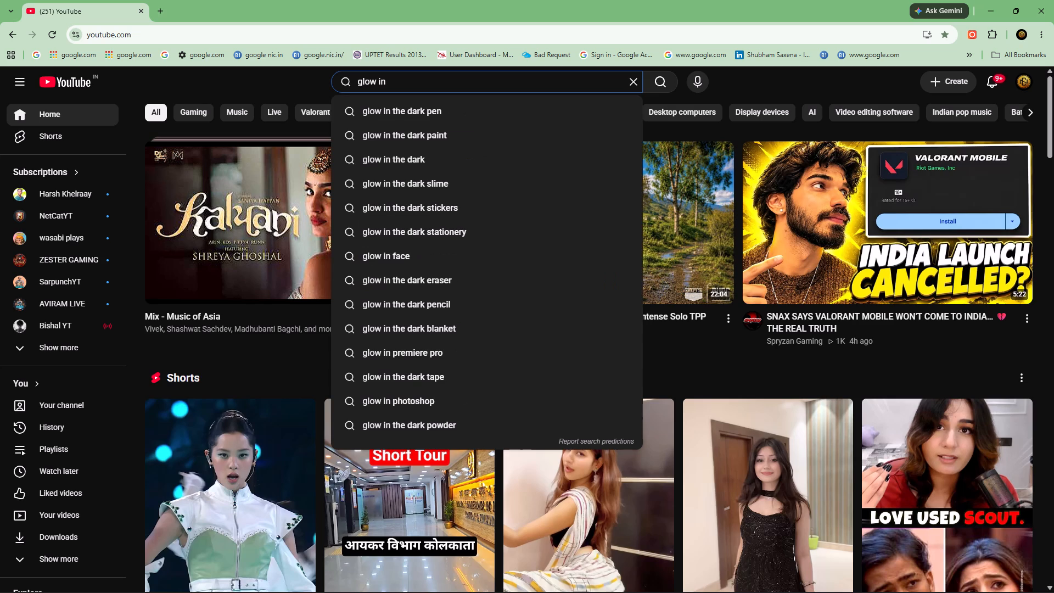
type("logo")
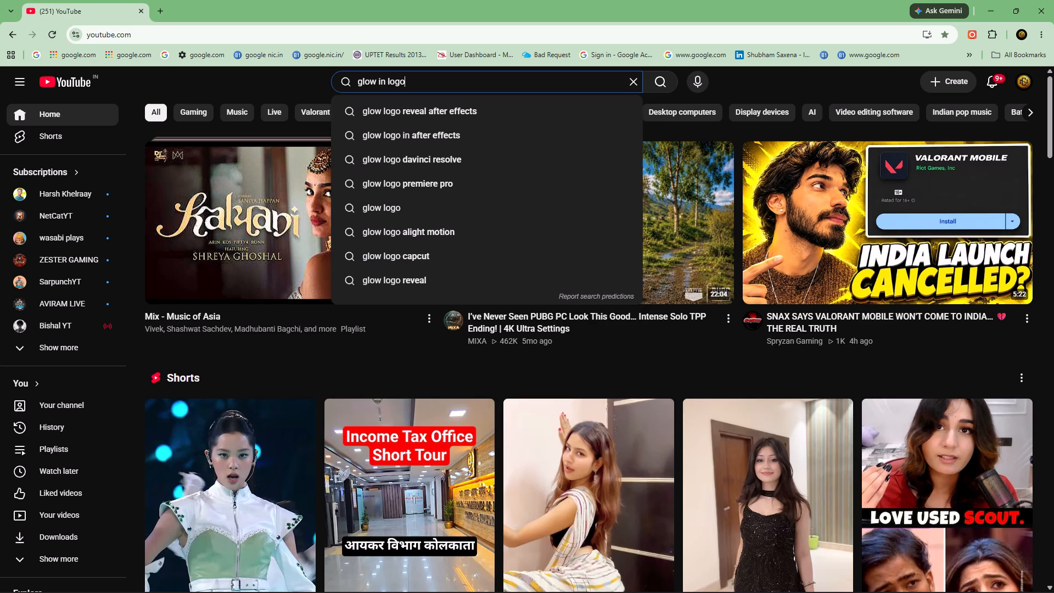
key("space")
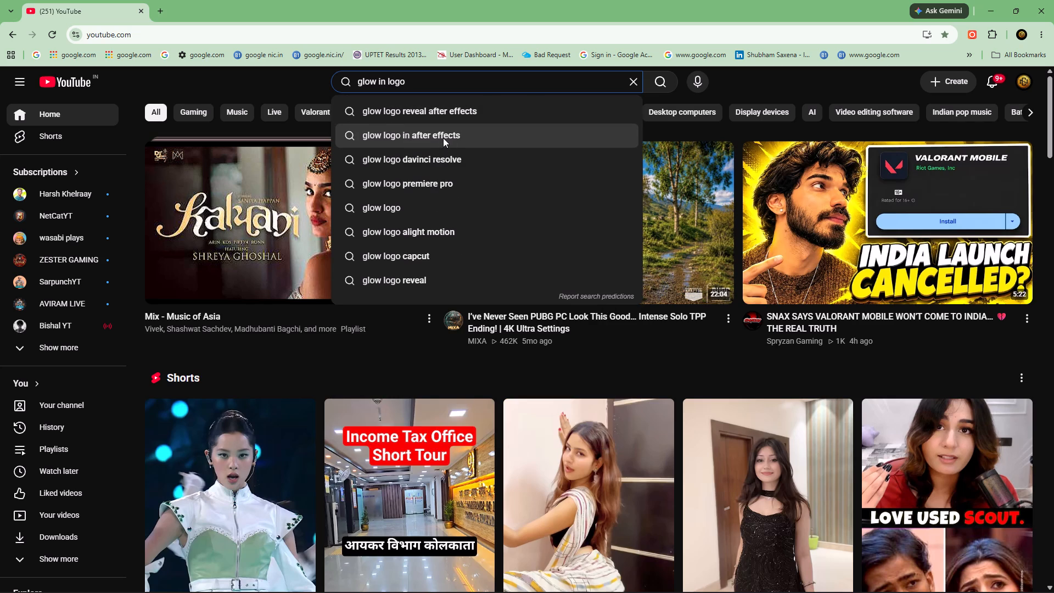
left_click(444, 164)
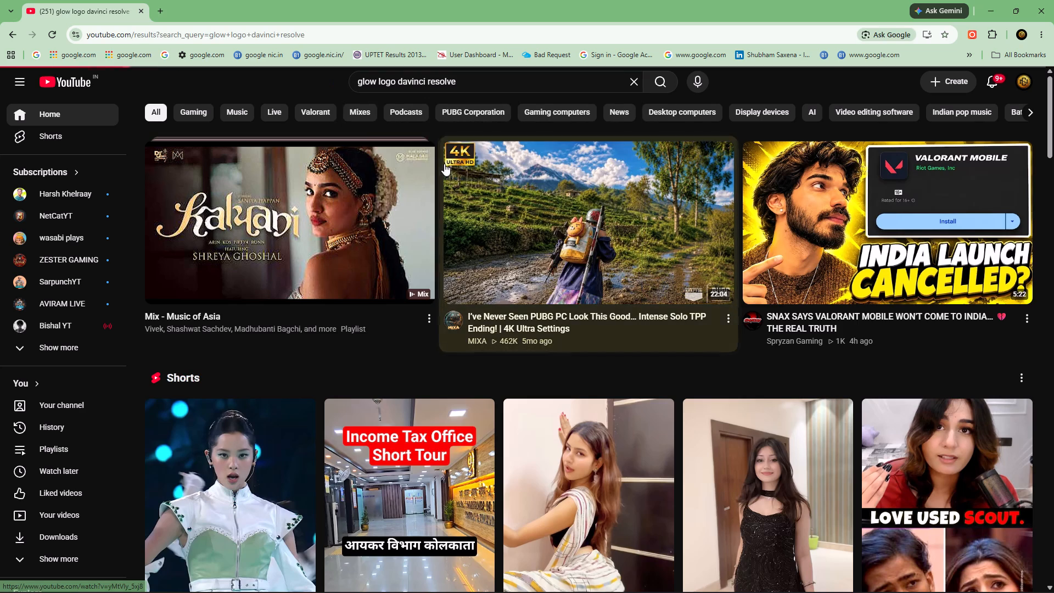
Open the "Logo Shine Effect in DaVinci Resolve" Short from the results and locate the part where the Fusion node work starts.
scroll(649, 243, "down", 7)
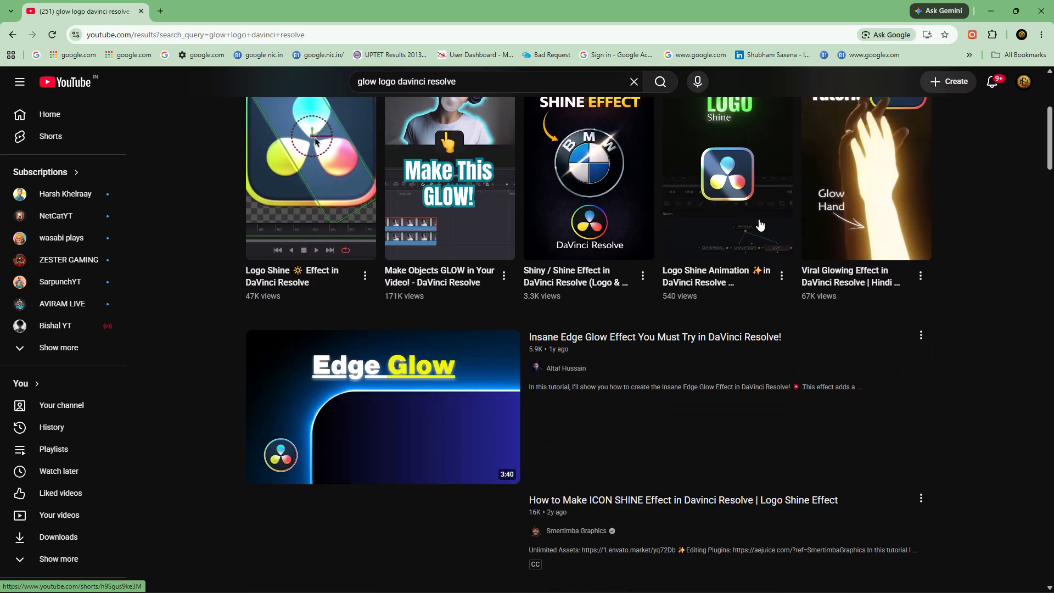
scroll(322, 225, "up", 2)
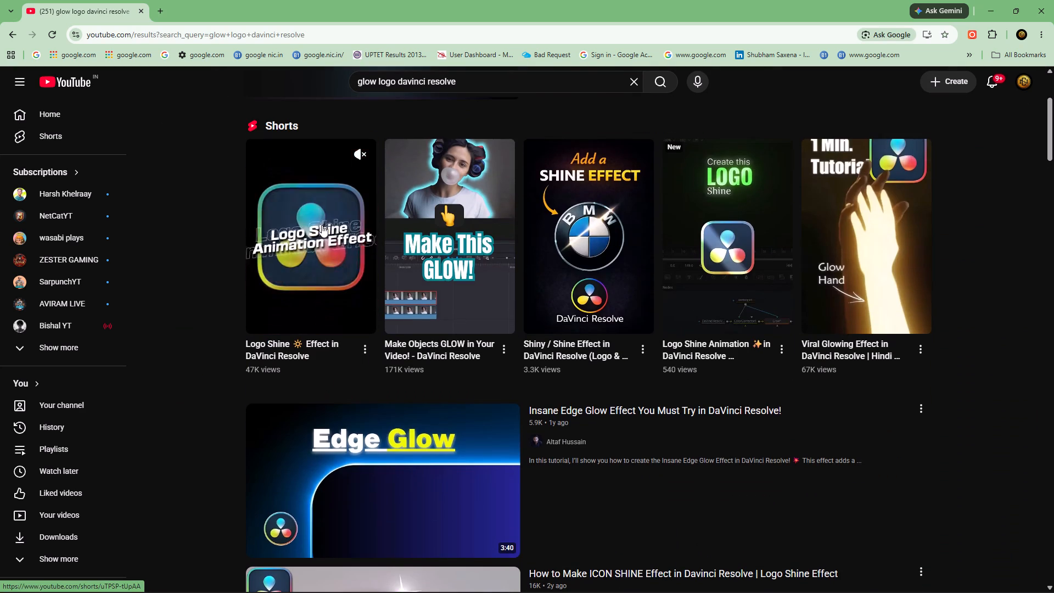
left_click(315, 258)
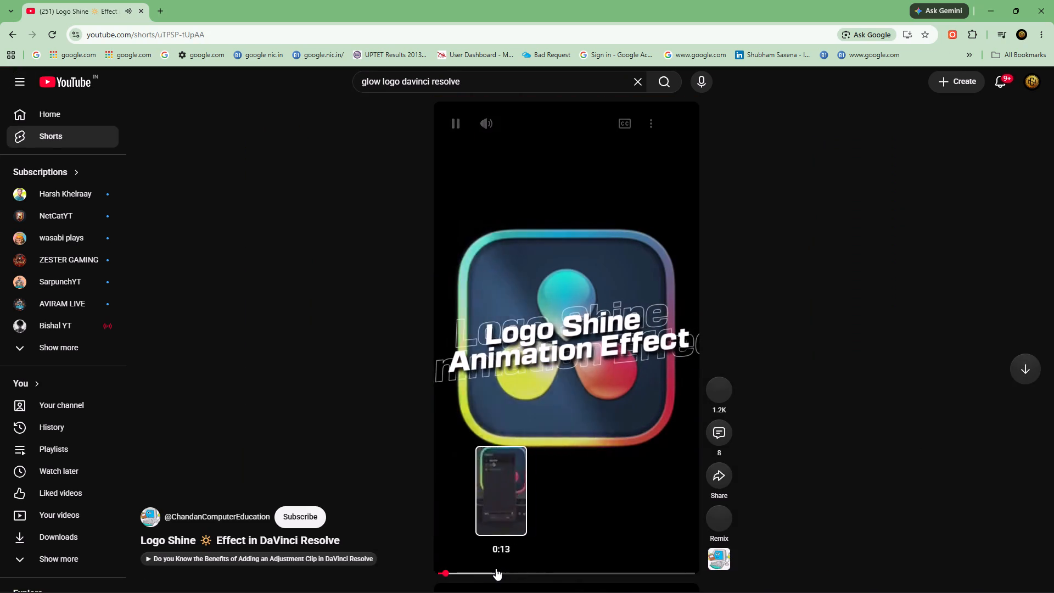
left_click(483, 568)
left_click(472, 570)
left_click(465, 571)
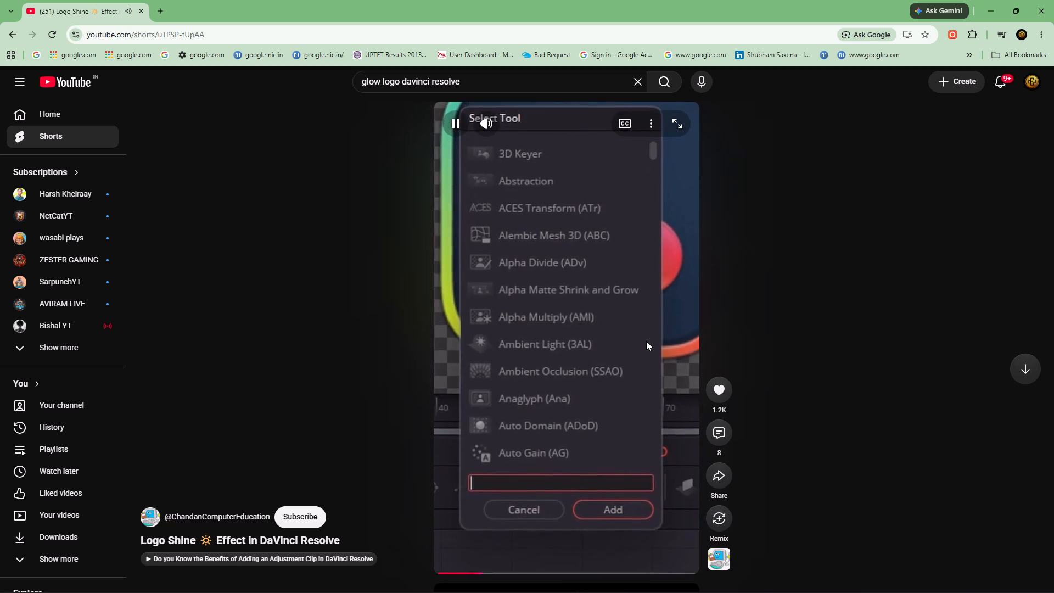
key("space")
scroll(576, 384, "up", 3)
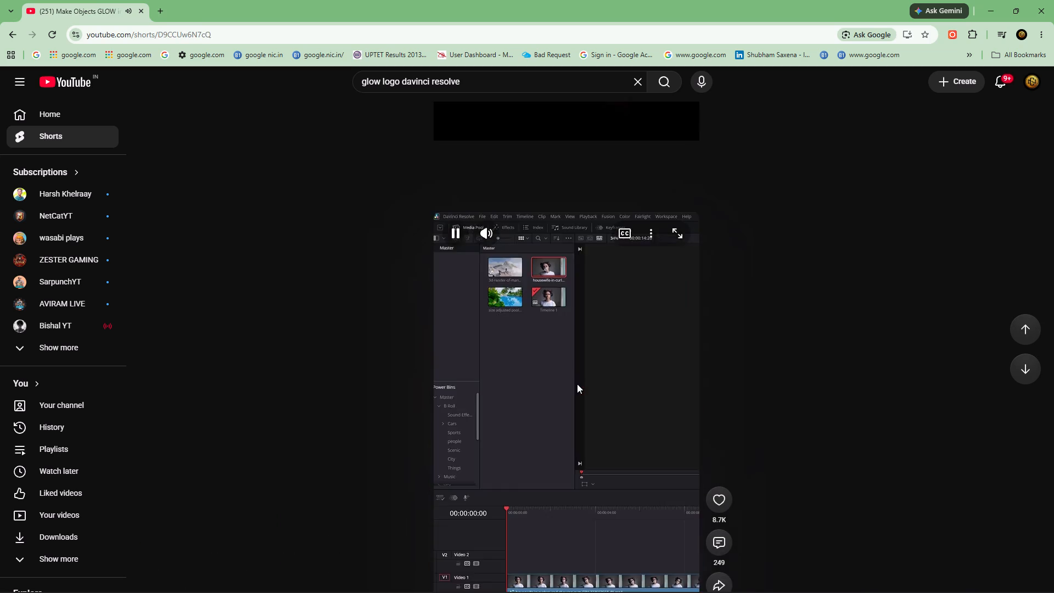
left_click(455, 574)
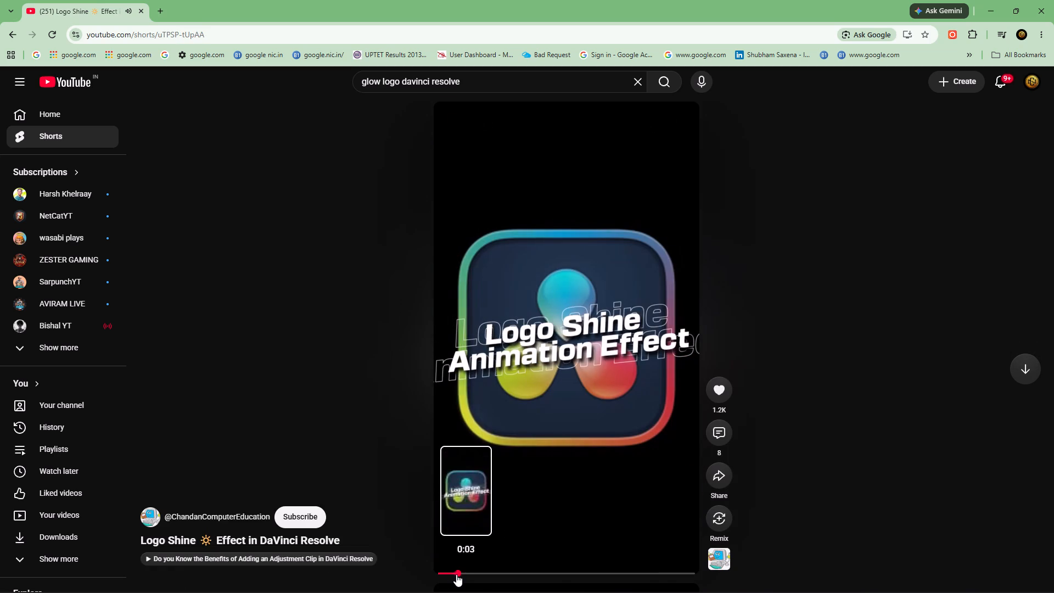
left_click(458, 574)
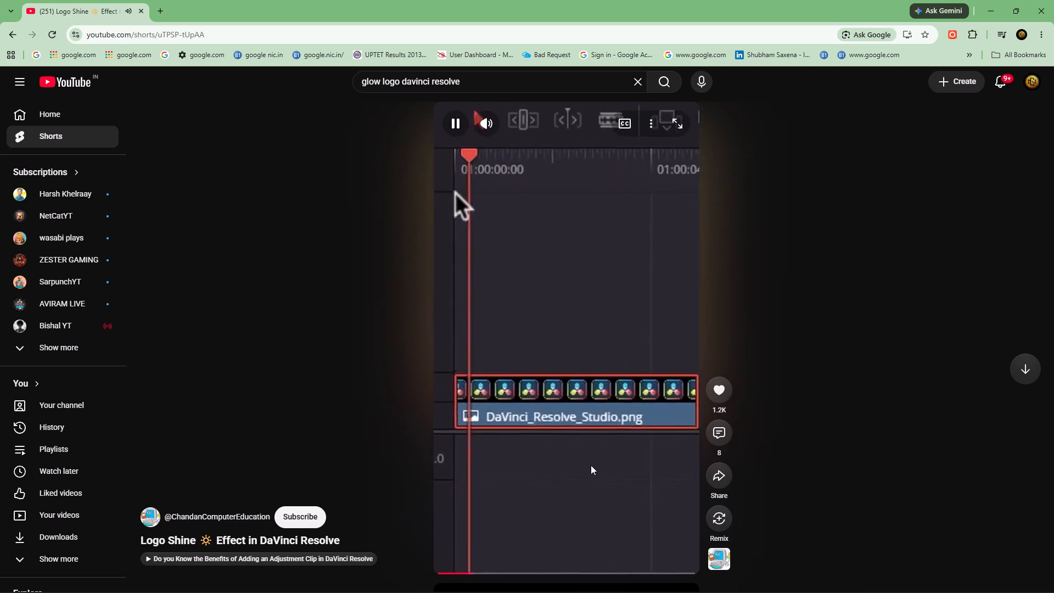
left_click(591, 465)
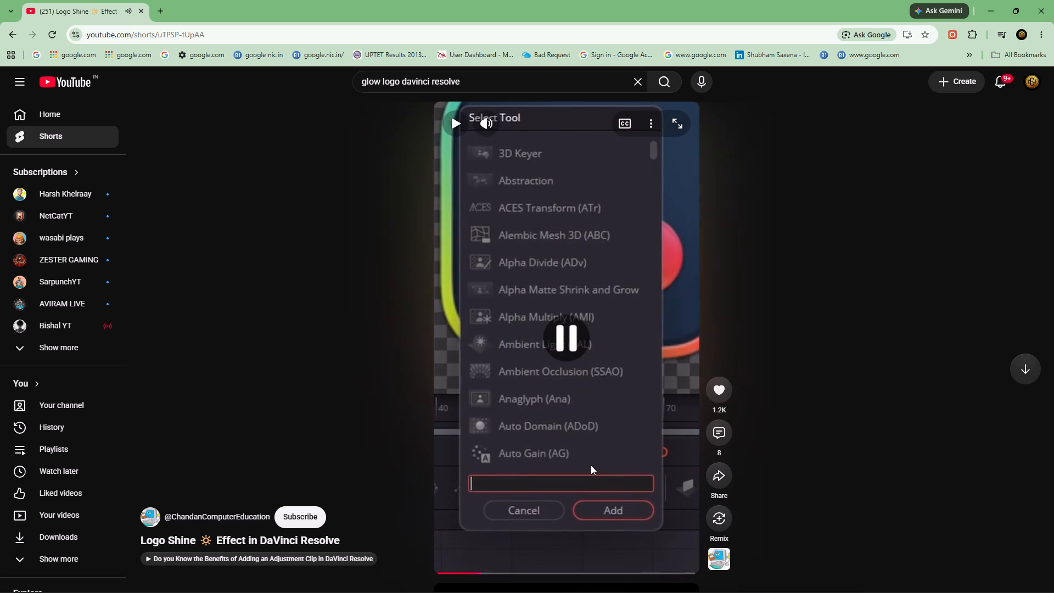
left_click(479, 572)
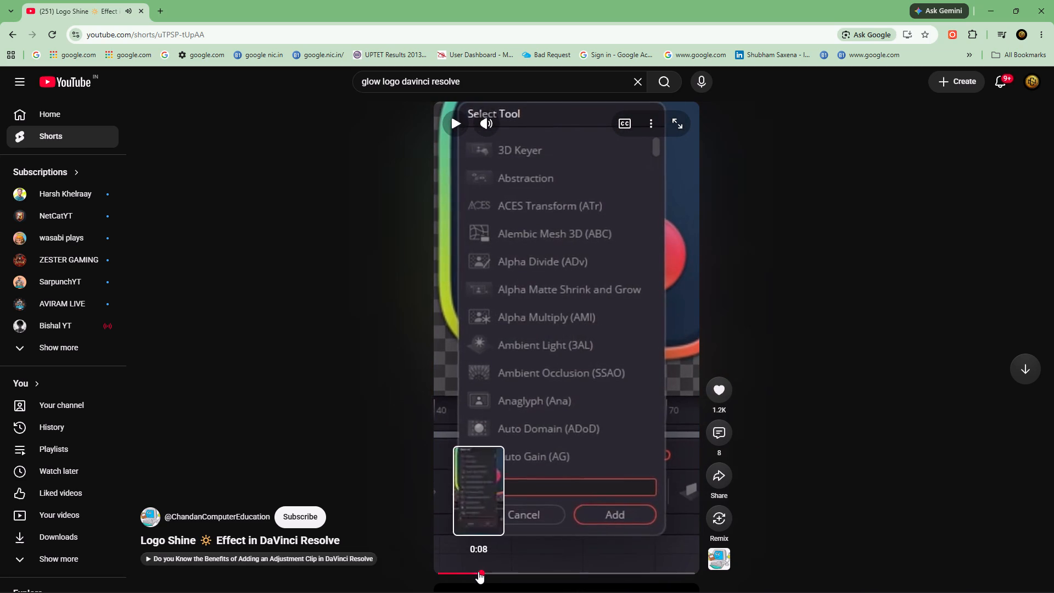
left_click(476, 572)
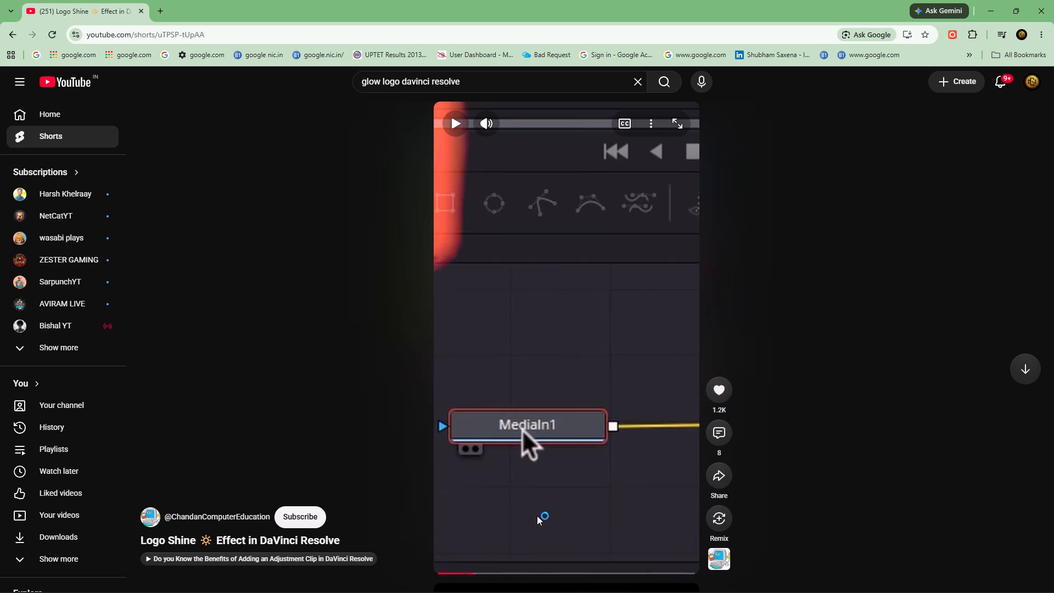
Turn on captions, watch in short stretches how the tutorial adds a Glow tool to the MediaIn1 node, and close Chrome.
left_click(620, 126)
left_click(625, 383)
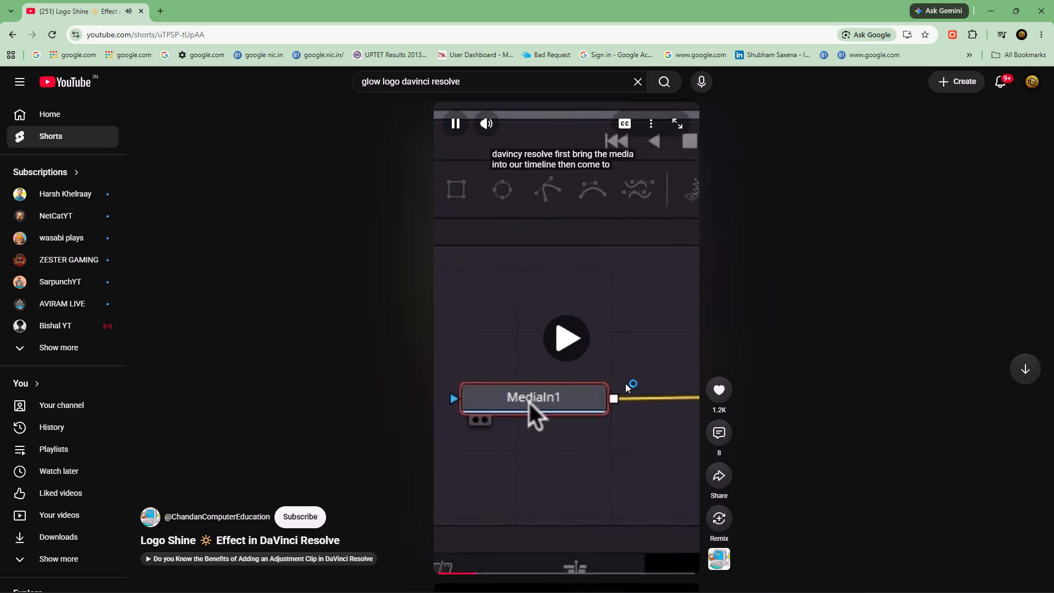
left_click(625, 383)
left_click(625, 383)
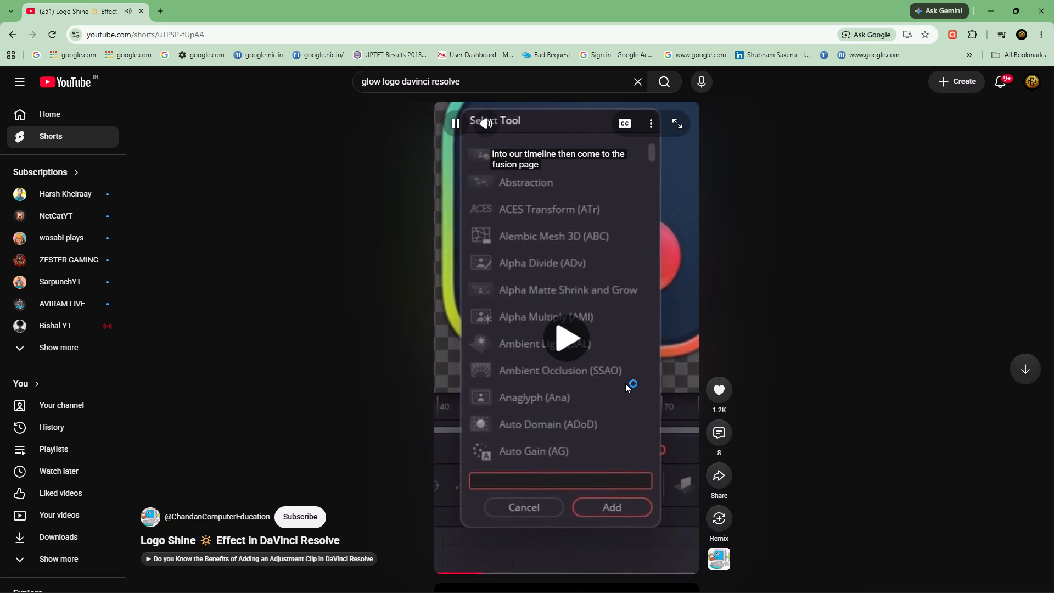
left_click(625, 383)
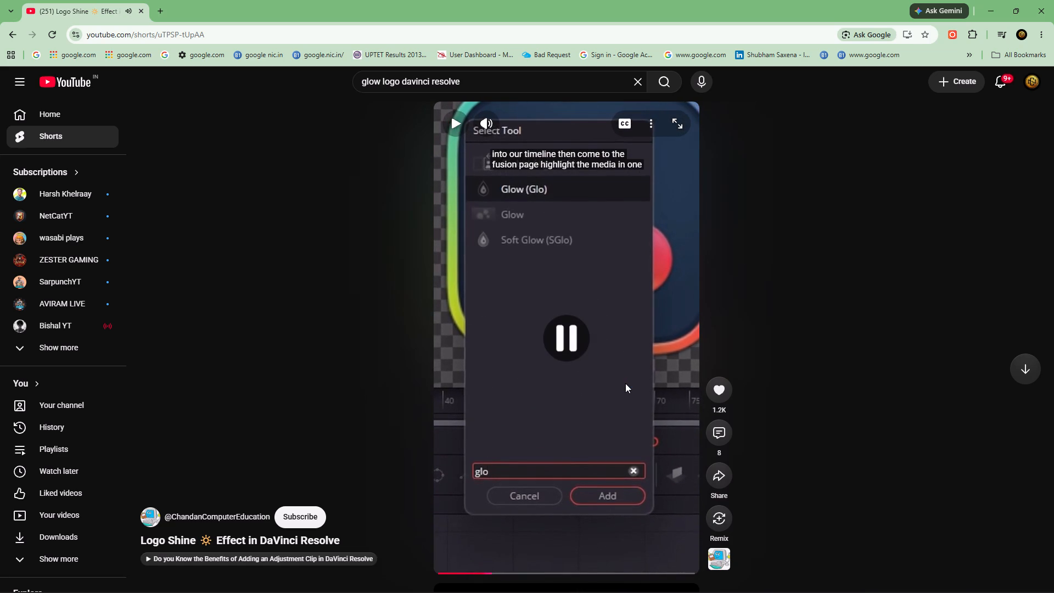
left_click(625, 383)
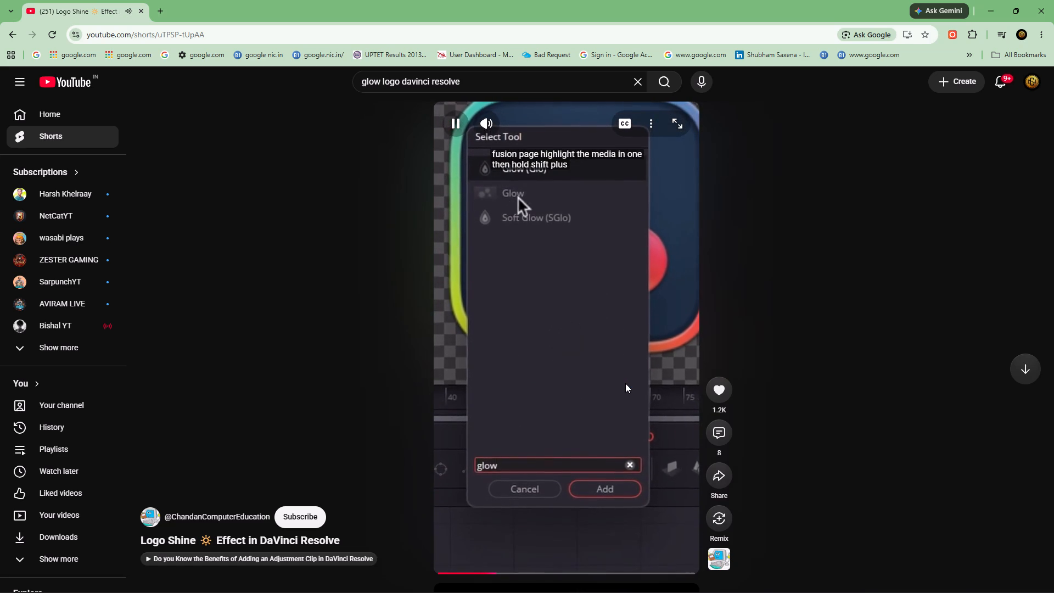
left_click(625, 383)
left_click(625, 383)
left_click(625, 383)
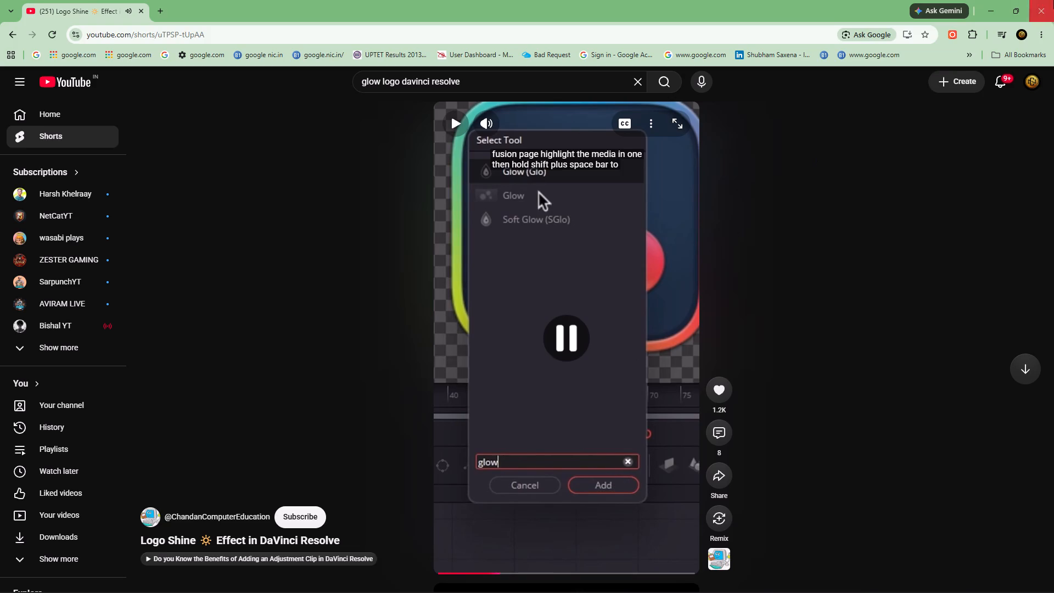
left_click(1053, 0)
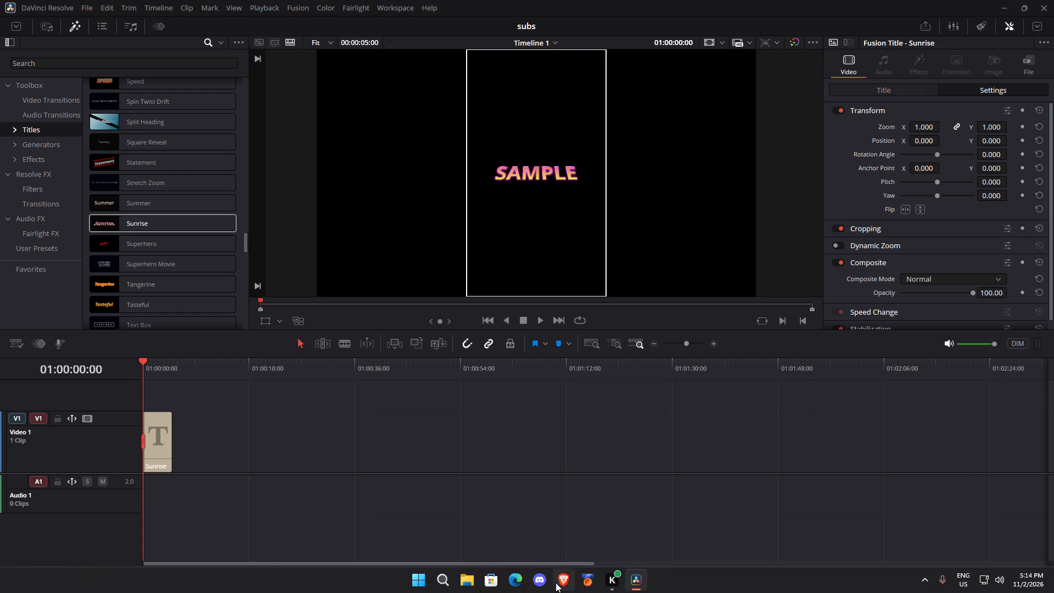
Open the Sunrise title on the Fusion page and move MediaOut1 far away from Template to free space between the nodes.
left_click(546, 575)
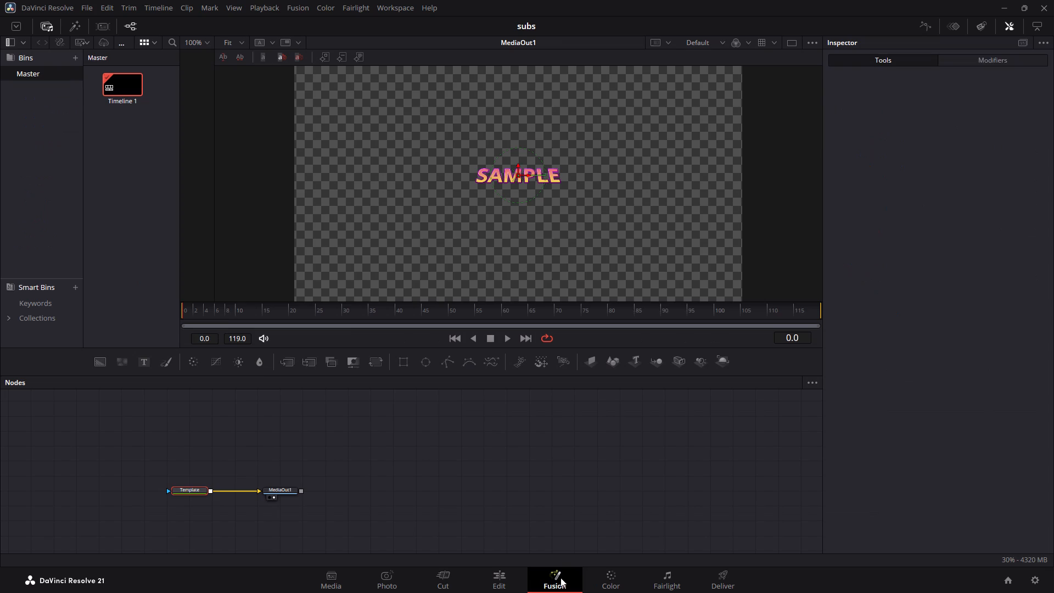
left_click(560, 578)
left_click_drag(287, 491, 348, 489)
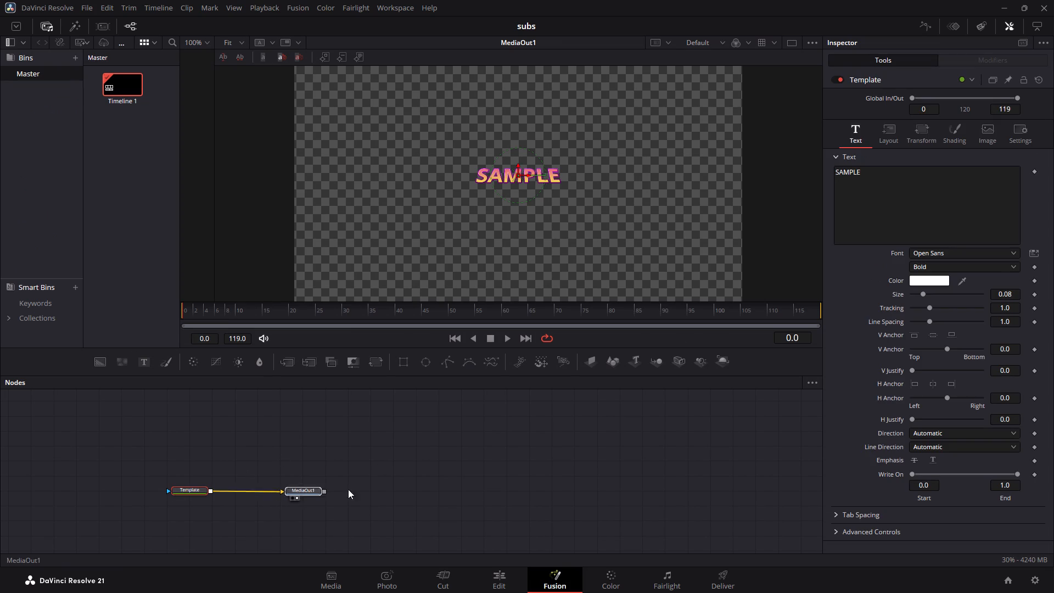
left_click_drag(348, 489, 715, 492)
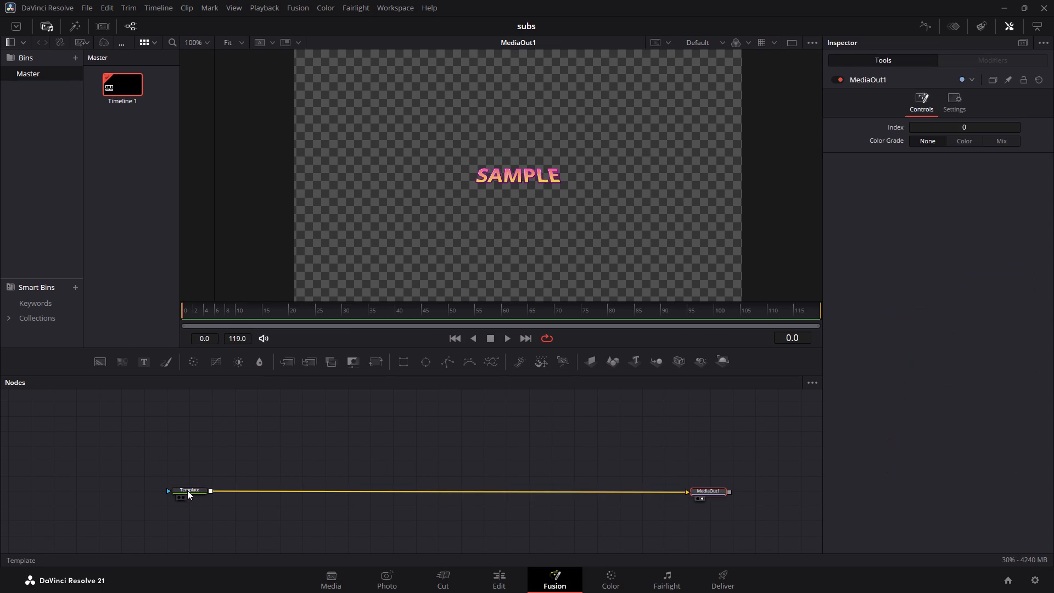
Add a Glow (Glo) tool after the Template node so it sits between Template and MediaOut1.
left_click(192, 489)
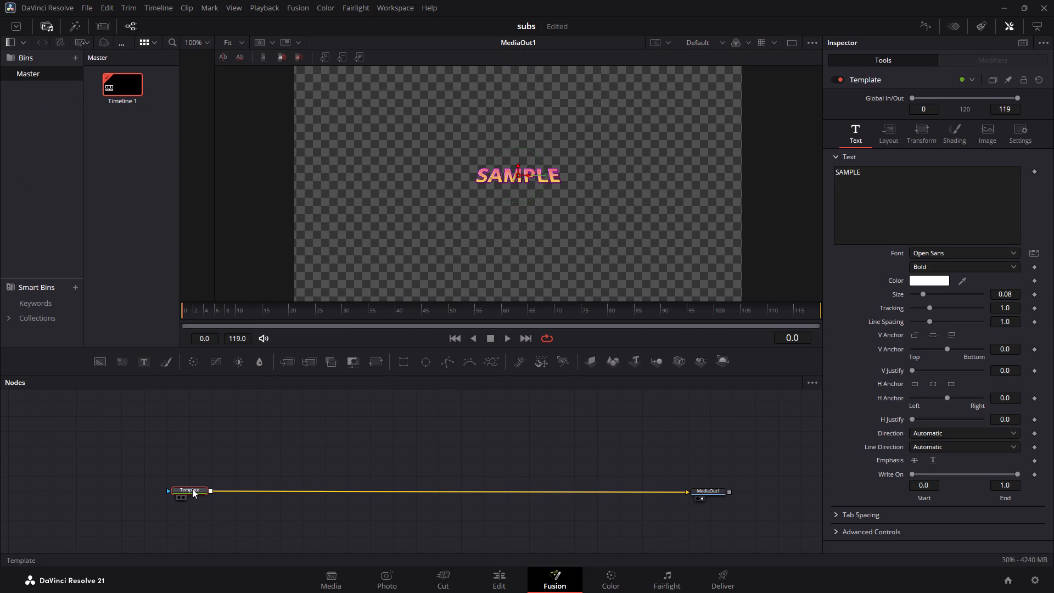
key("shift+space")
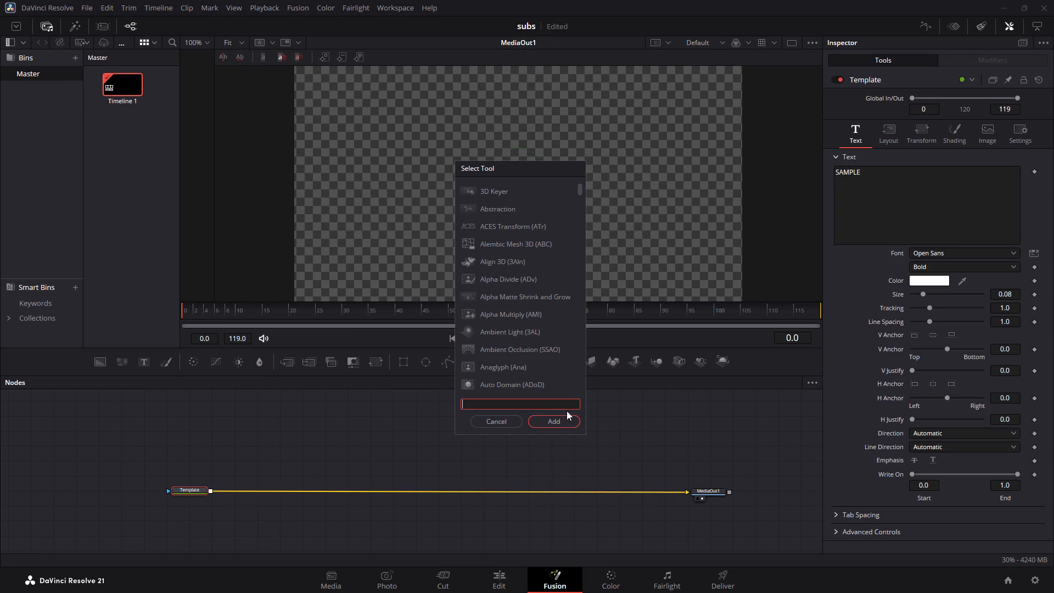
type("gl")
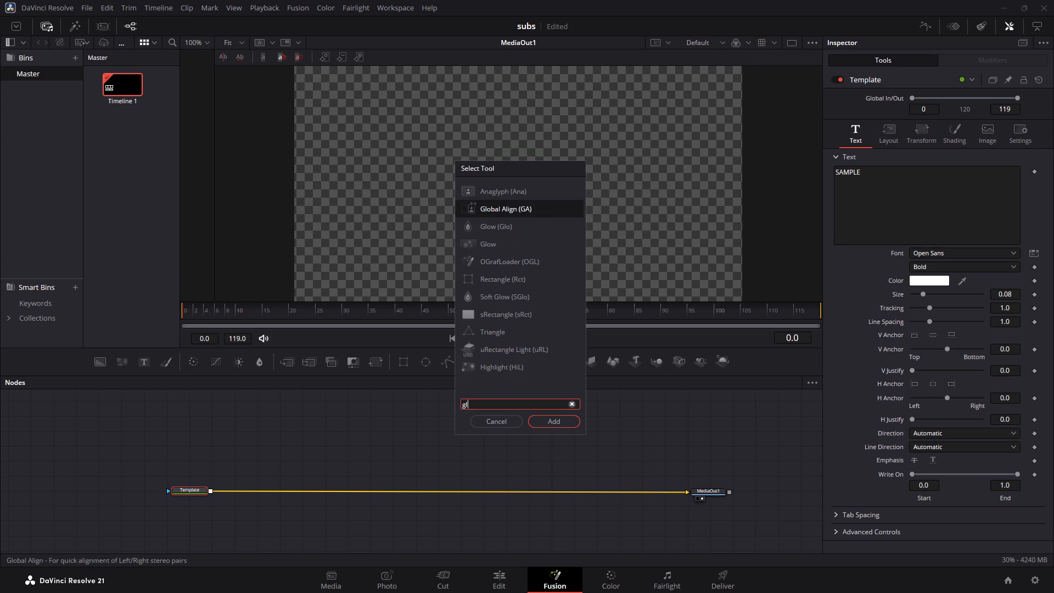
key("o")
left_click(515, 204)
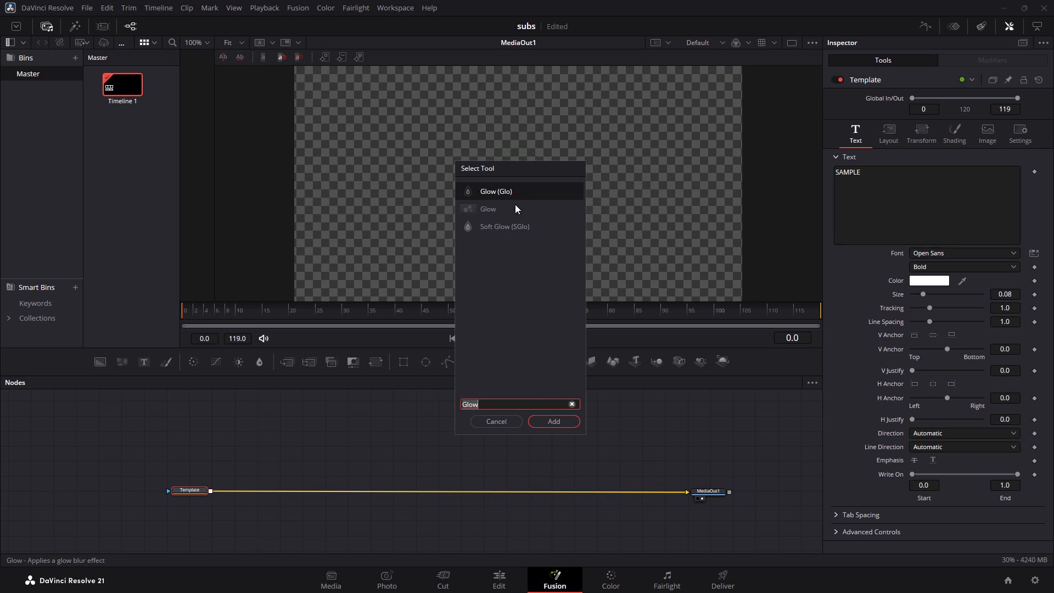
left_click(544, 422)
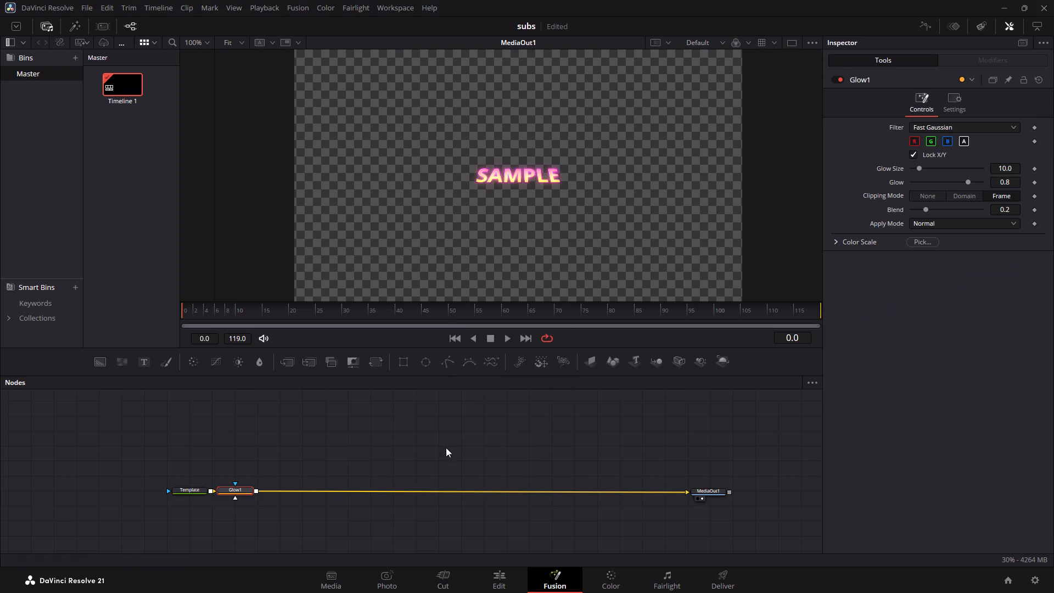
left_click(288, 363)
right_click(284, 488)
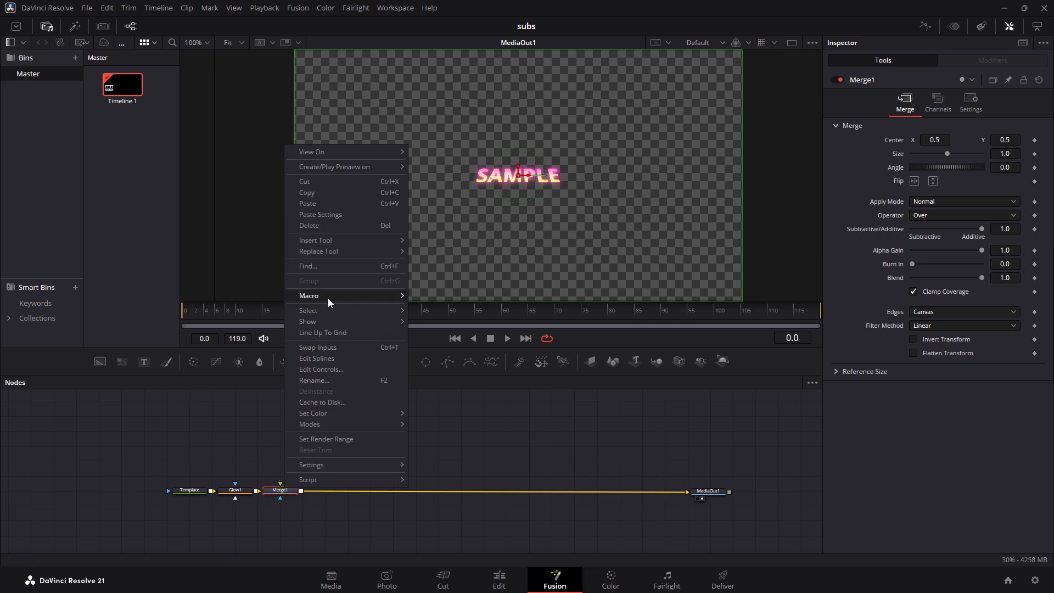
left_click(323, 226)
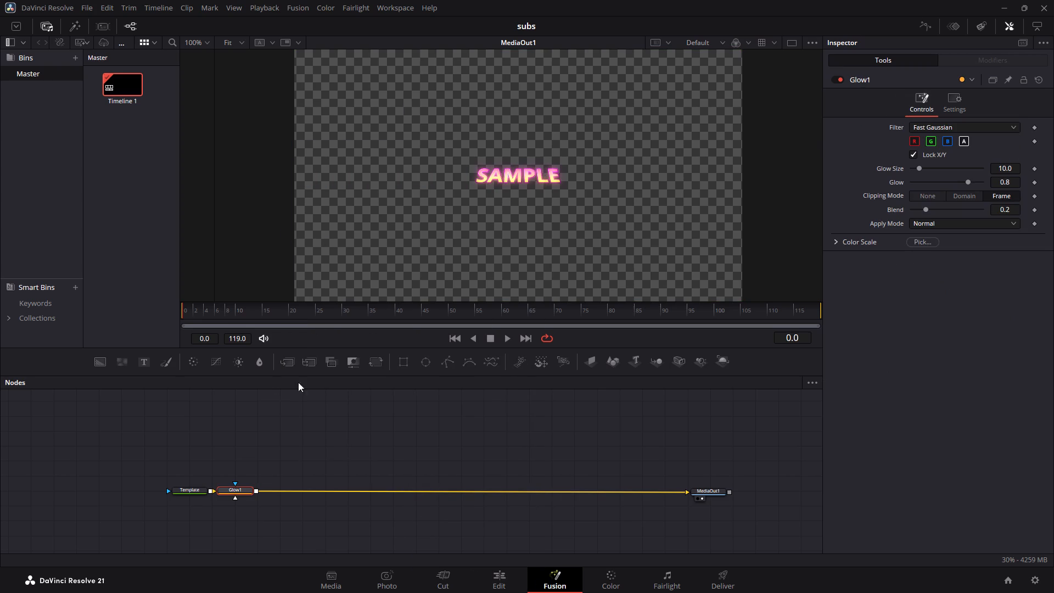
Add a Rectangle mask node above Glow1 and connect it to Glow1's effect mask input.
left_click_drag(401, 362, 227, 452)
left_click_drag(227, 452, 205, 461)
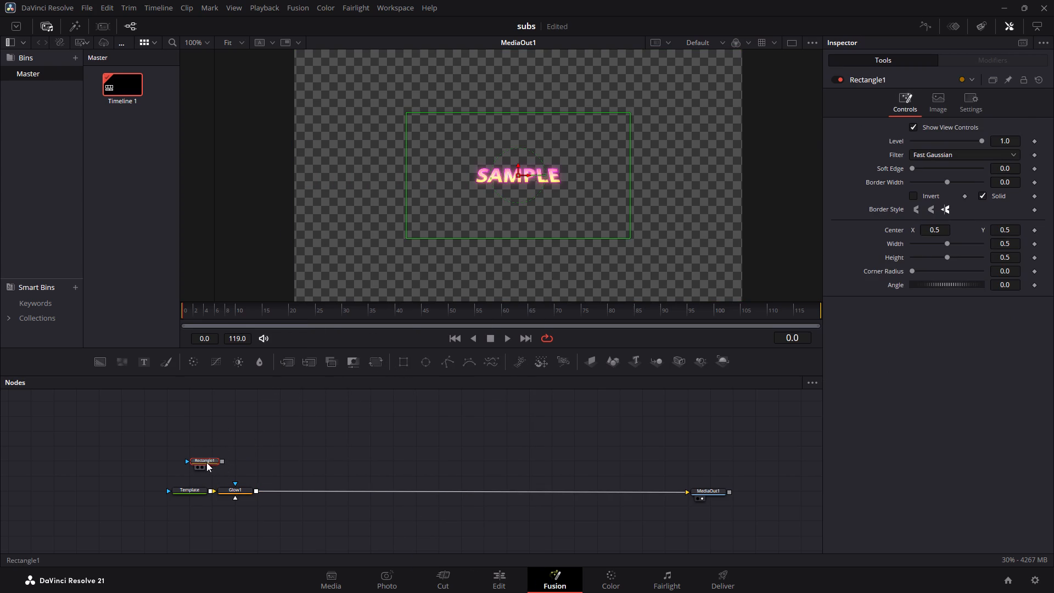
left_click_drag(208, 460, 199, 461)
left_click_drag(199, 461, 195, 459)
left_click(190, 490)
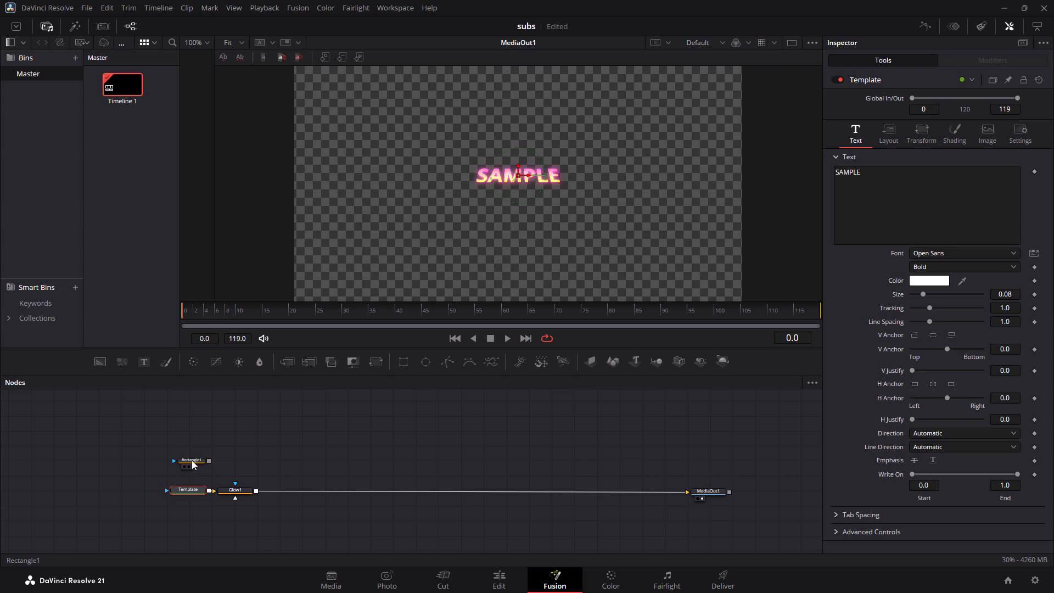
left_click_drag(192, 460, 238, 461)
left_click_drag(235, 483, 238, 464)
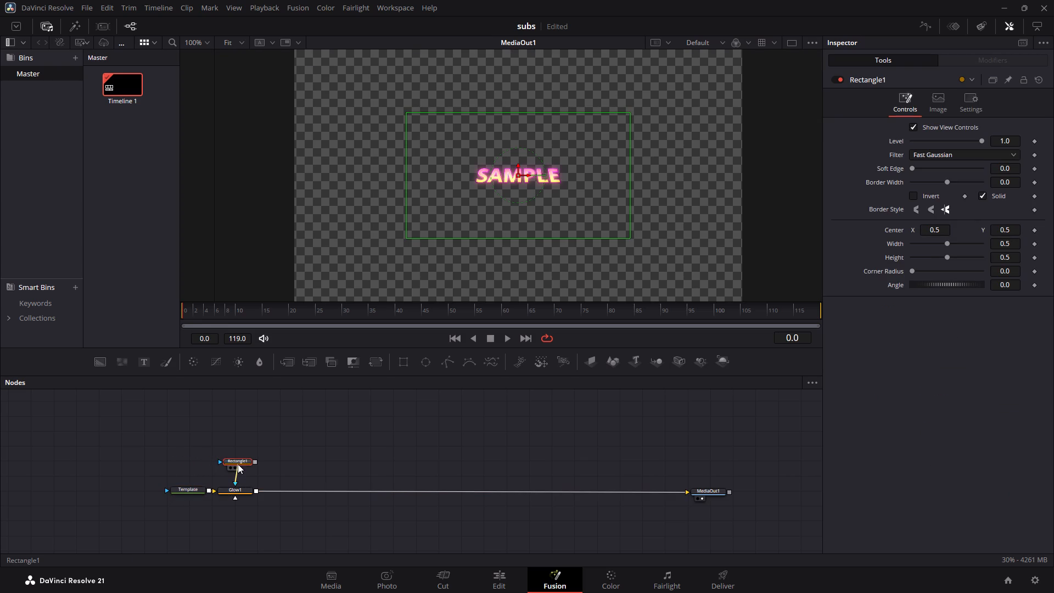
left_click_drag(238, 464, 238, 463)
left_click(240, 462)
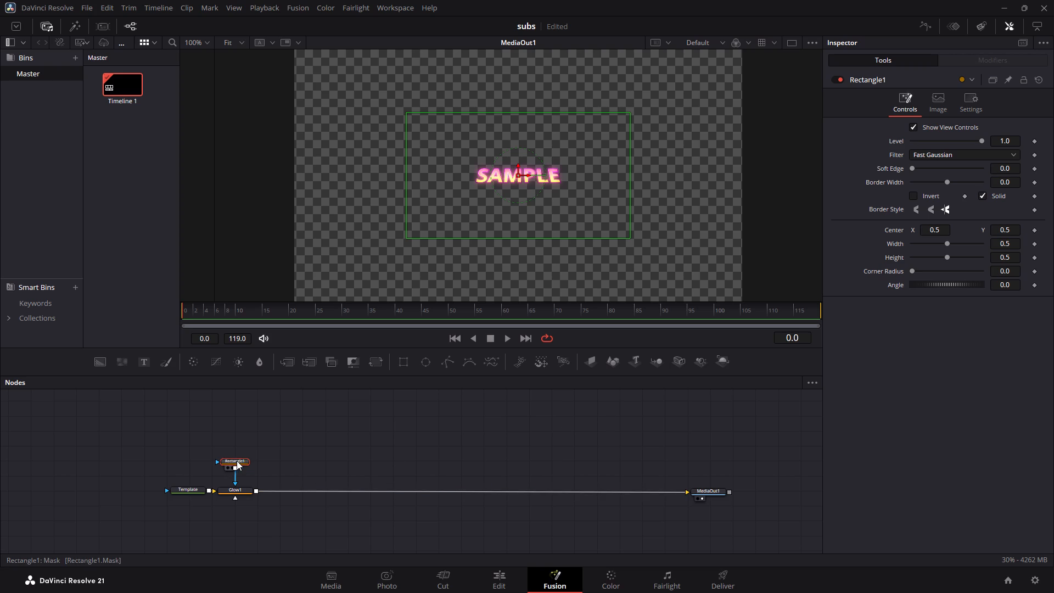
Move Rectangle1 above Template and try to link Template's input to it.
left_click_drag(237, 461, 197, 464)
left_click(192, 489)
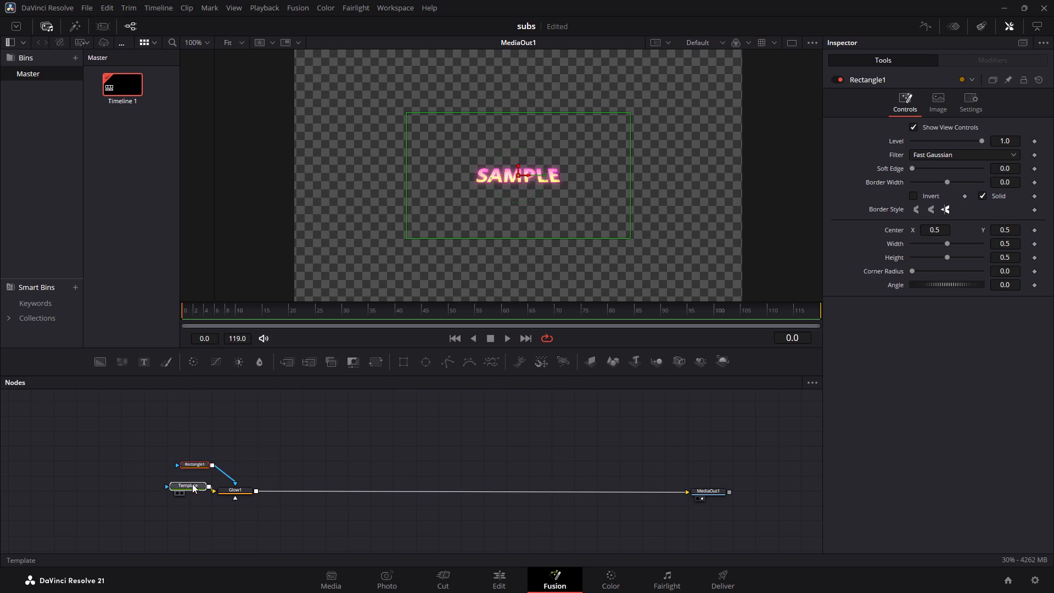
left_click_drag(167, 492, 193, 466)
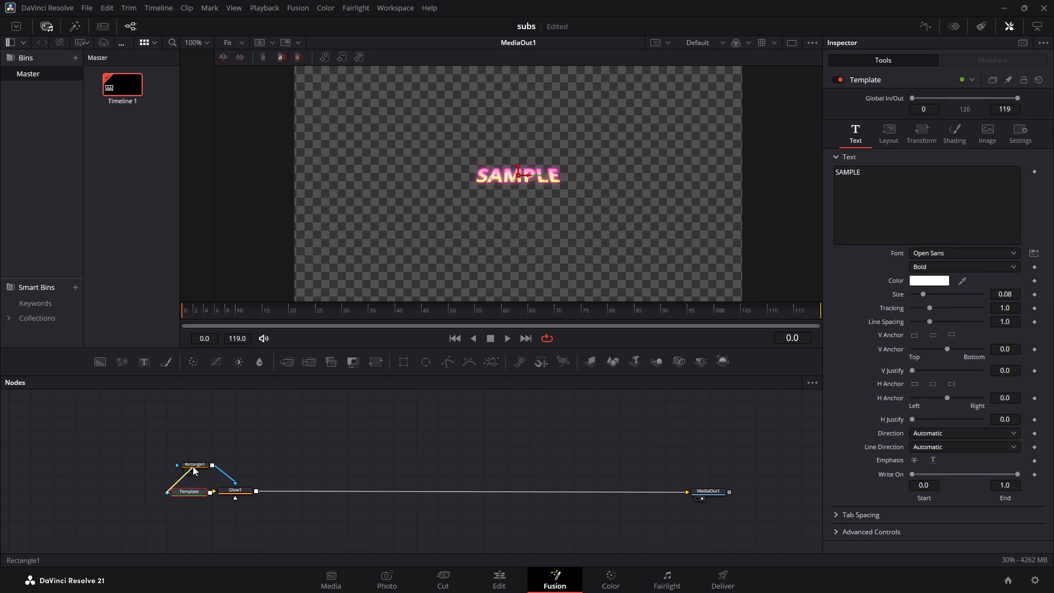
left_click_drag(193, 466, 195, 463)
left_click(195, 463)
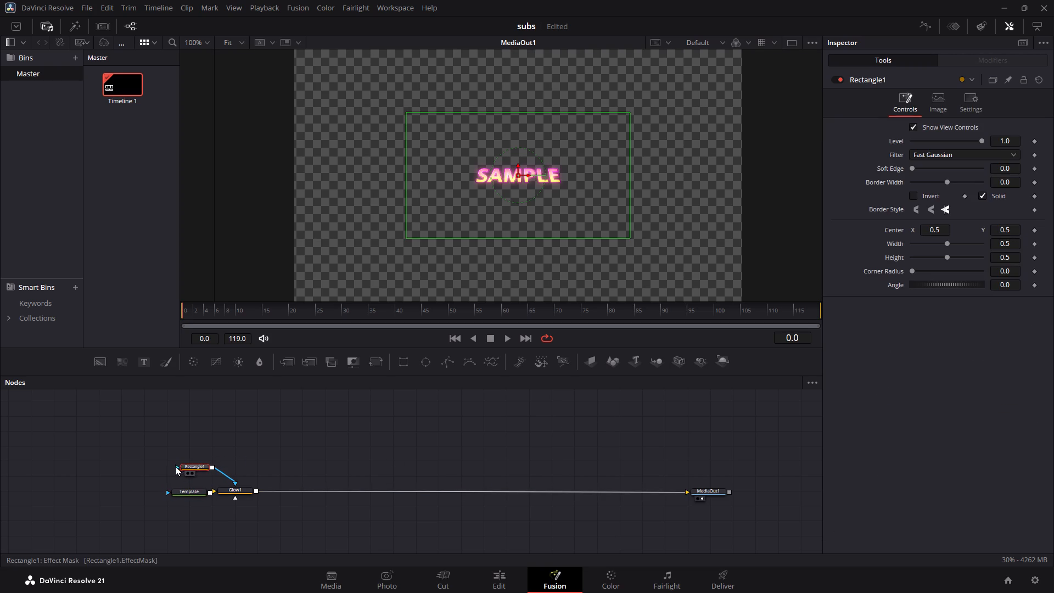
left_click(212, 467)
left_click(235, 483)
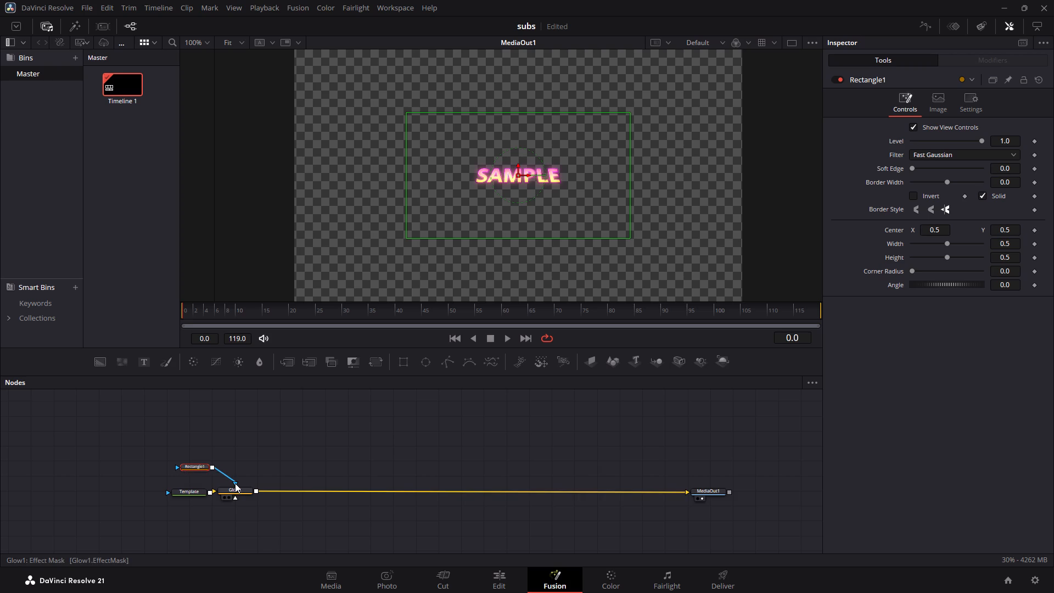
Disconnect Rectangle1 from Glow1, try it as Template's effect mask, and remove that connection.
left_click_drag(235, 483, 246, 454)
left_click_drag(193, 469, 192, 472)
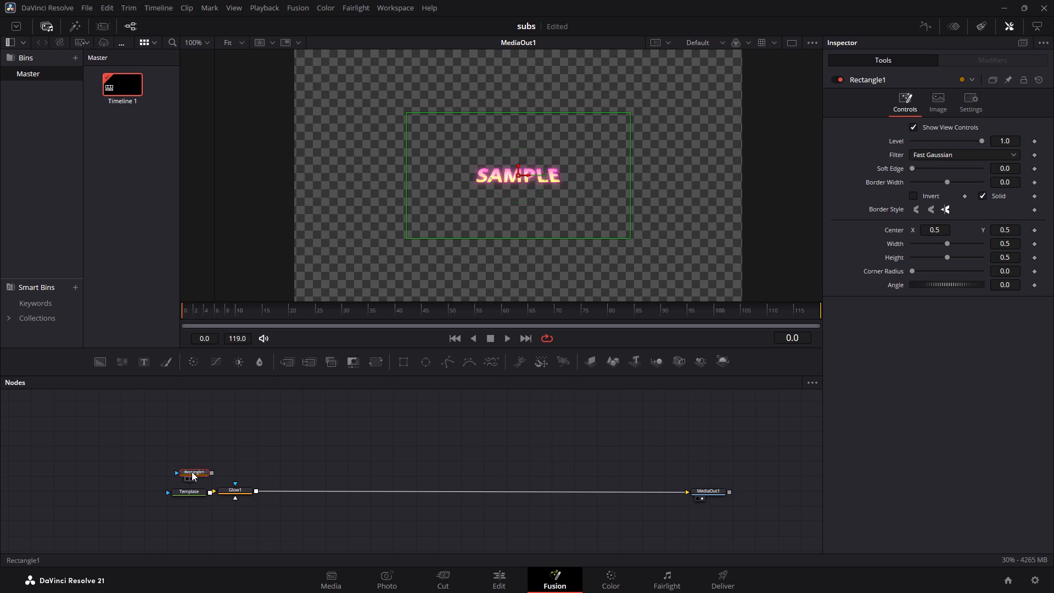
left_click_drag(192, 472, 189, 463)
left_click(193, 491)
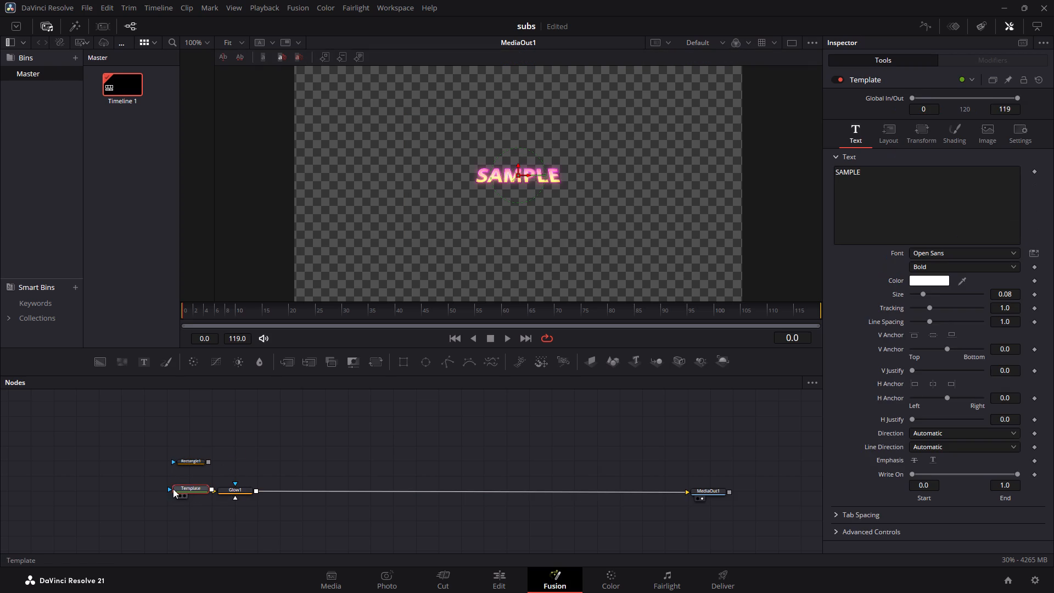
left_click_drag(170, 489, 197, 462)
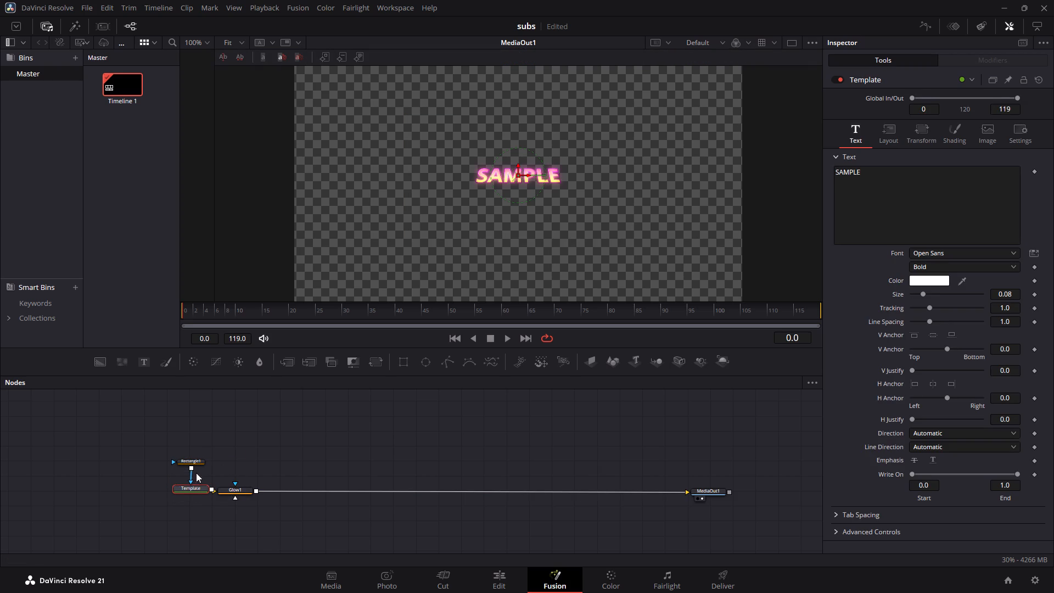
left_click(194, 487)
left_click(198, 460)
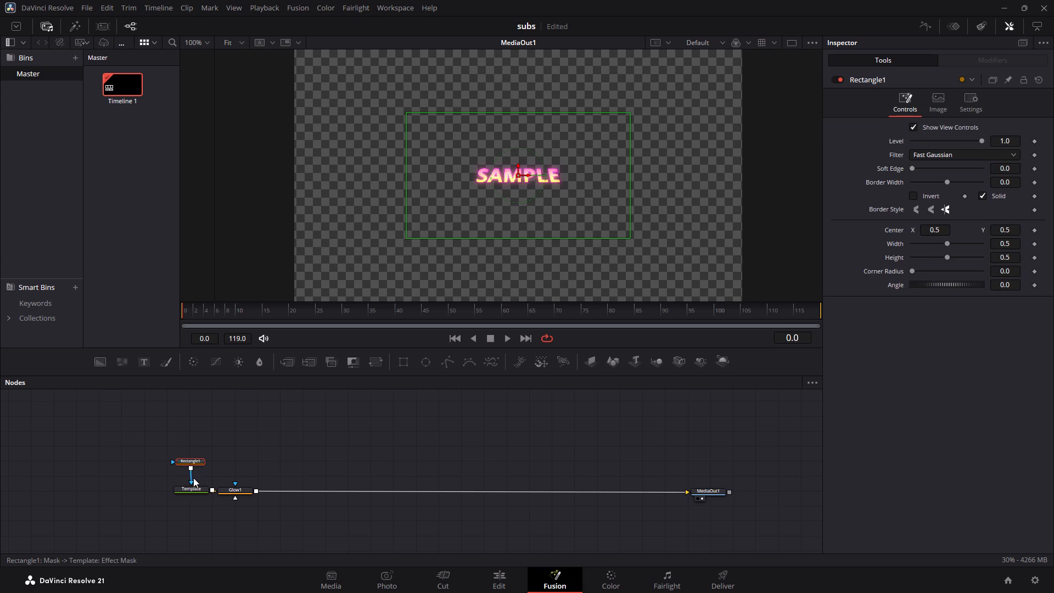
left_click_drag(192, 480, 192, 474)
Move Rectangle1 back above Glow1 and reconnect its output to Glow1's effect mask.
left_click_drag(199, 461, 232, 459)
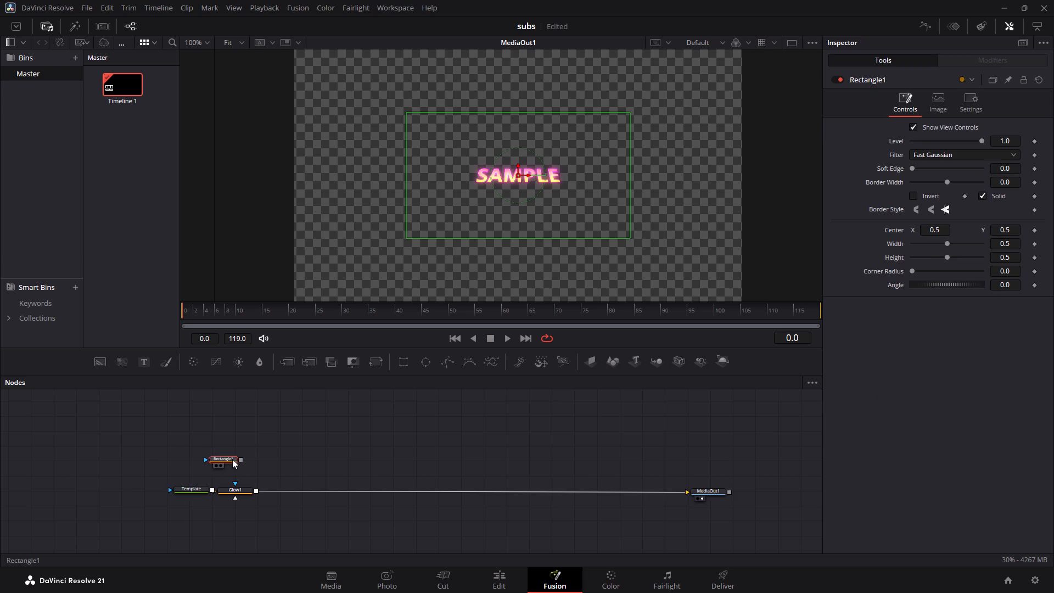
left_click_drag(232, 459, 244, 459)
left_click_drag(253, 459, 234, 486)
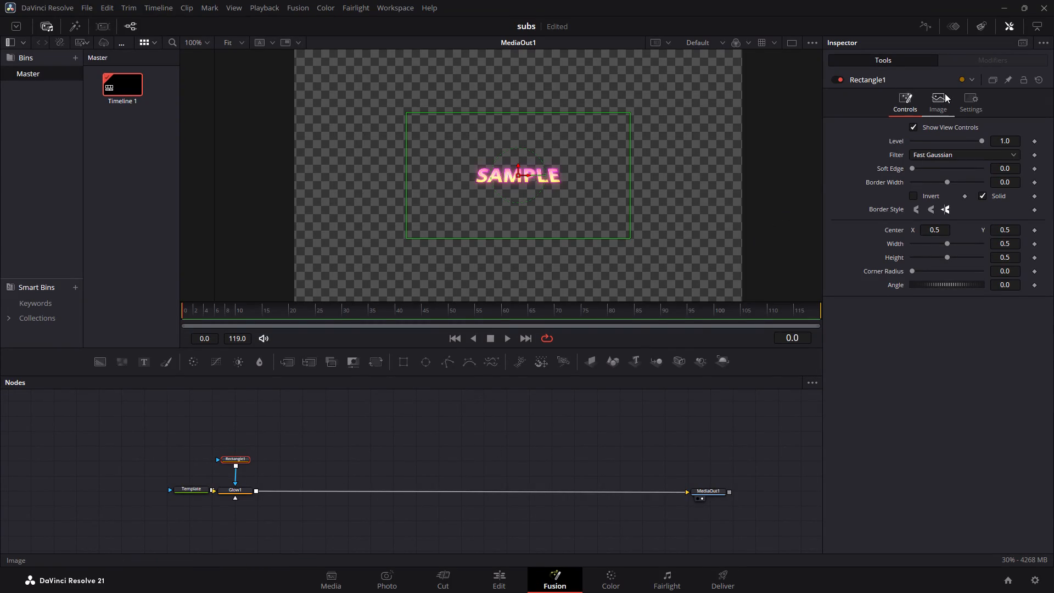
Reduce Glow1's Glow Size to about 6.0 and open its general settings.
left_click(245, 490)
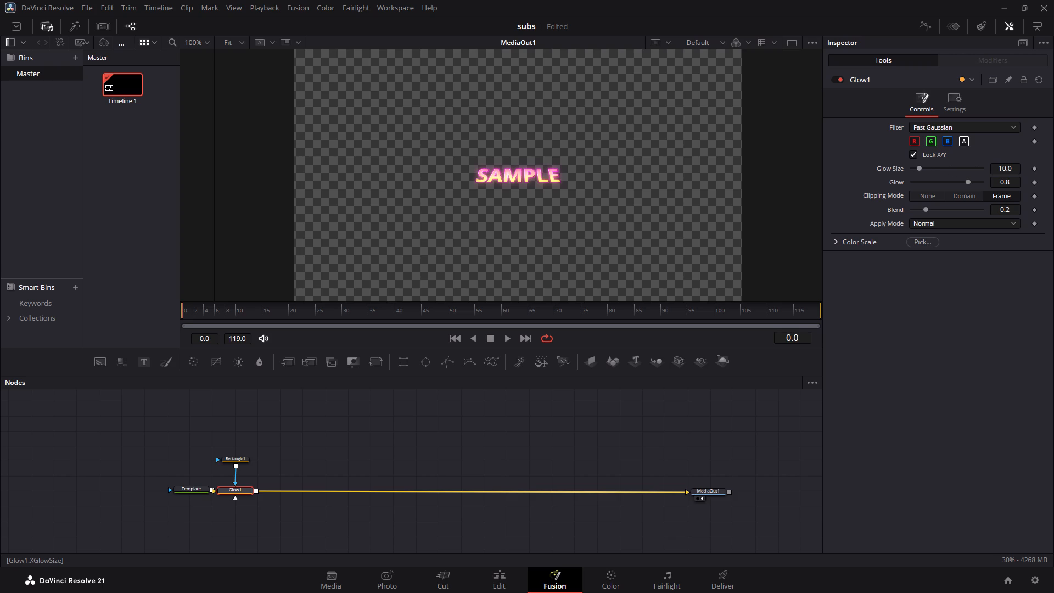
left_click_drag(1010, 168, 999, 170)
left_click_drag(999, 170, 971, 172)
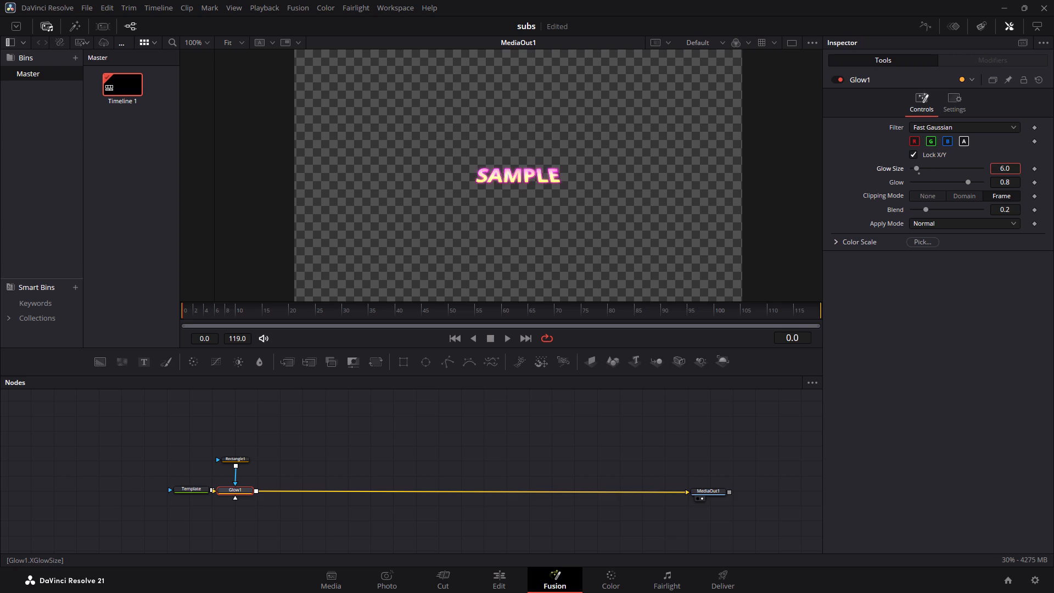
left_click_drag(971, 172, 972, 172)
left_click(956, 96)
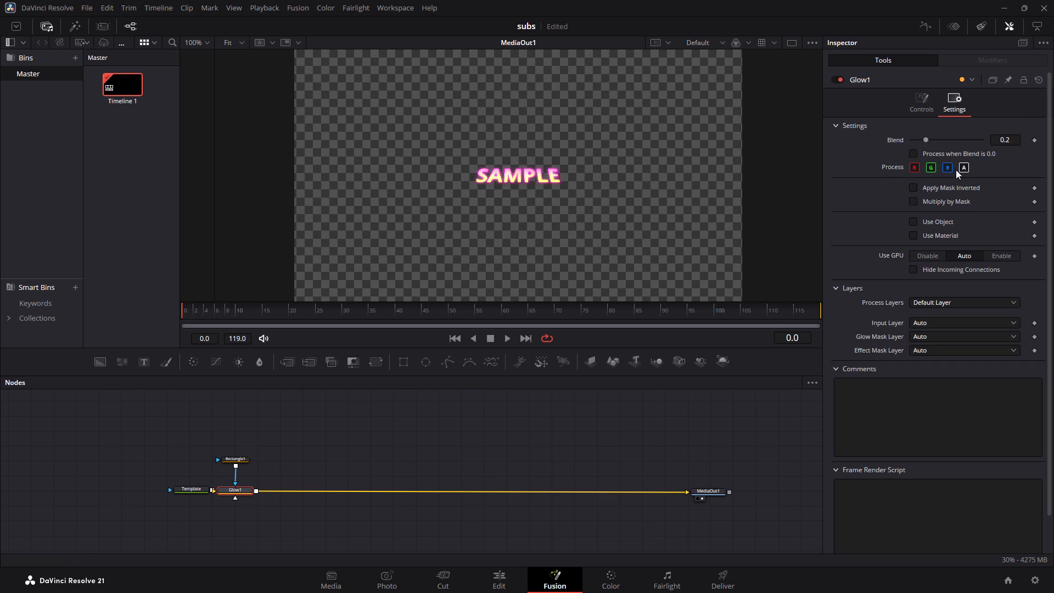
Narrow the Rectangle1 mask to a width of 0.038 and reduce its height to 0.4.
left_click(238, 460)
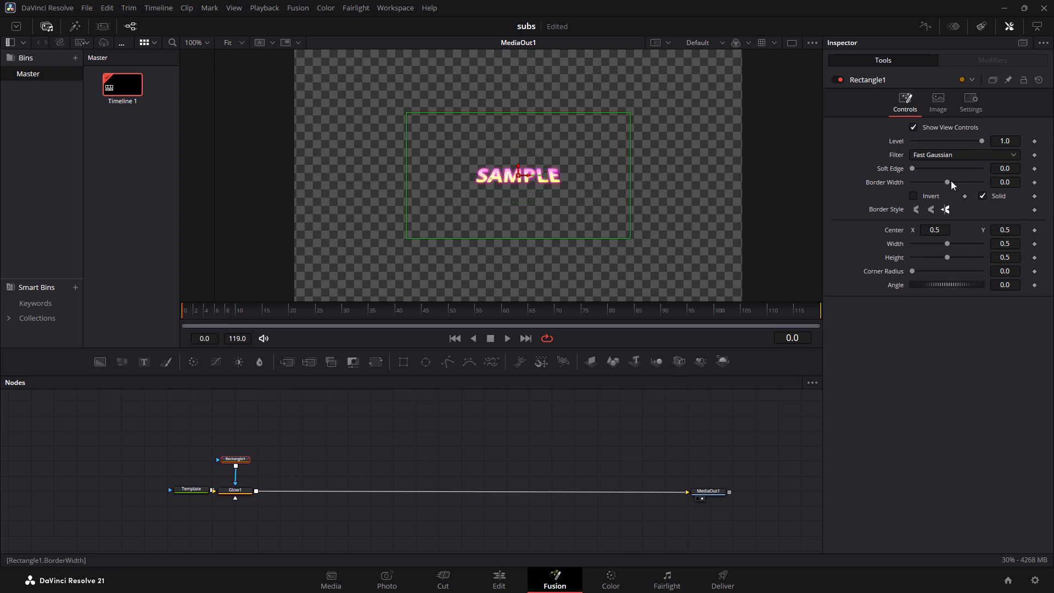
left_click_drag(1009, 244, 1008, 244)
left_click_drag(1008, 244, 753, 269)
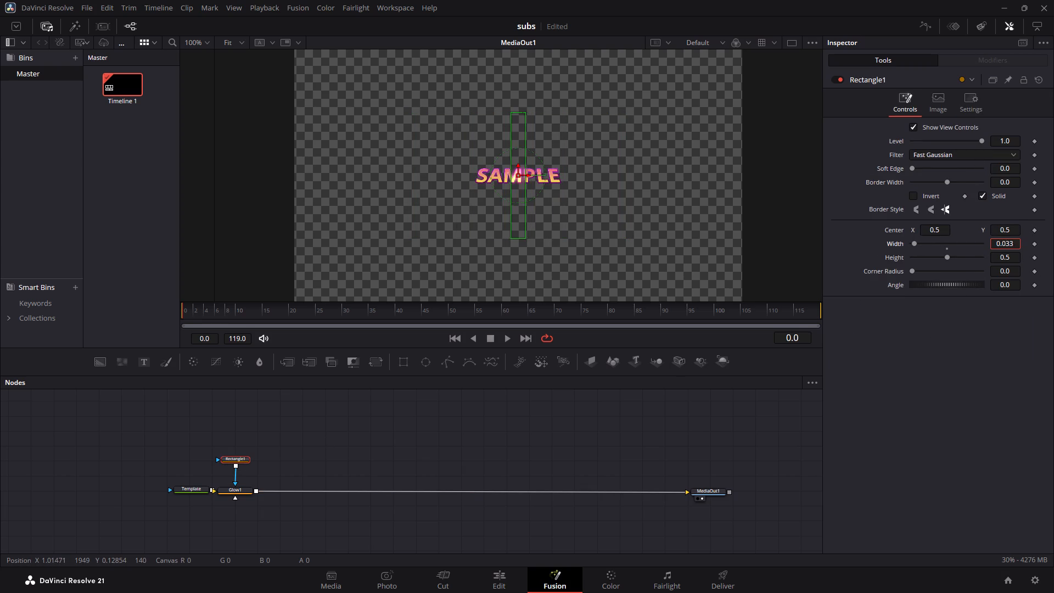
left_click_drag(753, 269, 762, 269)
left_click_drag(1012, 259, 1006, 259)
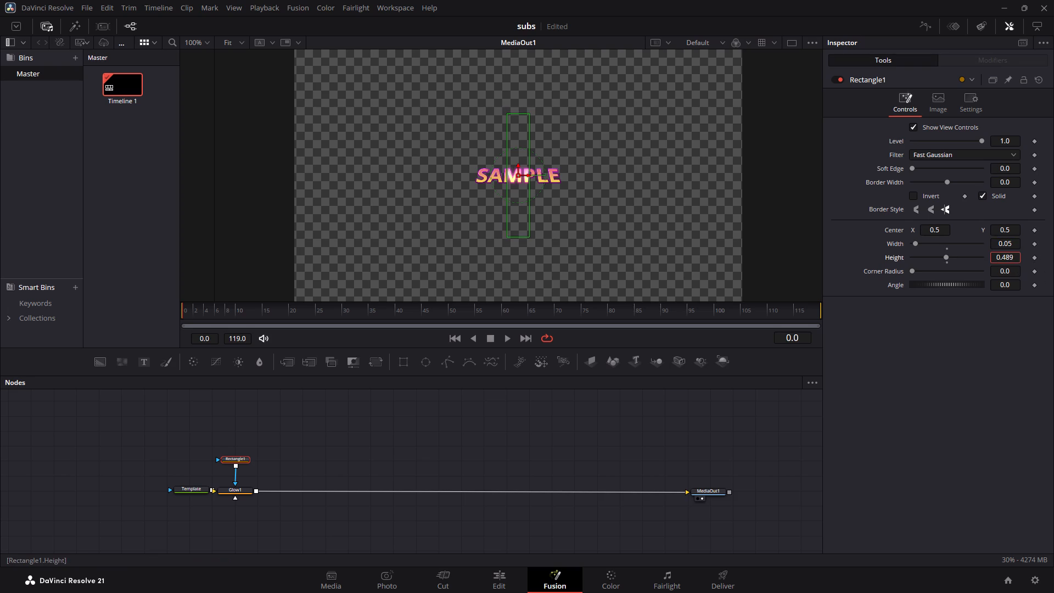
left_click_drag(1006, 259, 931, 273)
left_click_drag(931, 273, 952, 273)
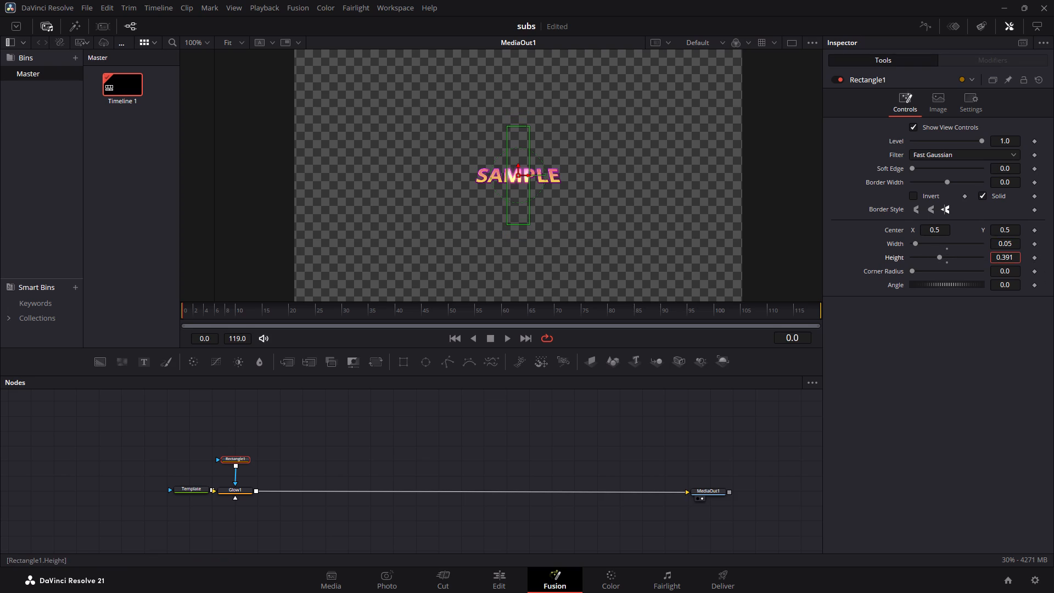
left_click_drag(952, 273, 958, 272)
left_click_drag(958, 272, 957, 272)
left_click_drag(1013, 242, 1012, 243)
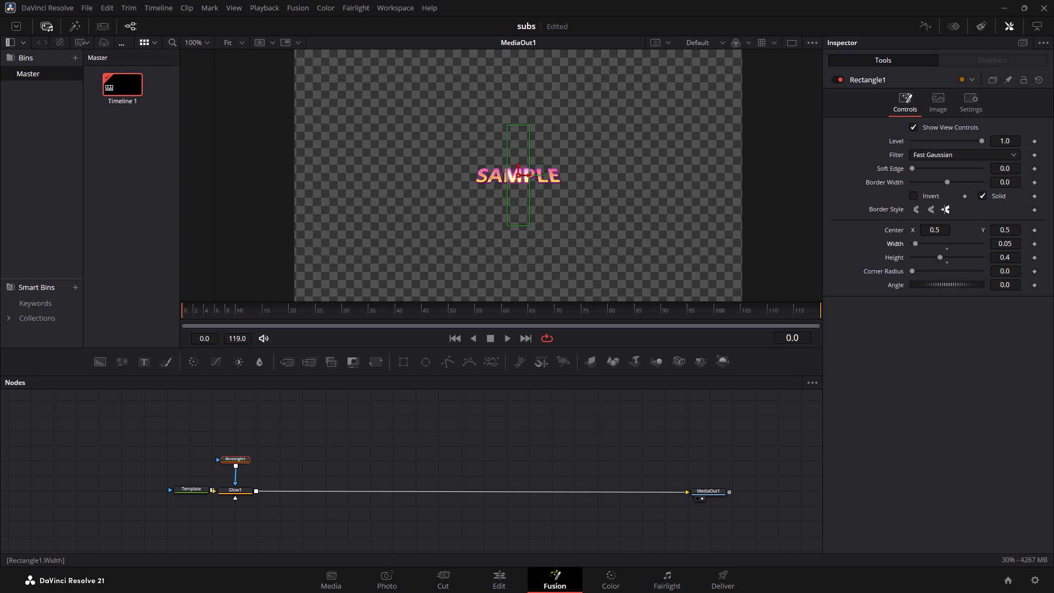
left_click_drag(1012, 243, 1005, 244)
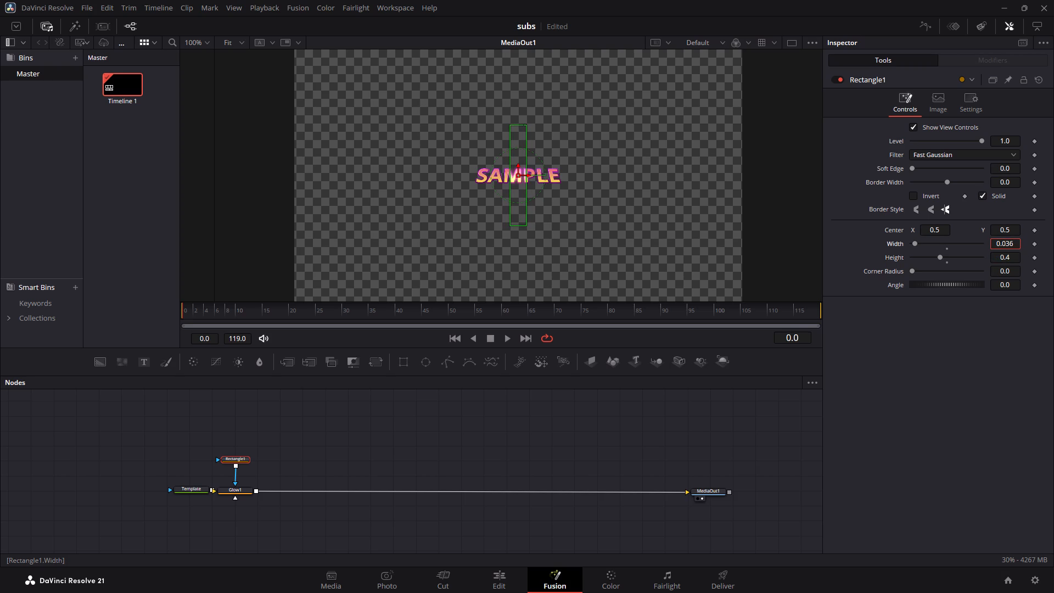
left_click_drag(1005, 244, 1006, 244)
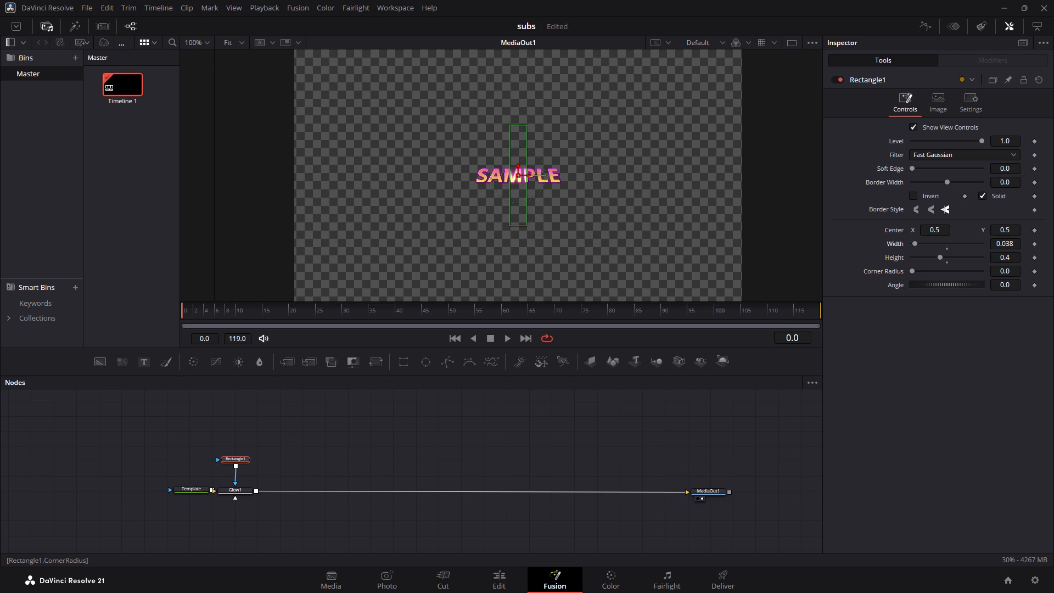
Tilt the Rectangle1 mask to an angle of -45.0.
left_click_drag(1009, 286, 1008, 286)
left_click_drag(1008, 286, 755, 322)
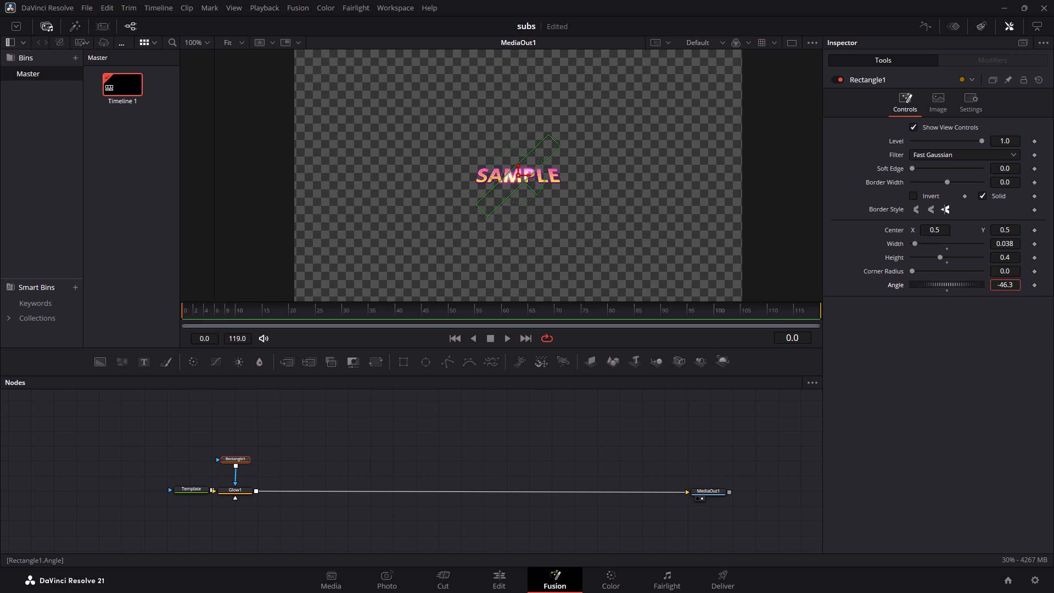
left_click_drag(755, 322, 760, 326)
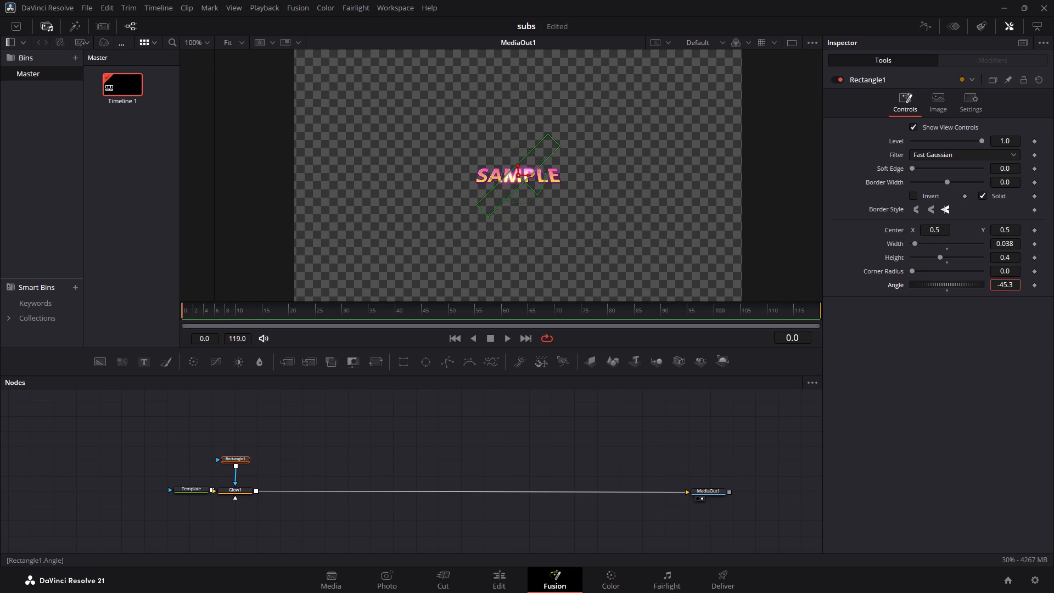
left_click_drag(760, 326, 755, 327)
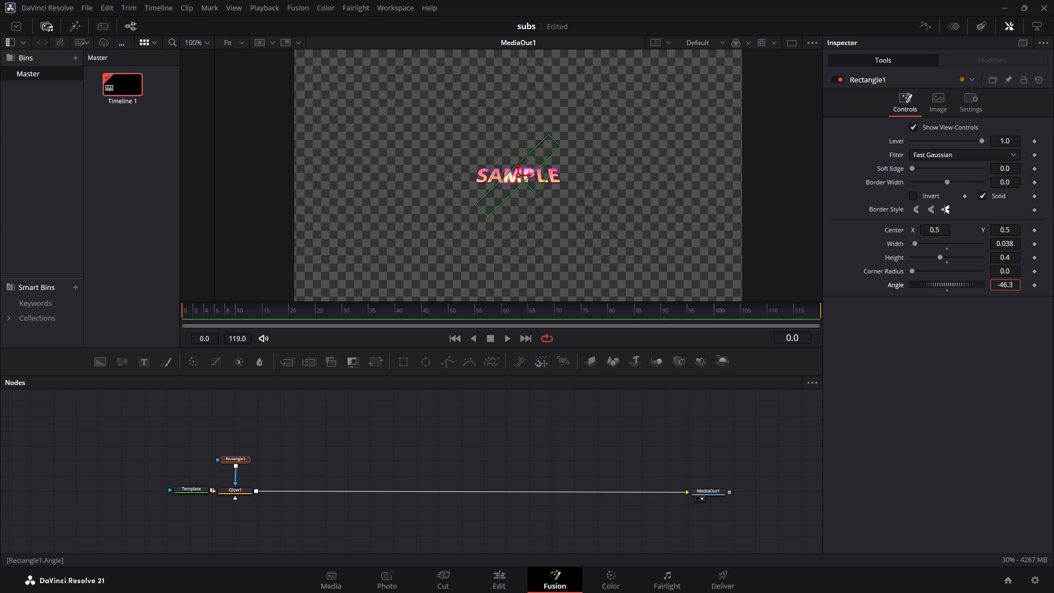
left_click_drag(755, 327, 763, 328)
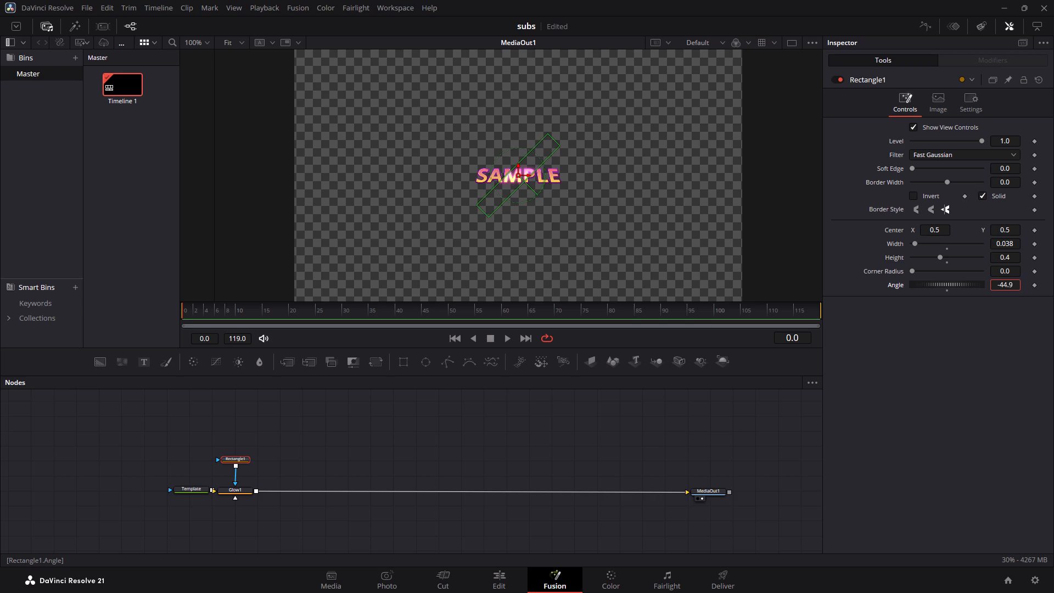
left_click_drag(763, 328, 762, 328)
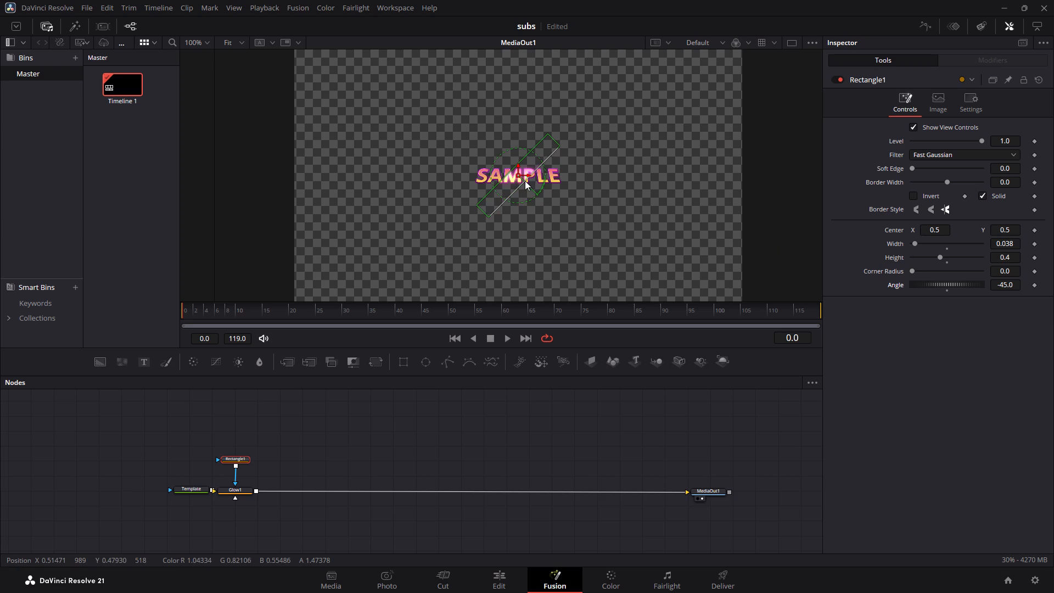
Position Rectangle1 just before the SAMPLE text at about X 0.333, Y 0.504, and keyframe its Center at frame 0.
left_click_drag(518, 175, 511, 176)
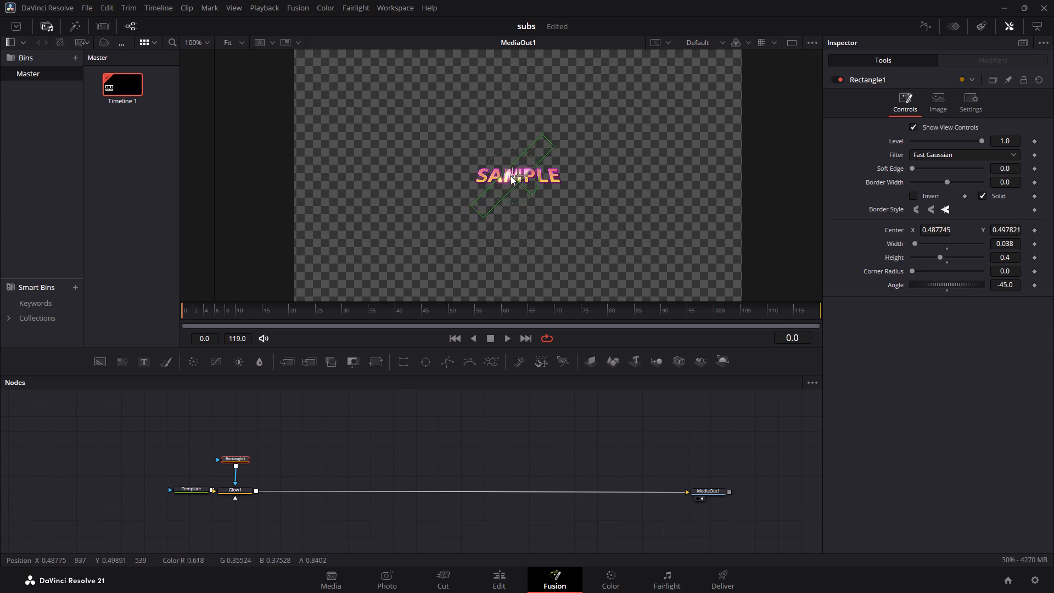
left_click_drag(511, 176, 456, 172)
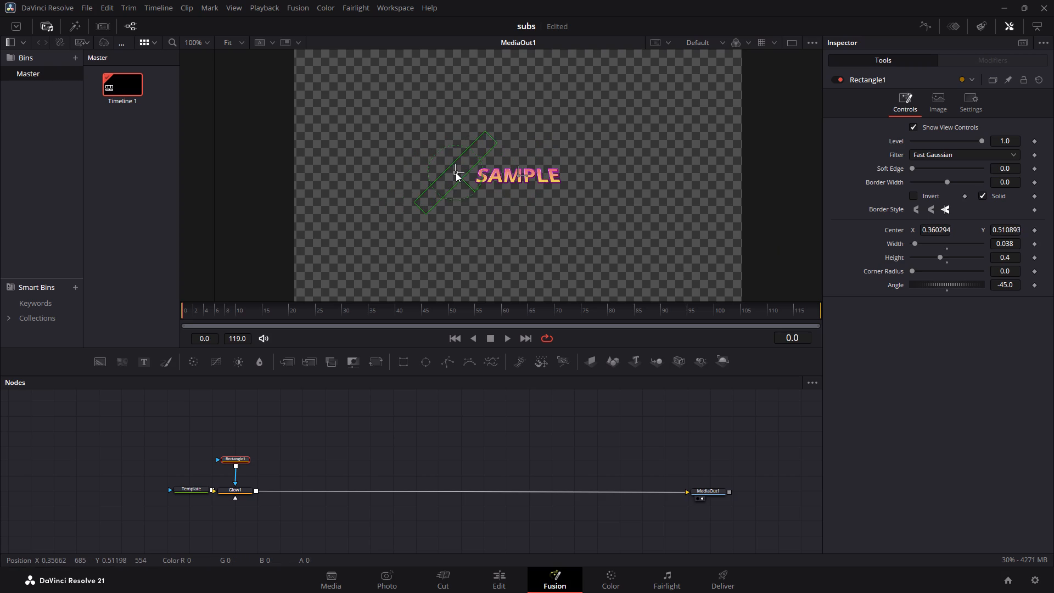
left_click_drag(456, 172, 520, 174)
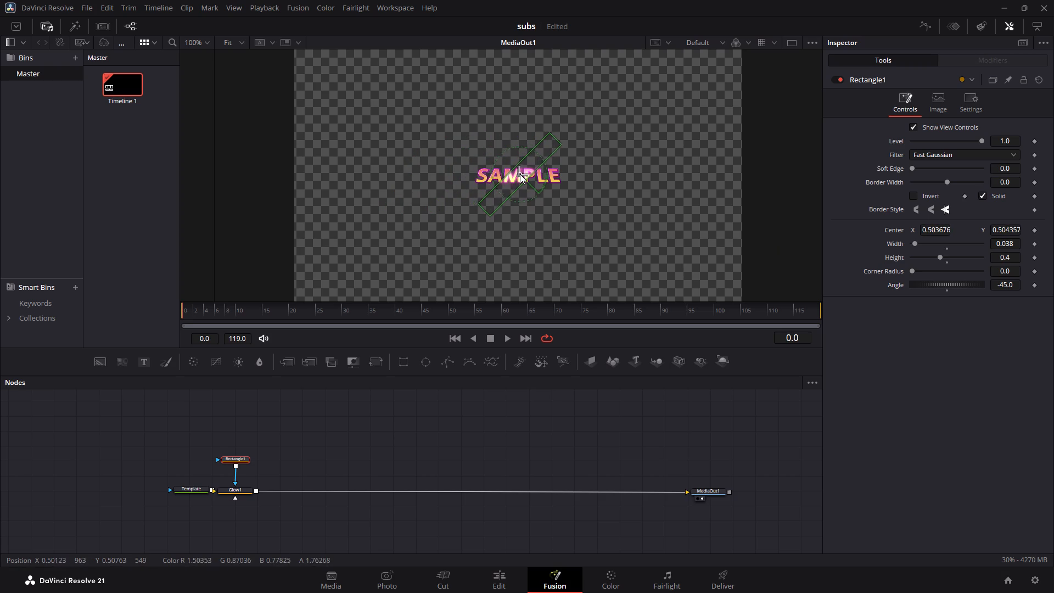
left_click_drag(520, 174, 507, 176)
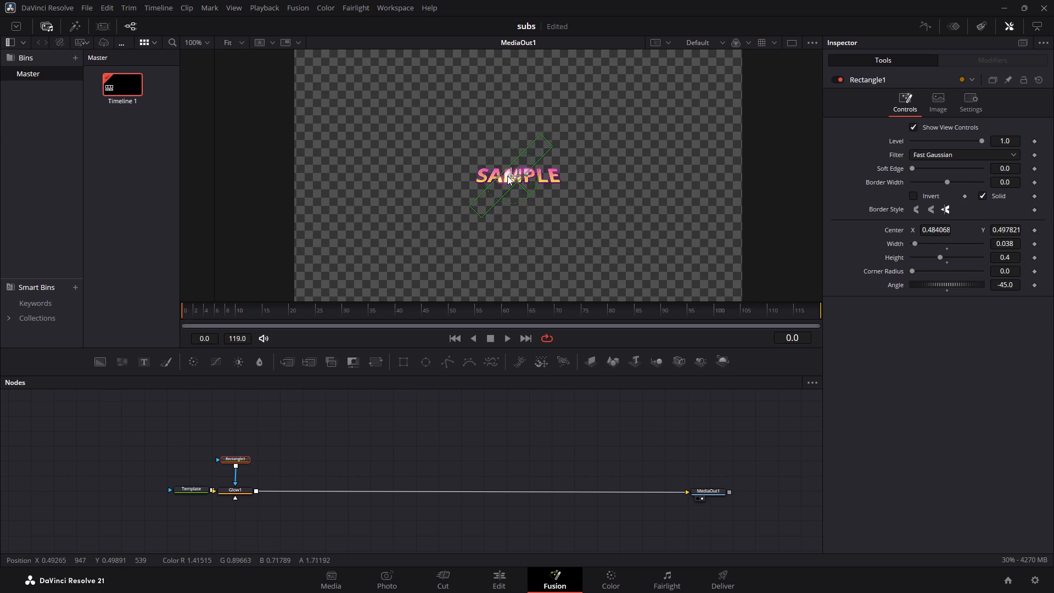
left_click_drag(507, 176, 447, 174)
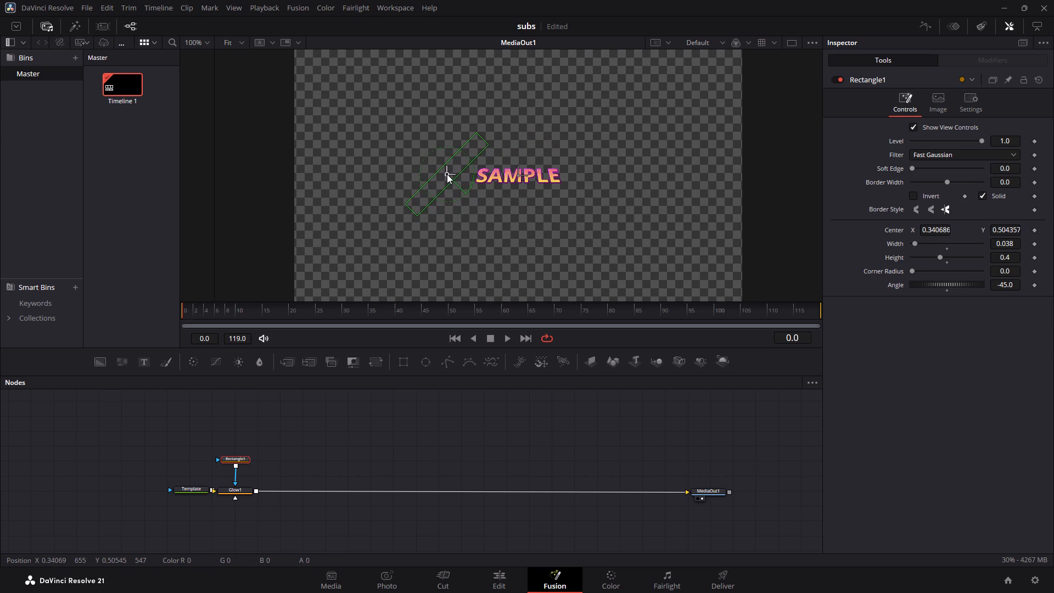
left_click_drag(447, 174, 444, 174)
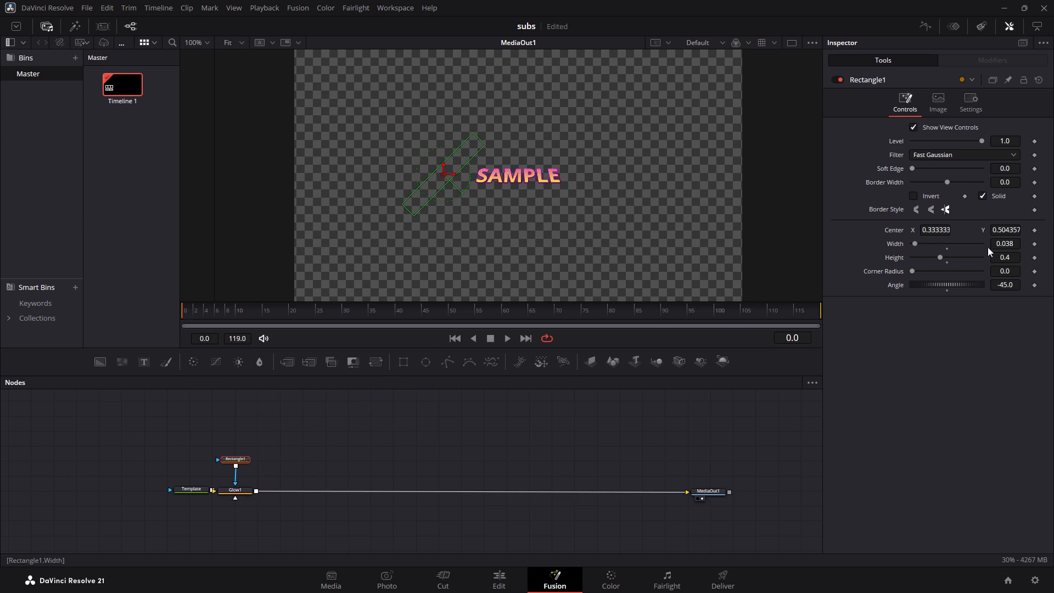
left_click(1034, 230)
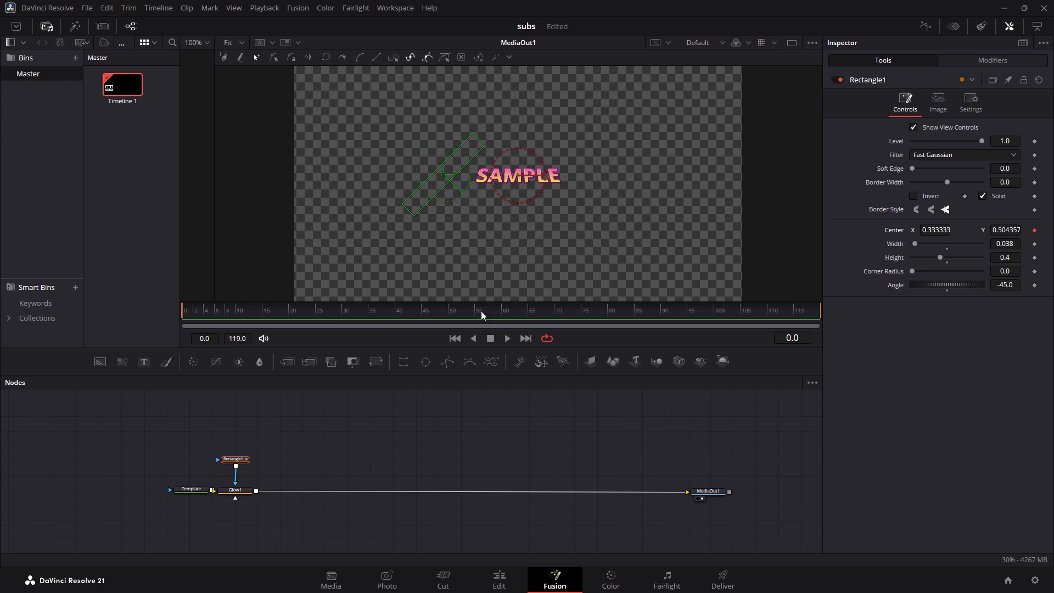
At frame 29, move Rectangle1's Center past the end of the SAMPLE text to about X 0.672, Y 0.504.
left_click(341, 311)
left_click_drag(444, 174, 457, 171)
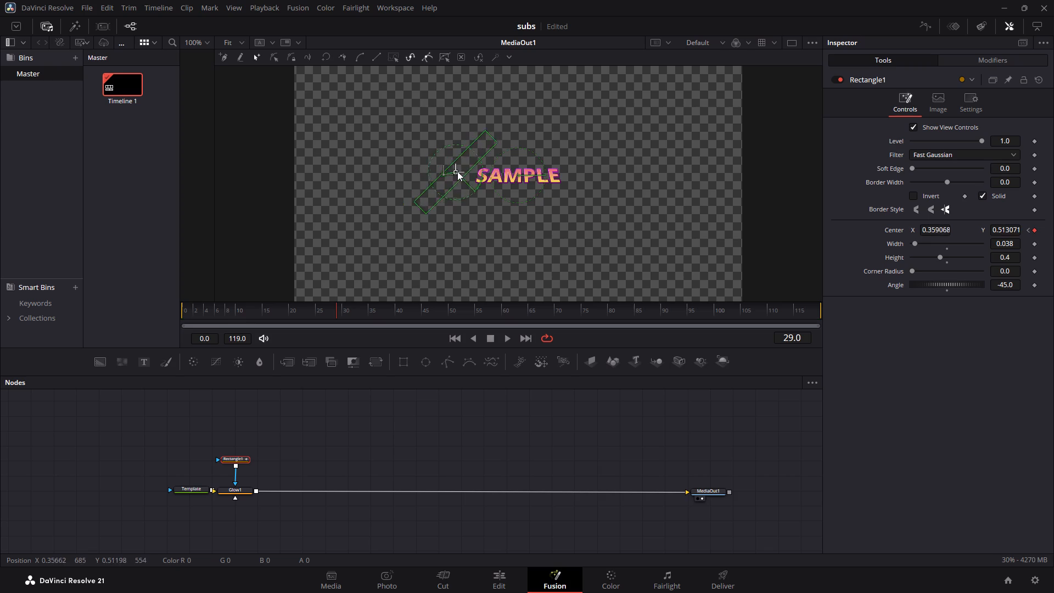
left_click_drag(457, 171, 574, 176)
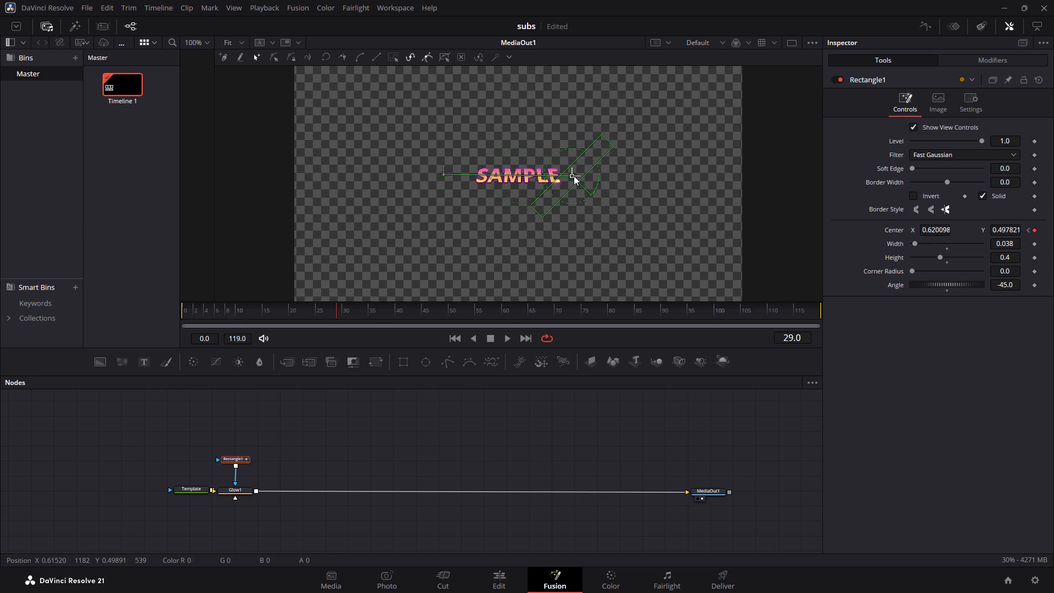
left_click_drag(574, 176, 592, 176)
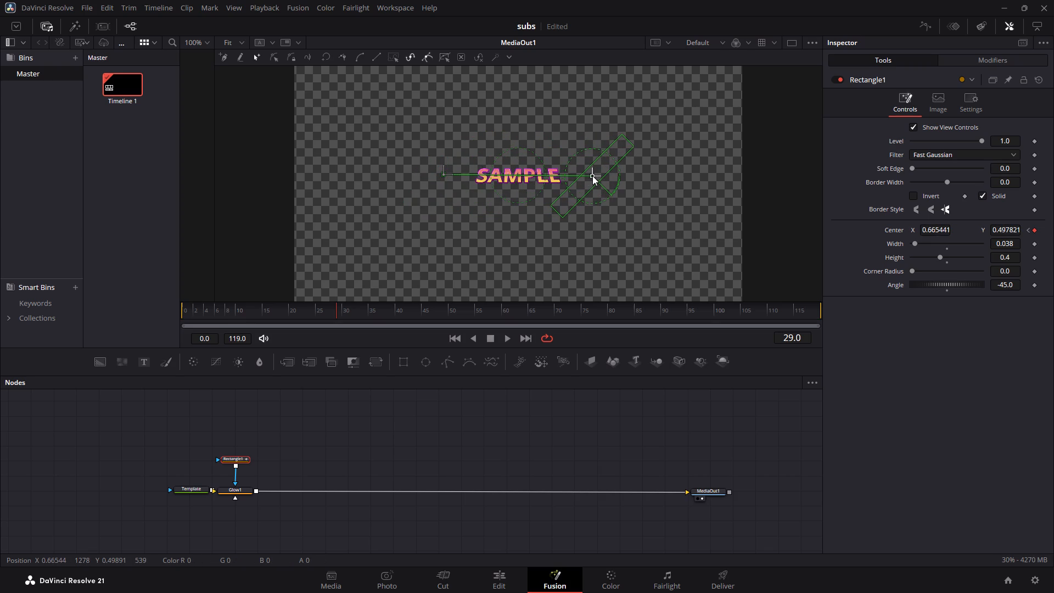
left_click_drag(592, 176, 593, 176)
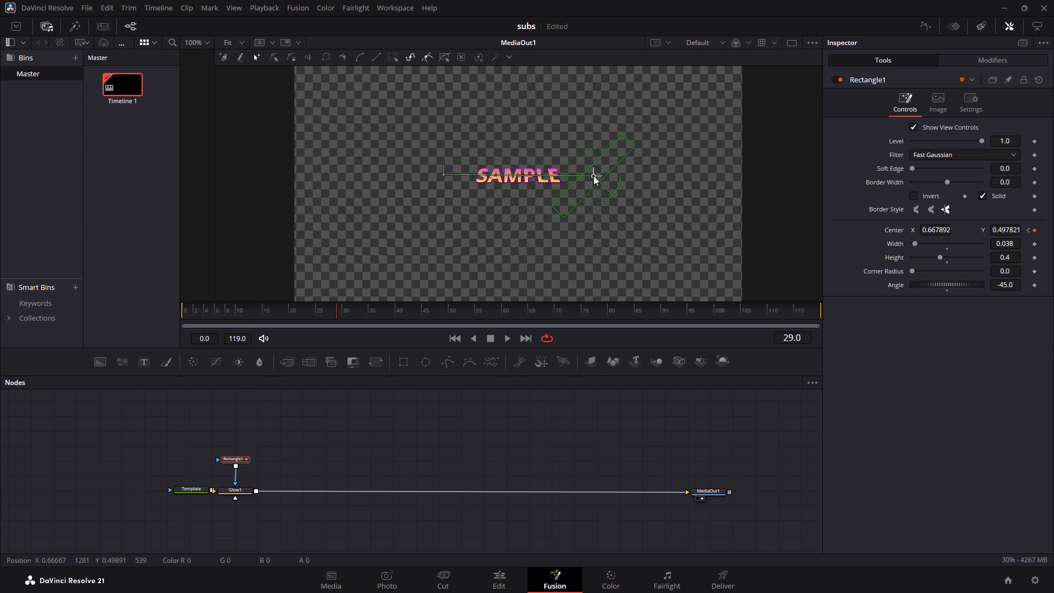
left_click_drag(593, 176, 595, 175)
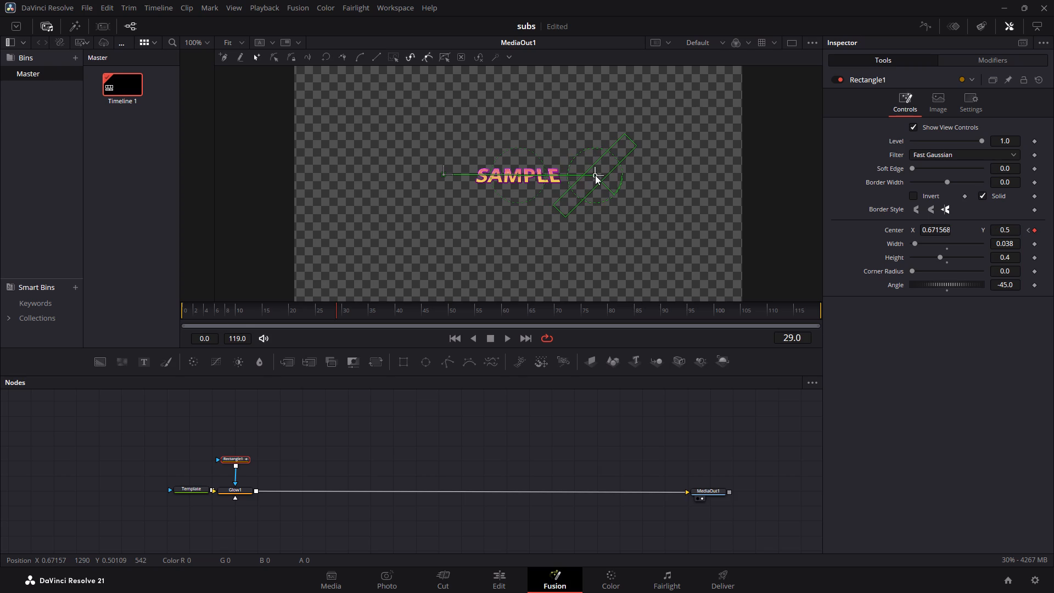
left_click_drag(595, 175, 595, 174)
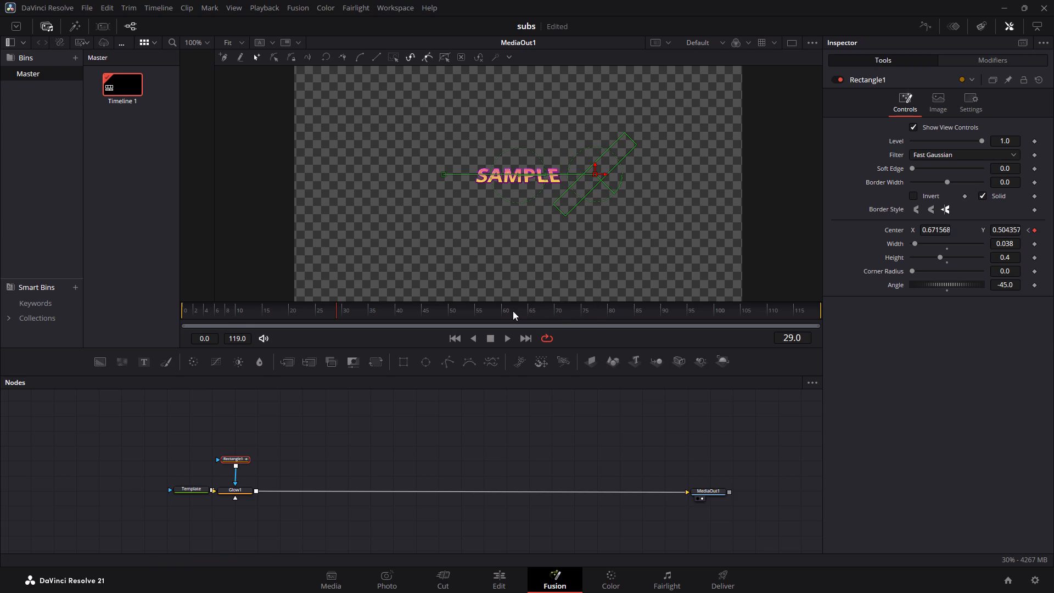
Go to frame 60 and play back the composition to check the mask's sweep across the text.
left_click(502, 310)
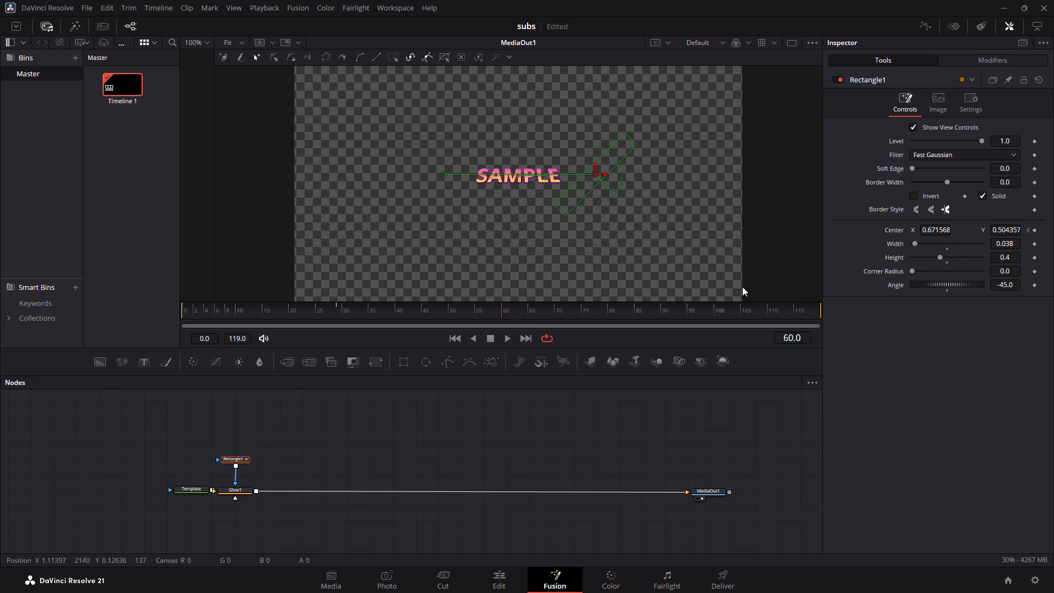
left_click(506, 339)
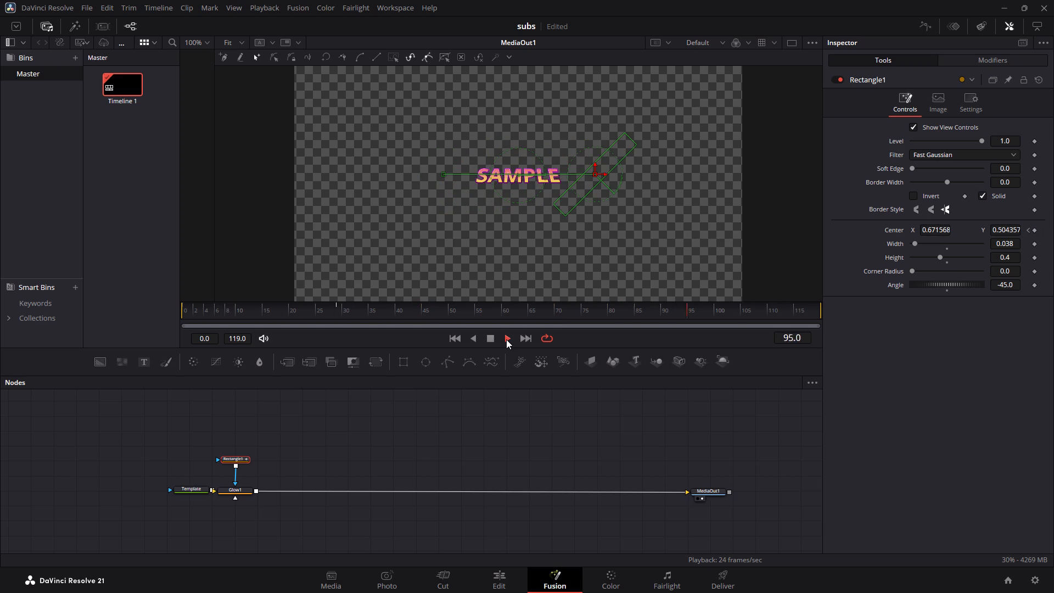
left_click(506, 339)
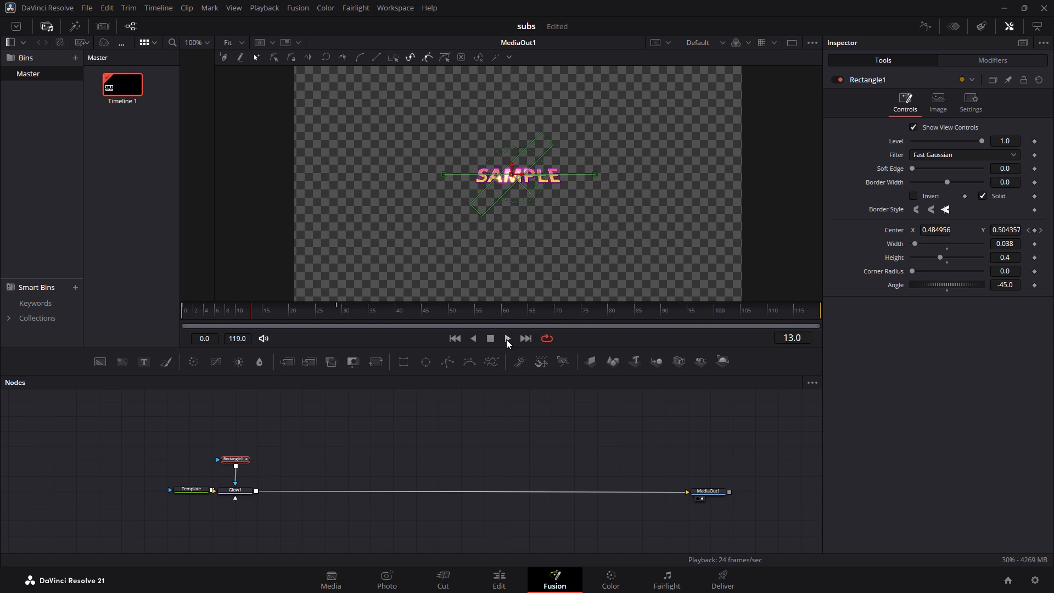
Delete the Rectangle1 mask node from the composition.
right_click(241, 458)
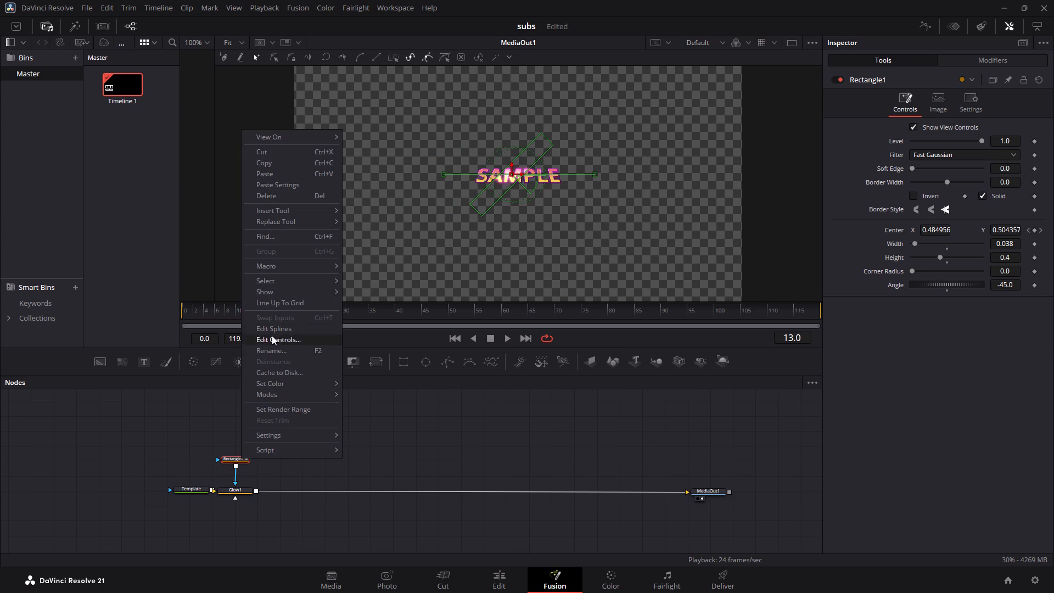
left_click(283, 198)
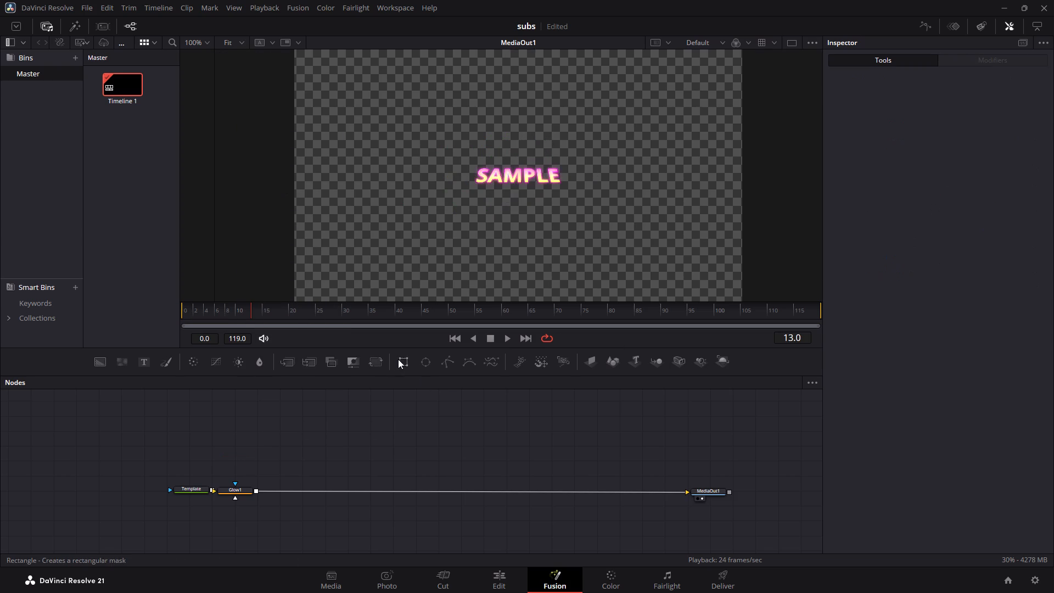
Add a Rectangle mask node above Glow1 and connect its output to Glow1's effect mask input.
left_click_drag(402, 357, 233, 456)
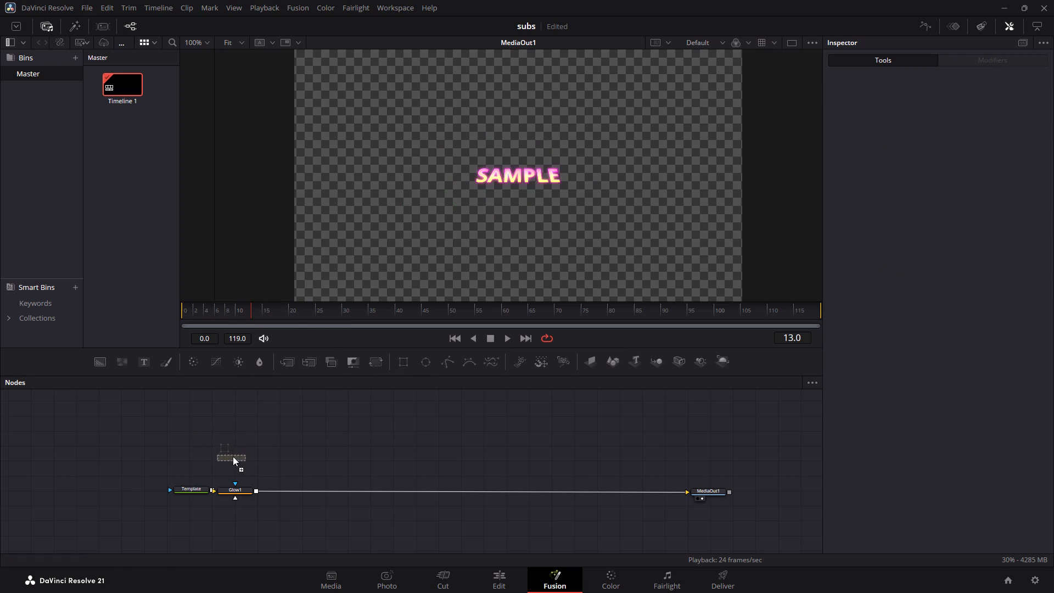
left_click_drag(233, 456, 234, 446)
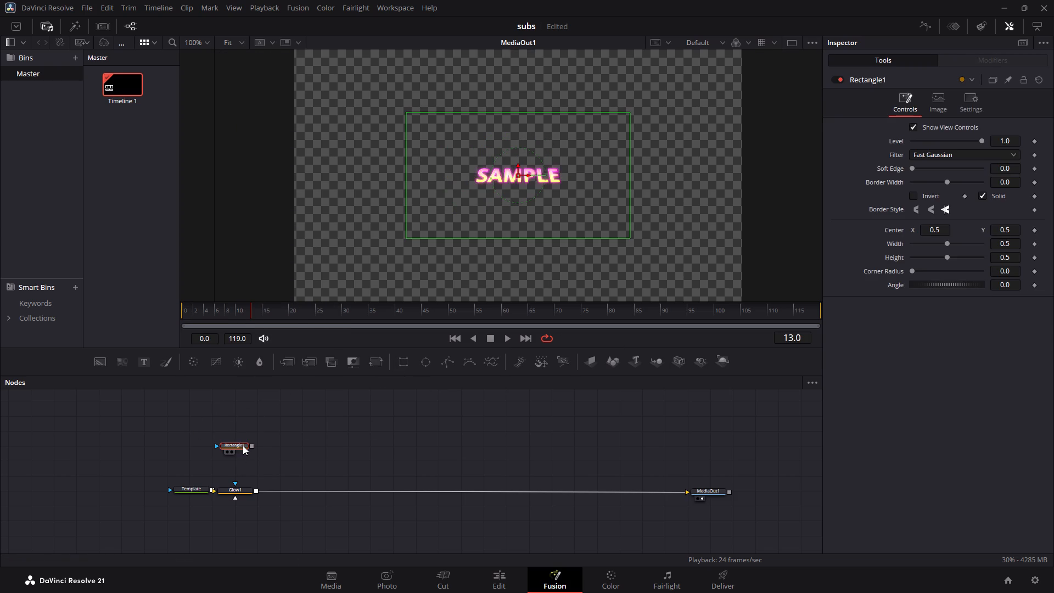
left_click_drag(252, 445, 233, 488)
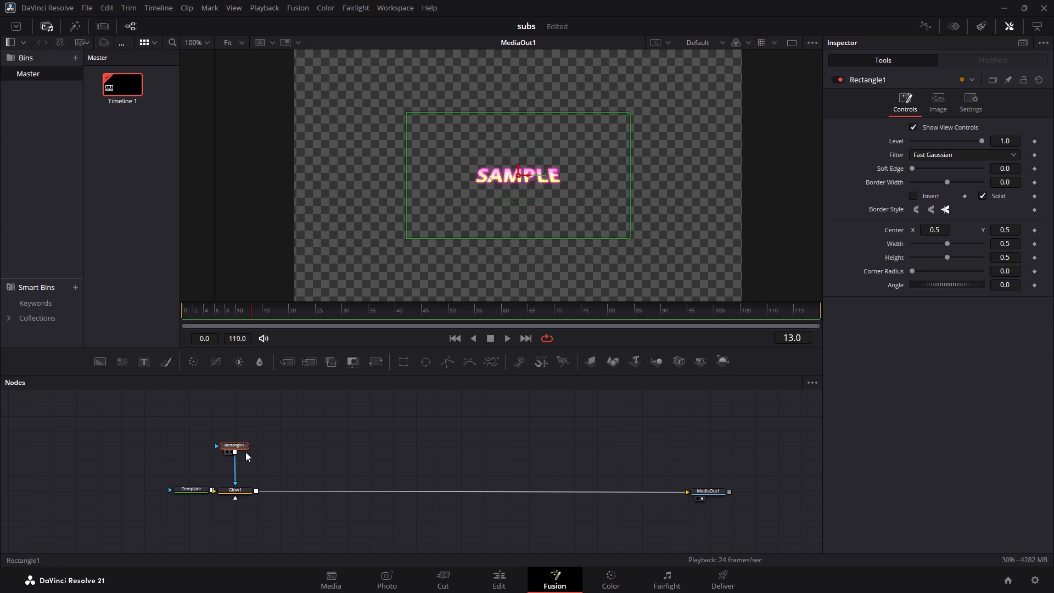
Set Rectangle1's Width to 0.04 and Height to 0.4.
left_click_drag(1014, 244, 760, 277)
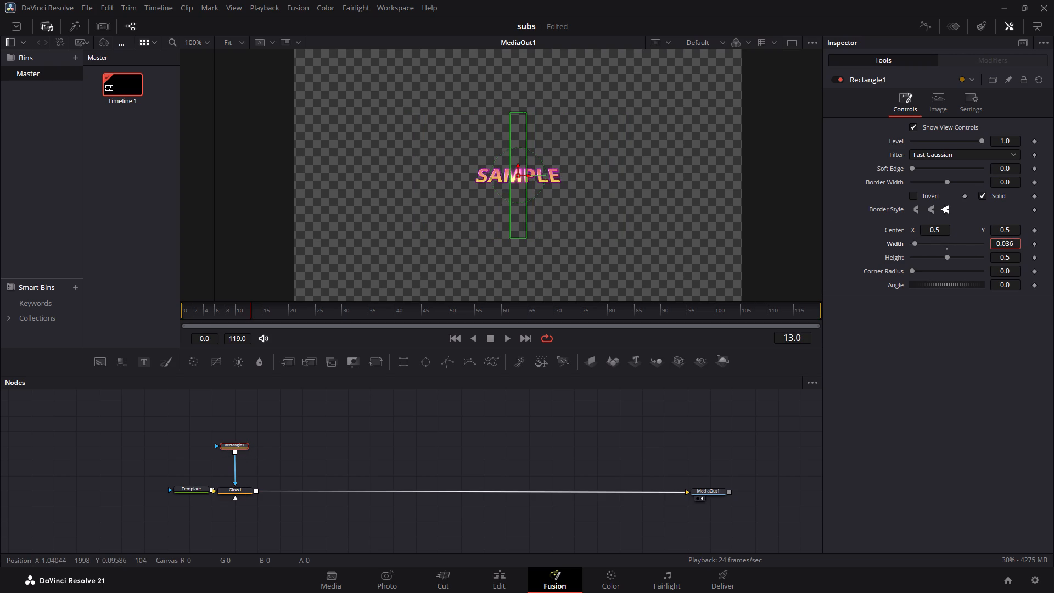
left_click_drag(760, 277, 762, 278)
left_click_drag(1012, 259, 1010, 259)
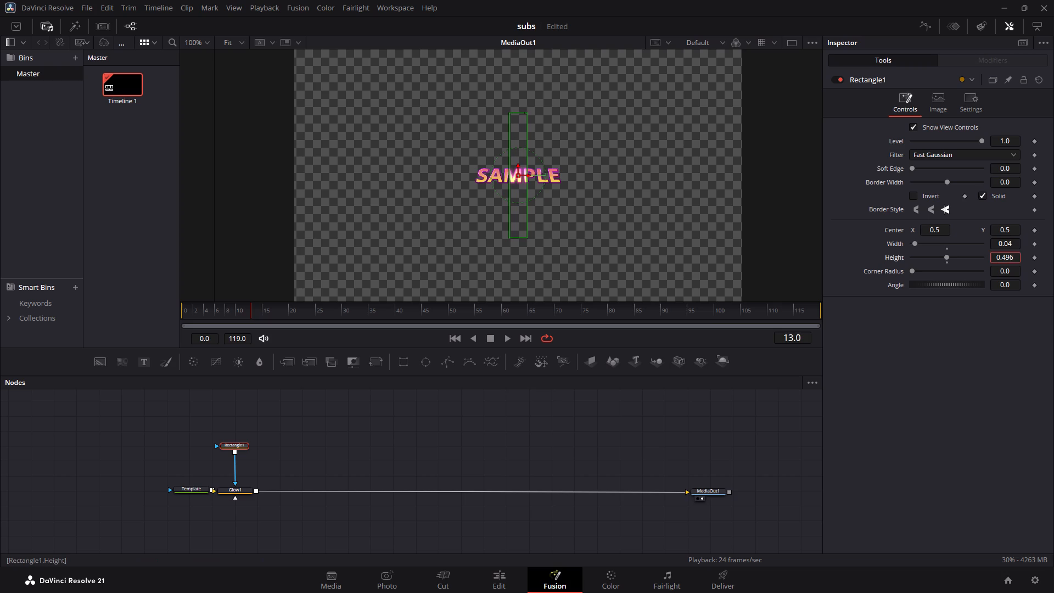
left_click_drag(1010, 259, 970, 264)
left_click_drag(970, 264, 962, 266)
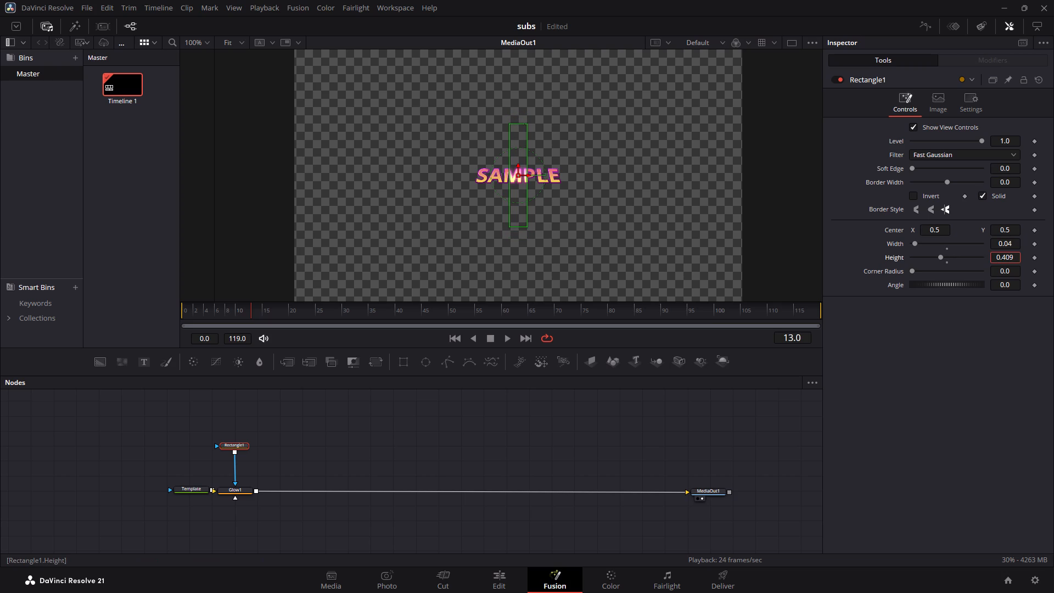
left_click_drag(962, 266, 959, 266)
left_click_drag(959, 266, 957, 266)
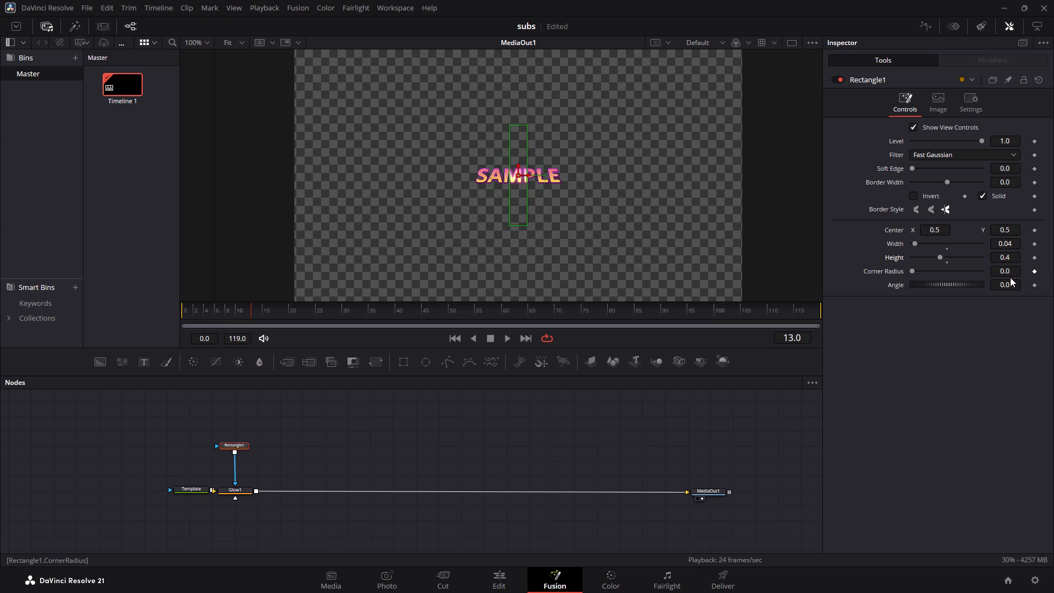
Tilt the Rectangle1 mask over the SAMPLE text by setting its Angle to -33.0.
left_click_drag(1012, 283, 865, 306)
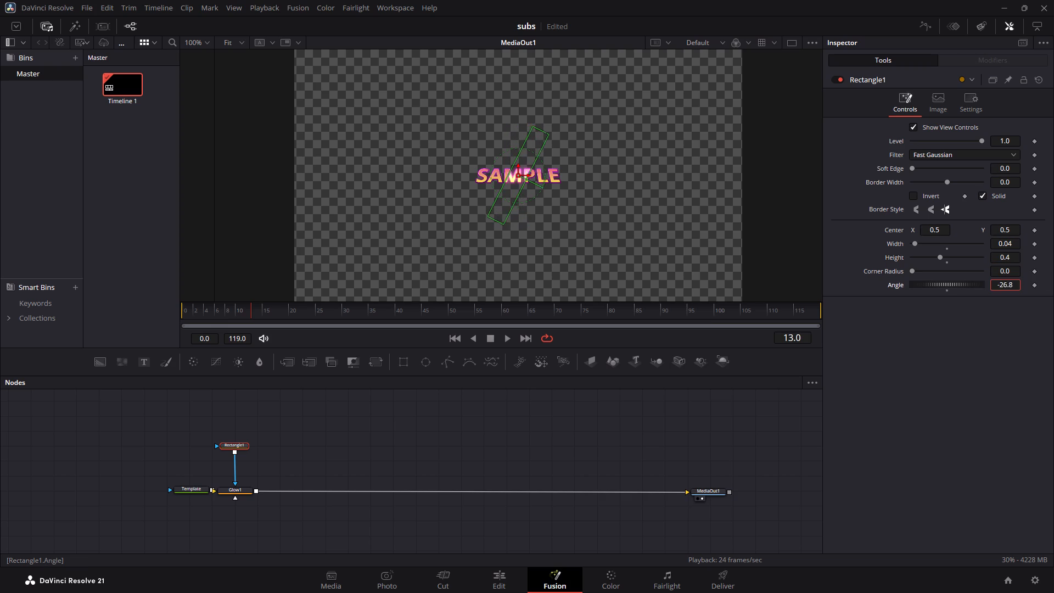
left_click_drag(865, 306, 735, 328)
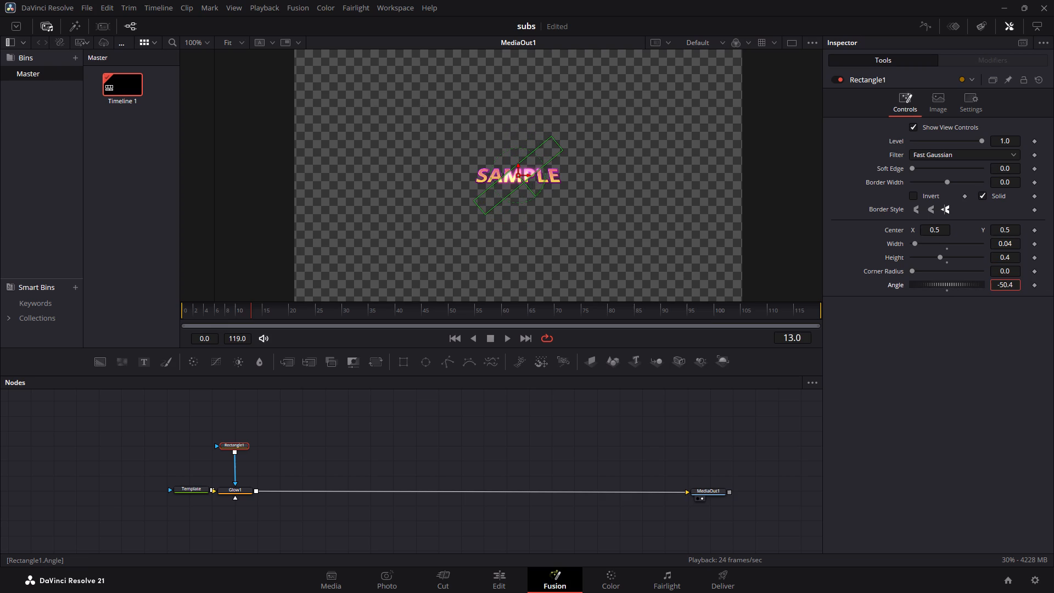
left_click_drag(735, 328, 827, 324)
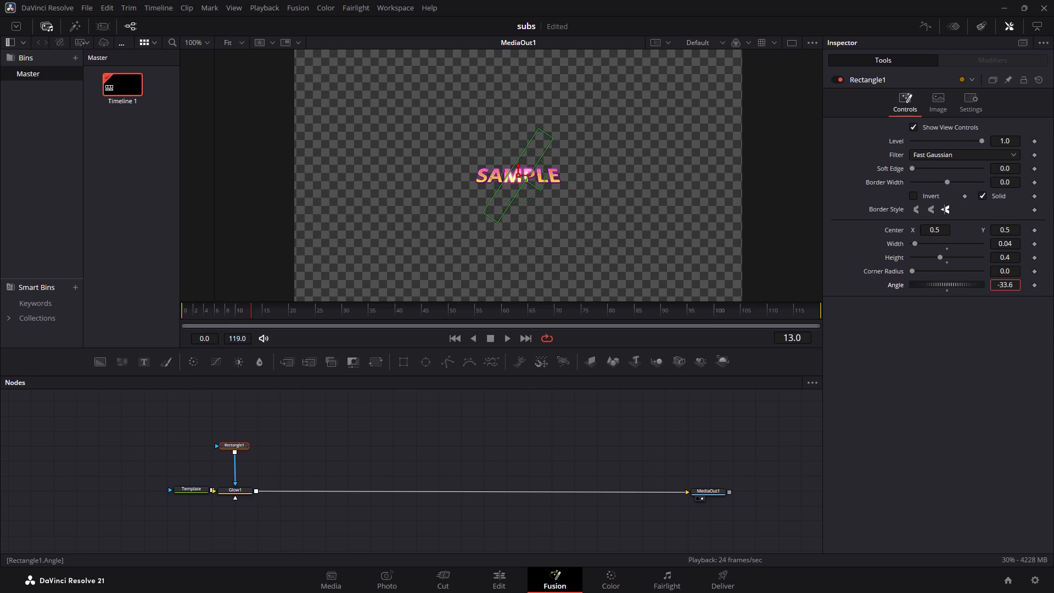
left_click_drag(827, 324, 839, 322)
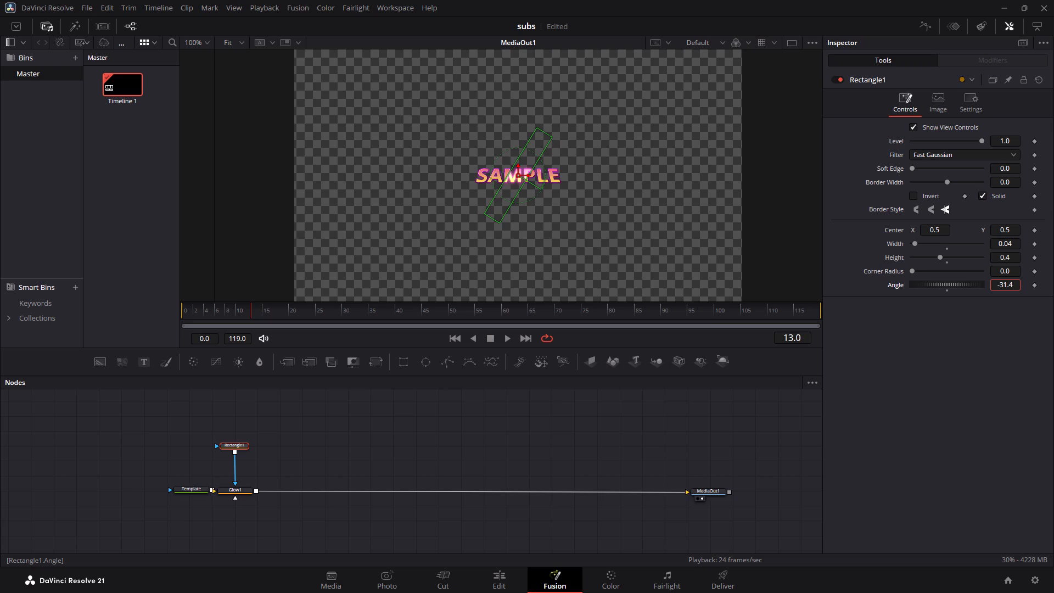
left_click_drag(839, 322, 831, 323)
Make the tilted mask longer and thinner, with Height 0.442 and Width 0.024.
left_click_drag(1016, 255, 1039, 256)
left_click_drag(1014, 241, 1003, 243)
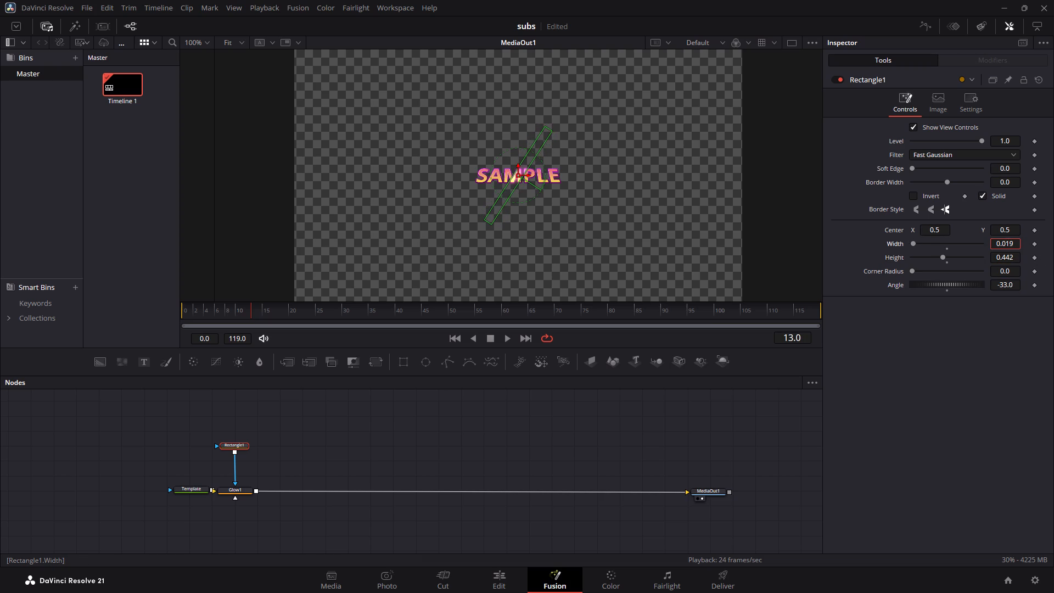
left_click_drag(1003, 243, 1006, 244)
Increase the tilt of the Rectangle1 mask to an Angle of -40.0.
left_click_drag(1013, 287, 1011, 287)
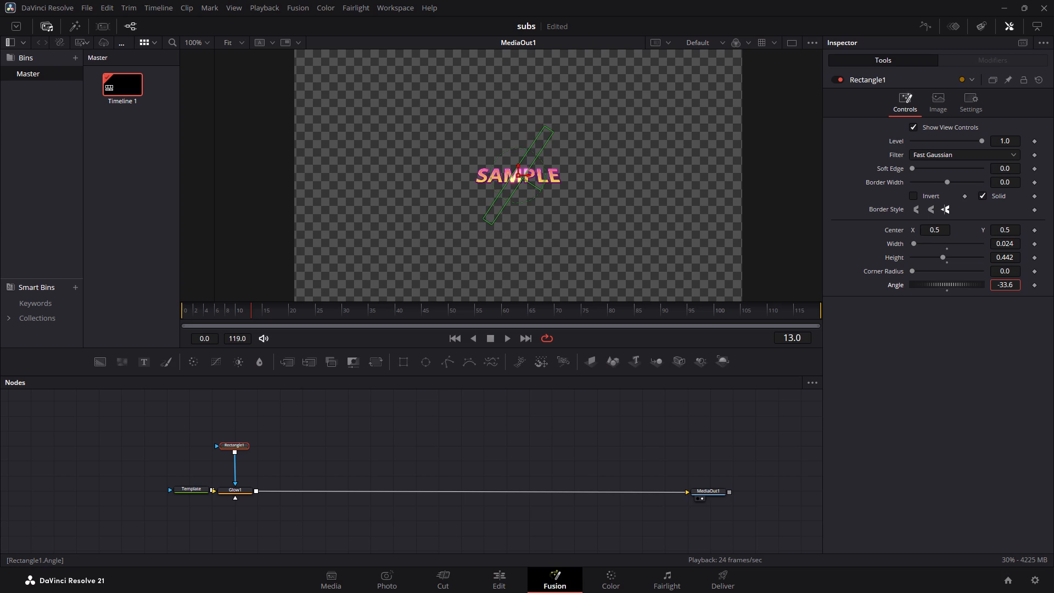
left_click_drag(1011, 287, 1012, 286)
left_click_drag(1012, 286, 980, 295)
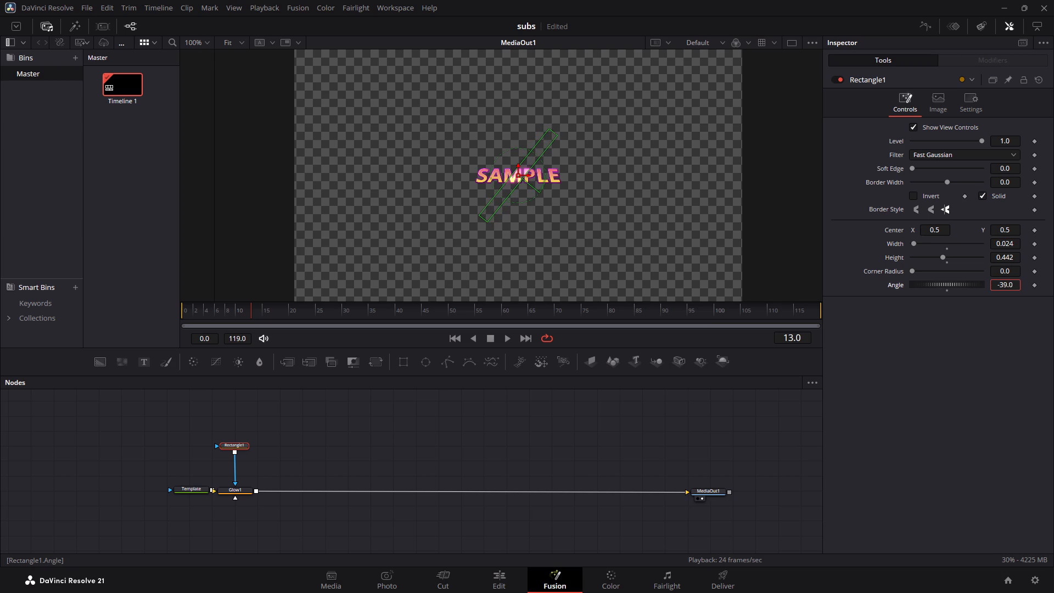
left_click_drag(980, 295, 973, 297)
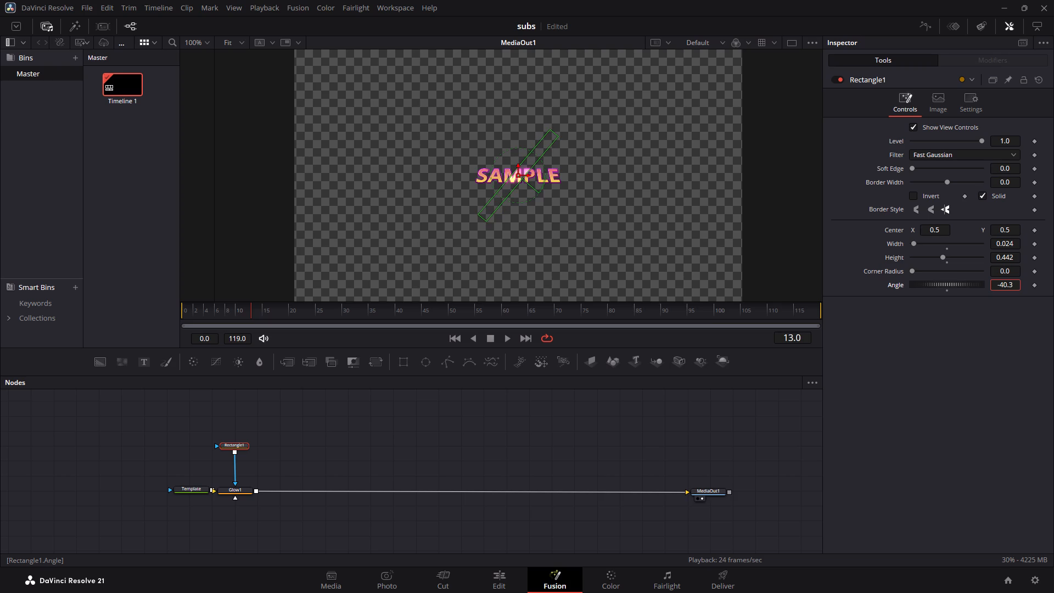
left_click_drag(973, 297, 975, 298)
Fine-tune the tilted Rectangle1 mask's size to Height 0.41 and Width 0.028.
left_click_drag(1013, 258, 1007, 258)
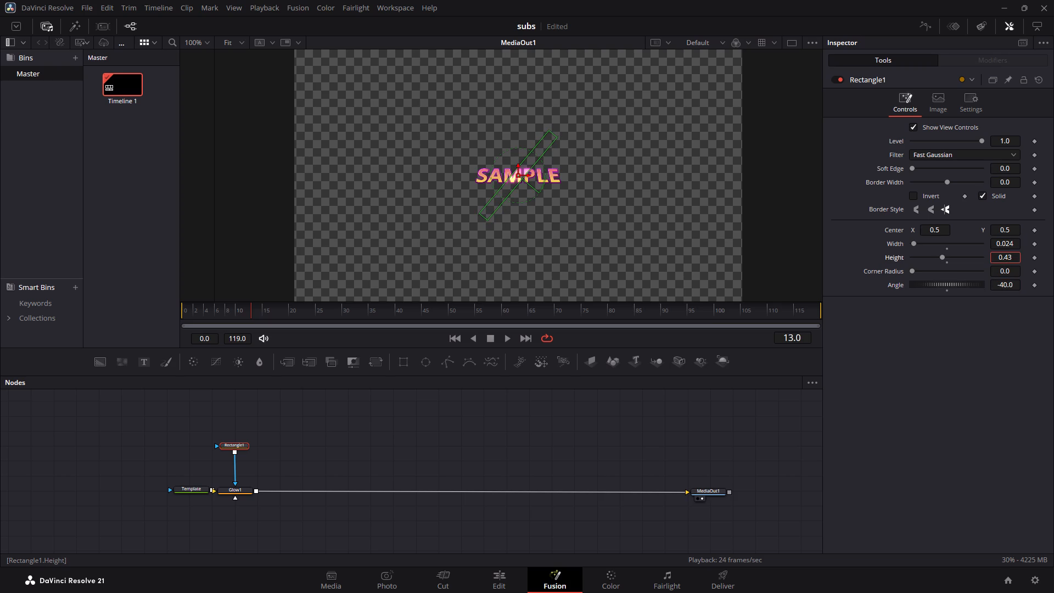
left_click_drag(1007, 258, 996, 261)
left_click_drag(996, 261, 996, 261)
left_click_drag(996, 261, 996, 261)
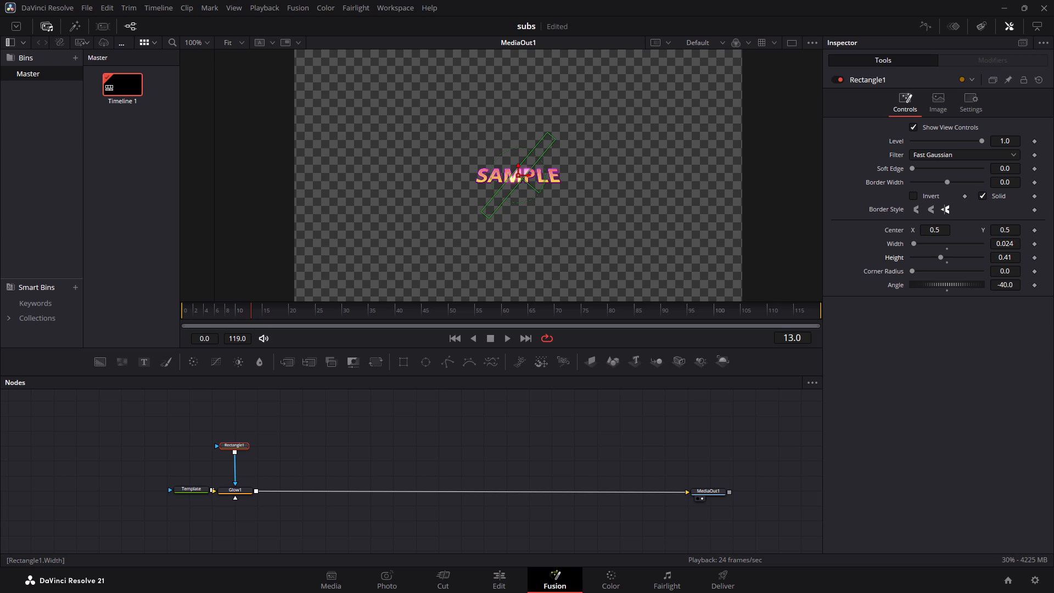
left_click(1014, 243)
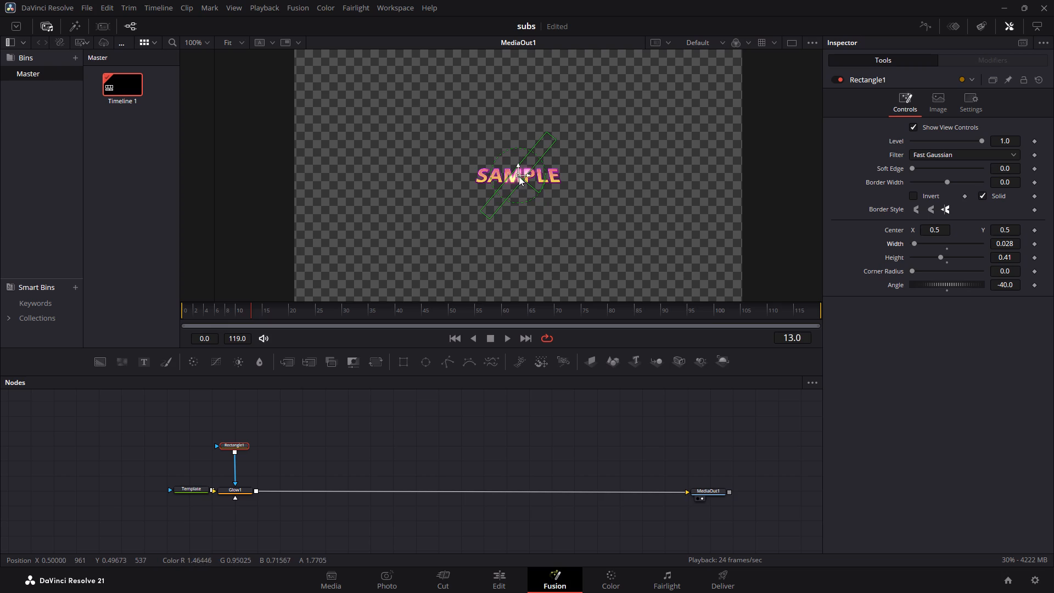
Move the Rectangle1 mask just before the start of the SAMPLE text, with its Center at about X 0.339, Y 0.5.
left_click_drag(519, 176, 483, 176)
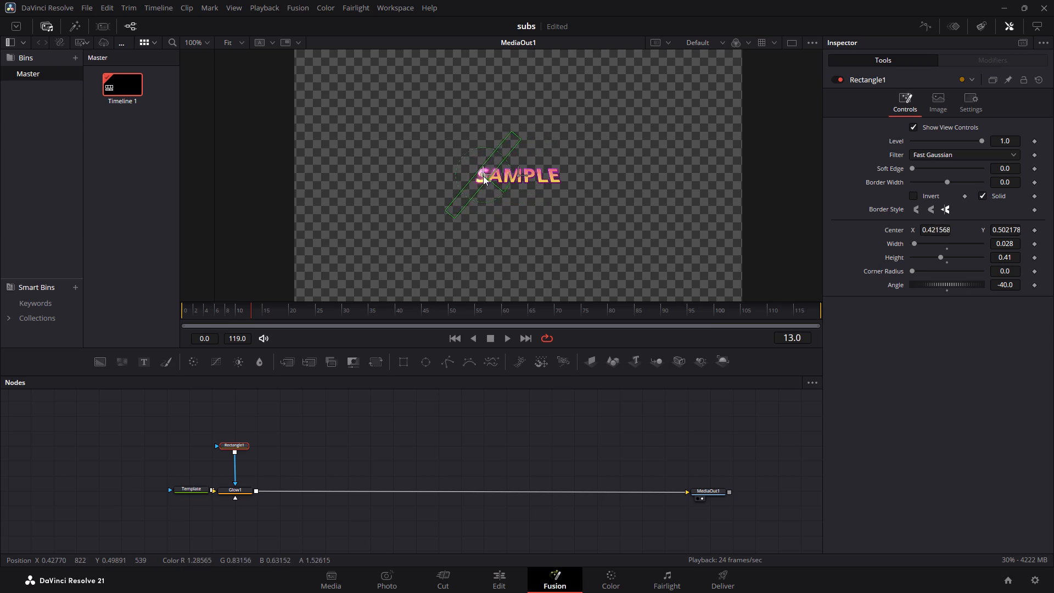
left_click_drag(483, 176, 458, 177)
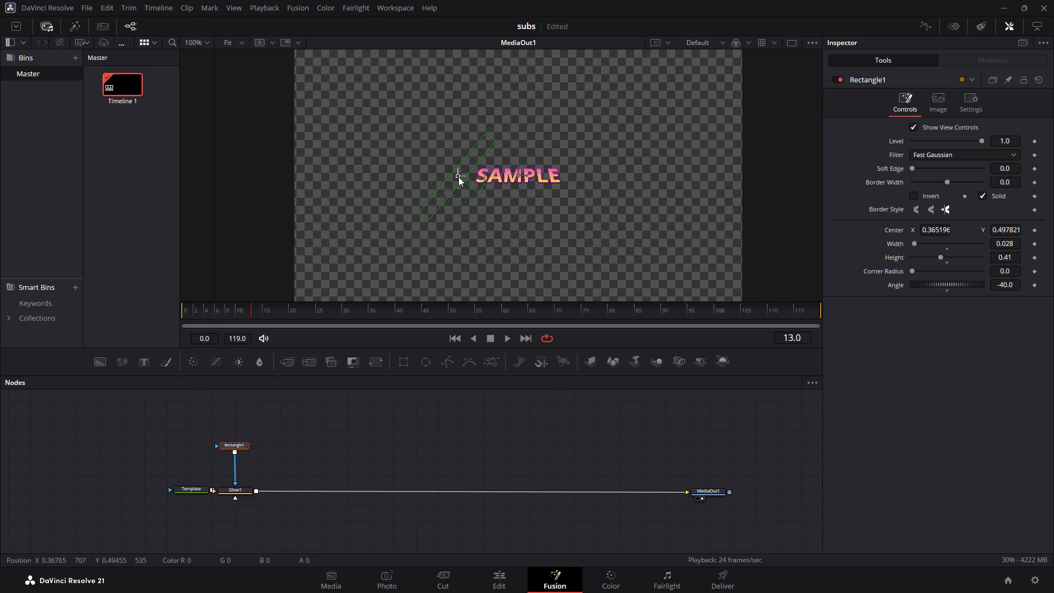
left_click_drag(458, 177, 447, 177)
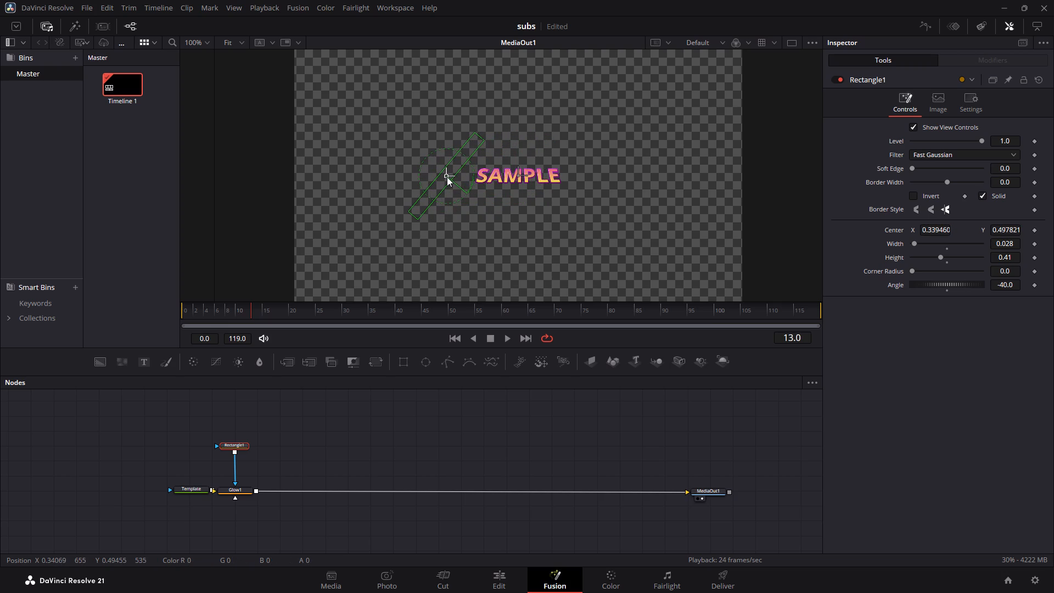
left_click_drag(447, 177, 447, 176)
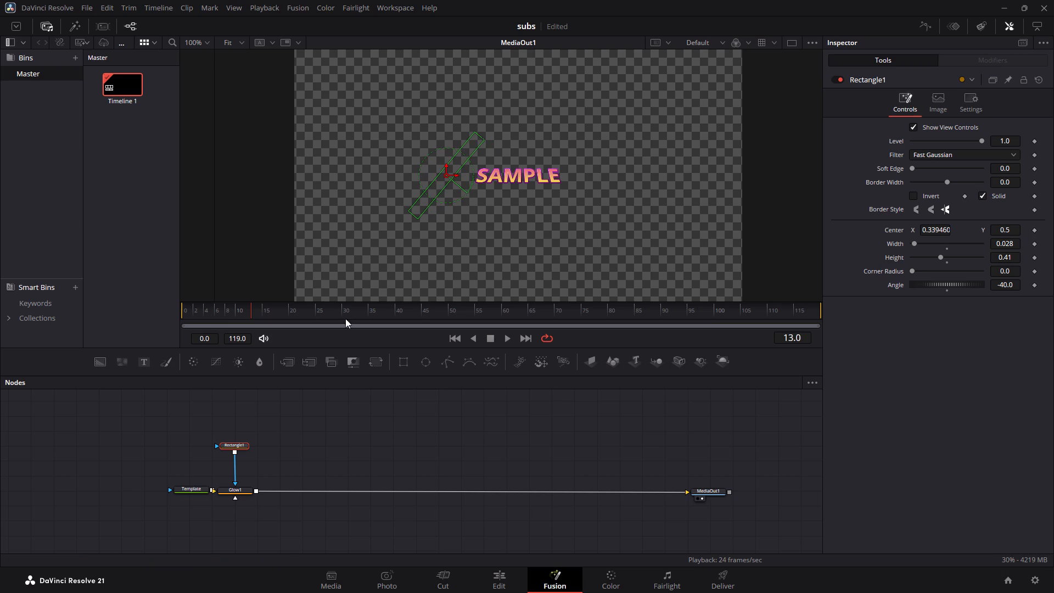
Play back the composition to check the text with the repositioned mask, and stop playback.
left_click(509, 338)
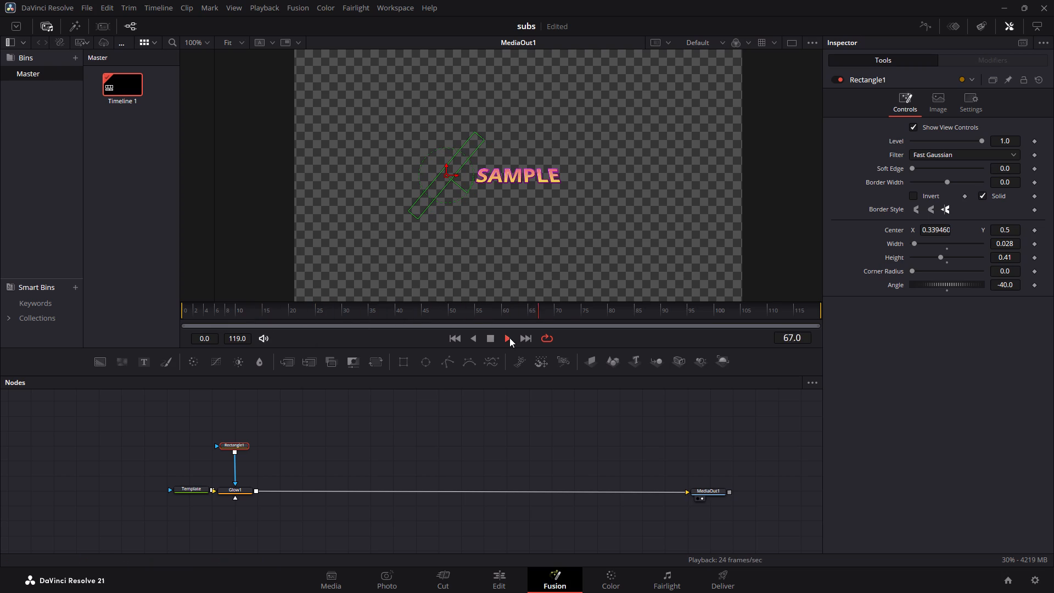
double_click(509, 338)
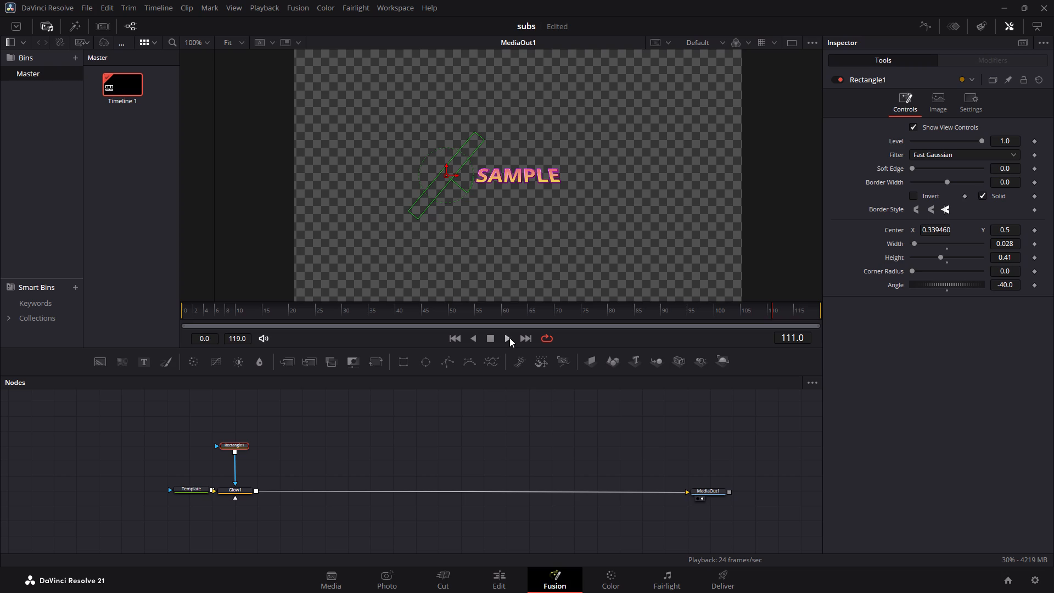
left_click(509, 338)
Go to frame 60 and nudge Rectangle1's Center to about X 0.341, Y 0.5.
left_click_drag(198, 316, 183, 318)
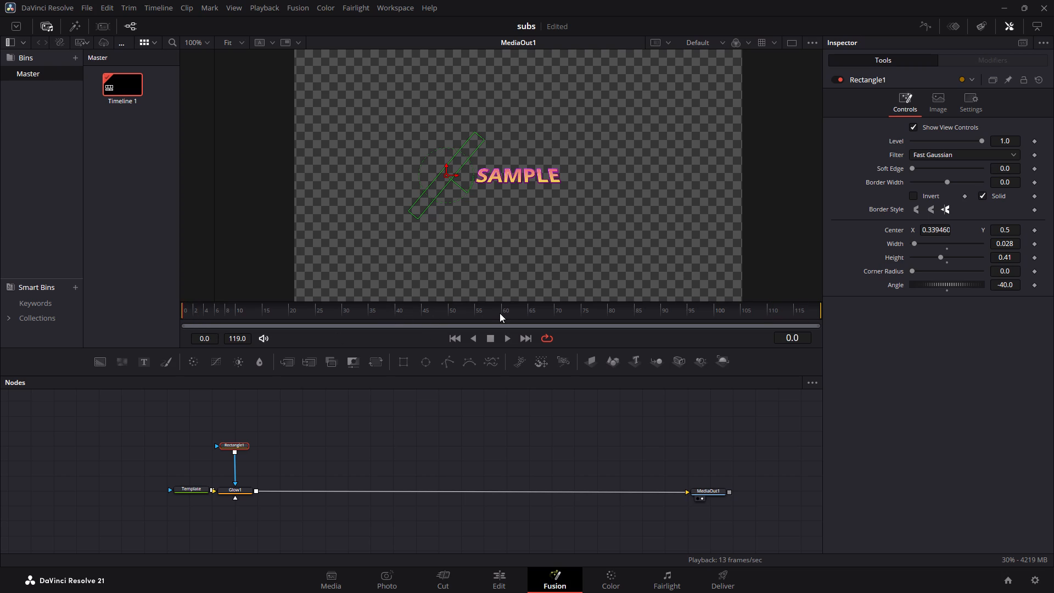
left_click(501, 312)
double_click(501, 312)
left_click(446, 176)
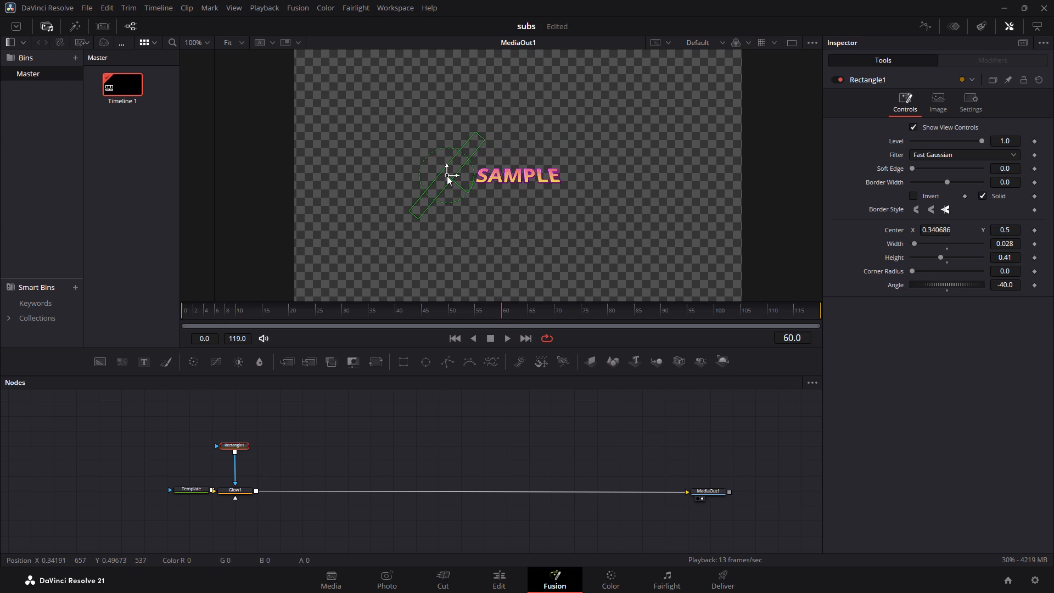
Play back the composition from the beginning, stopping and restarting to check the SAMPLE text with the mask in place.
left_click_drag(501, 311, 181, 321)
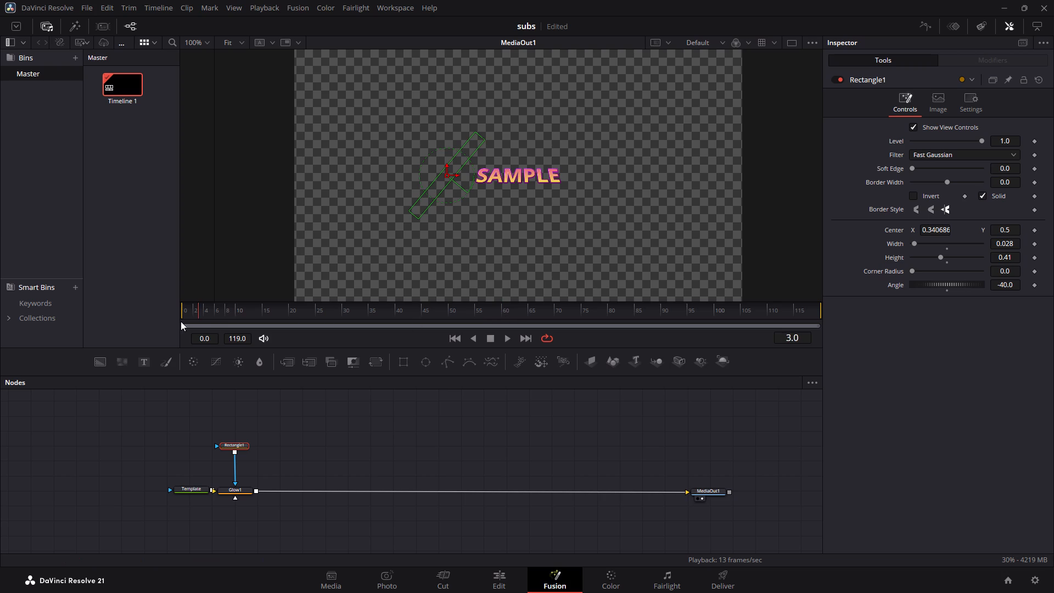
left_click_drag(181, 321, 149, 320)
left_click(506, 340)
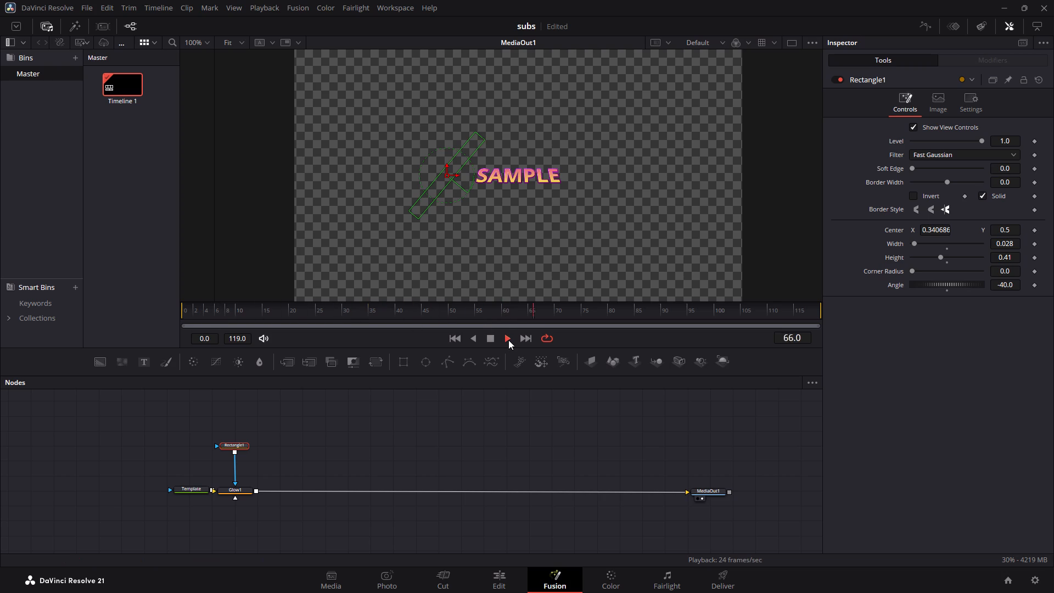
triple_click(508, 340)
triple_click(508, 340)
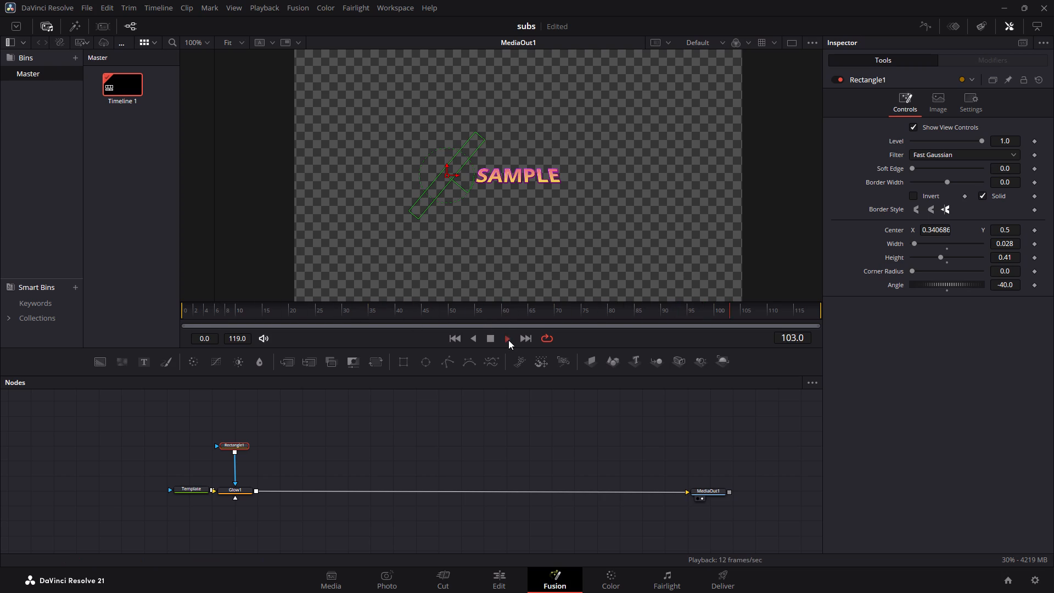
left_click(508, 340)
double_click(508, 340)
left_click(508, 340)
left_click(508, 340)
At frame 0, sweep the Rectangle1 mask across the SAMPLE text to test the shine, and narrow its Width to 0.026.
left_click_drag(198, 315, 192, 316)
left_click_drag(192, 316, 186, 316)
left_click_drag(448, 175, 608, 167)
left_click_drag(608, 166, 475, 177)
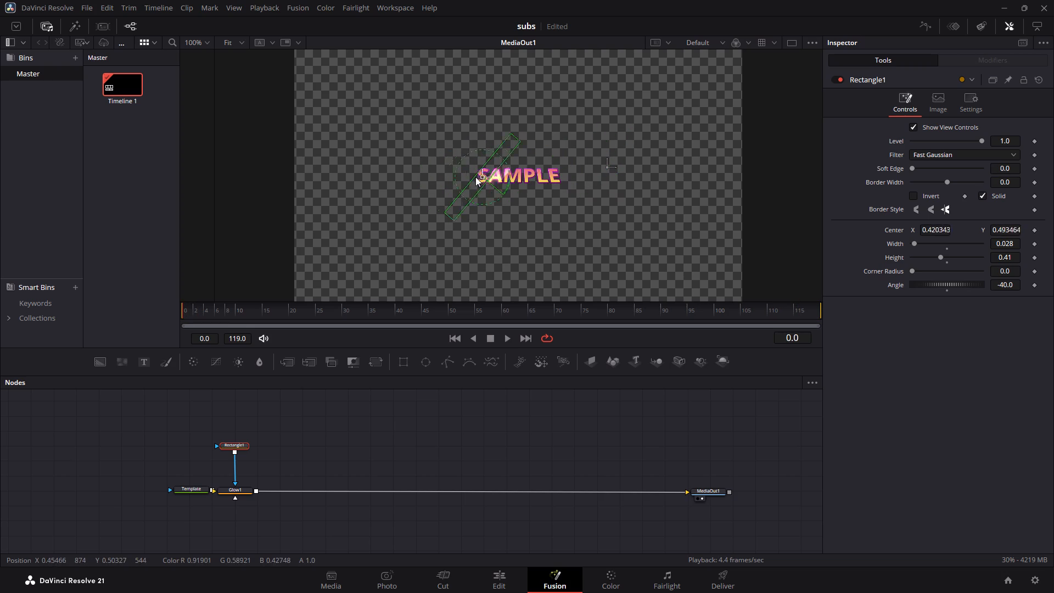
left_click_drag(475, 177, 446, 173)
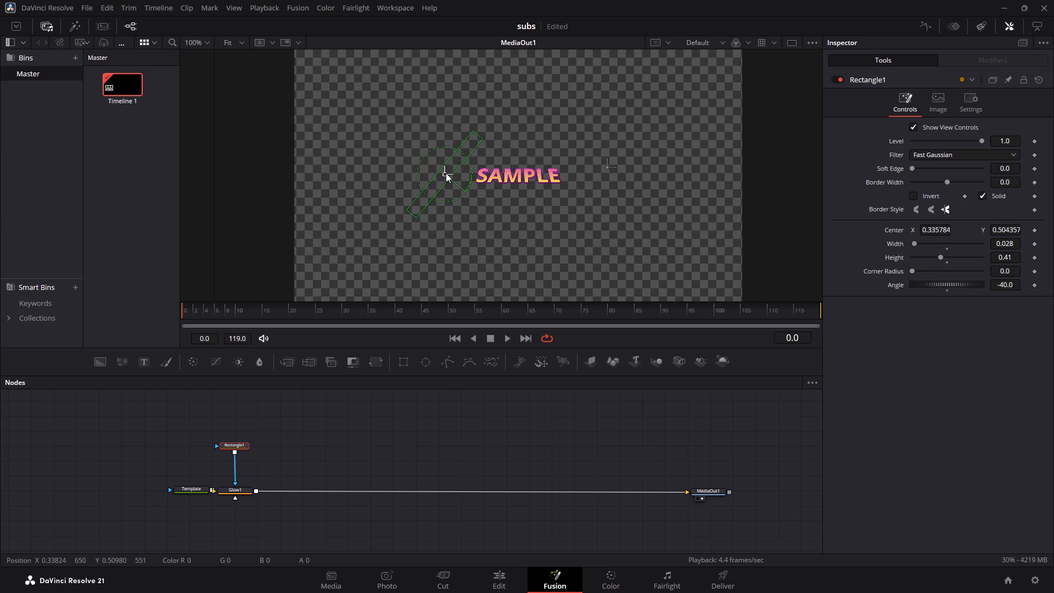
left_click_drag(446, 173, 506, 174)
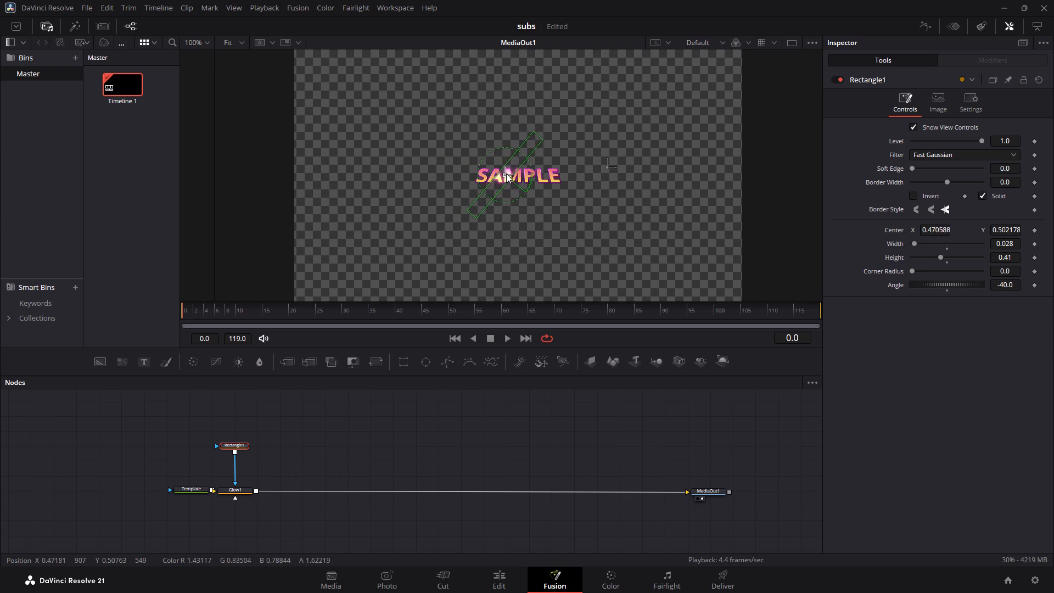
left_click_drag(506, 174, 514, 174)
left_click(1016, 243)
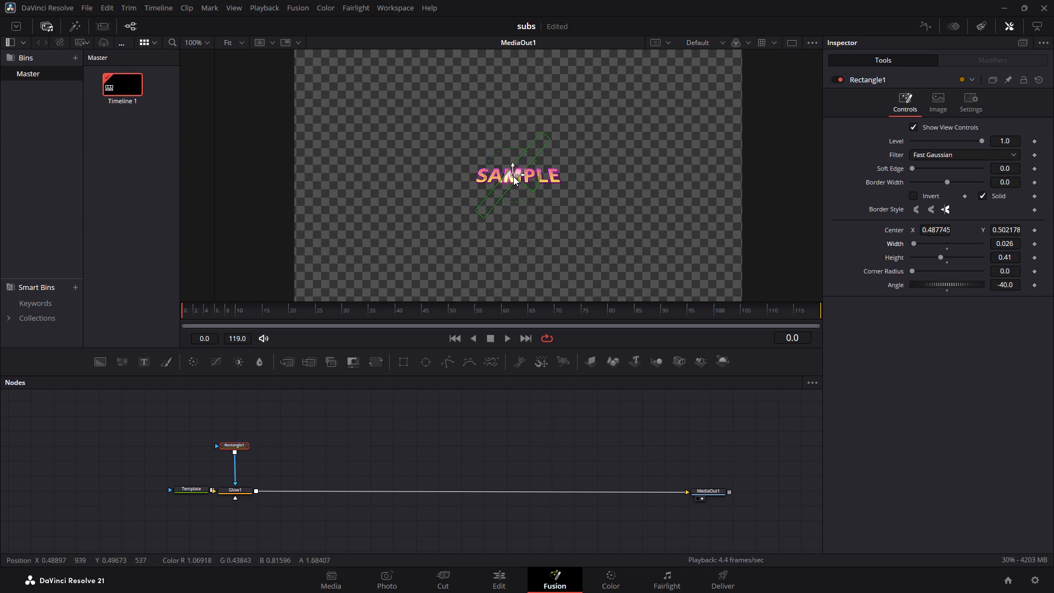
Place Rectangle1 just before the SAMPLE text at Center about X 0.3125, Y 0.502 and keyframe its Center at frame 0.
left_click_drag(513, 176, 423, 177)
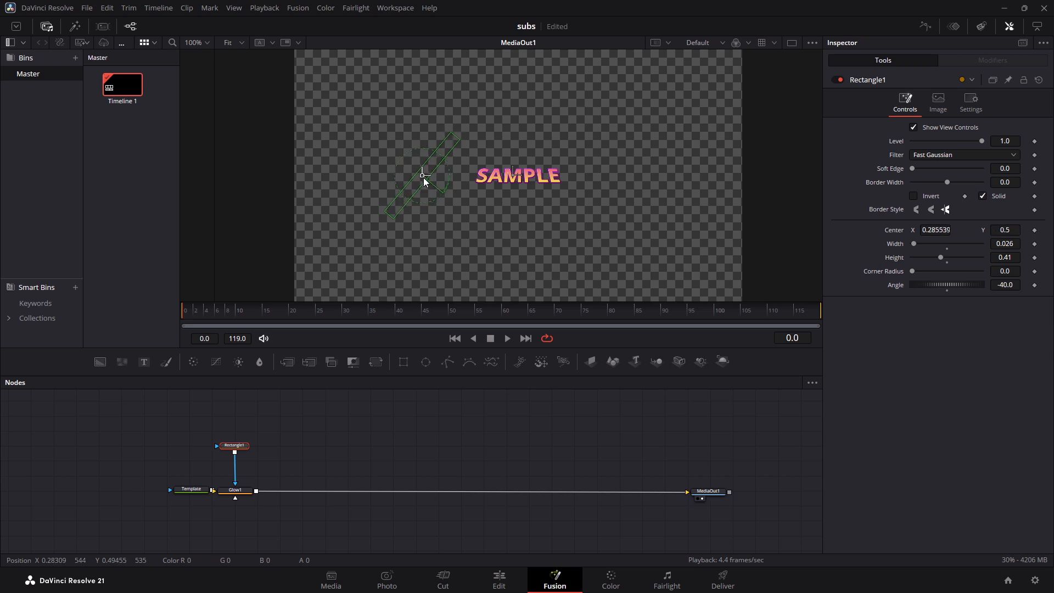
left_click_drag(423, 177, 437, 176)
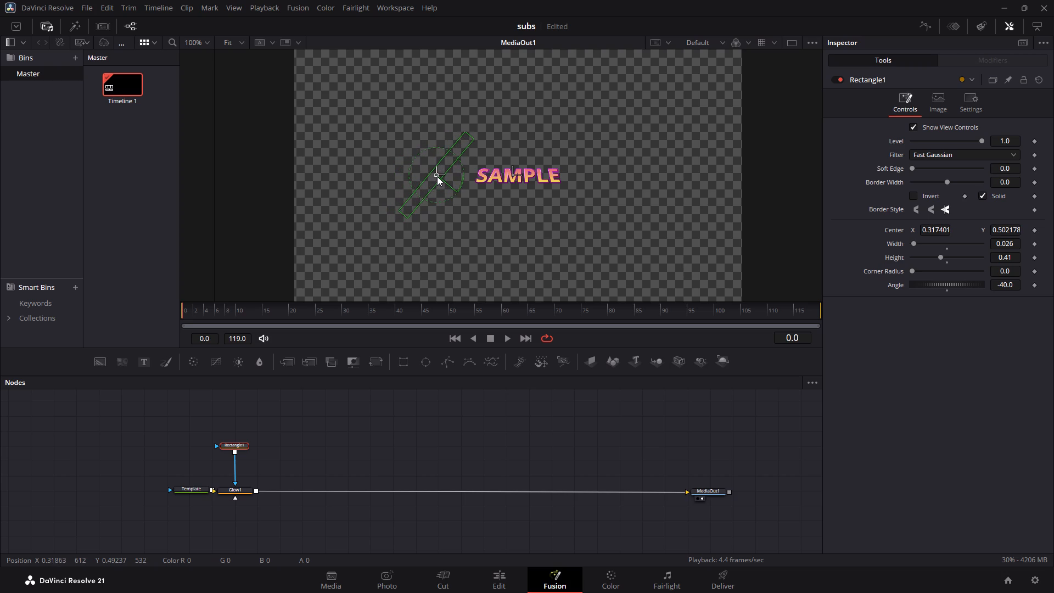
left_click_drag(437, 176, 435, 177)
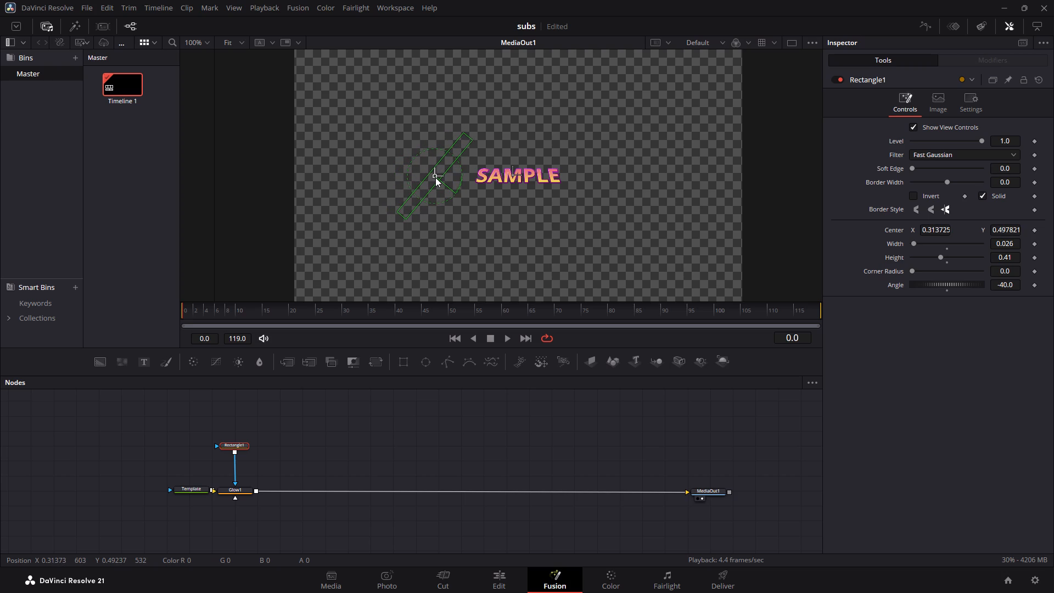
left_click_drag(435, 177, 436, 177)
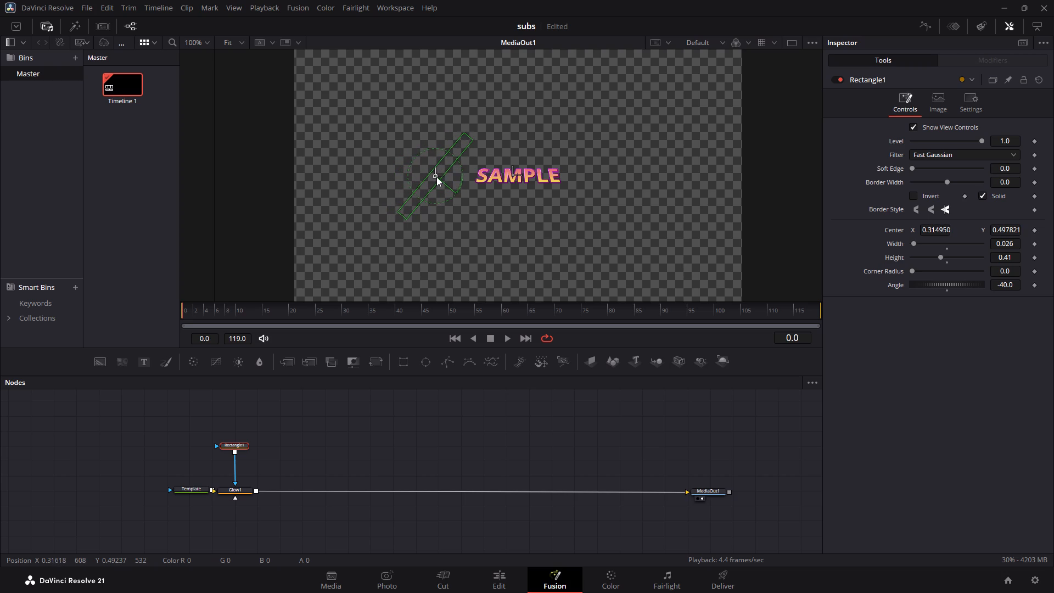
left_click_drag(436, 177, 435, 176)
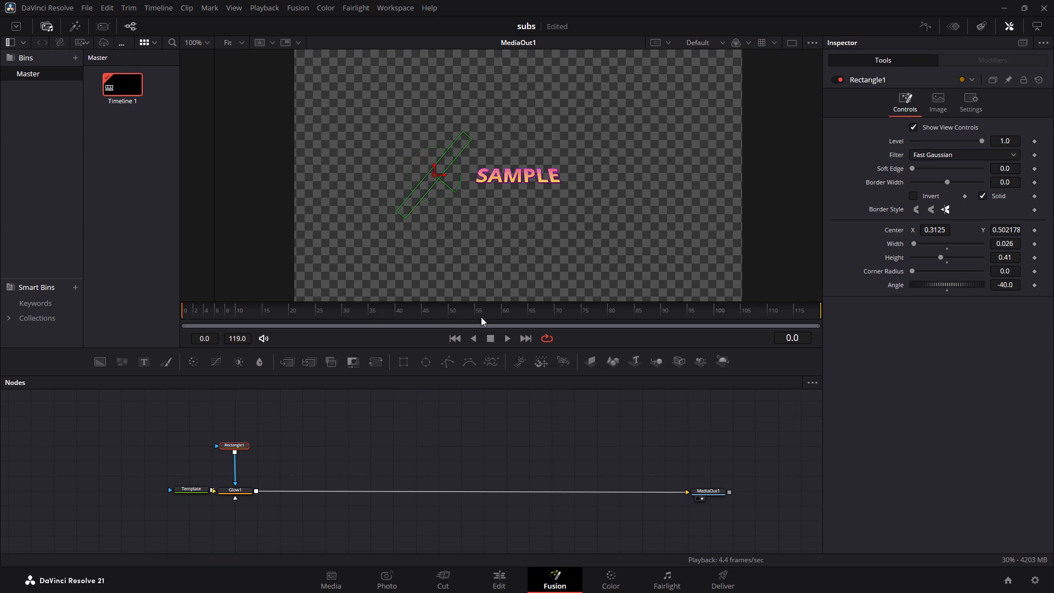
left_click(1034, 230)
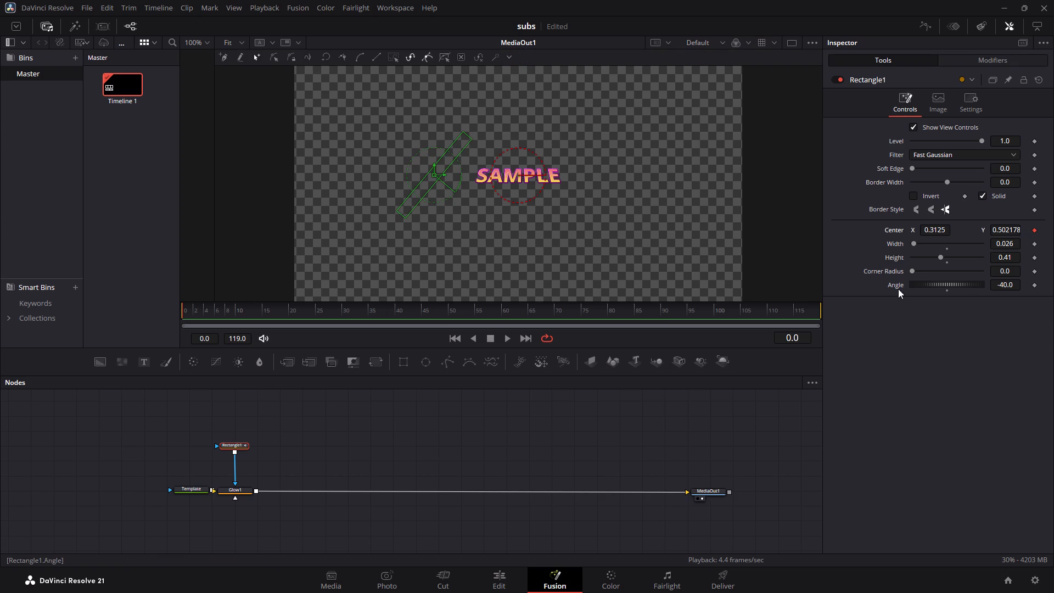
At frame 59, move Rectangle1 past the end of the SAMPLE text, with its Center at about X 0.683, Y 0.5.
double_click(501, 311)
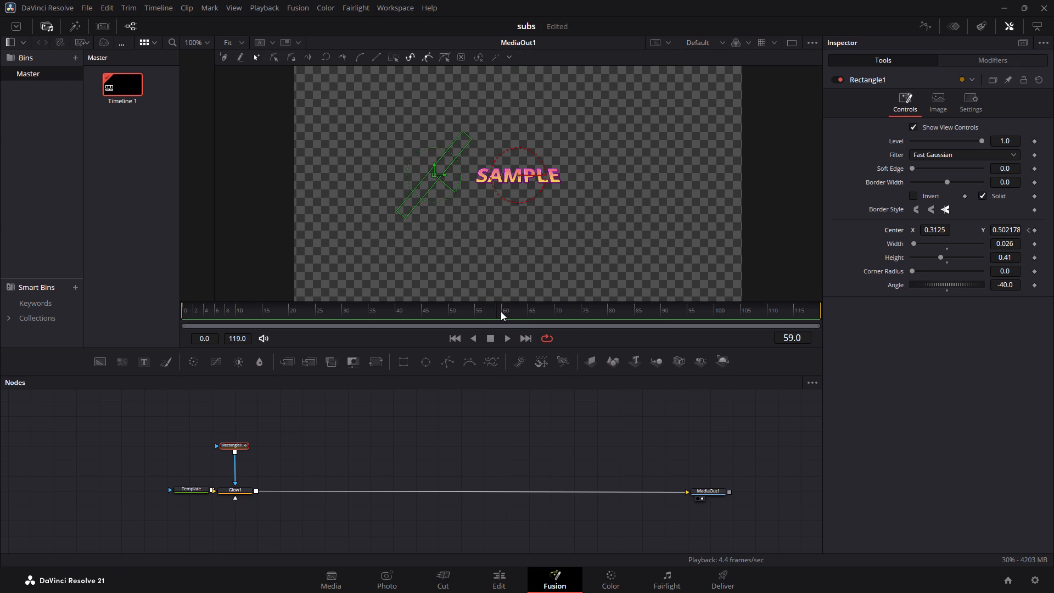
double_click(501, 311)
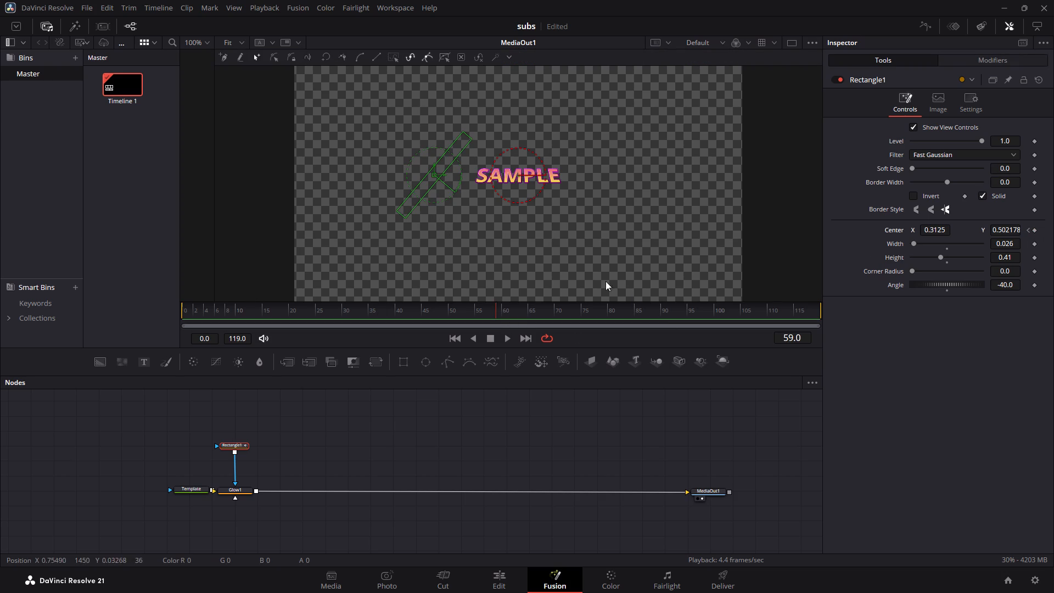
left_click_drag(434, 175, 510, 176)
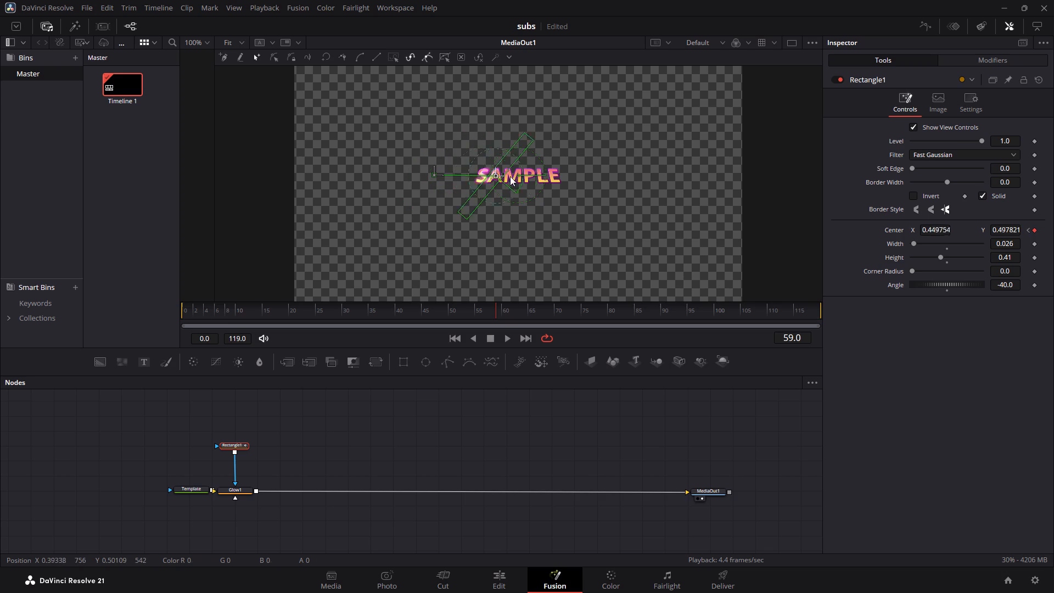
left_click_drag(510, 176, 598, 175)
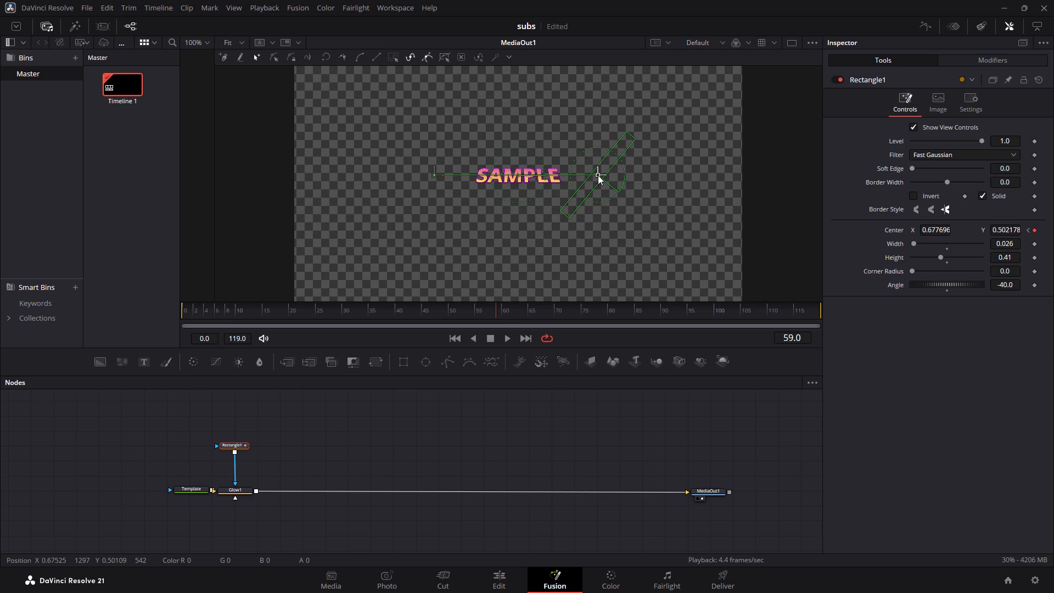
left_click_drag(598, 175, 599, 175)
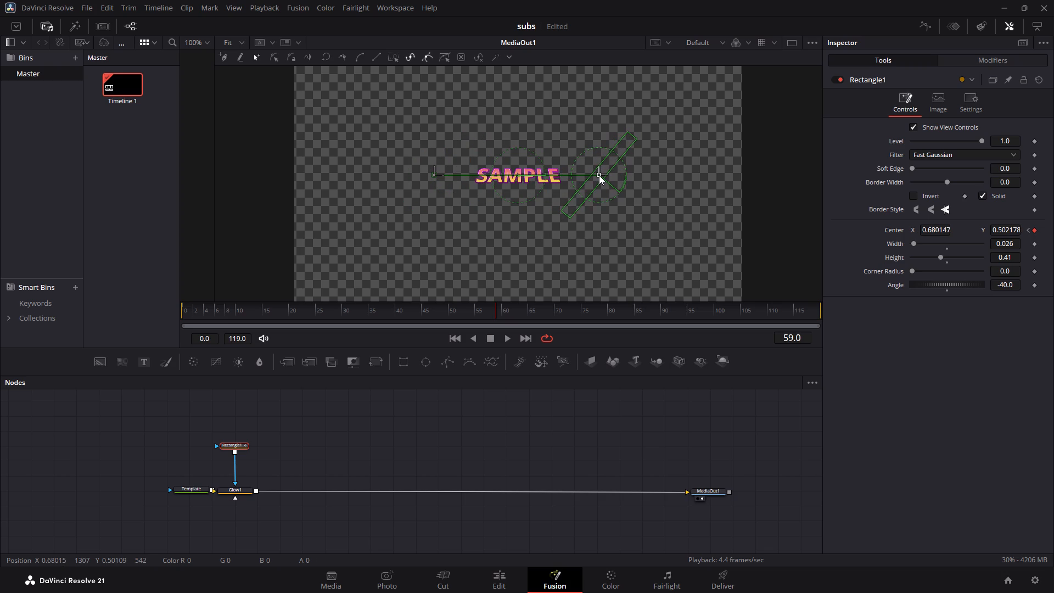
left_click_drag(599, 175, 599, 176)
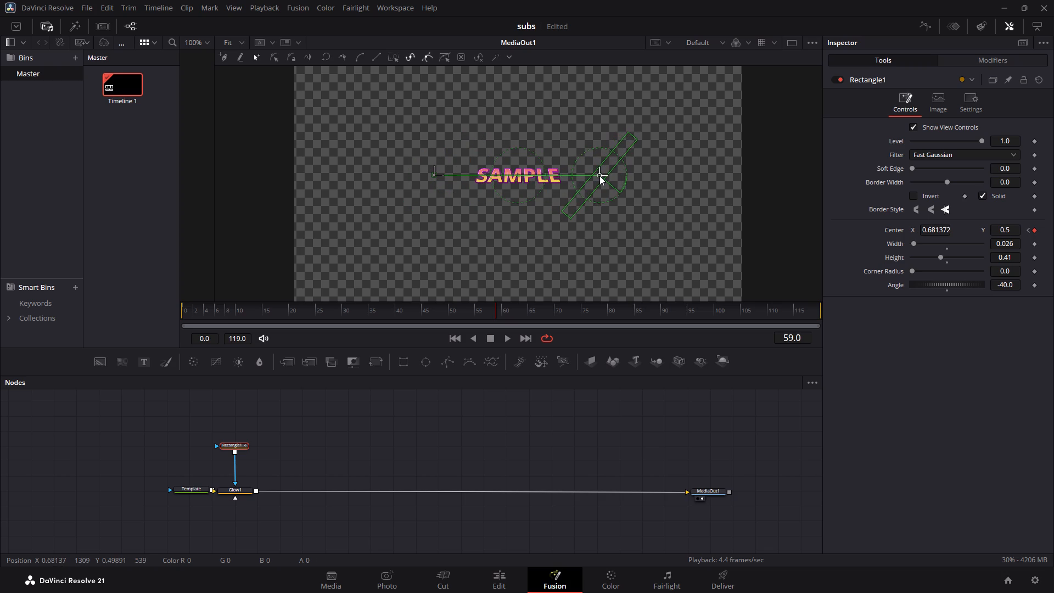
left_click_drag(599, 176, 600, 176)
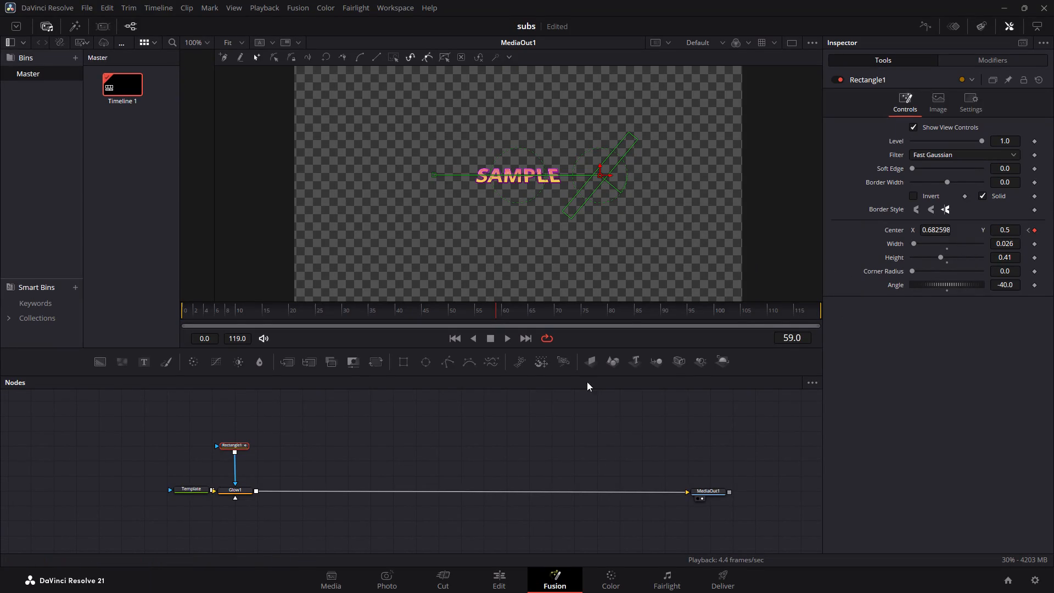
Play back the shine sweep, select Glow1, and stop at frame 33 with the shine over the text.
left_click(507, 338)
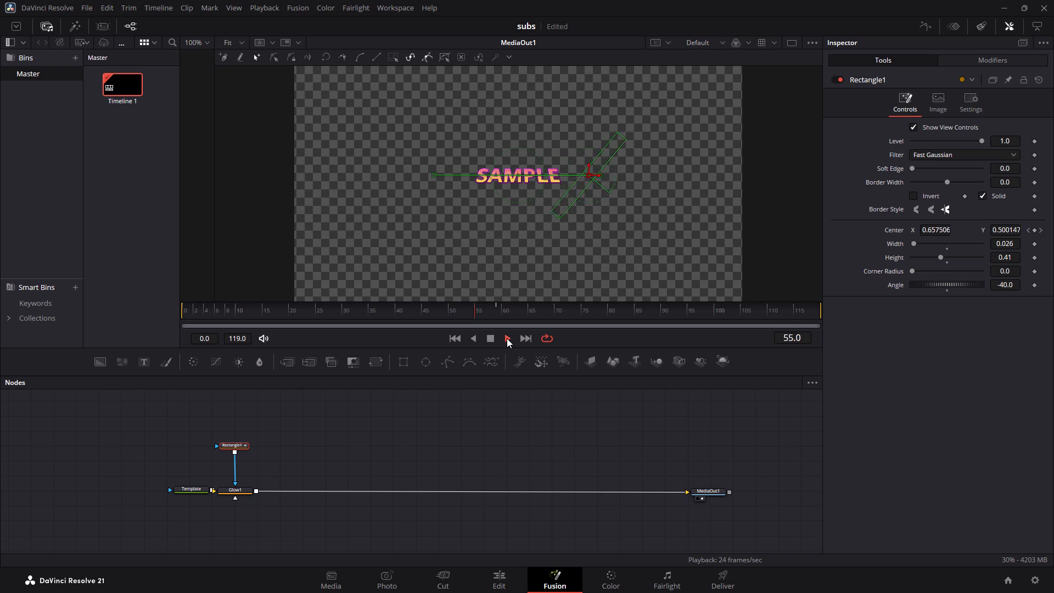
left_click(243, 493)
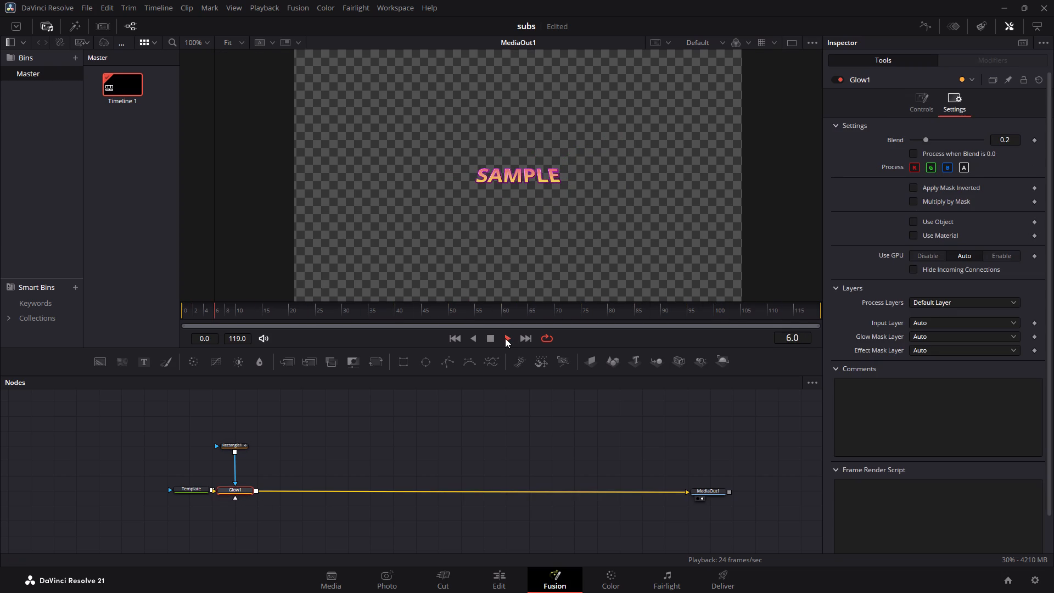
left_click(505, 338)
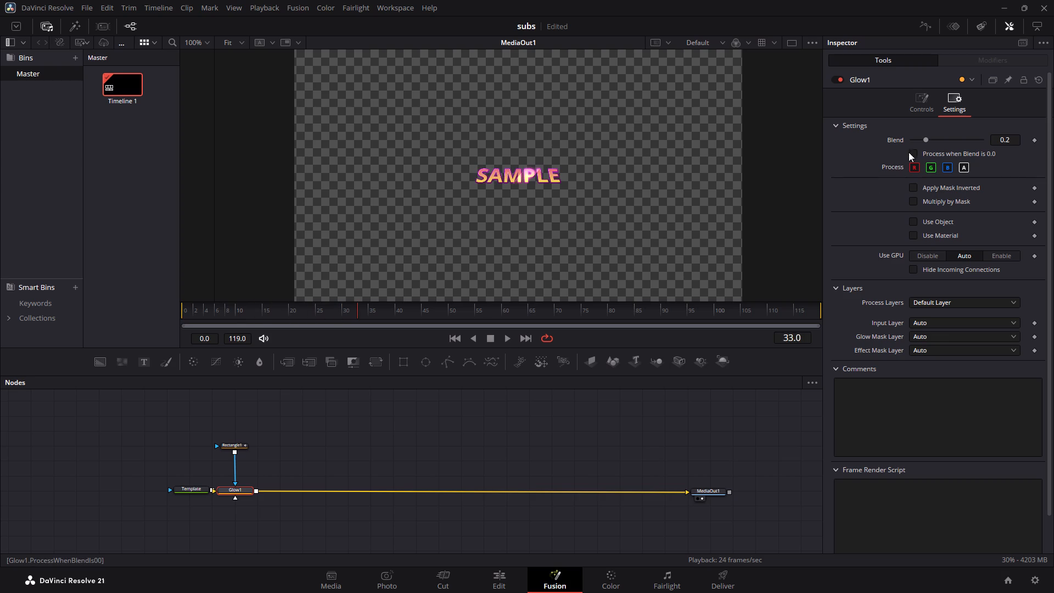
Try larger and smaller Glow Size values on Glow1 and set it to 5.1.
left_click(926, 107)
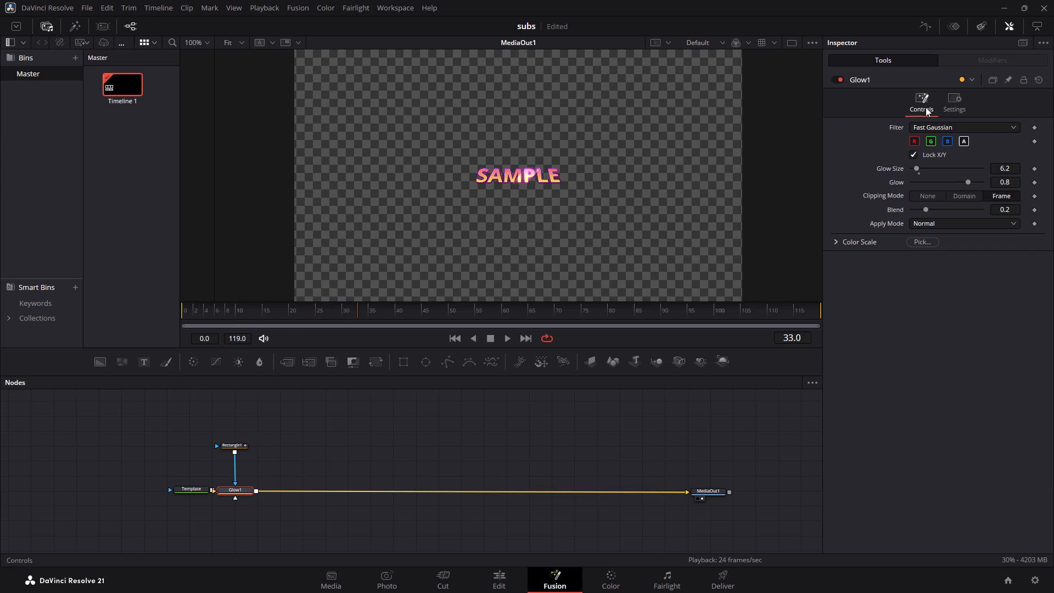
left_click_drag(917, 168, 922, 168)
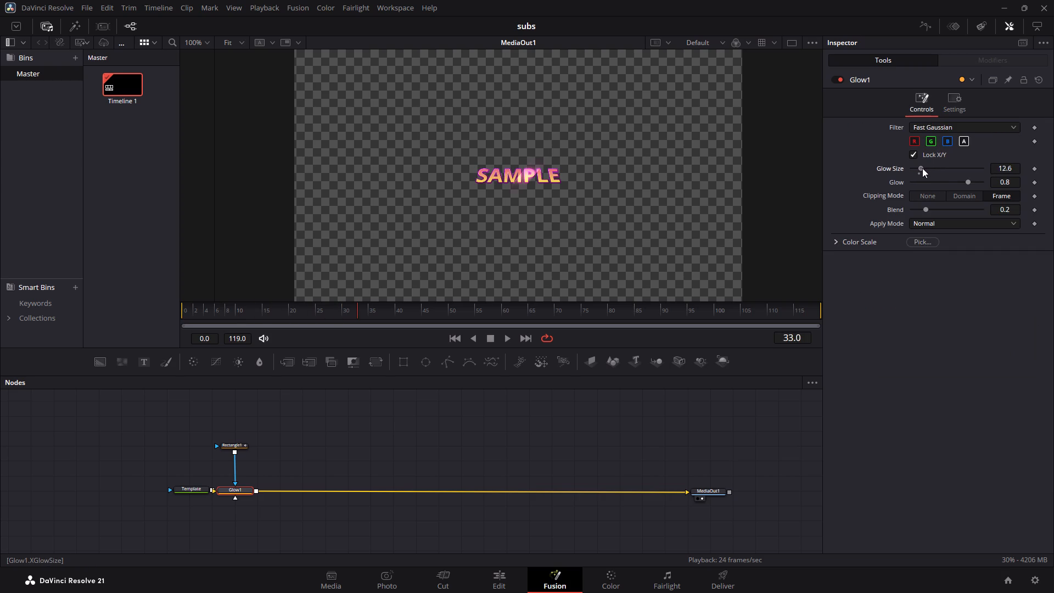
left_click_drag(922, 168, 1053, 153)
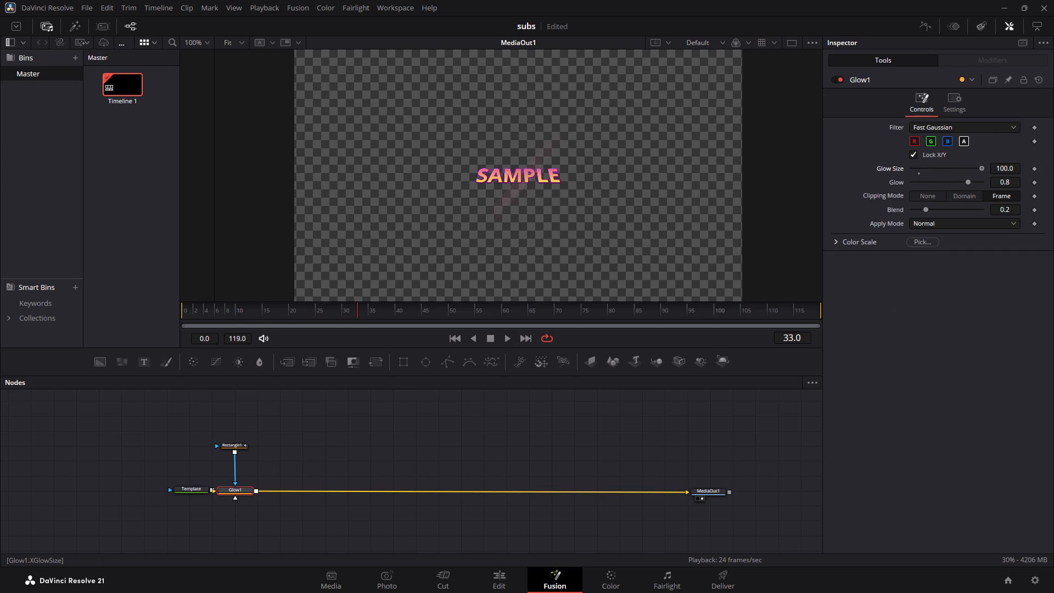
left_click_drag(1053, 153, 899, 177)
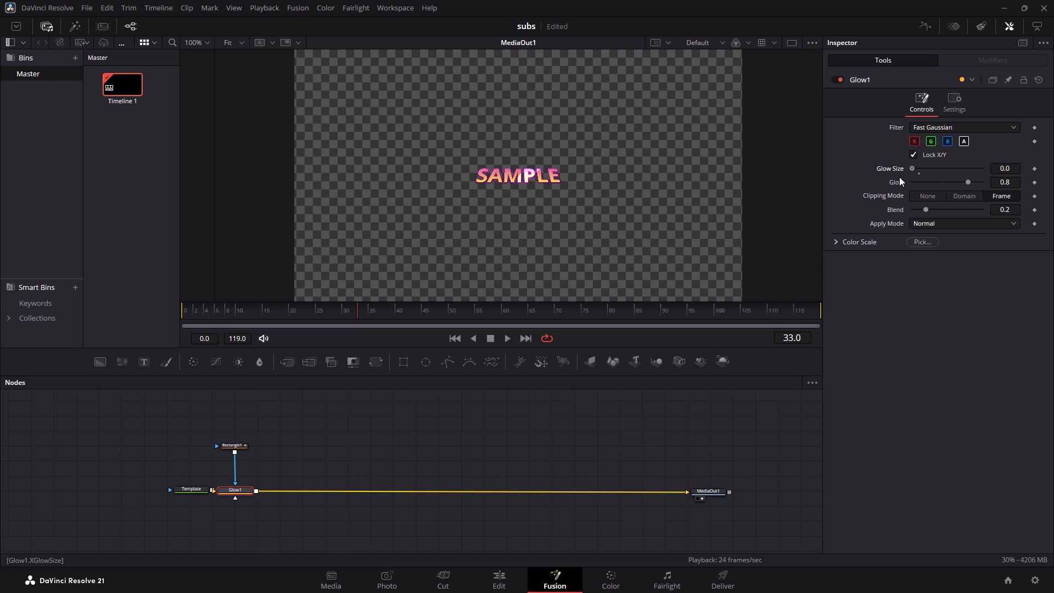
left_click_drag(899, 177, 902, 176)
left_click(920, 174)
left_click_drag(1014, 169, 994, 169)
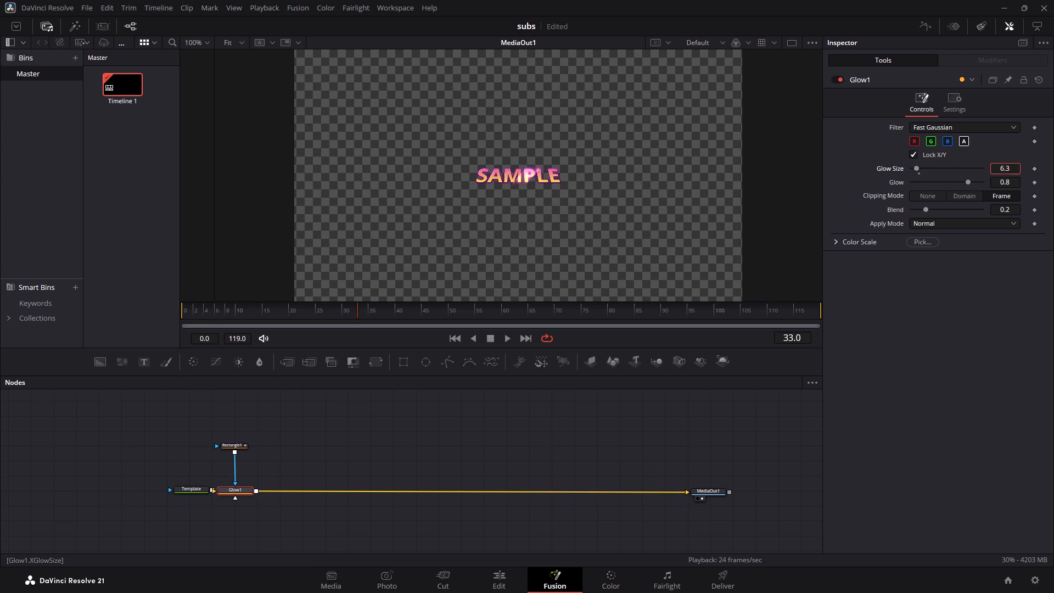
left_click_drag(994, 169, 1039, 165)
left_click_drag(1039, 165, 472, 172)
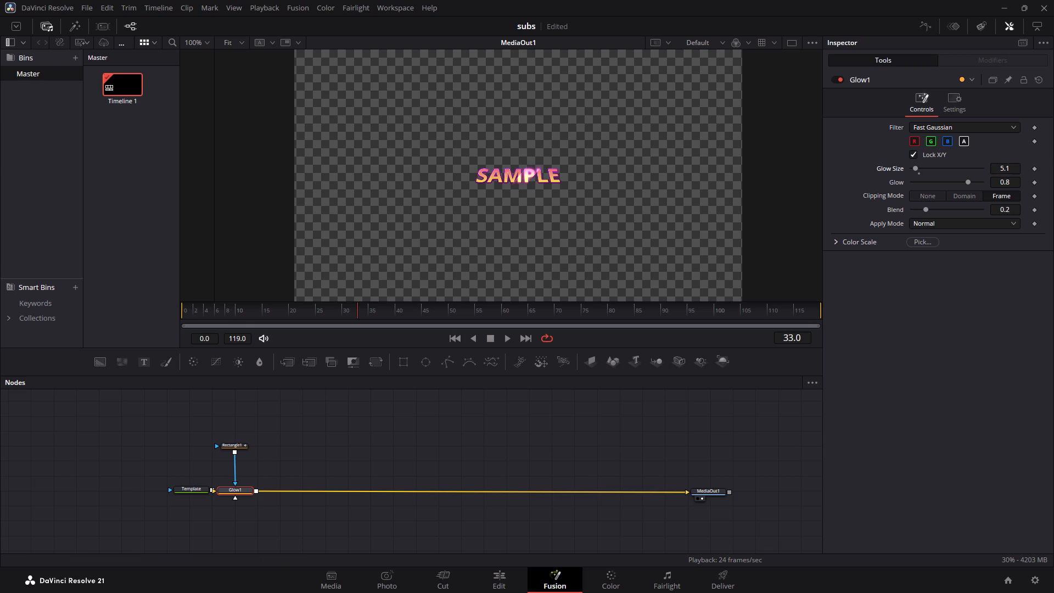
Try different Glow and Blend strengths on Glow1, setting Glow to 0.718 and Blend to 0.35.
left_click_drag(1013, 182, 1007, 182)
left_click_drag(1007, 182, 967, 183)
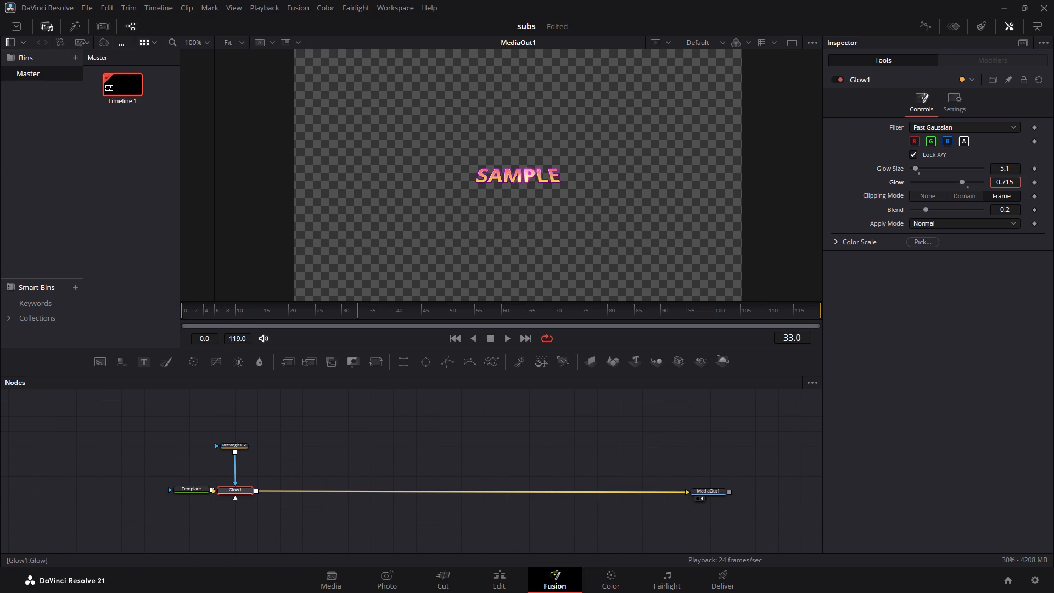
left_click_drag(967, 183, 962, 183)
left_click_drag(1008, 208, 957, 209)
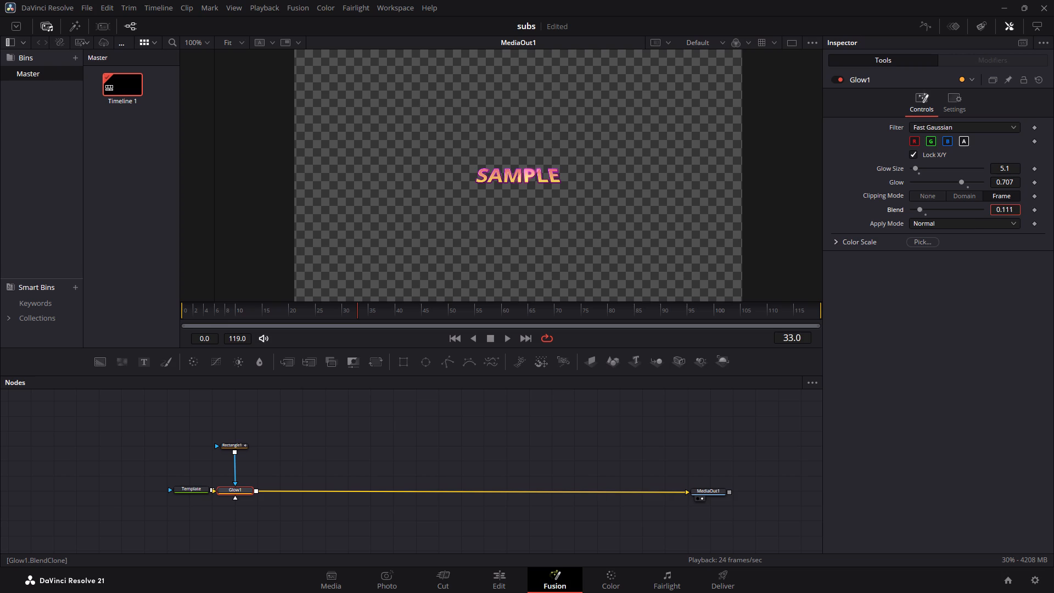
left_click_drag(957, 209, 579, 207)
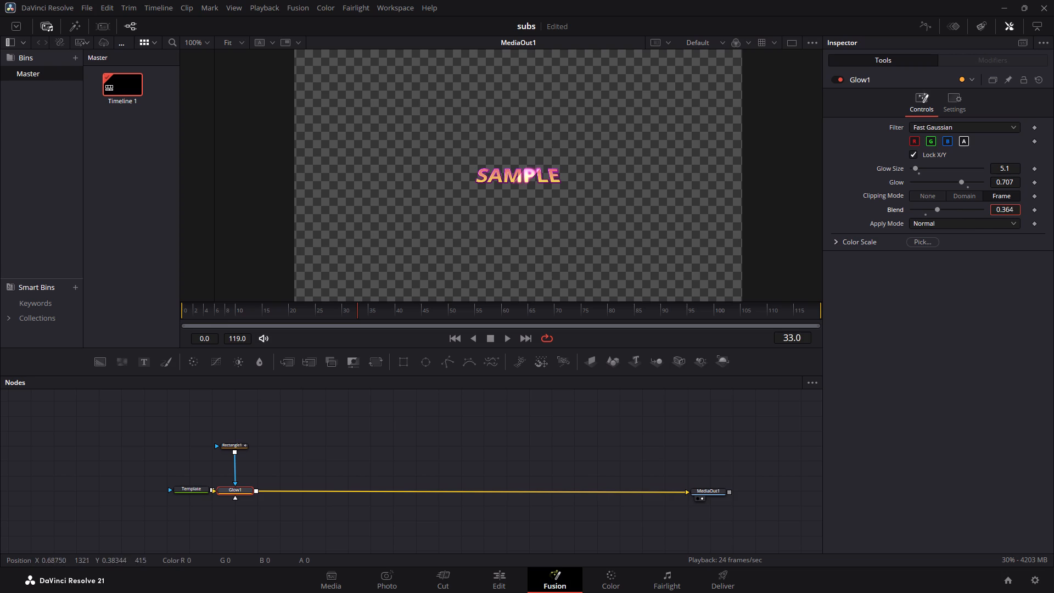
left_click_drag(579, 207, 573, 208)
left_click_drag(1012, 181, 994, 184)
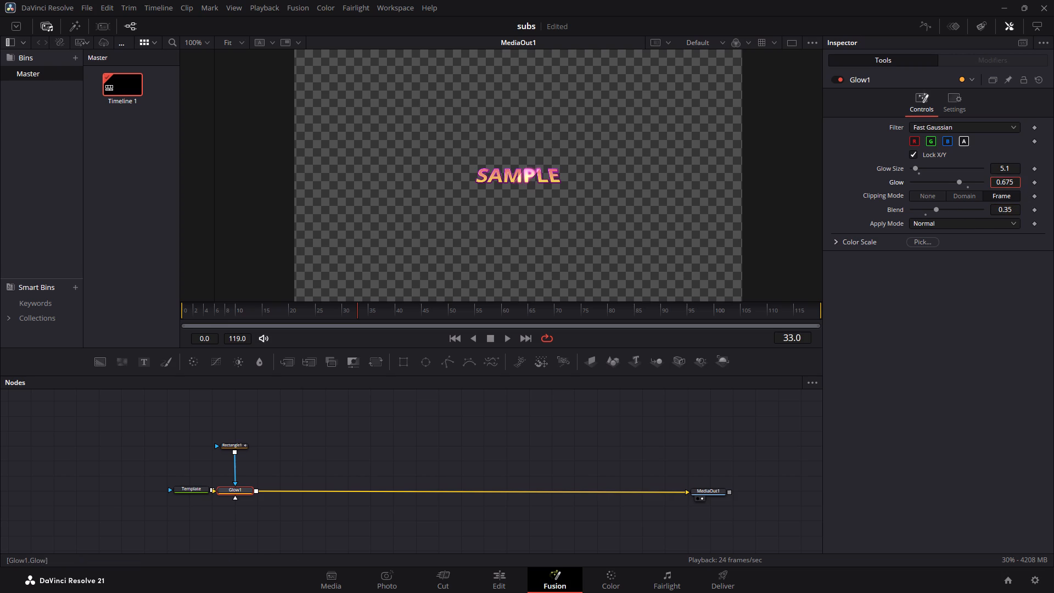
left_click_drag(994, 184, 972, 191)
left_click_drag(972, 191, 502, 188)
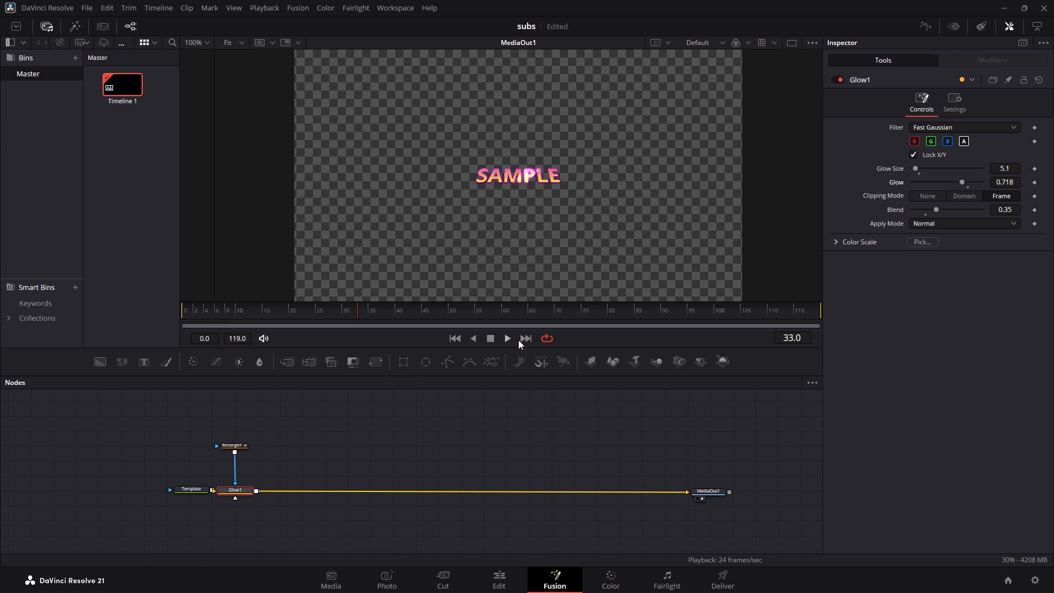
Play back the shine over the SAMPLE text, stop at frame 45, and show Glow1's general settings.
left_click(506, 342)
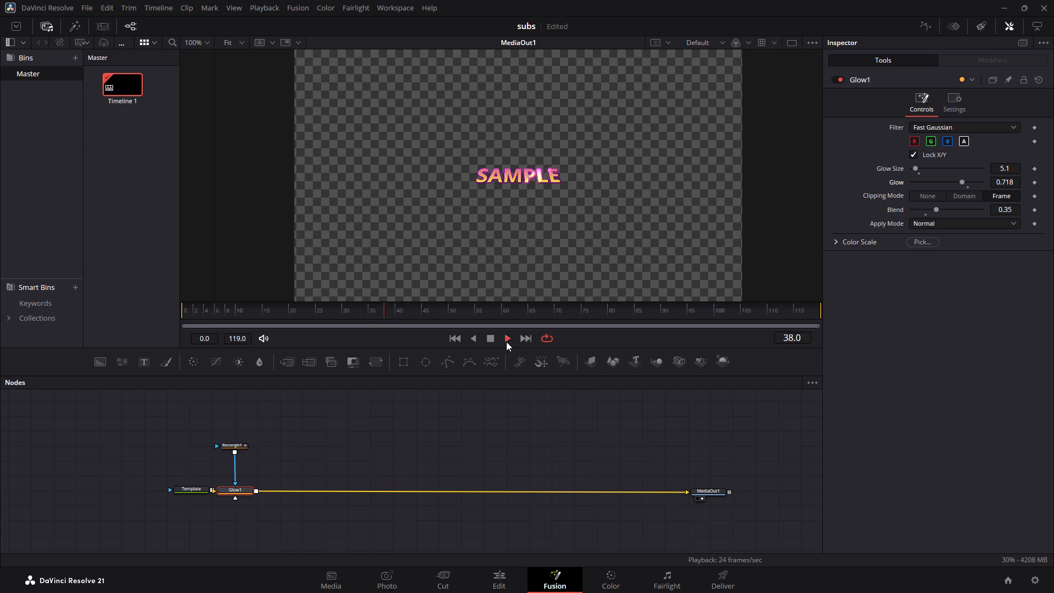
left_click(506, 342)
left_click(958, 108)
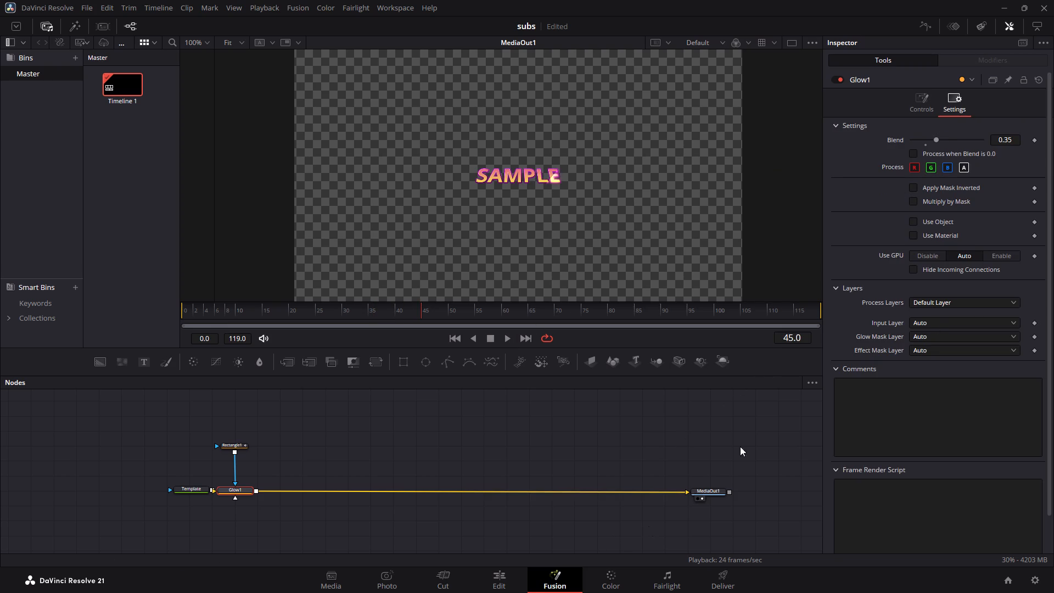
On the Edit page, replace the Sunrise title's SAMPLE text with "Subscribe".
left_click(511, 576)
left_click(164, 441)
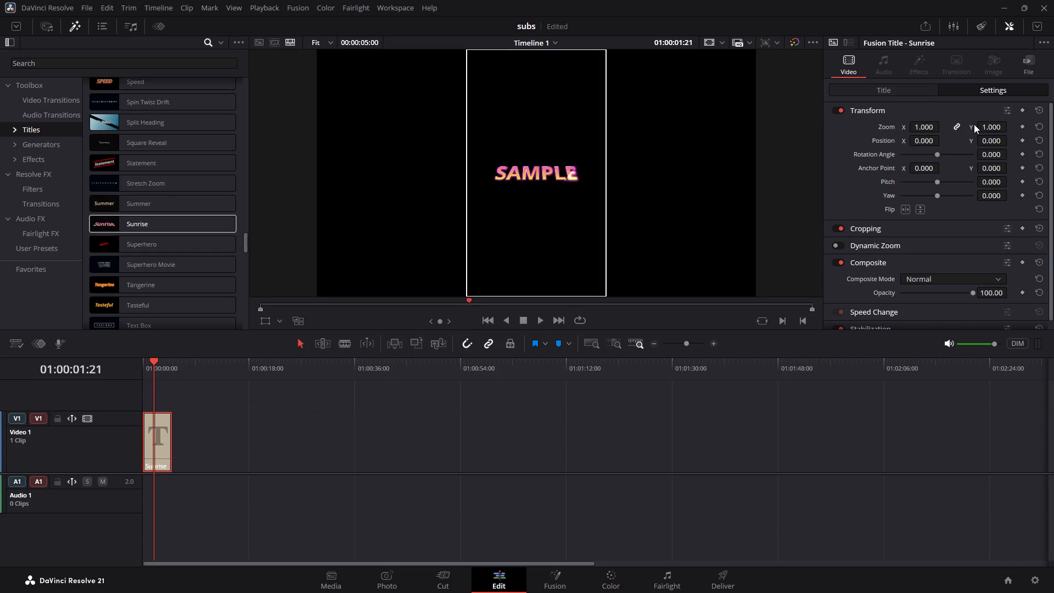
left_click(942, 88)
left_click(966, 87)
left_click(917, 93)
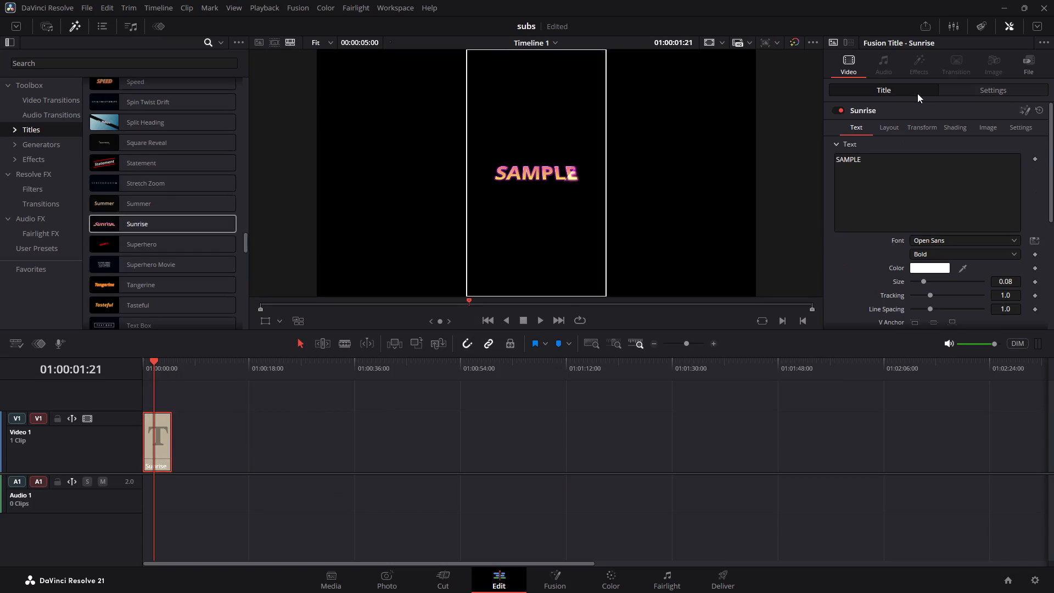
left_click_drag(883, 171, 872, 165)
left_click_drag(872, 163, 842, 162)
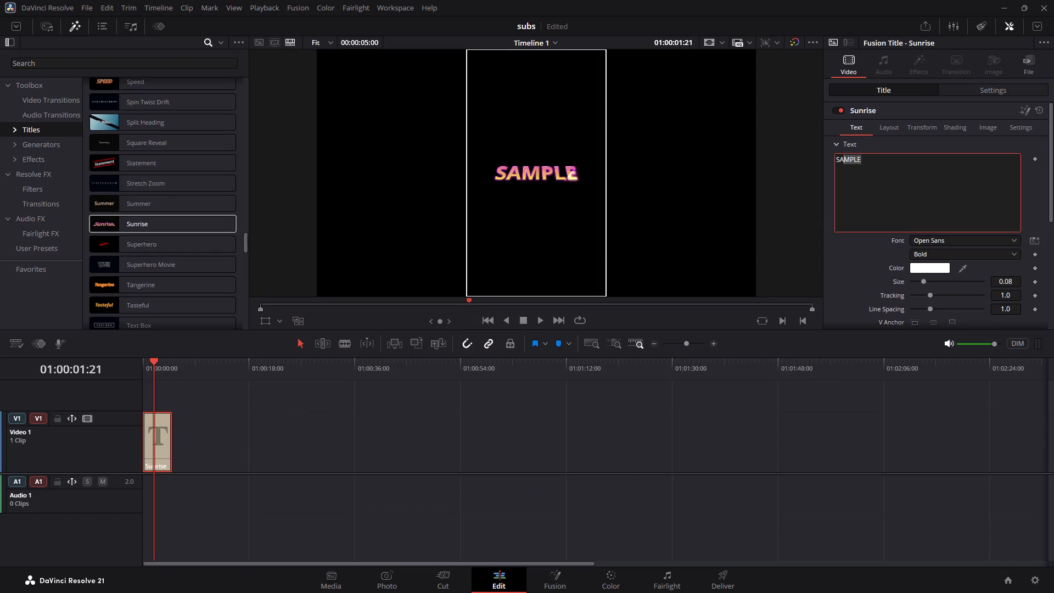
left_click_drag(842, 162, 822, 162)
key("BackSpace")
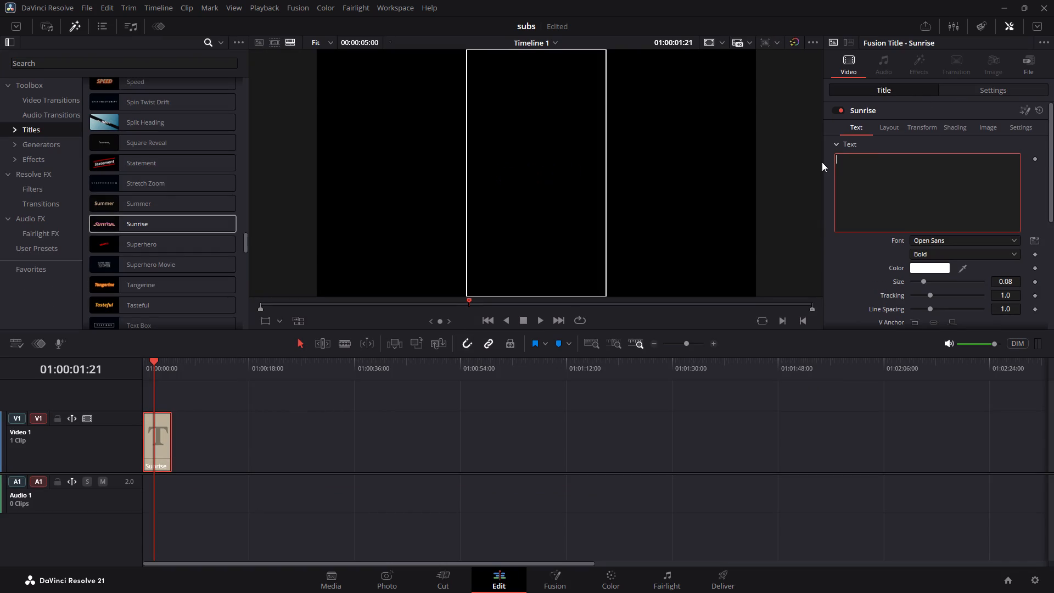
key("shift+s")
type("ubs")
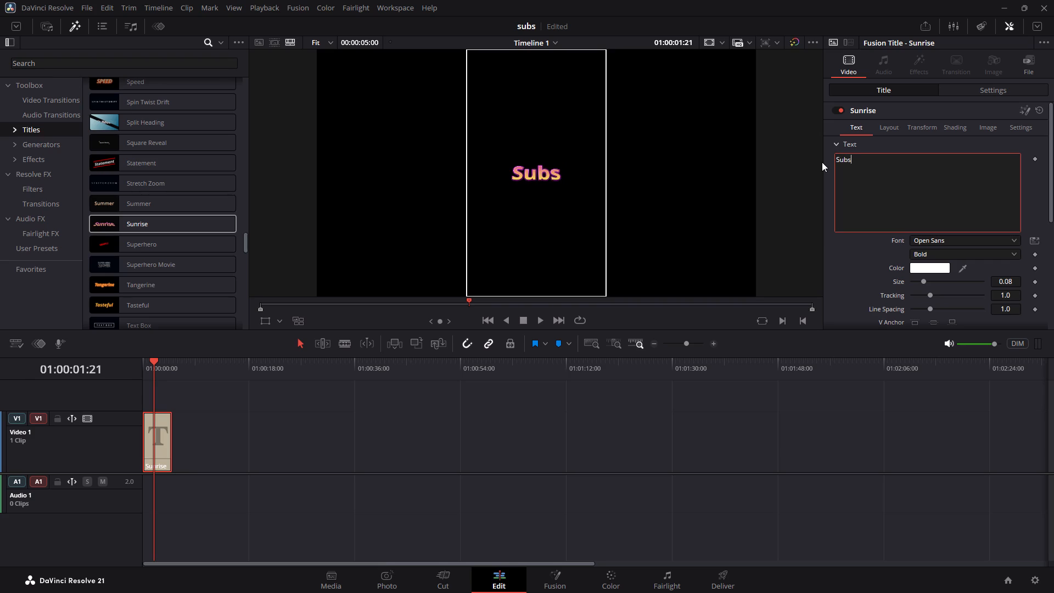
type("cribe")
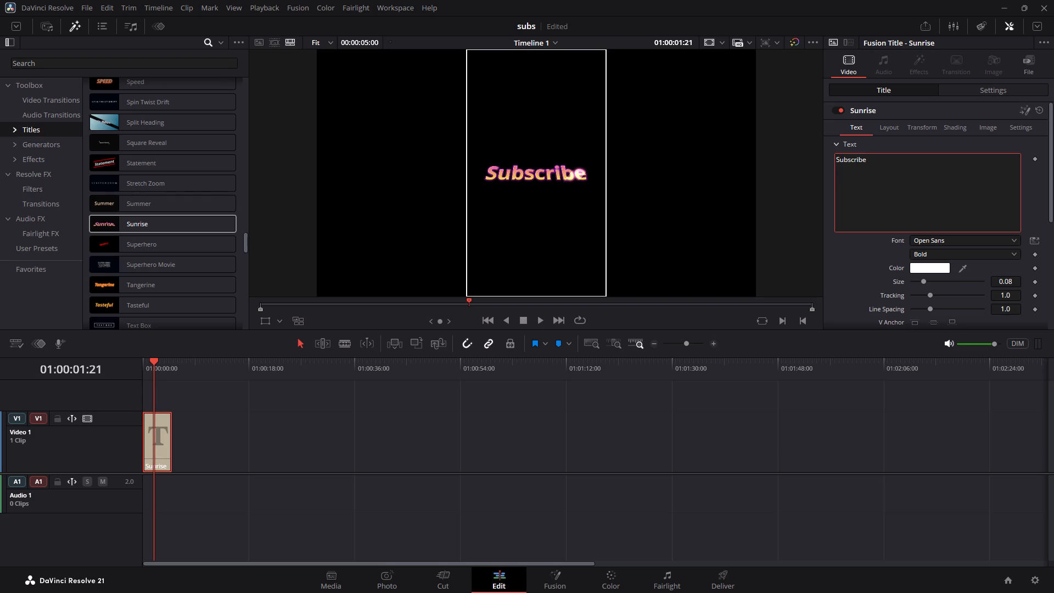
Return to the Fusion page, play back the shine sweep over the Subscribe text, and stop at frame 36.
left_click(566, 579)
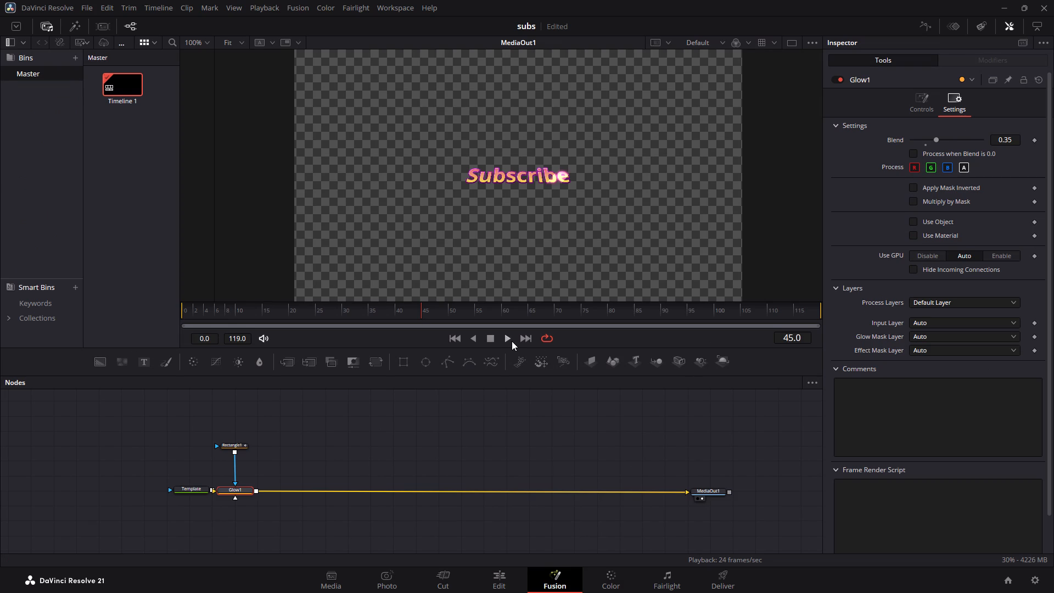
left_click(507, 339)
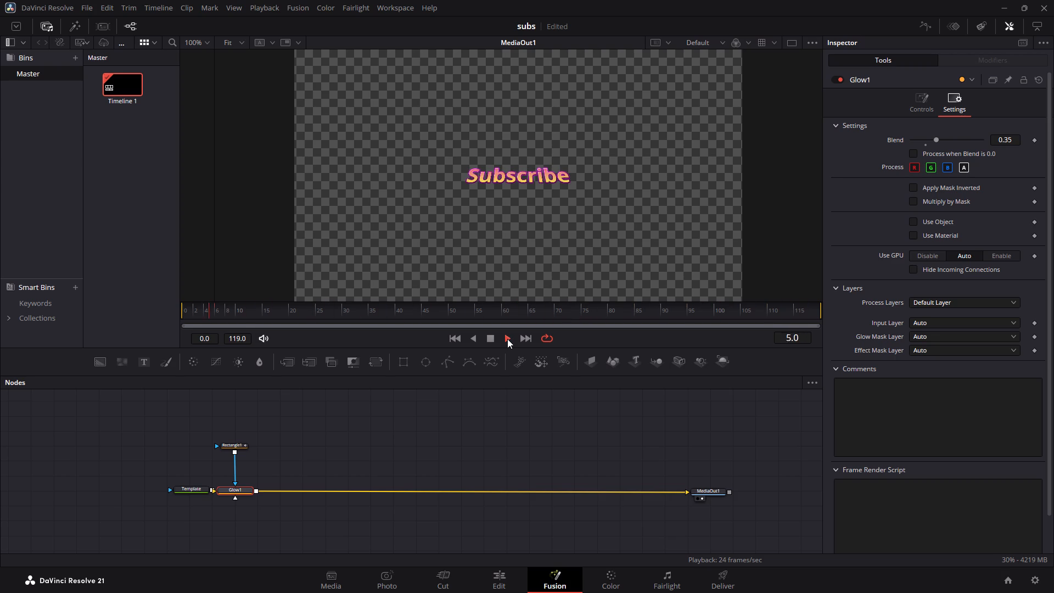
triple_click(507, 339)
double_click(507, 339)
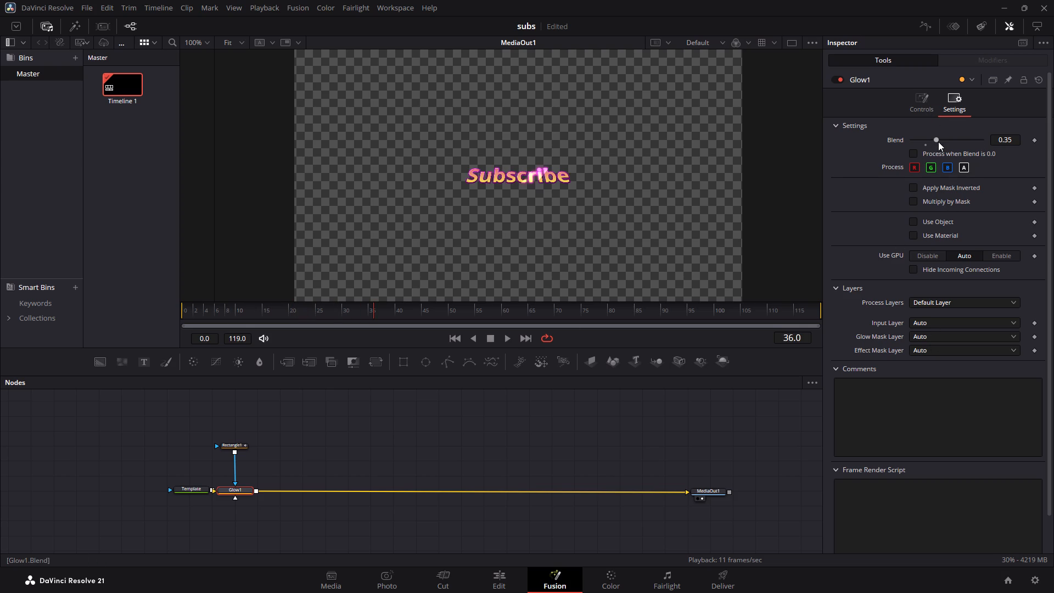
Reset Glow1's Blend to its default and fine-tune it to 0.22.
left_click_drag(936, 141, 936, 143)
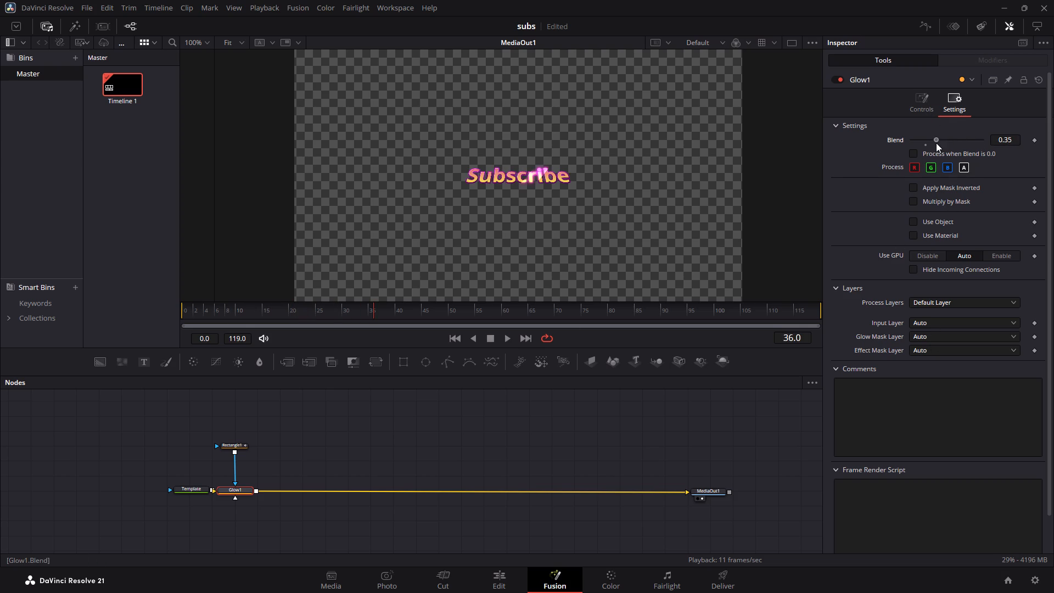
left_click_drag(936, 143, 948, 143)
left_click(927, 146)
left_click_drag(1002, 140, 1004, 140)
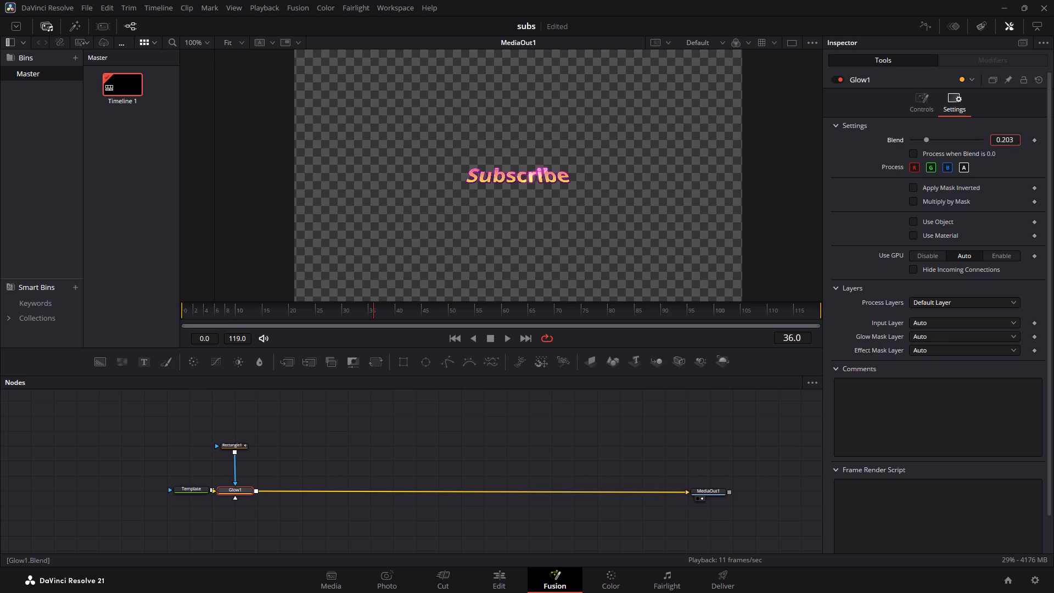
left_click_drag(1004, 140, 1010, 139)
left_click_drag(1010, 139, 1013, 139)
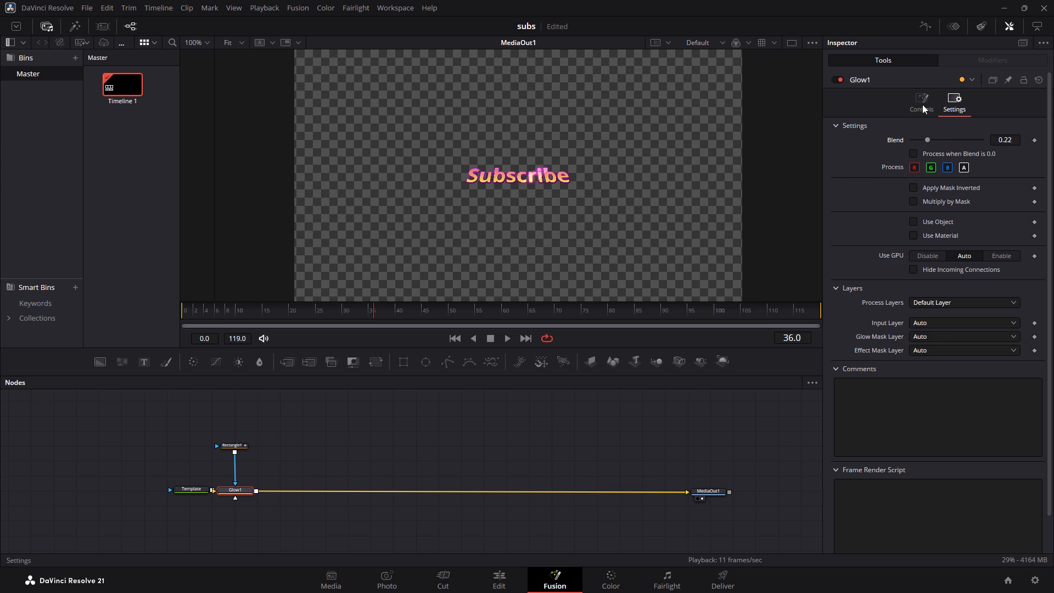
Reset Glow1's Glow Size to 10.0, Glow to 0.8 and Blend to 0.2.
left_click(920, 103)
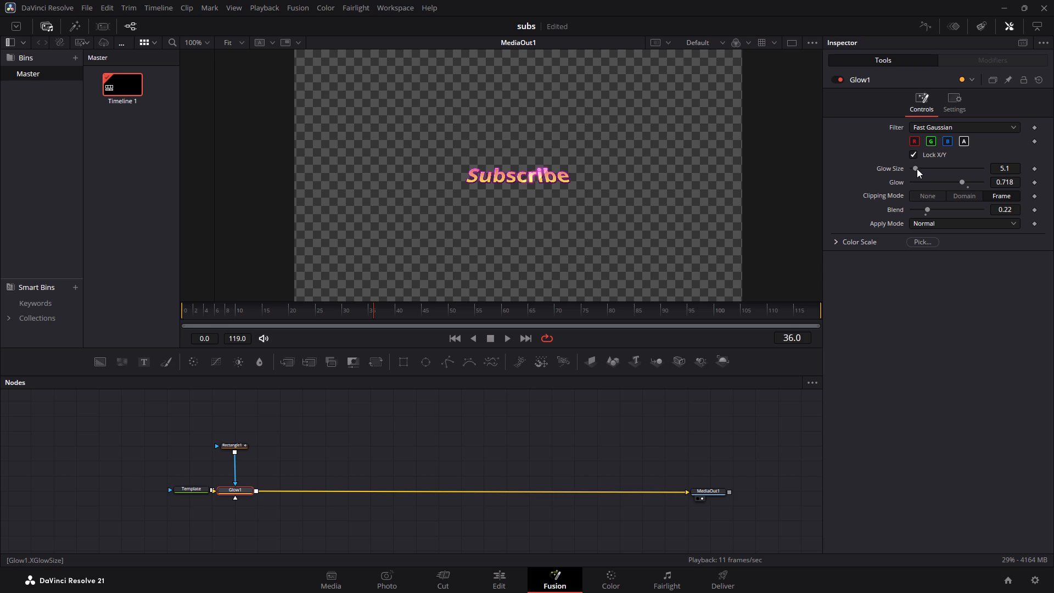
left_click(917, 169)
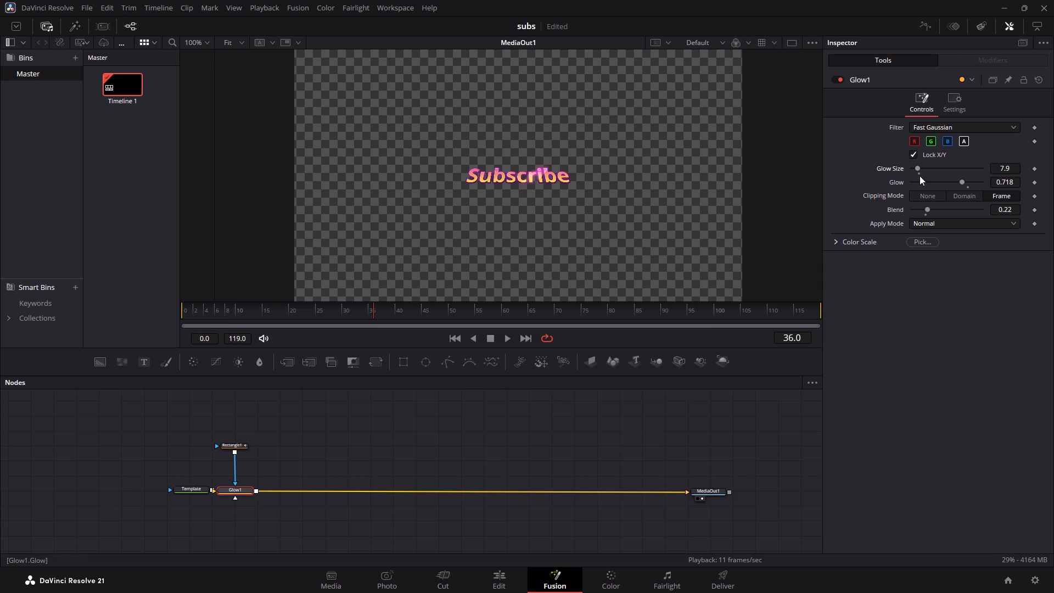
left_click(920, 174)
left_click(968, 187)
left_click(926, 215)
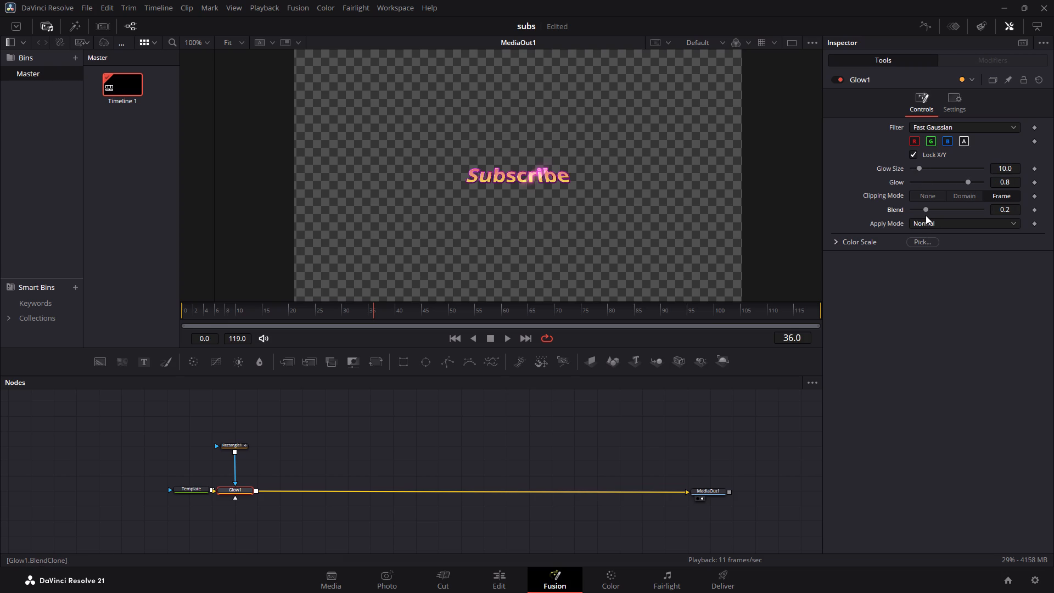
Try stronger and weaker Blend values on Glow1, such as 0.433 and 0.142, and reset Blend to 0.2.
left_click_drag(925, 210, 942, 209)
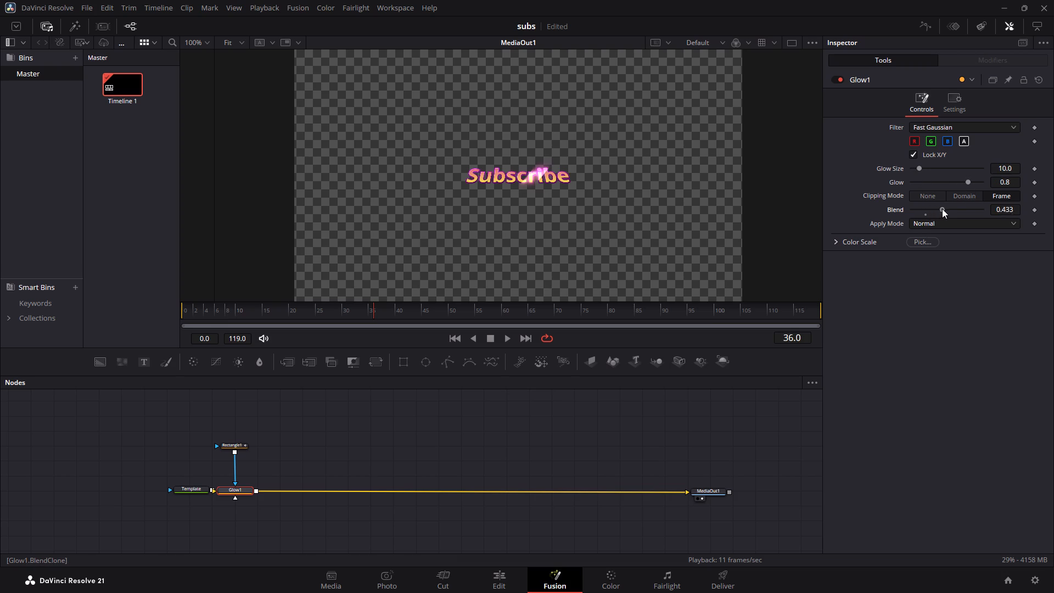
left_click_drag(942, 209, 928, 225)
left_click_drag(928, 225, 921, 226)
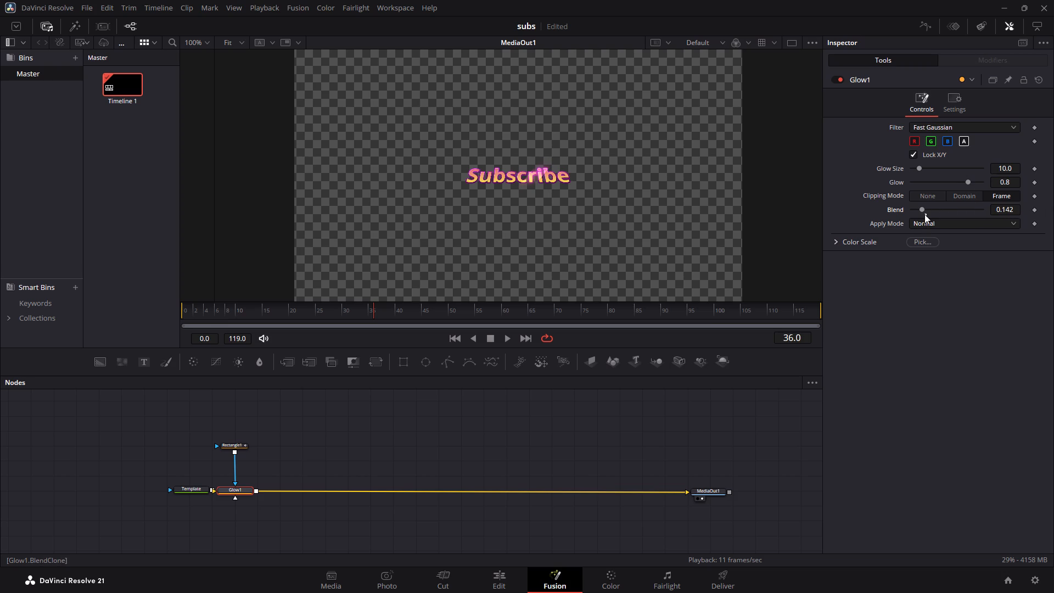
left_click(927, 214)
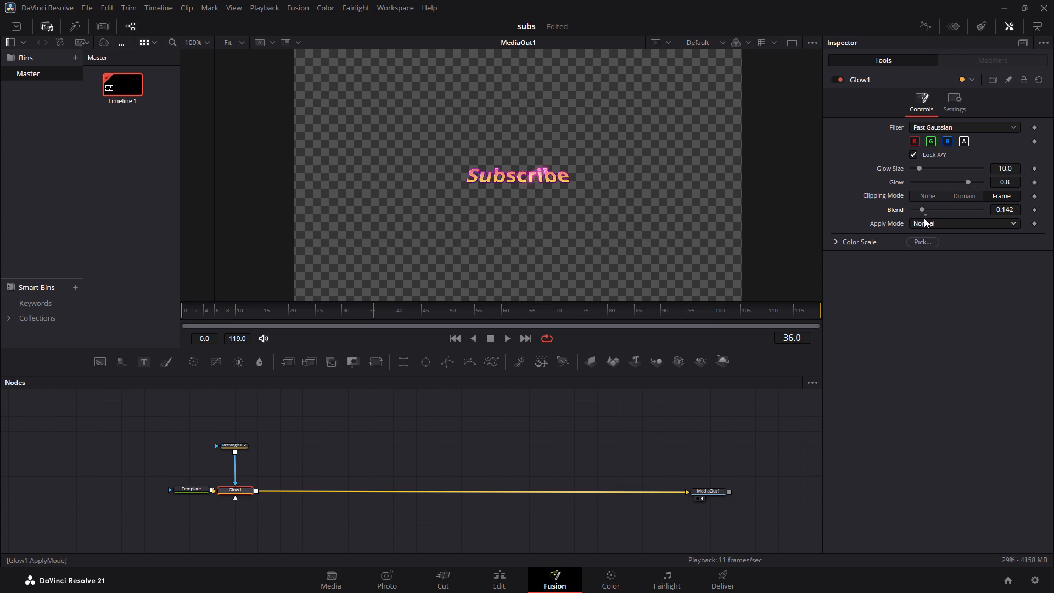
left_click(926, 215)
Raise Glow1's Glow to 0.858 and reduce its Glow Size to 3.9.
left_click(968, 182)
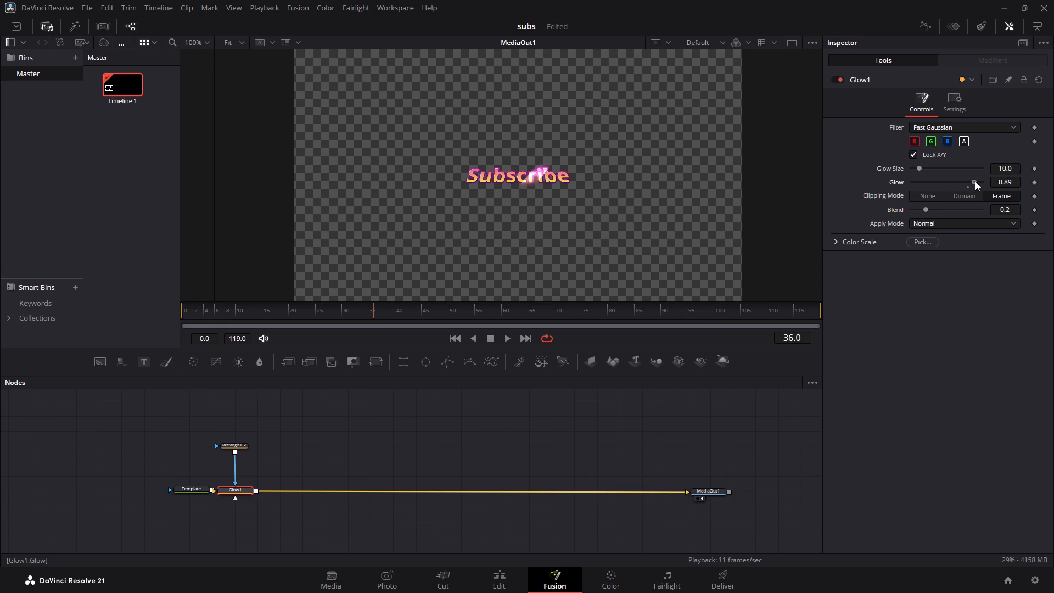
left_click(919, 169)
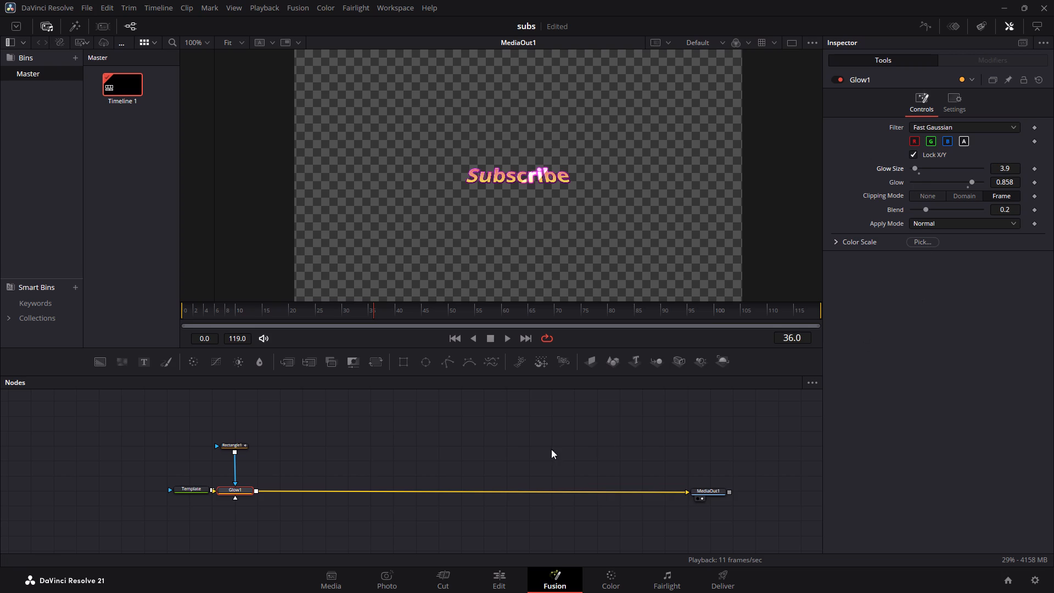
Preview the shine sweep, then check the title at the timeline's start on the Deliver page and return to Fusion.
left_click(507, 340)
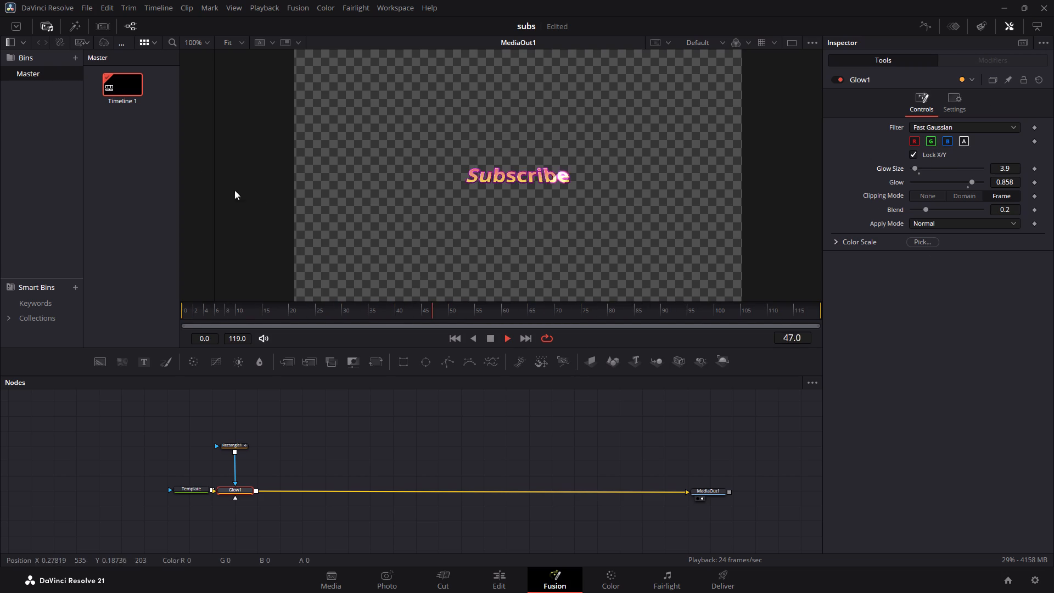
left_click(717, 575)
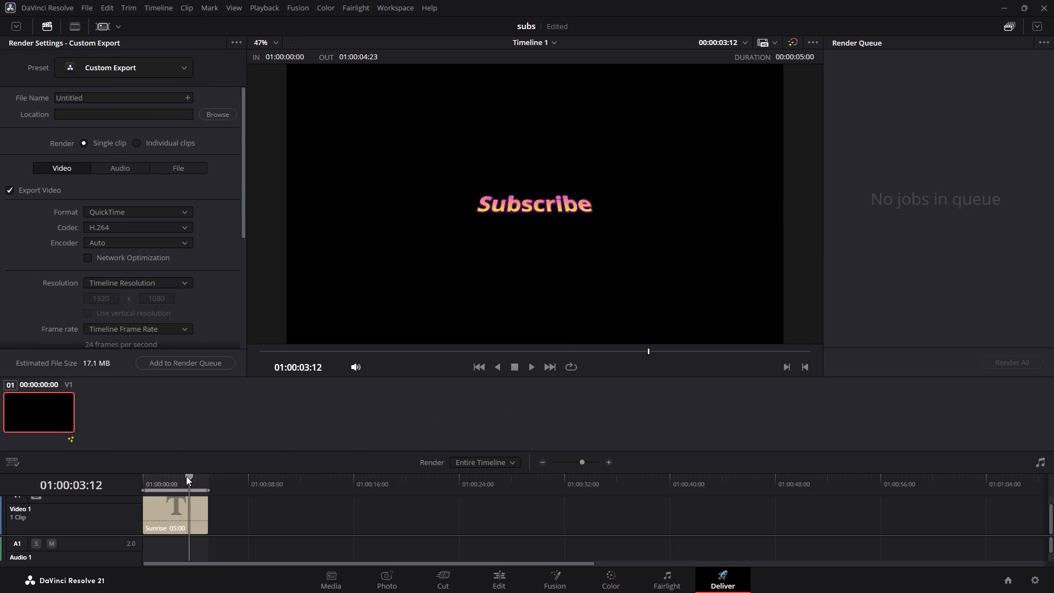
left_click_drag(188, 476, 181, 482)
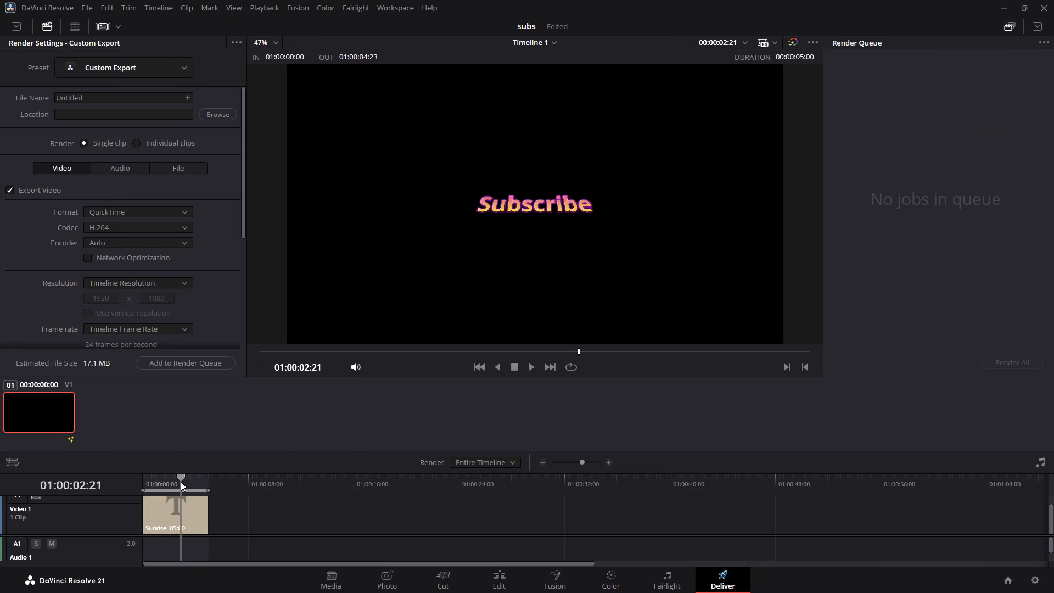
left_click_drag(181, 482, 124, 488)
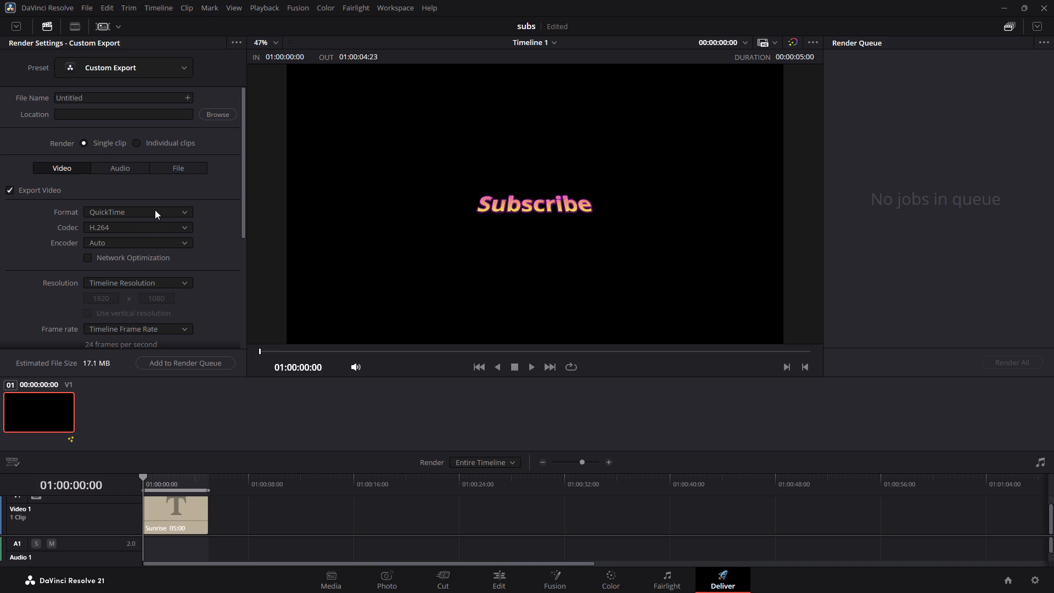
left_click(559, 576)
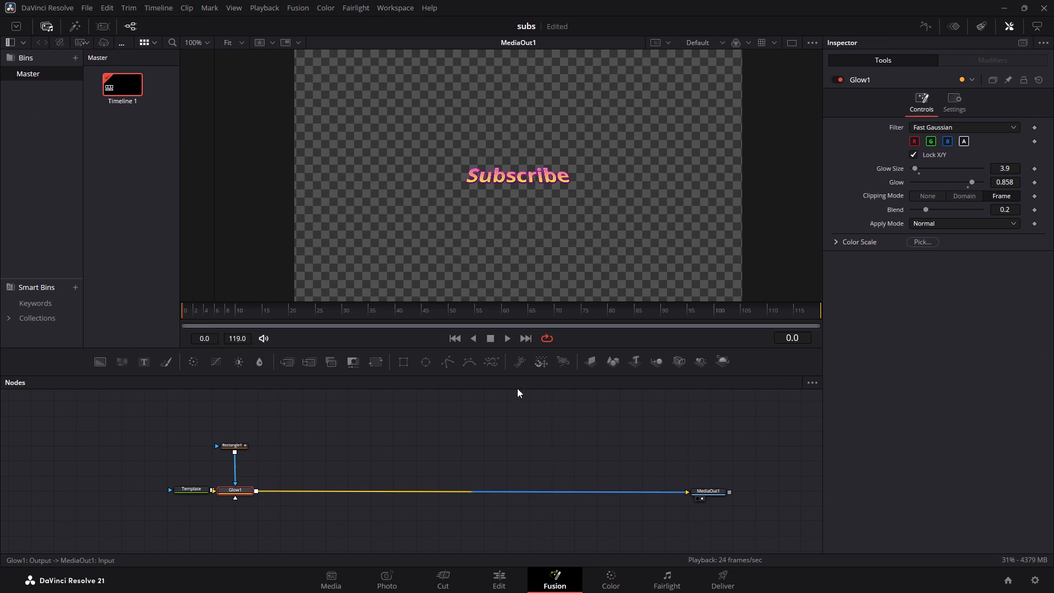
Turn off loop playback and delete the keyframed Rectangle1 mask node.
left_click(230, 444)
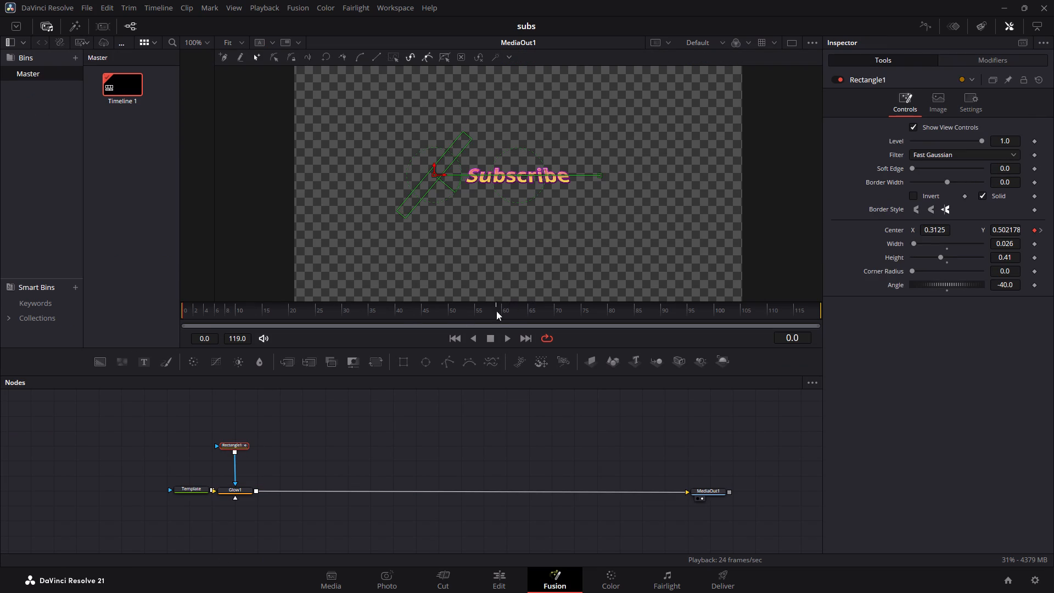
left_click(548, 340)
right_click(239, 445)
left_click(282, 183)
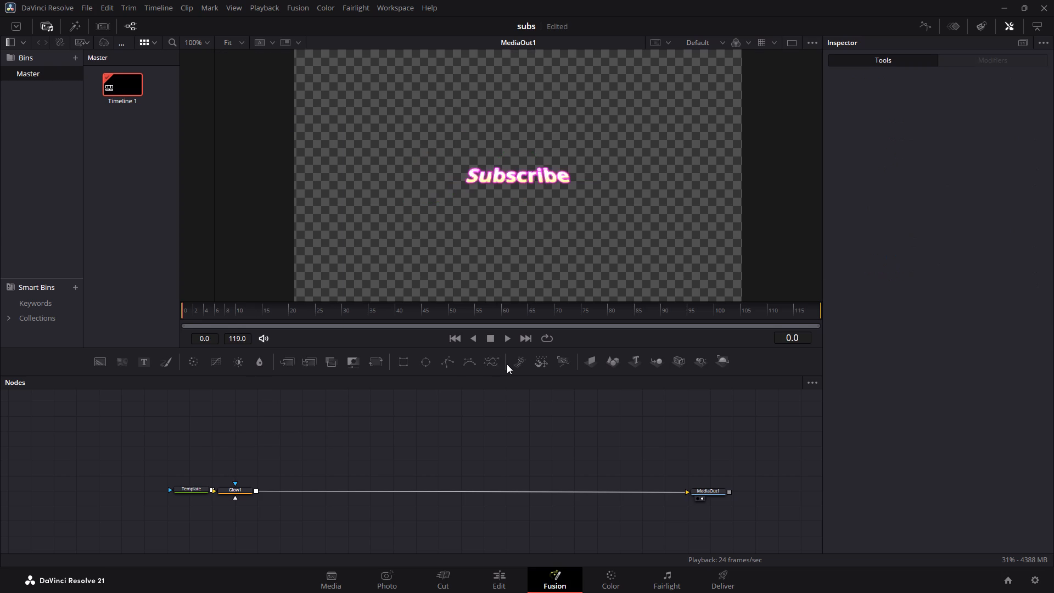
Add a new rectangle mask node above Glow1 and connect it to Glow1's effect mask input.
left_click_drag(403, 360, 237, 441)
left_click_drag(237, 441, 235, 446)
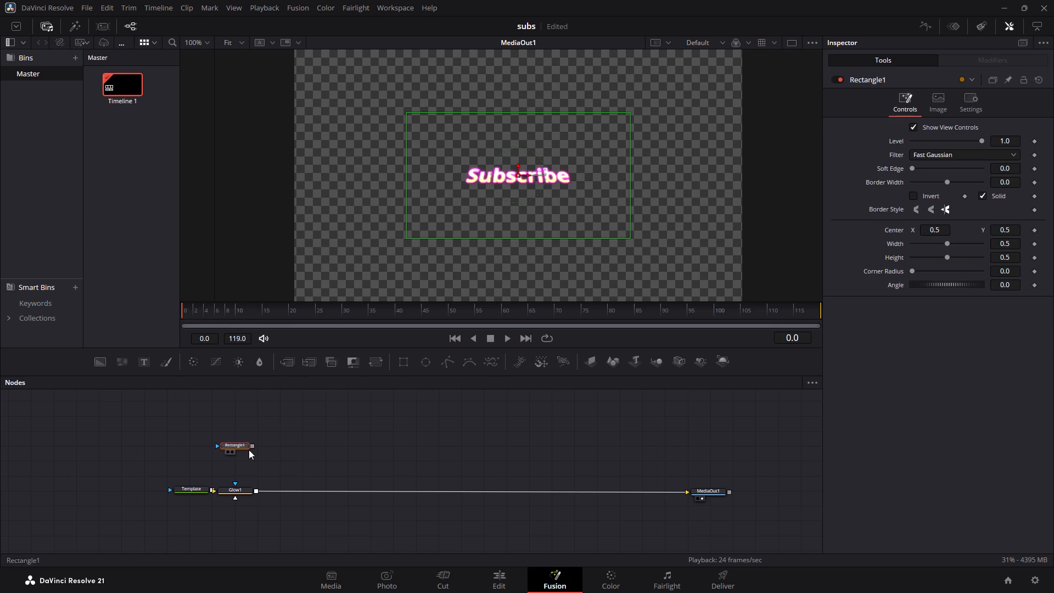
left_click_drag(251, 446, 232, 489)
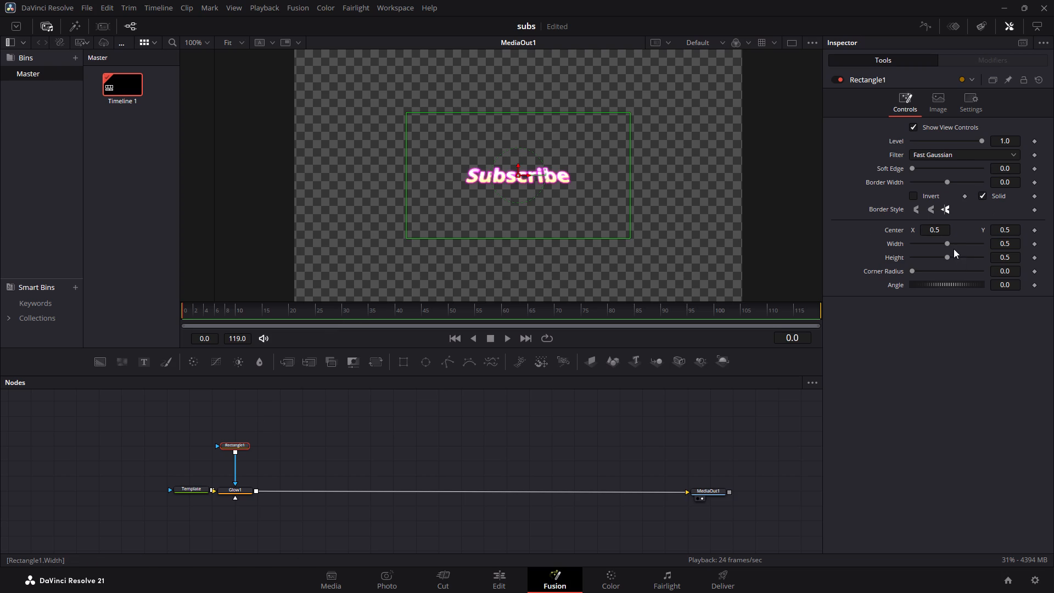
Resize the new rectangle mask to a Width of 0.04 and a Height of 0.4.
left_click_drag(947, 243, 920, 246)
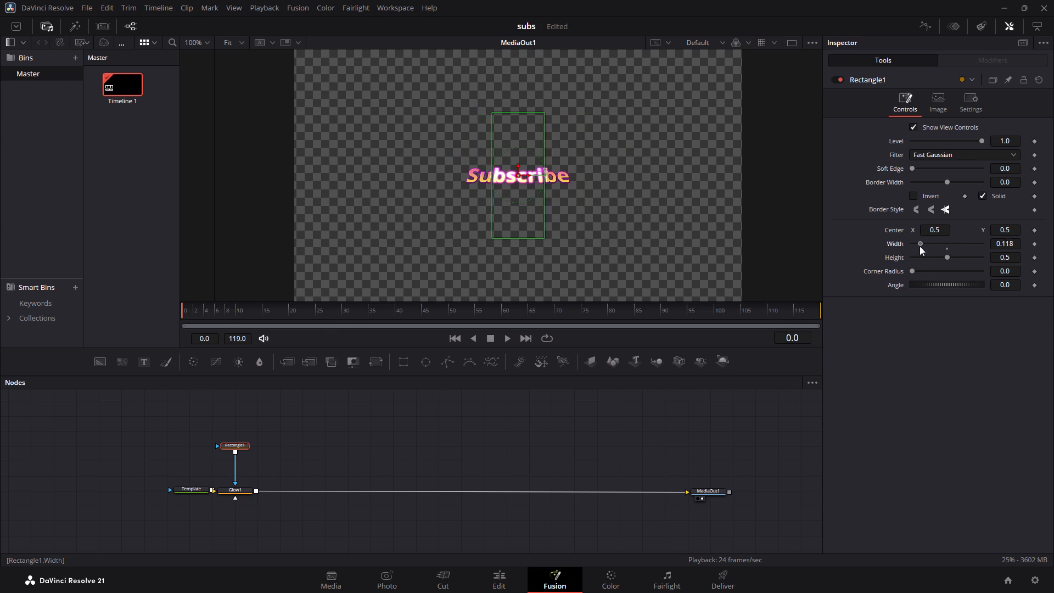
left_click_drag(920, 246, 915, 248)
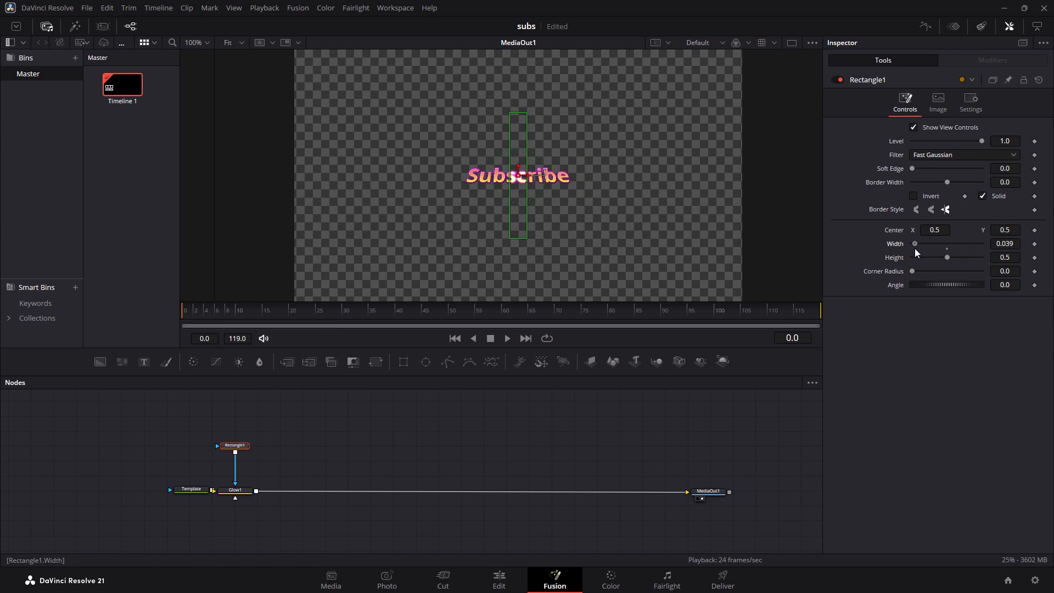
left_click_drag(915, 248, 920, 248)
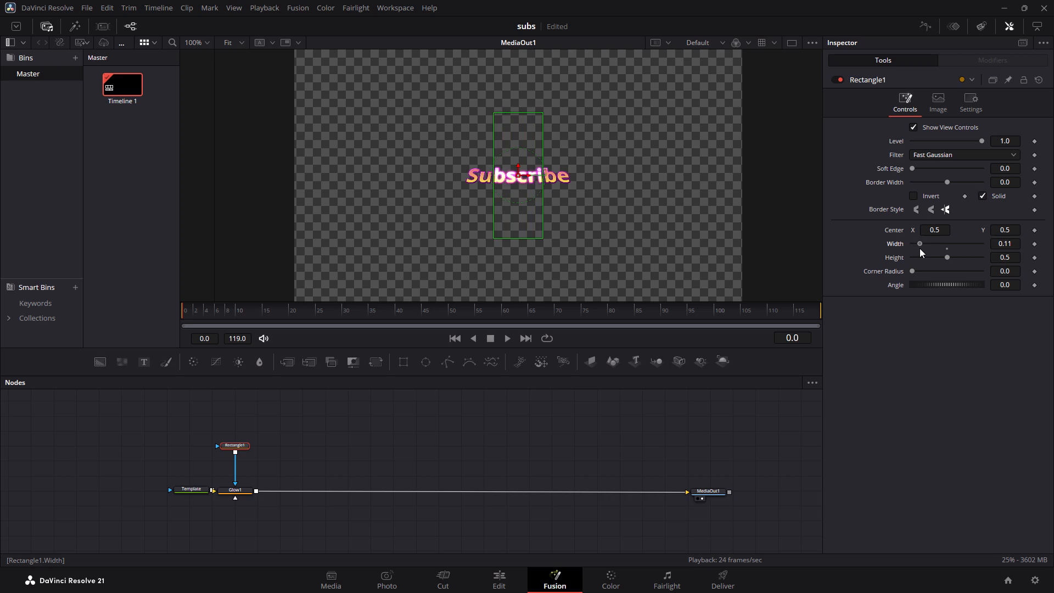
left_click_drag(920, 248, 917, 248)
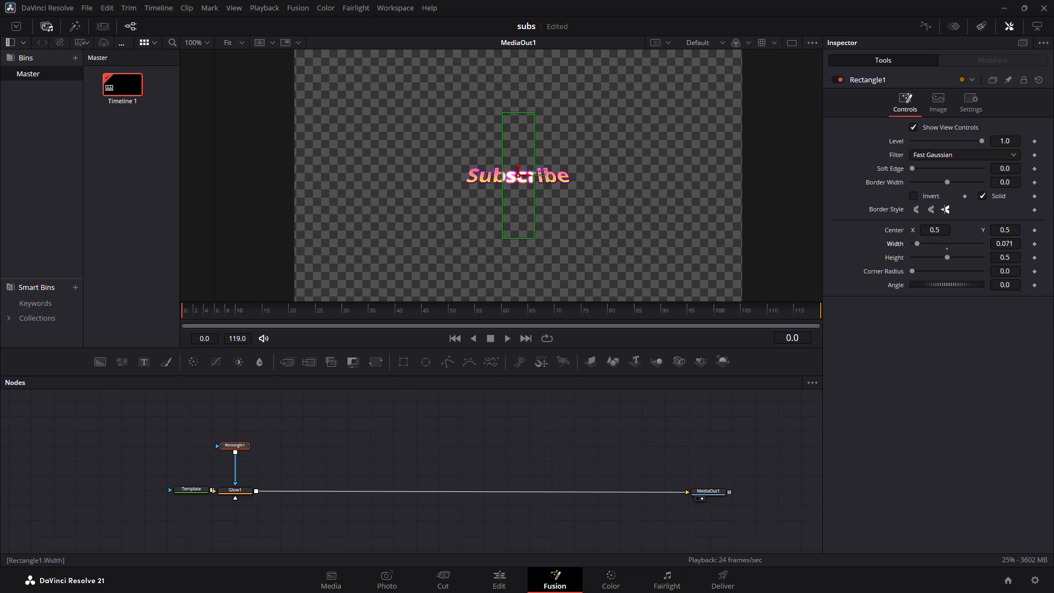
left_click_drag(1014, 244, 1008, 245)
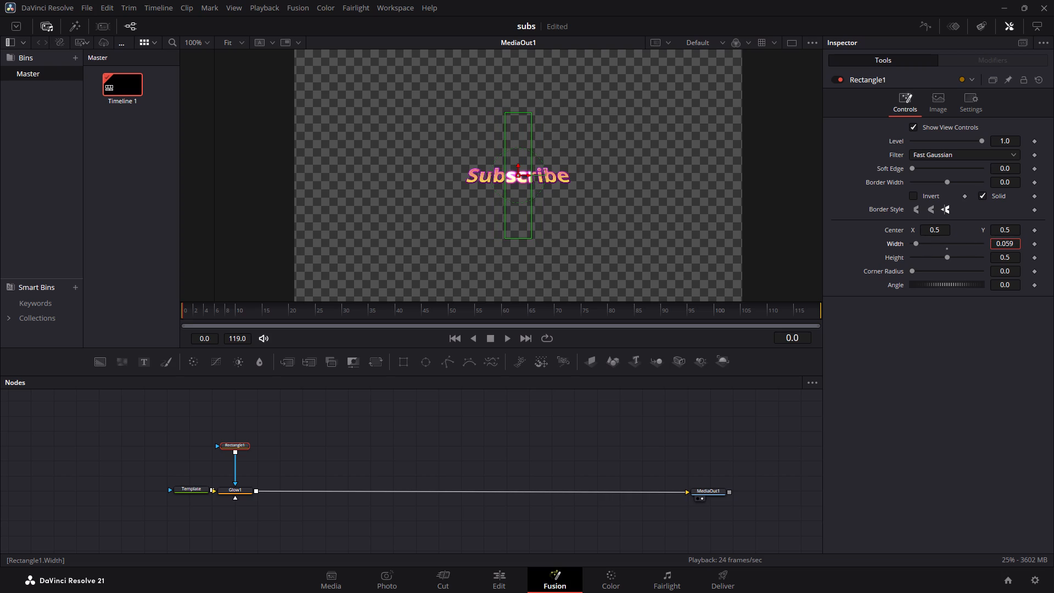
left_click_drag(1008, 245, 997, 245)
left_click_drag(1014, 256, 1012, 256)
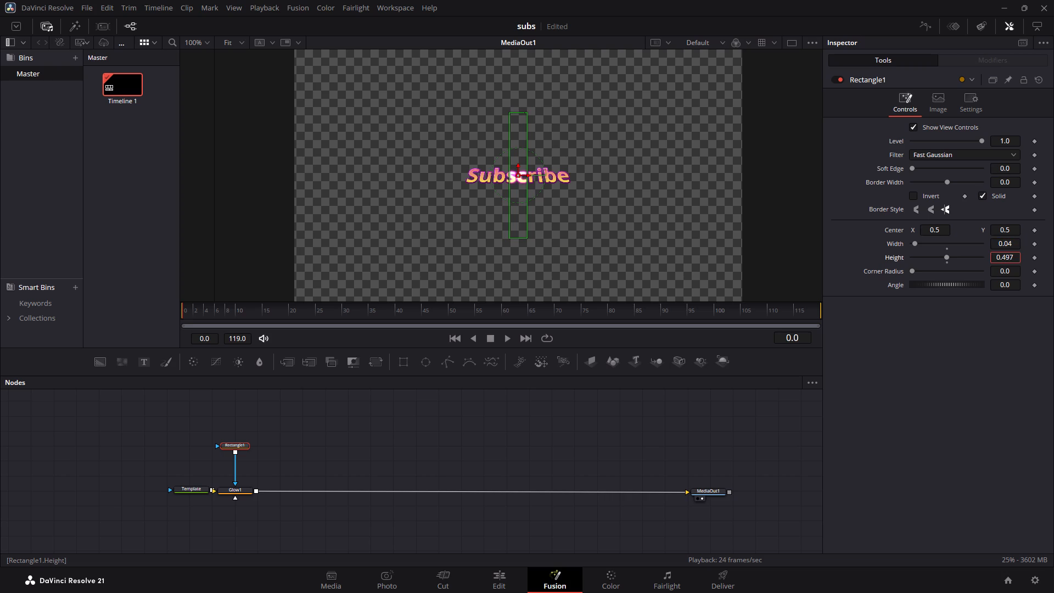
left_click_drag(1012, 256, 978, 262)
left_click_drag(978, 262, 969, 262)
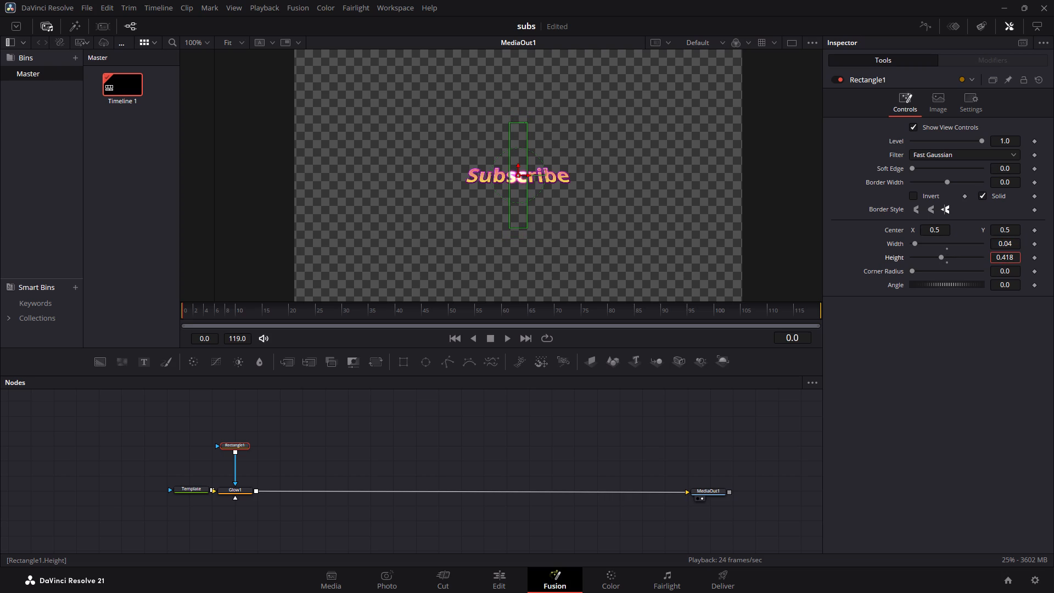
left_click_drag(969, 262, 959, 263)
Tilt the rectangle mask to an Angle of -38.4 and narrow its Width to 0.03.
left_click_drag(1010, 286, 1006, 286)
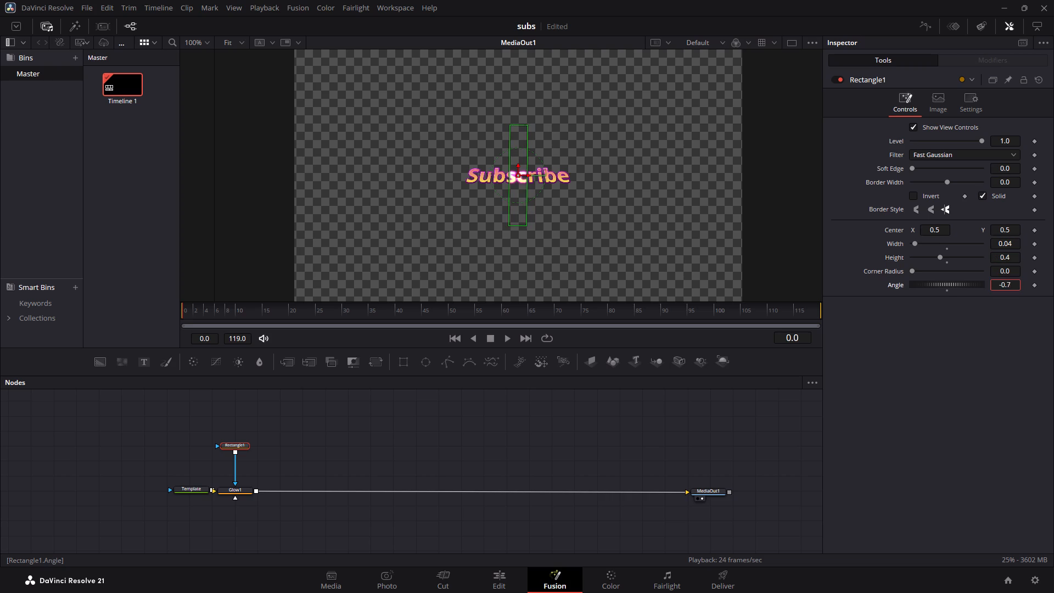
left_click_drag(1006, 286, 771, 306)
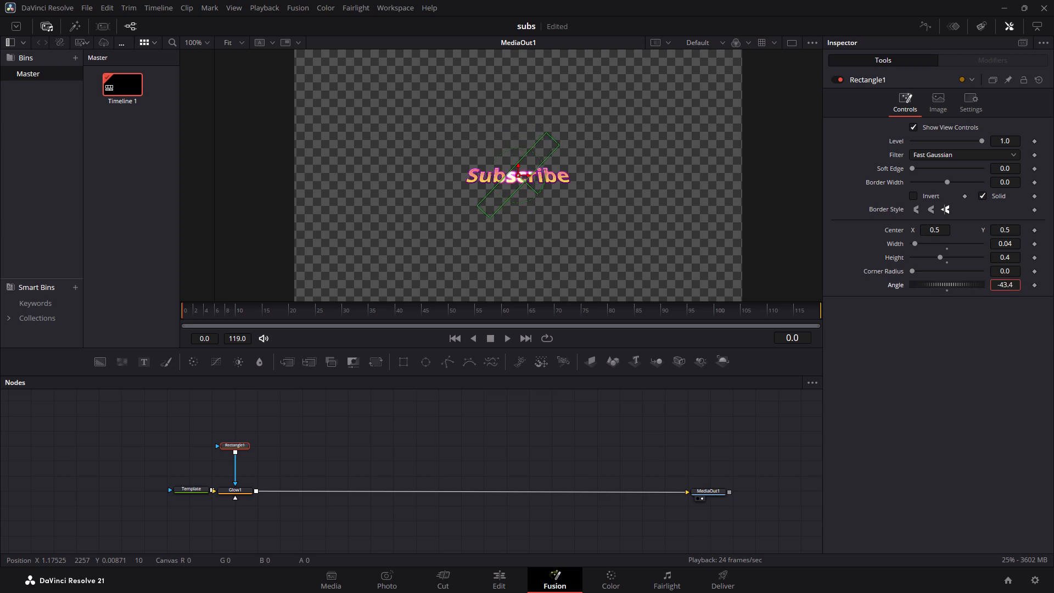
left_click_drag(771, 306, 714, 315)
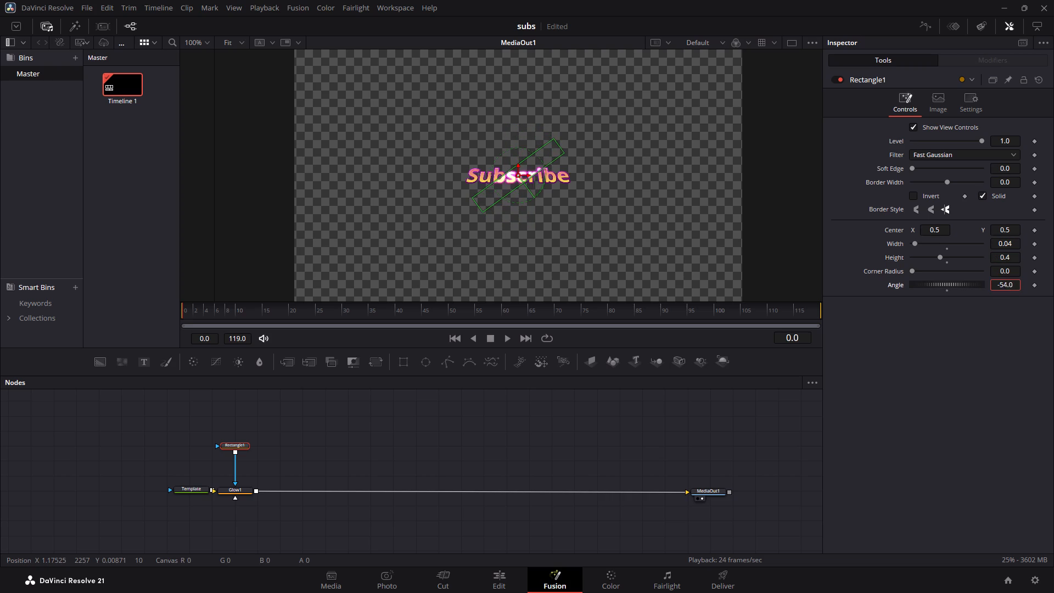
left_click_drag(714, 315, 789, 303)
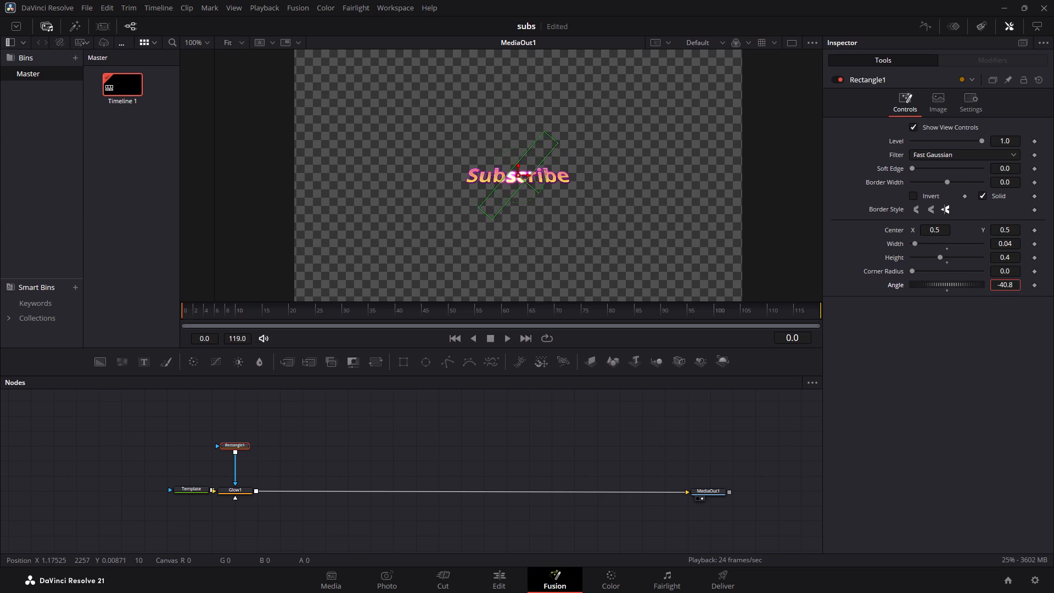
left_click_drag(789, 303, 834, 295)
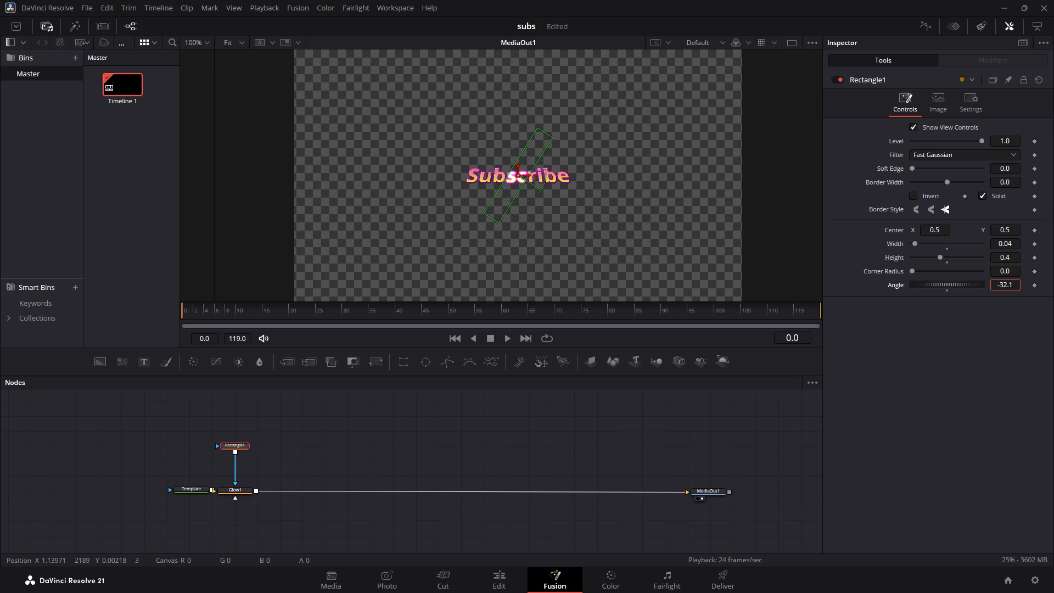
left_click_drag(834, 295, 840, 293)
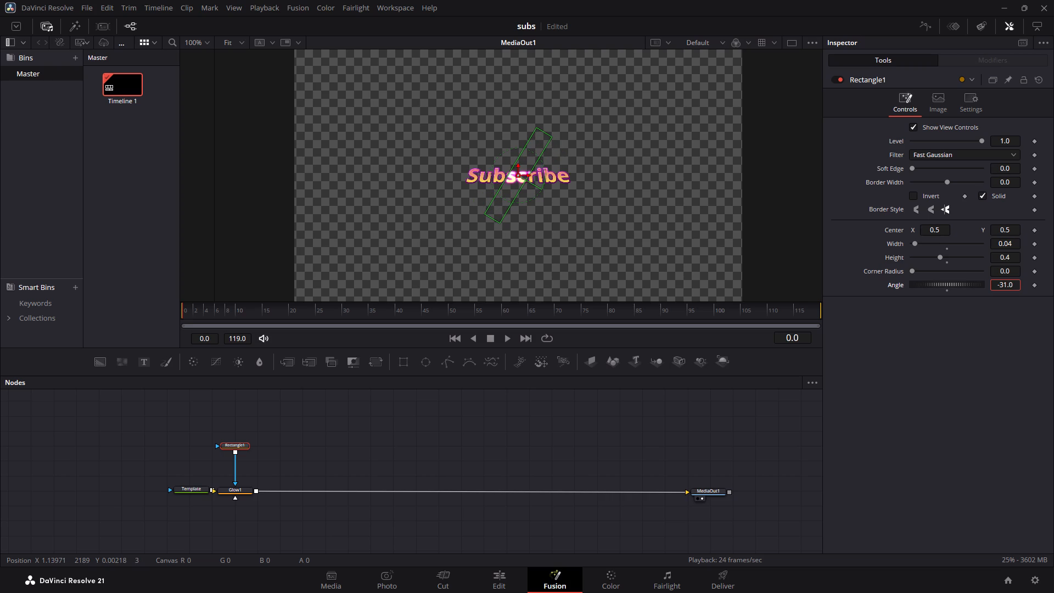
left_click_drag(840, 293, 799, 311)
left_click_drag(1013, 243, 1006, 244)
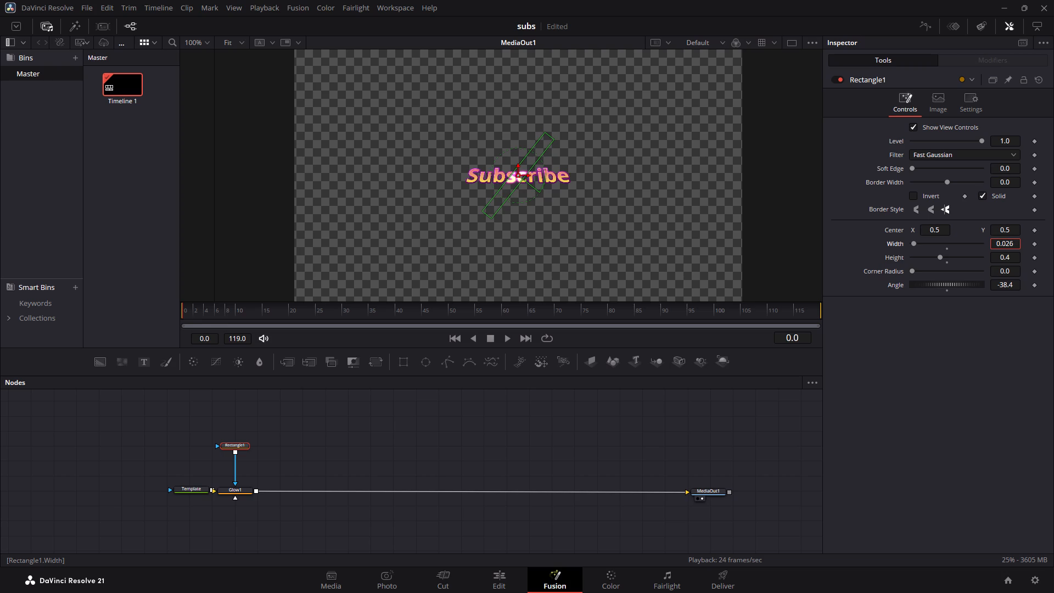
left_click_drag(1006, 244, 1008, 244)
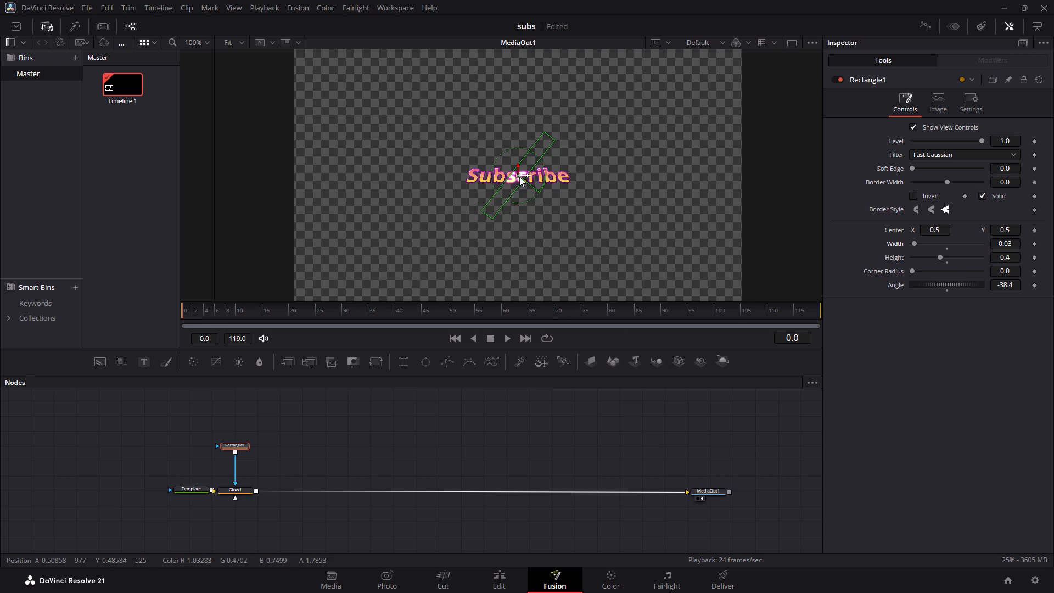
Move the mask before the "Subscribe" text, Center about X 0.31, Y 0.502, and keyframe Center at frame 0.
left_click_drag(517, 176, 432, 176)
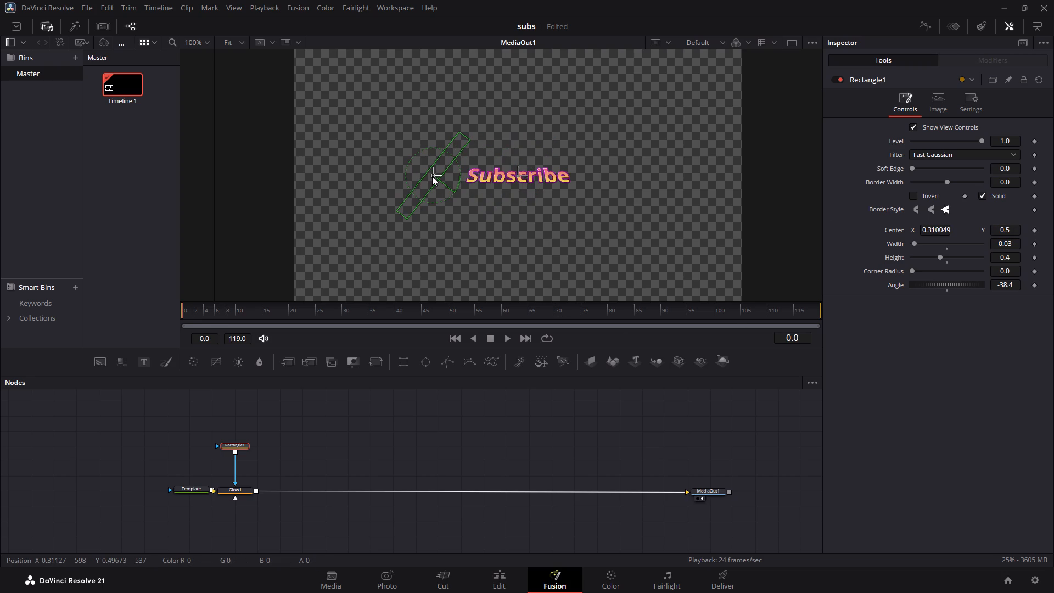
left_click_drag(432, 176, 432, 176)
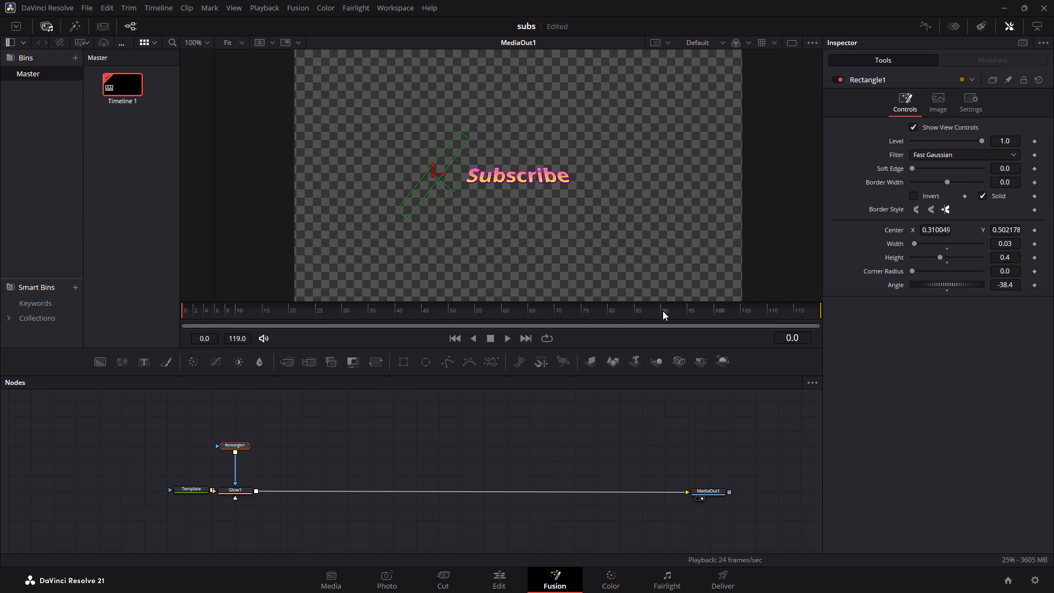
left_click(1036, 230)
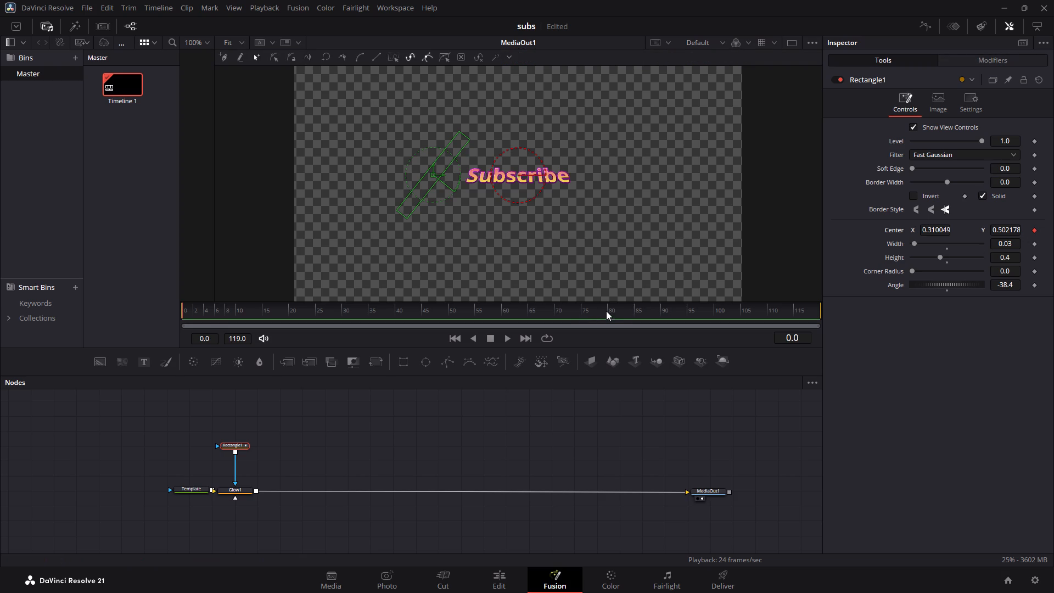
At frame 80, move the mask past the end of the "Subscribe" text to a Center of about X 0.68, Y 0.5.
left_click(608, 310)
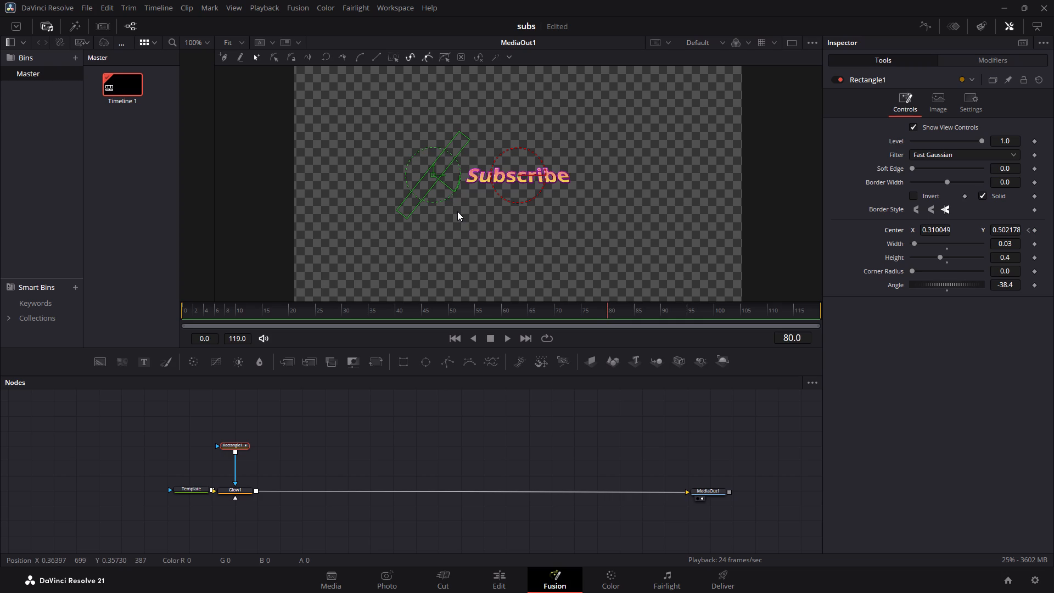
left_click_drag(434, 175, 591, 176)
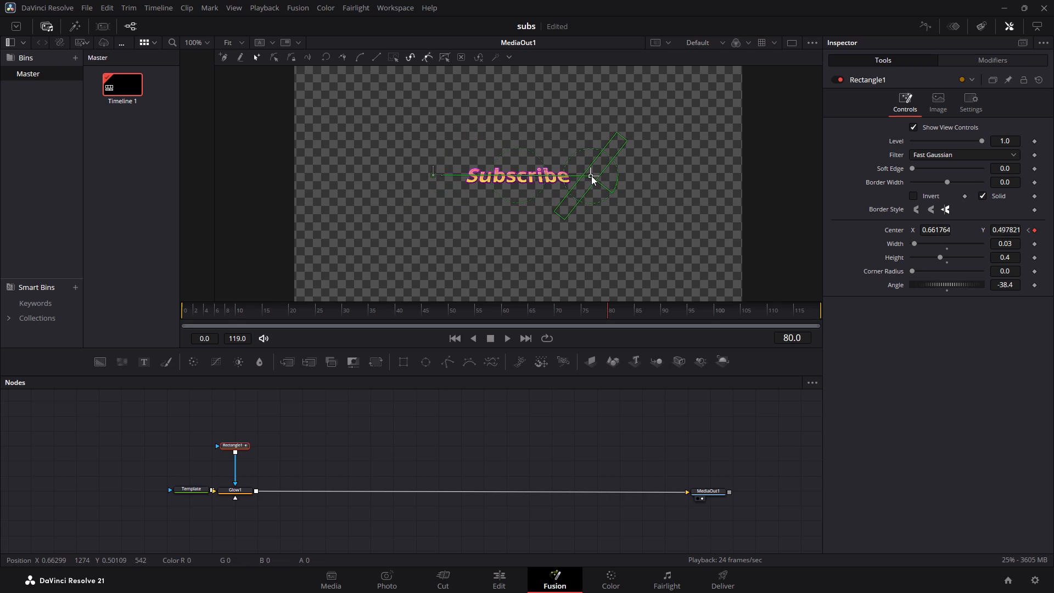
left_click_drag(591, 176, 593, 176)
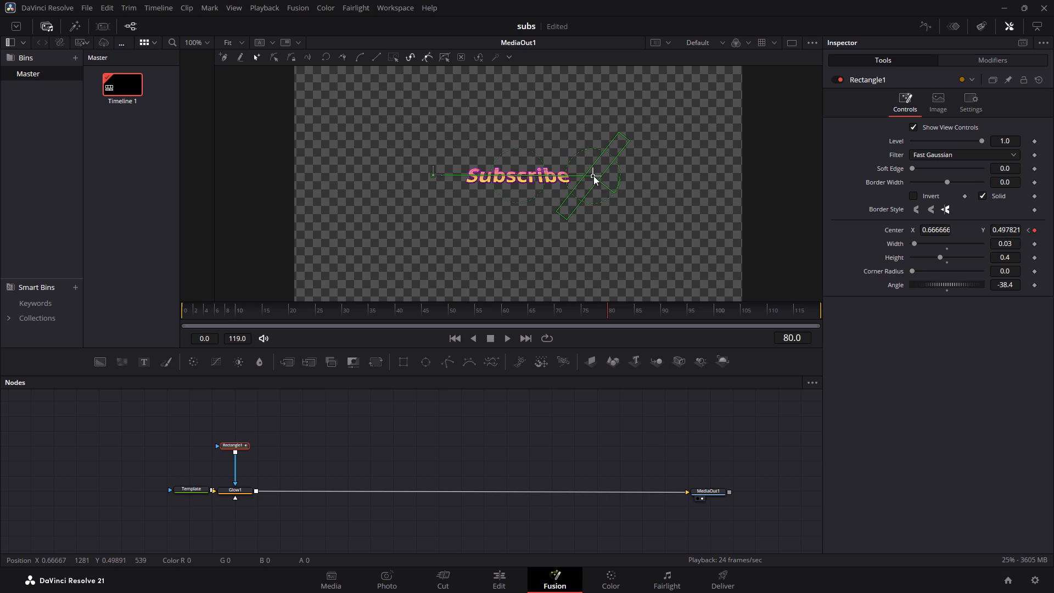
left_click_drag(593, 176, 600, 175)
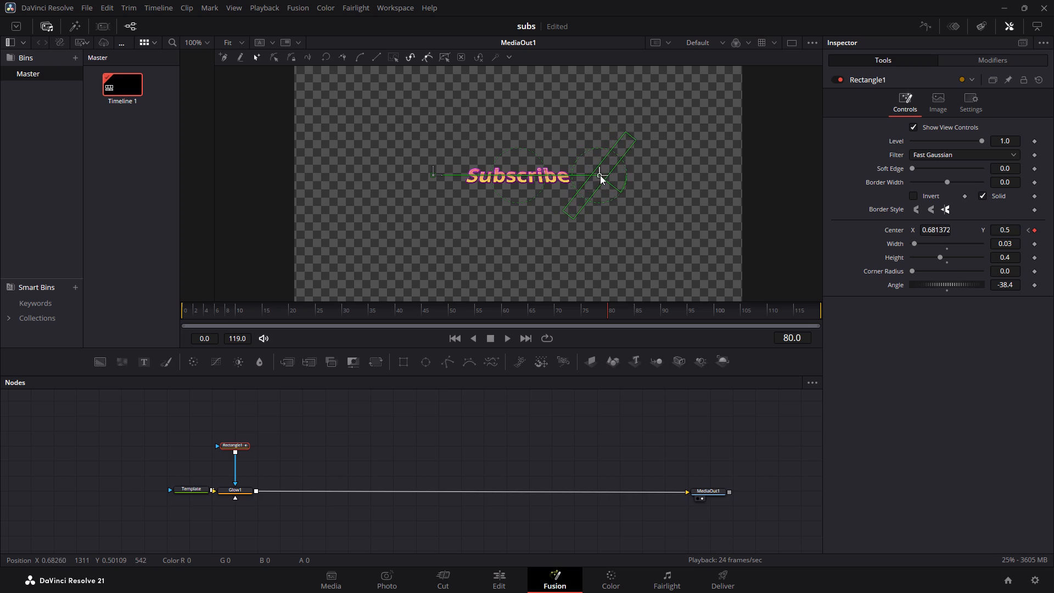
Nudge the rectangle mask's frame-80 Center slightly further past the "Subscribe" text, to about X 0.684, Y 0.5.
left_click_drag(600, 175, 601, 175)
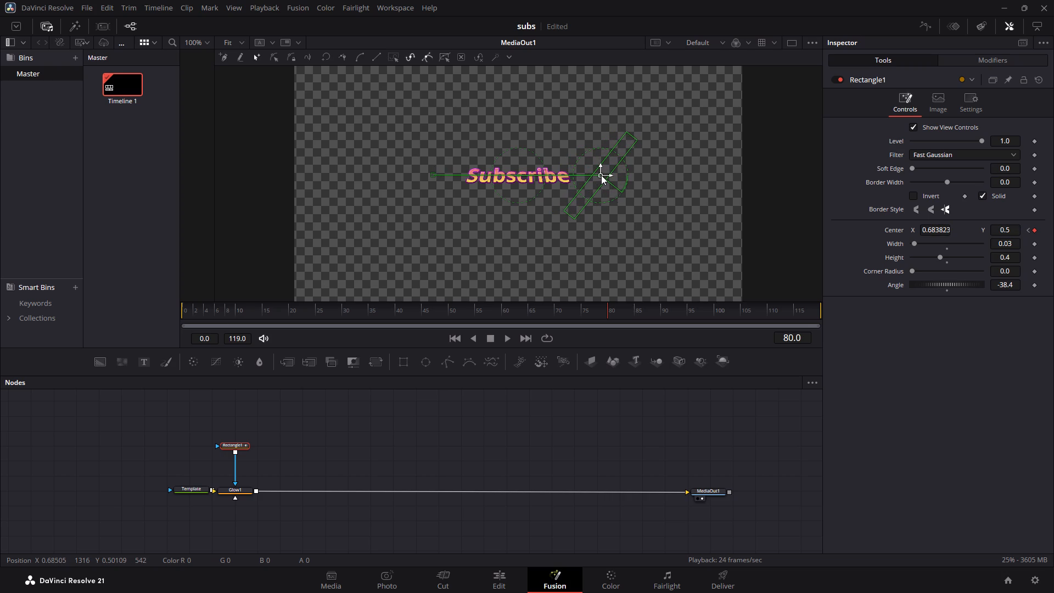
Turn on looping and play back the shine sweep across the "Subscribe" text.
left_click(510, 335)
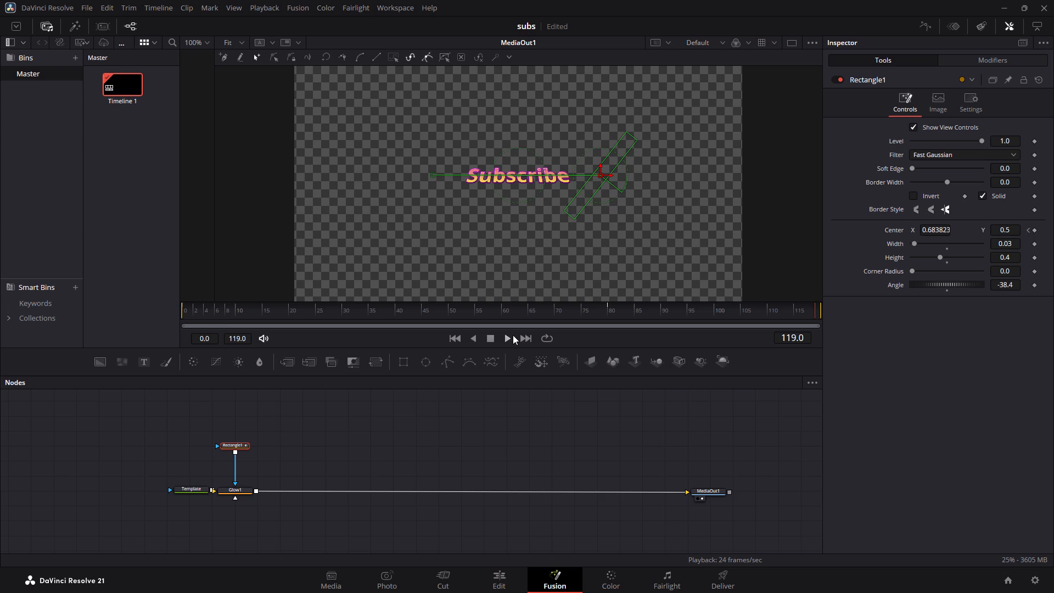
left_click(545, 339)
left_click(504, 338)
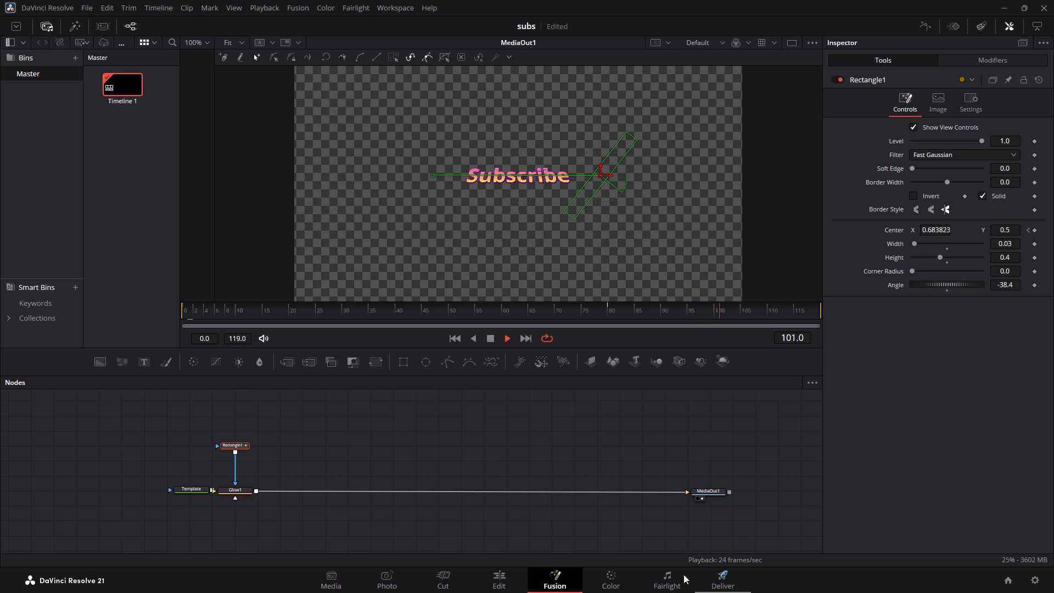
Scrub and play the "Subscribe" title on the Deliver page to check the shine sweep.
left_click(717, 583)
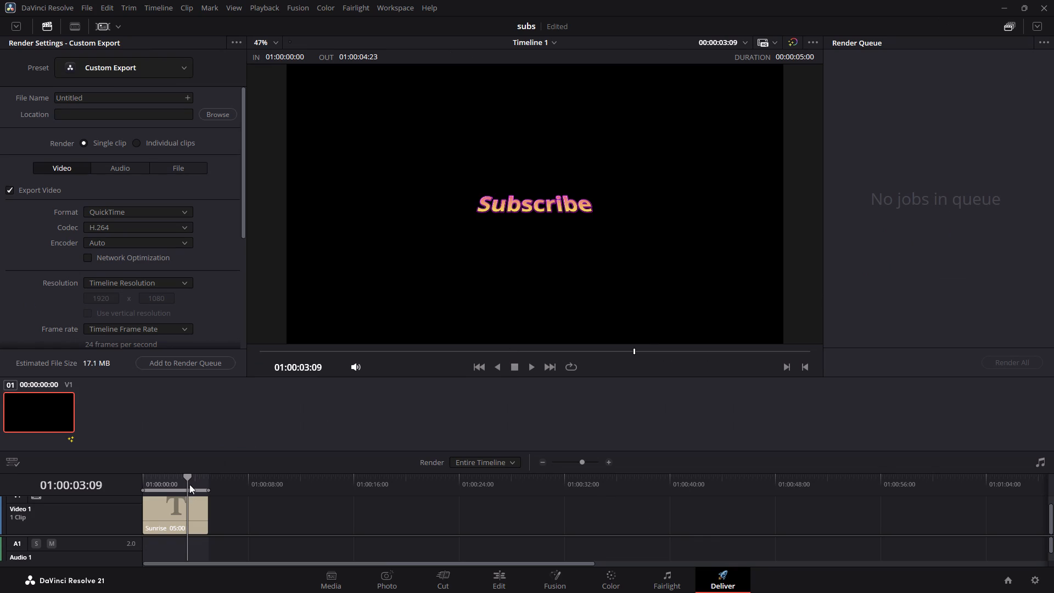
left_click_drag(189, 477, 170, 484)
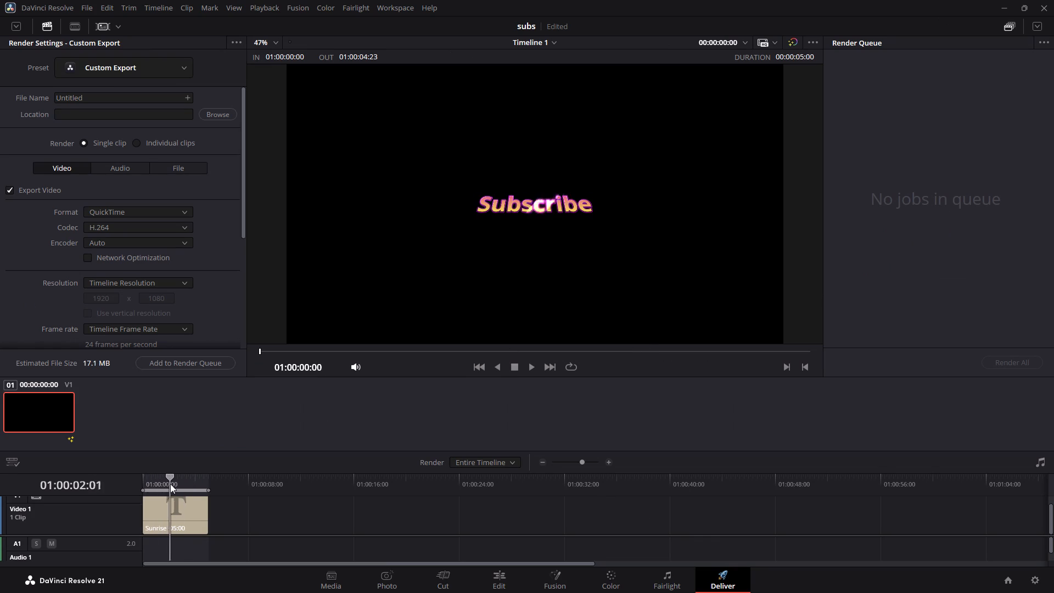
left_click_drag(170, 484, 183, 485)
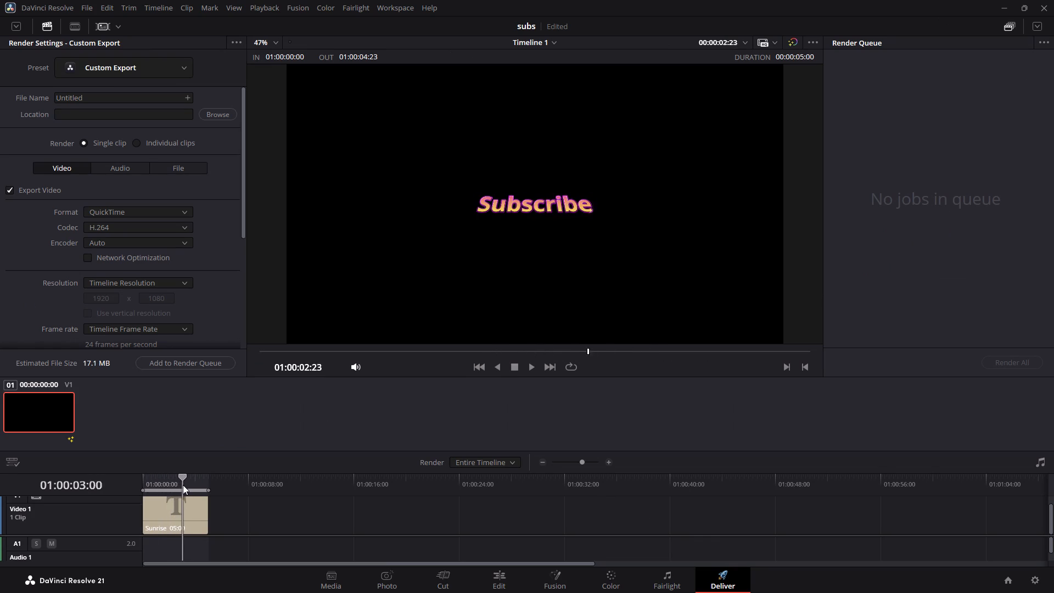
left_click_drag(183, 485, 126, 495)
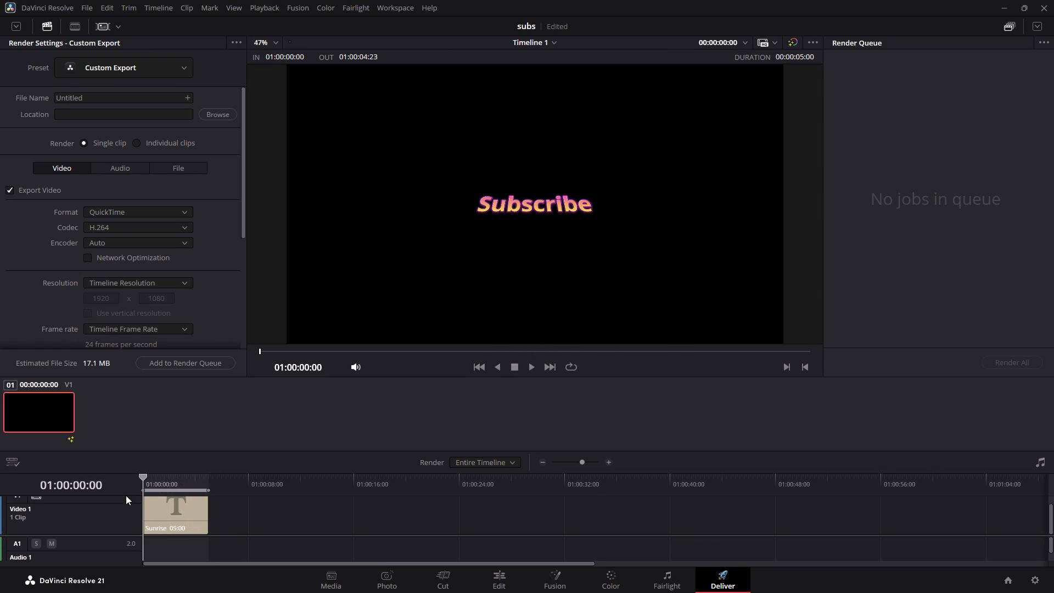
left_click_drag(126, 495, 125, 495)
left_click(535, 368)
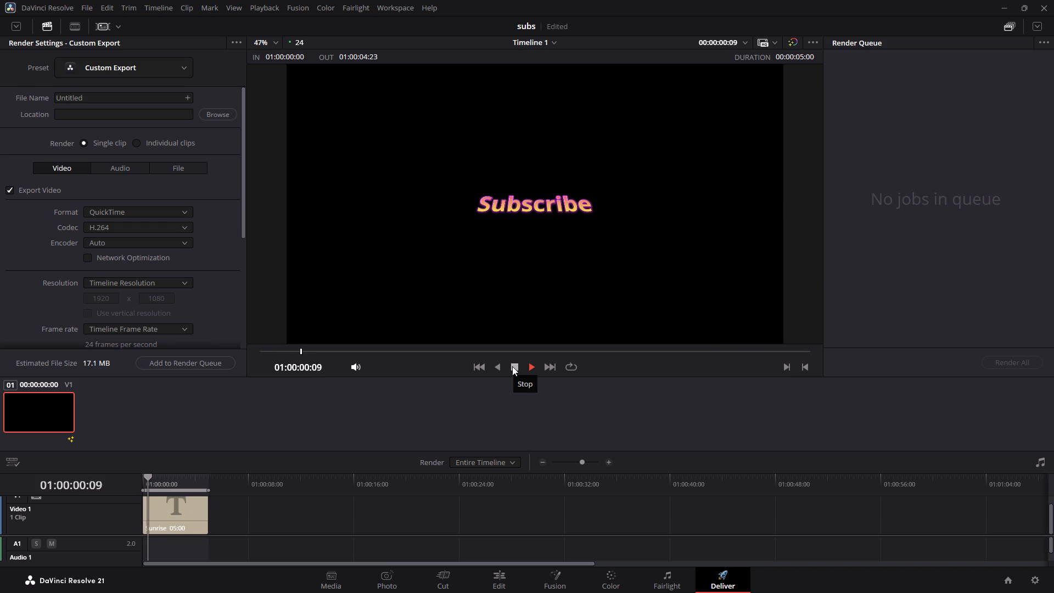
left_click(516, 371)
Replay the shine sweep in the Fusion composition and inspect the Glow1 and Template nodes.
left_click(564, 585)
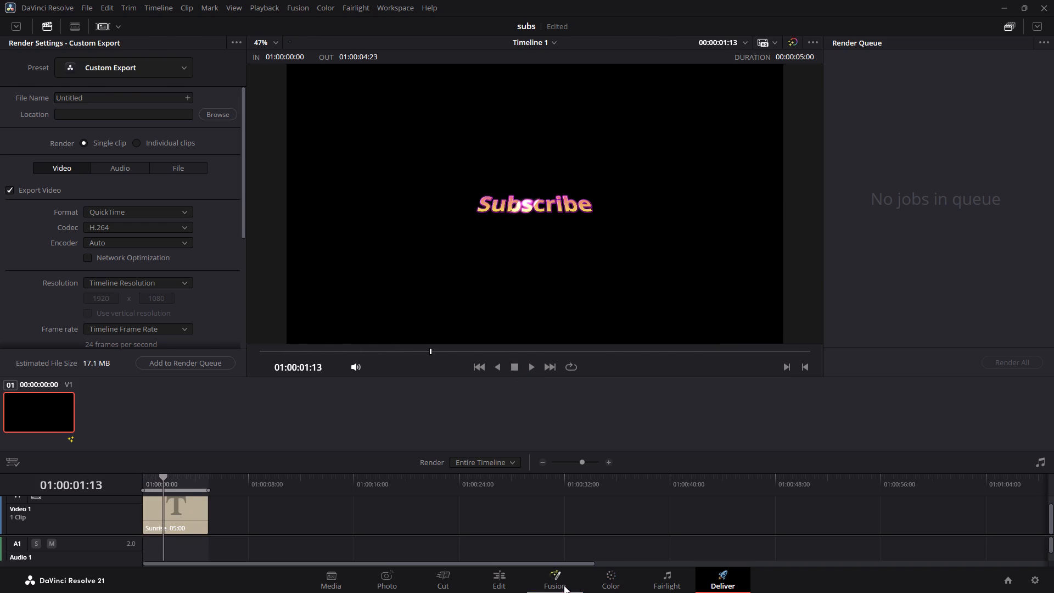
left_click(507, 339)
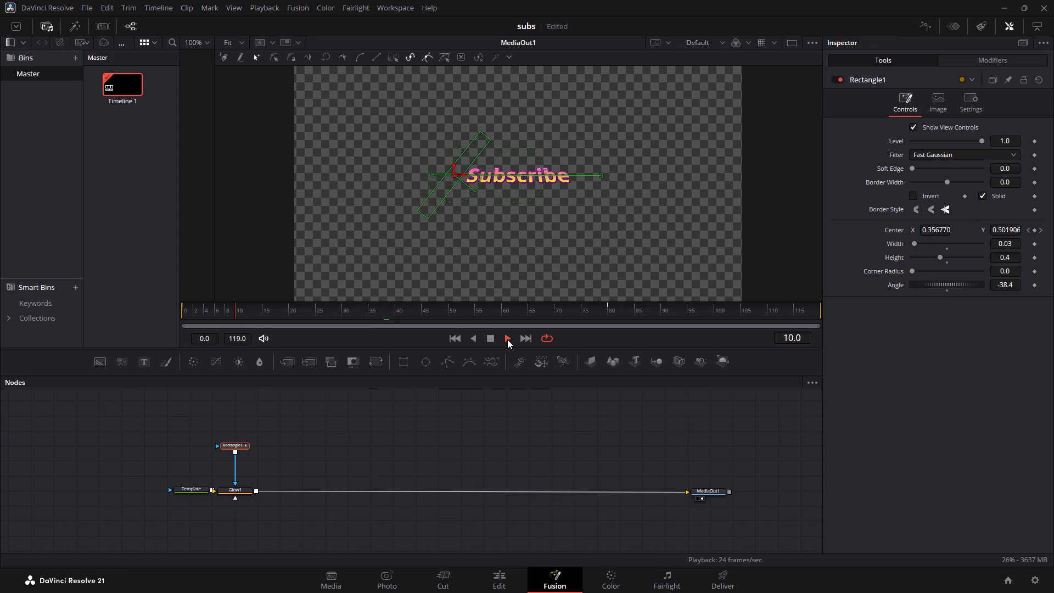
left_click(507, 339)
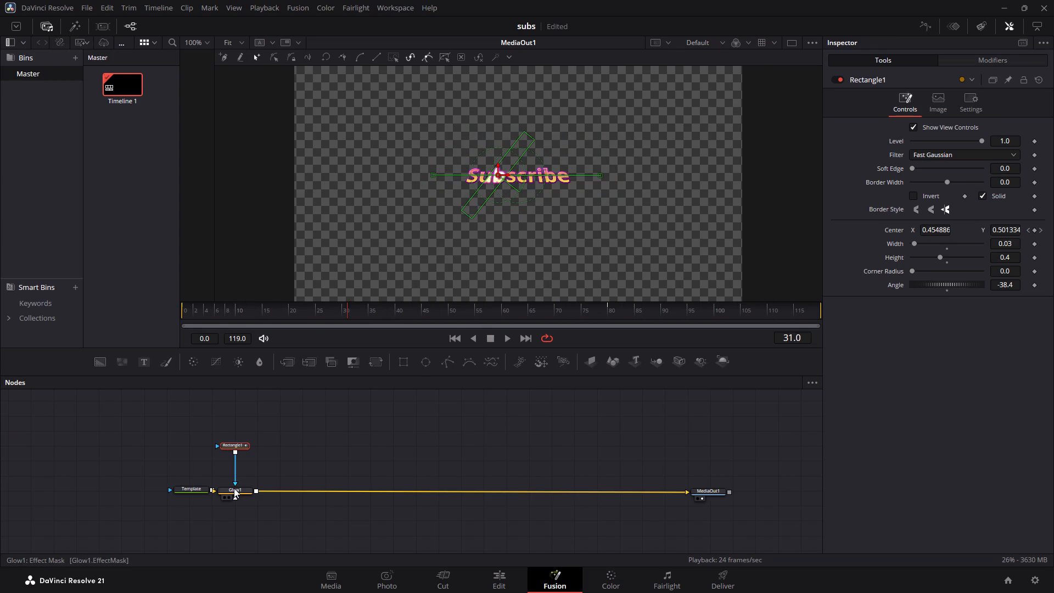
left_click(235, 489)
left_click(183, 490)
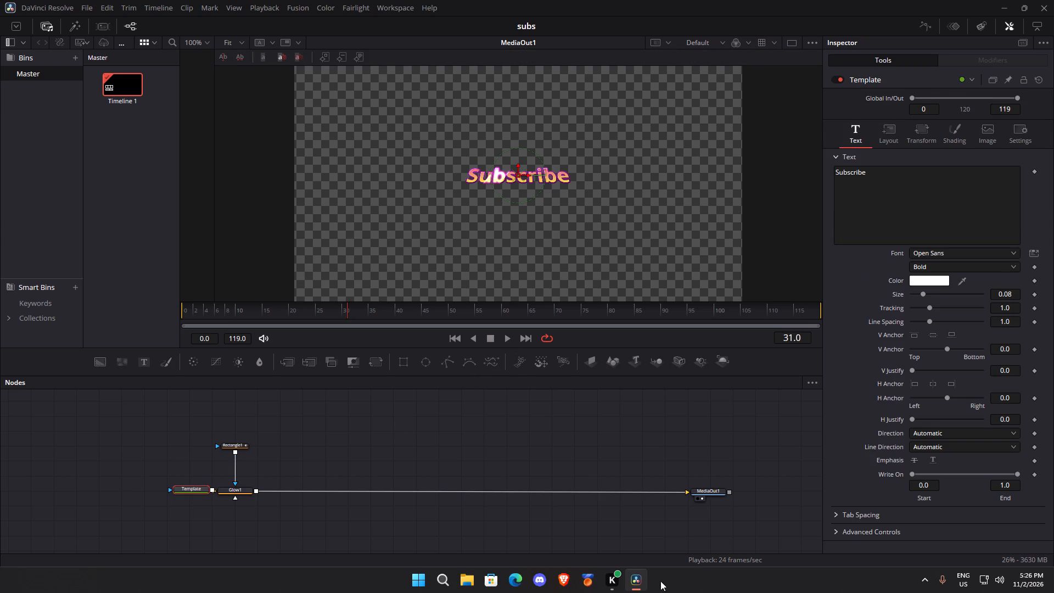
Name the export file "Sub" in the Deliver page's render settings.
left_click(731, 584)
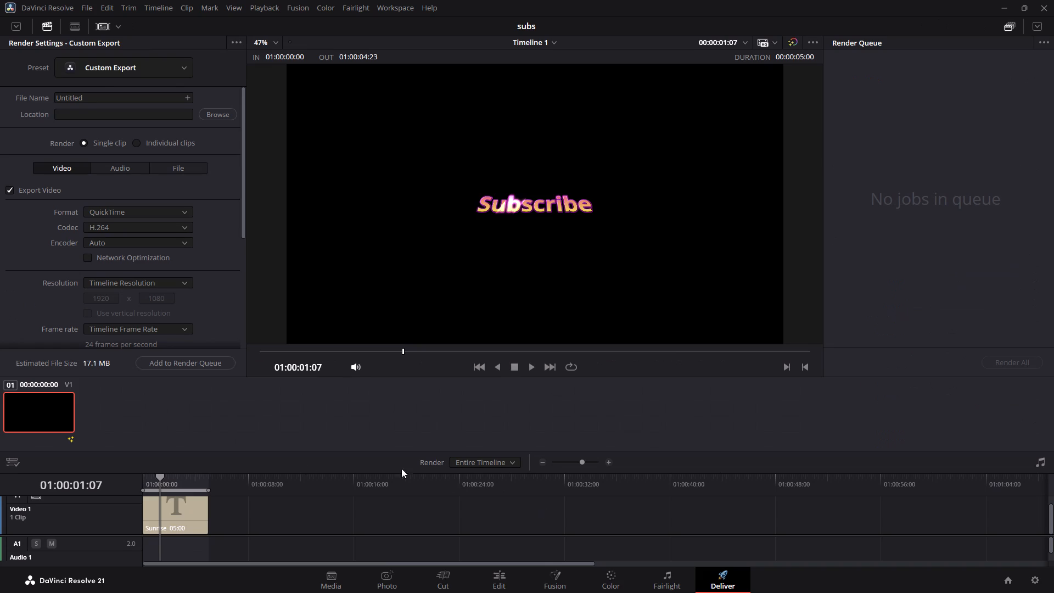
scroll(107, 106, "down", 3)
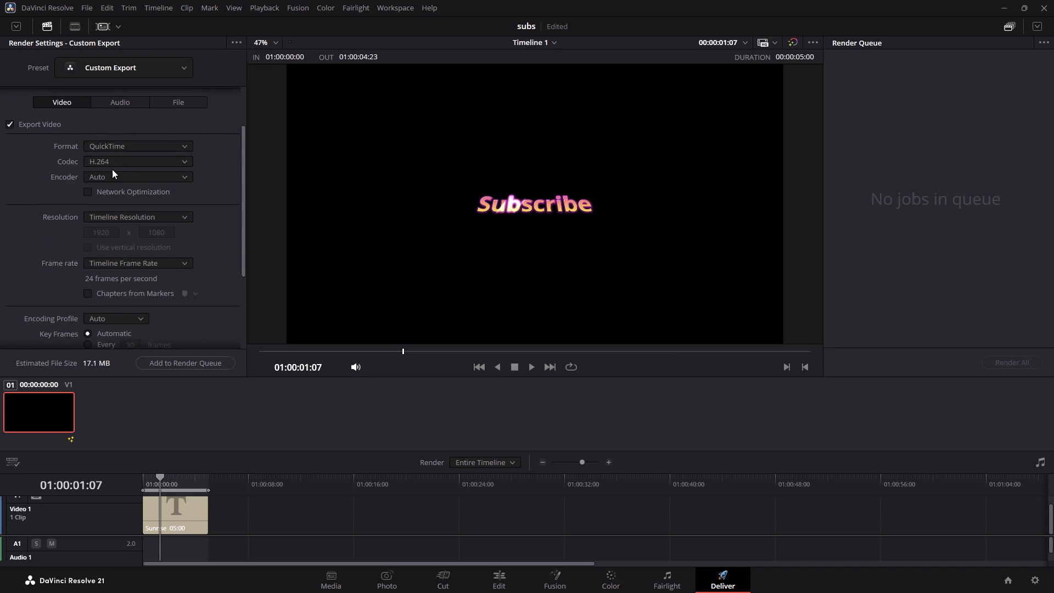
scroll(111, 168, "up", 4)
left_click(132, 97)
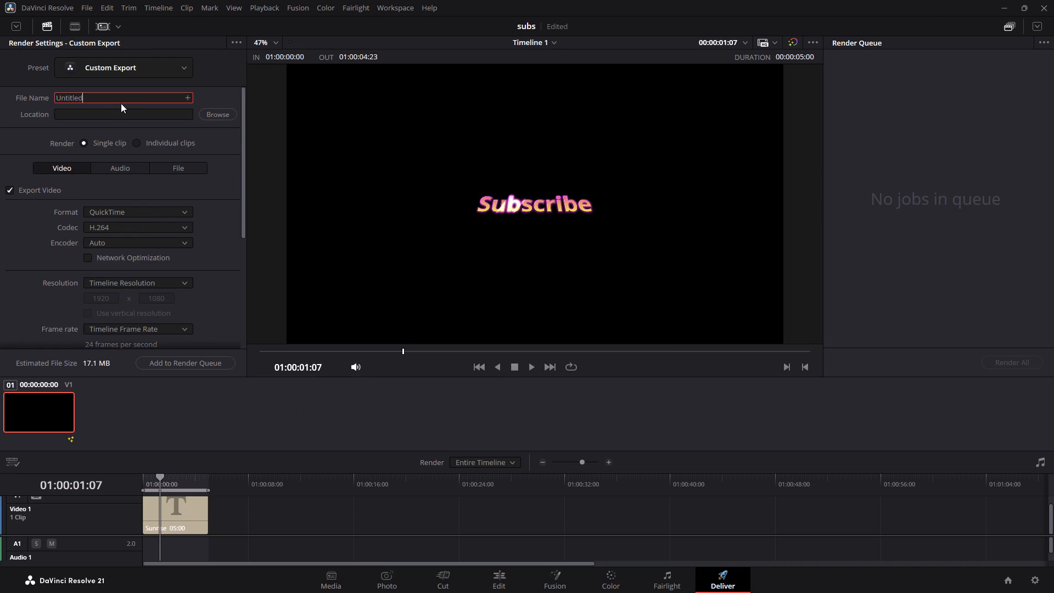
key("BackSpace")
key("BackSpace")
key("BackSpace")
key("BackSpace")
key("BackSpace")
key("BackSpace")
key("BackSpace")
key("BackSpace")
key("BackSpace")
key("BackSpace")
key("BackSpace")
key("BackSpace")
key("BackSpace")
key("BackSpace")
key("BackSpace")
key("BackSpace")
key("BackSpace")
key("shift+s")
type("ub")
Set the export location to the "davinci Videos" folder on Local Disk (D:).
left_click(221, 115)
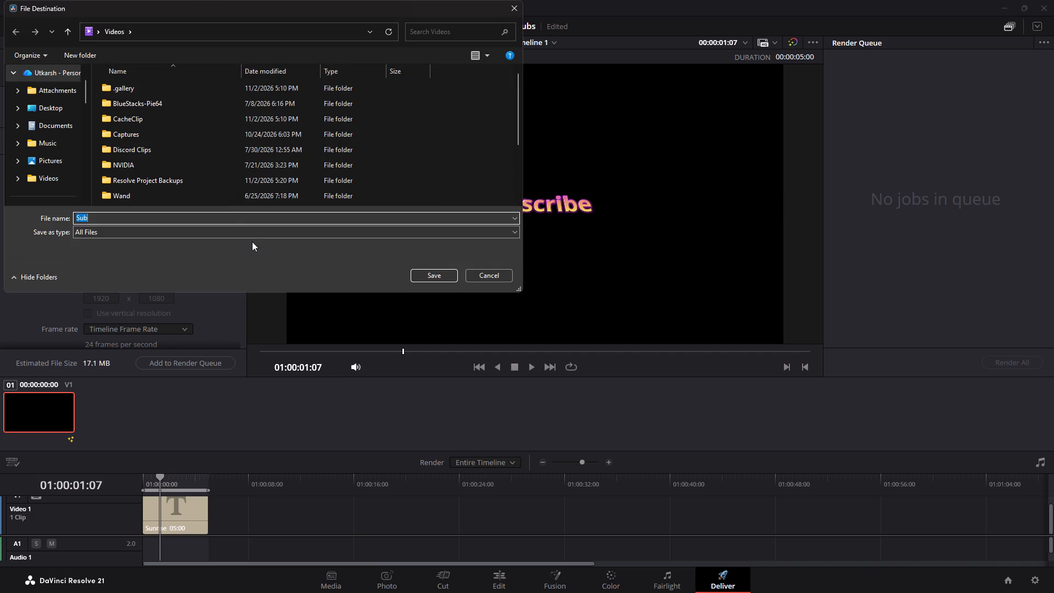
scroll(79, 140, "down", 8)
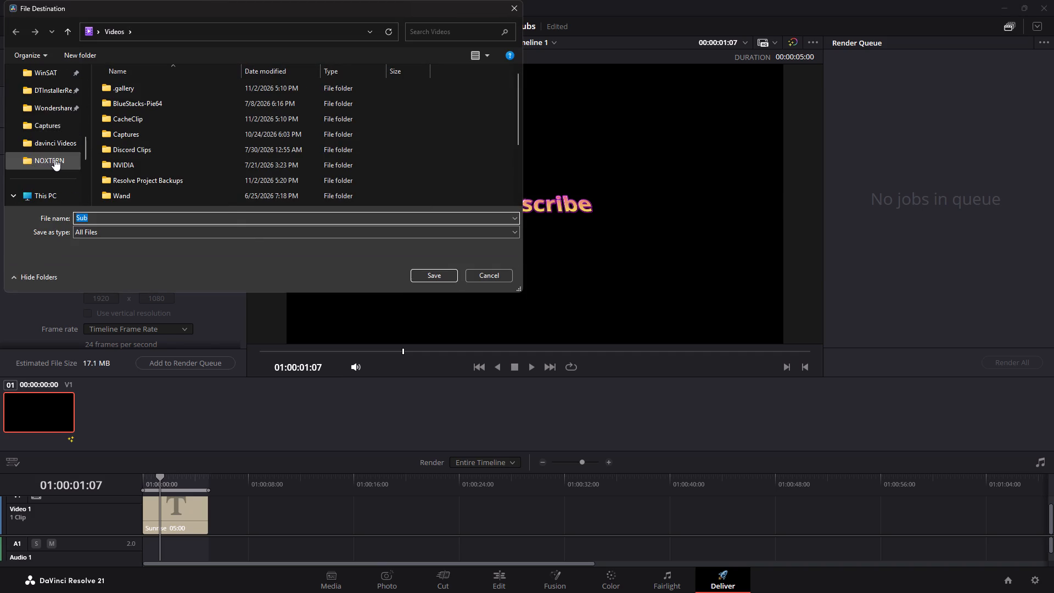
scroll(54, 161, "down", 8)
scroll(54, 170, "up", 3)
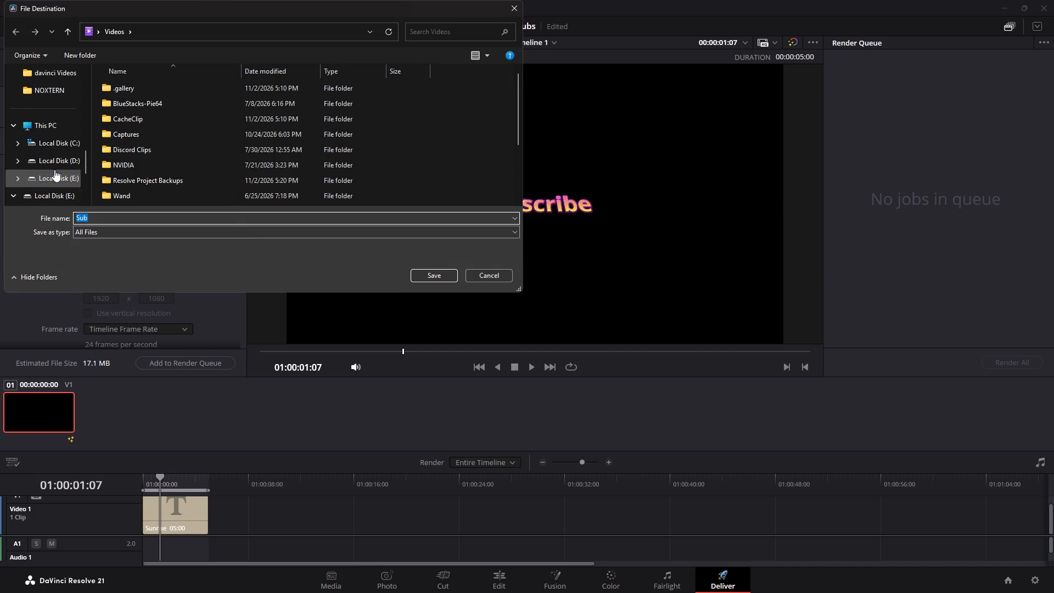
left_click(64, 161)
scroll(65, 170, "down", 4)
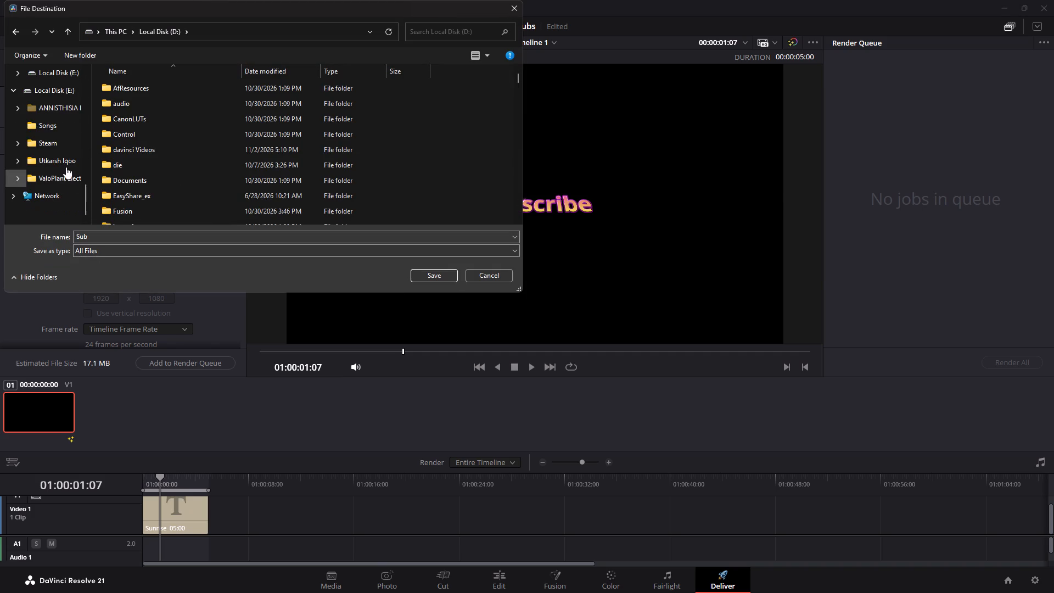
scroll(60, 111, "up", 2)
left_click(60, 119)
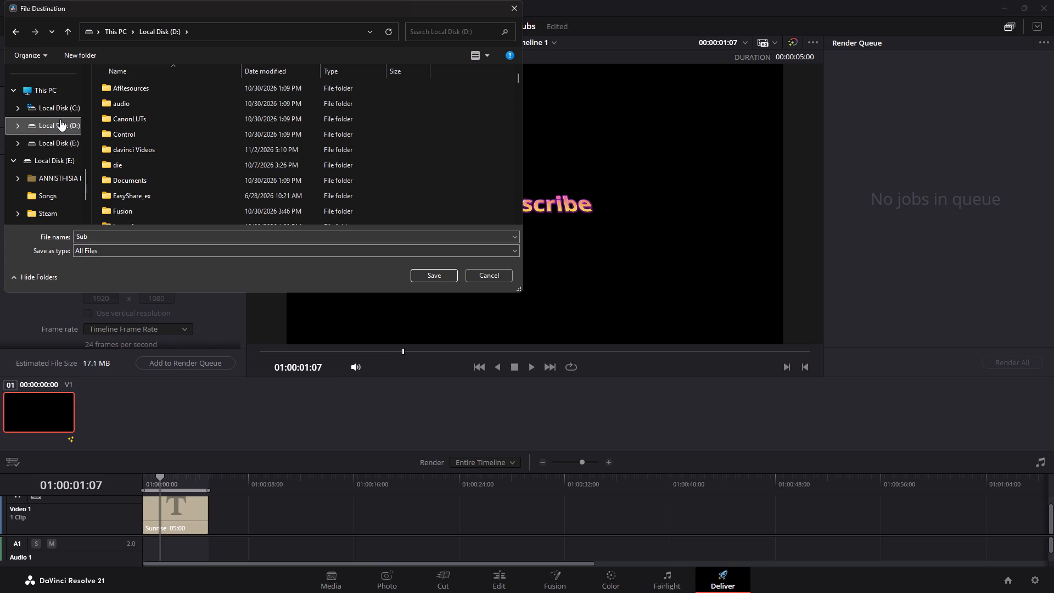
scroll(23, 162, "down", 1)
left_click(16, 91)
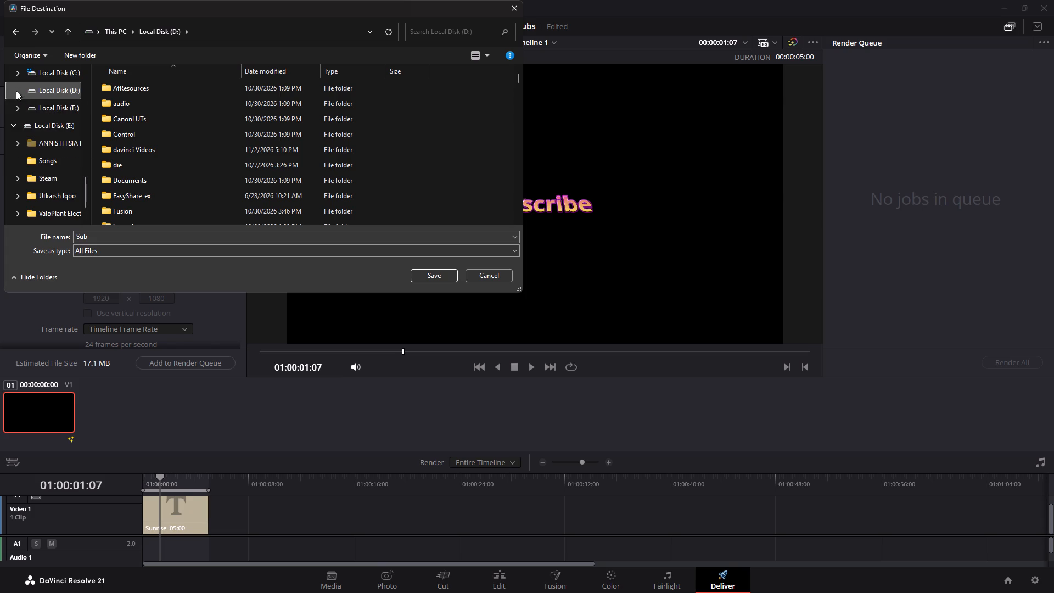
scroll(46, 130, "down", 1)
left_click(64, 123)
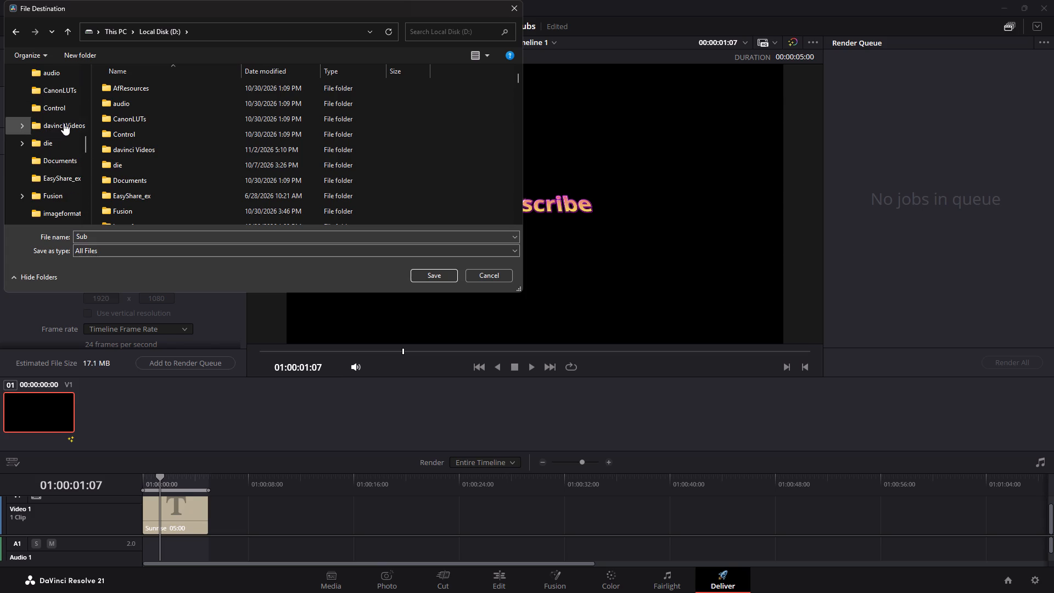
left_click(22, 125)
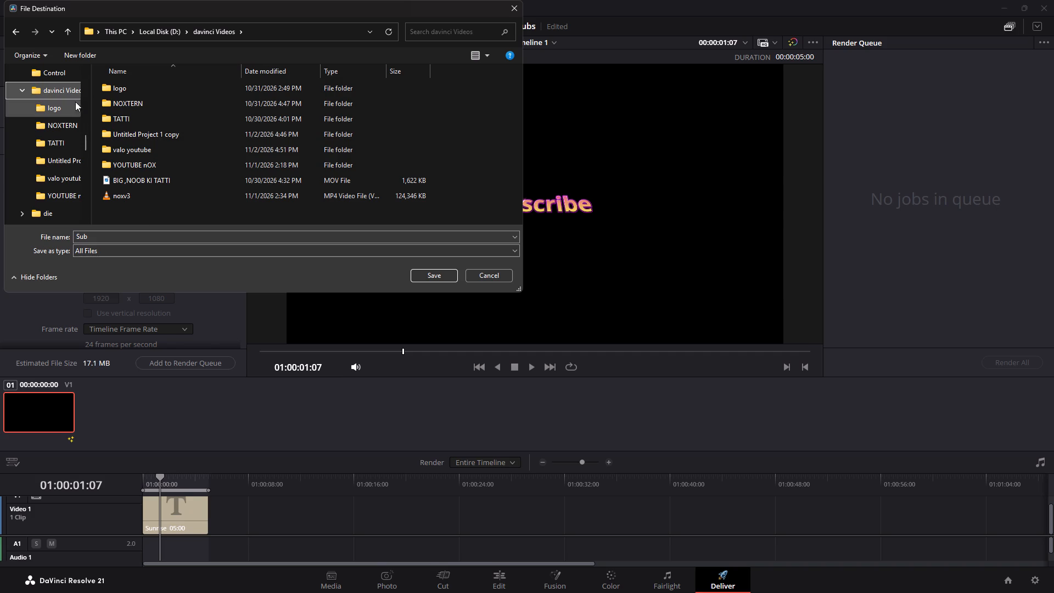
left_click(60, 85)
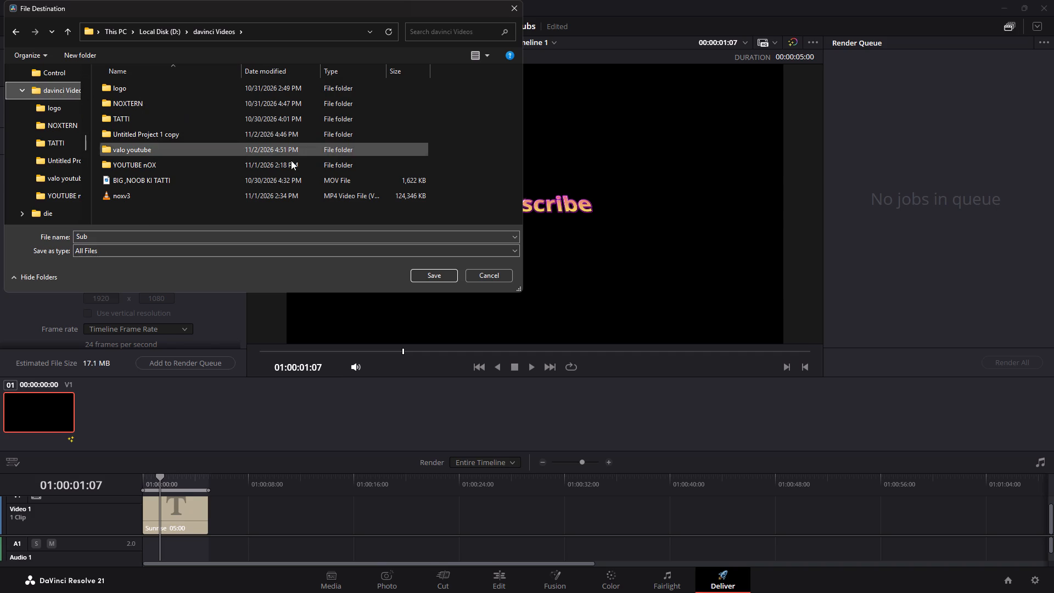
left_click(427, 276)
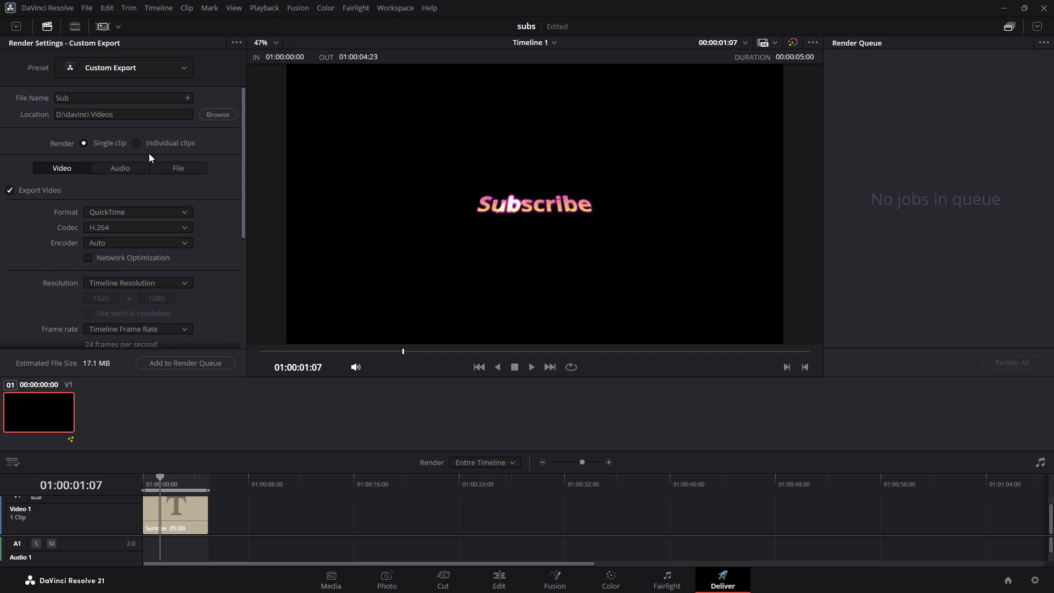
Set the export format to MP4.
scroll(137, 213, "down", 3)
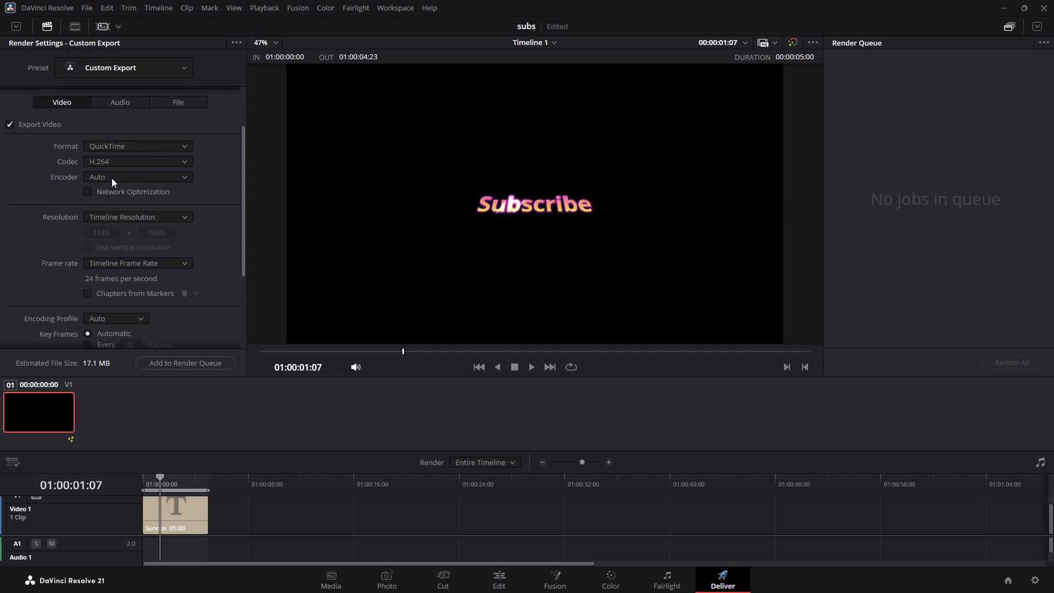
left_click(134, 142)
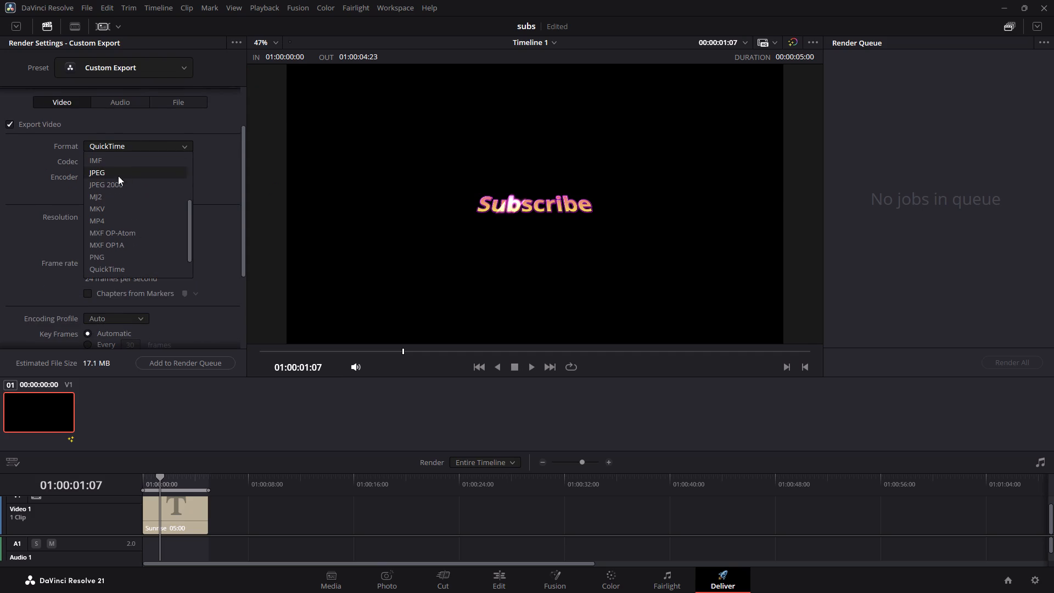
scroll(119, 189, "down", 6)
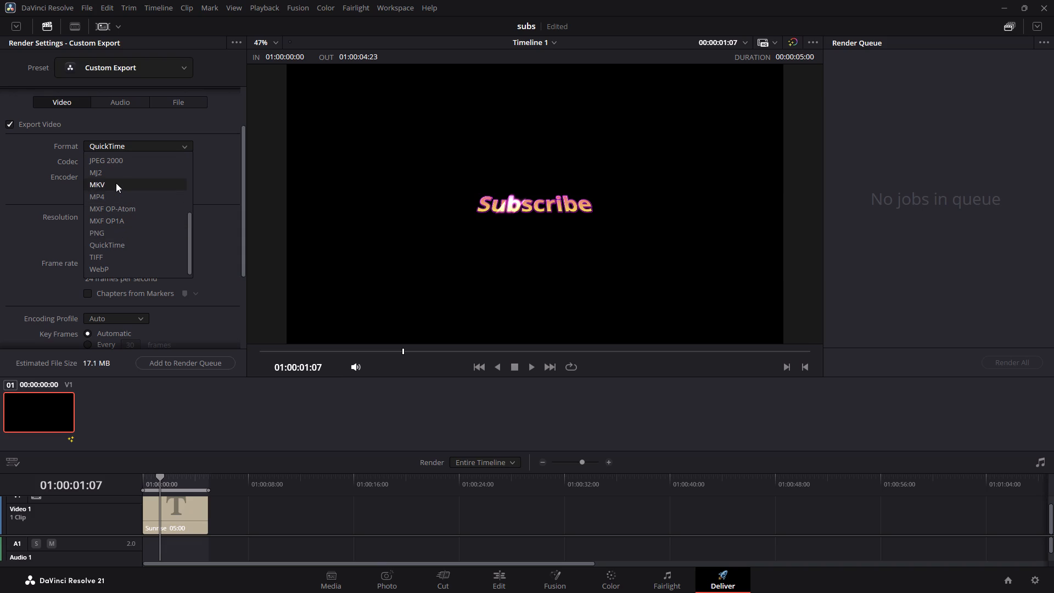
left_click(116, 192)
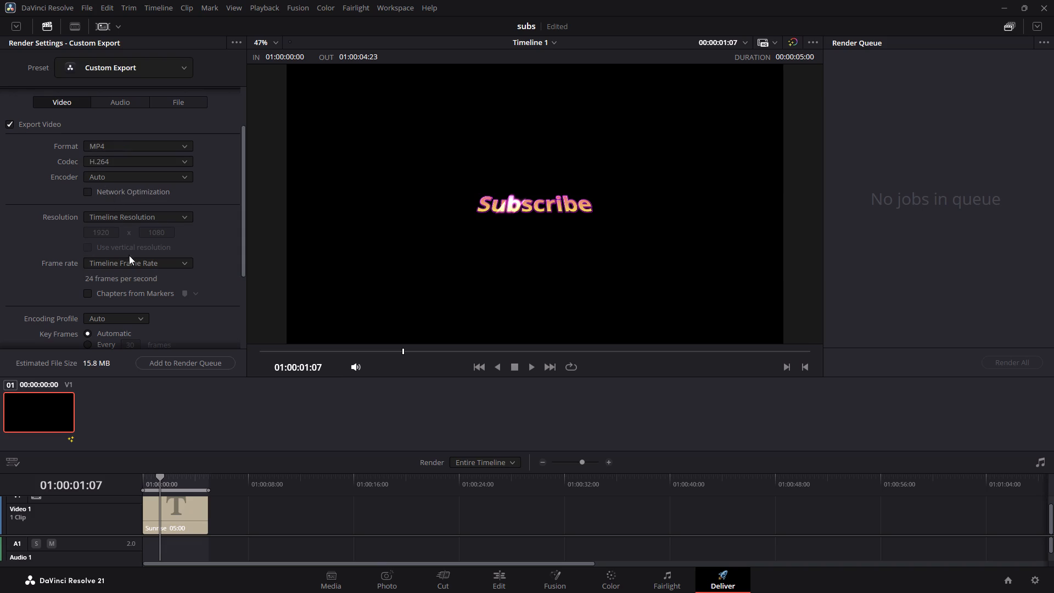
Set the export resolution to 1080 x 1920 HD with vertical resolution enabled.
left_click(142, 214)
left_click(124, 240)
left_click(85, 249)
Set the export frame rate to 30 (3:2).
left_click(139, 247)
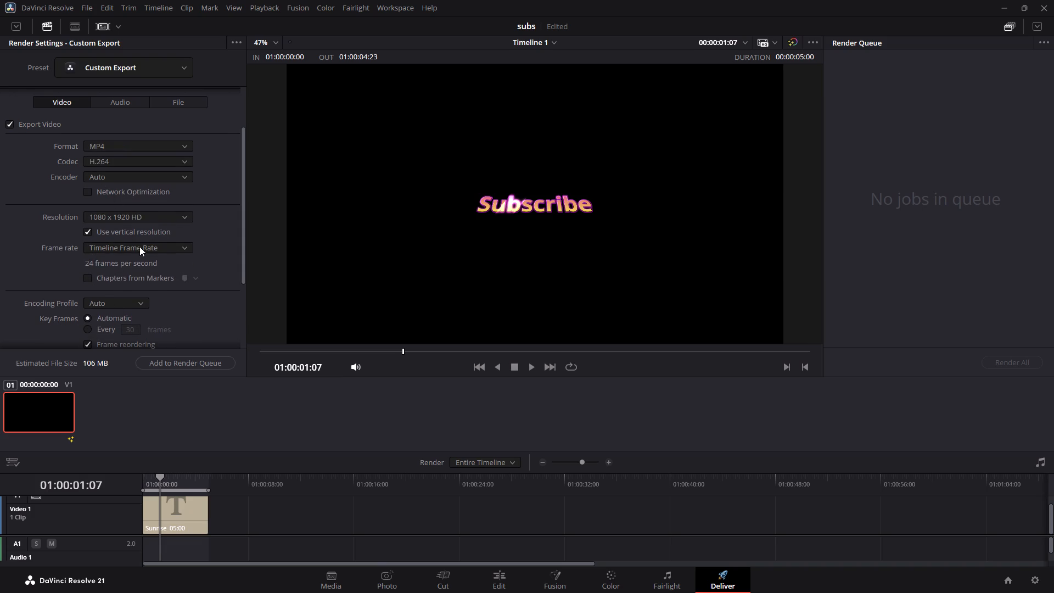
left_click(124, 303)
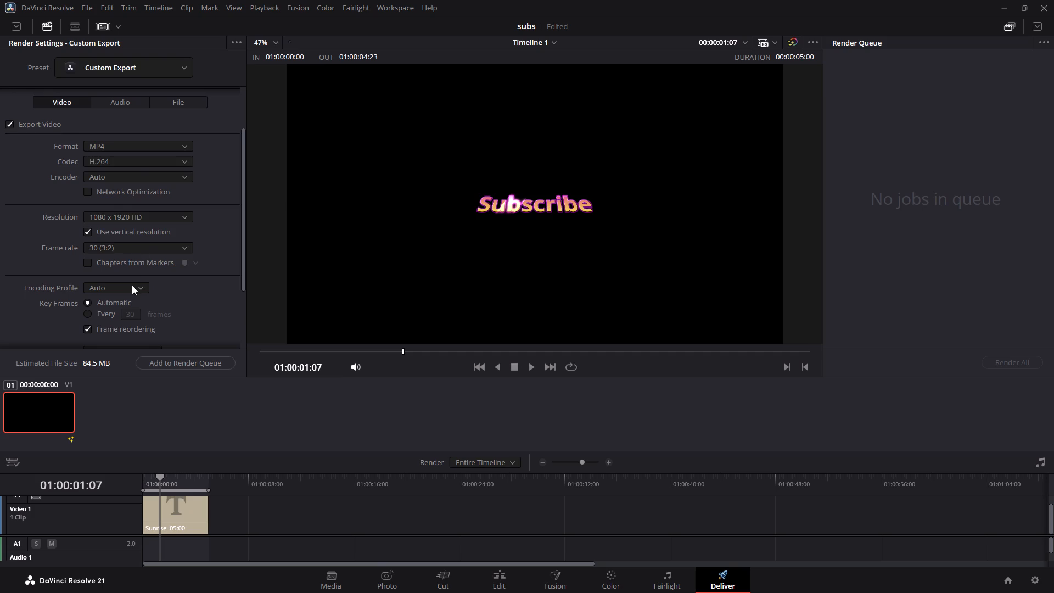
Set the encoding preset of the export to Quality.
scroll(113, 298, "down", 5)
left_click(126, 258)
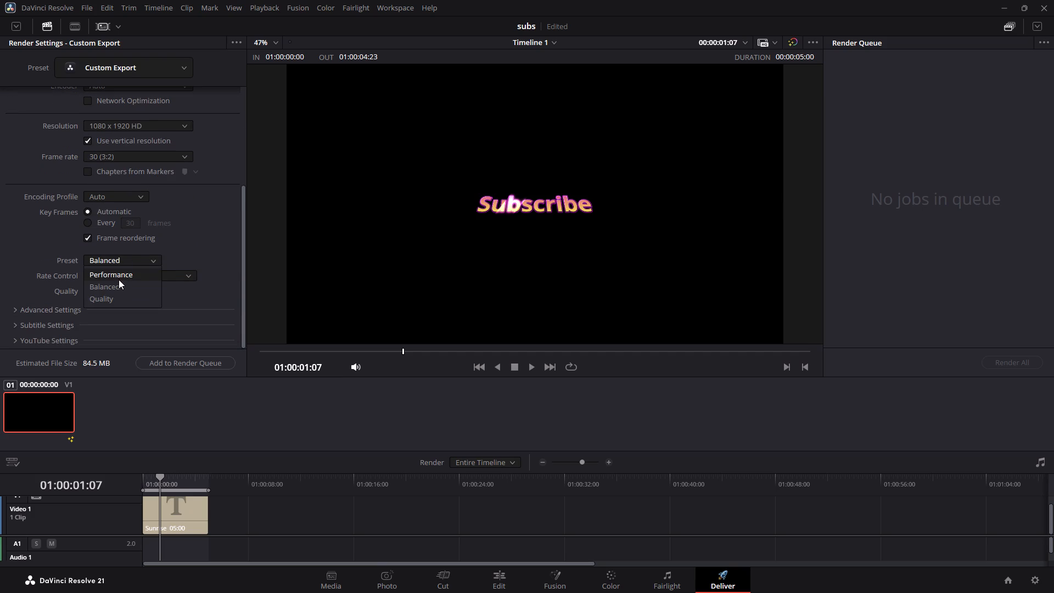
left_click(119, 296)
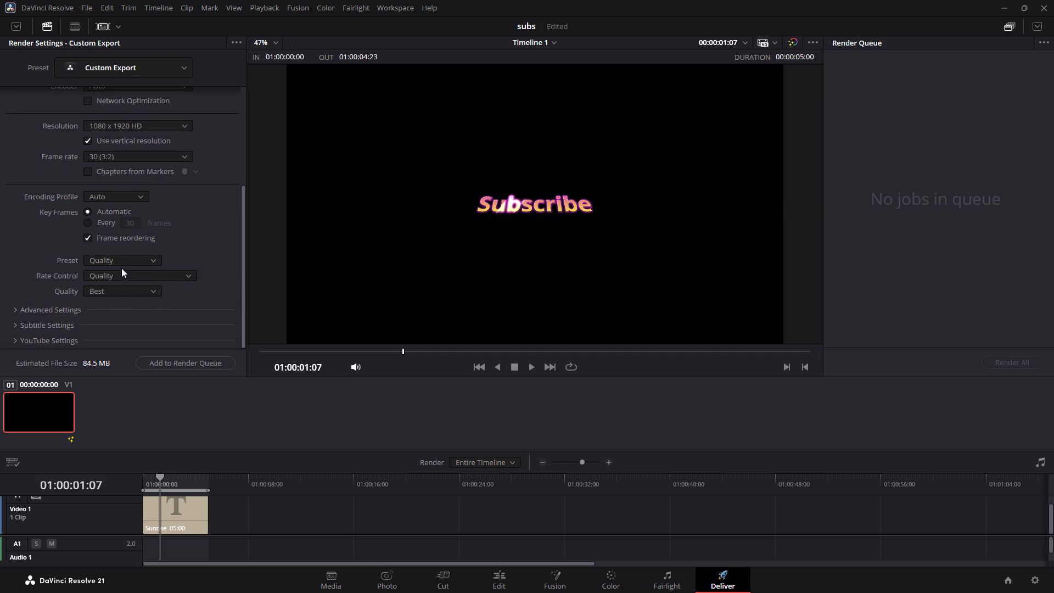
scroll(115, 281, "down", 4)
Add the Sub.mp4 export to the render queue and render it.
left_click(193, 365)
left_click(619, 342)
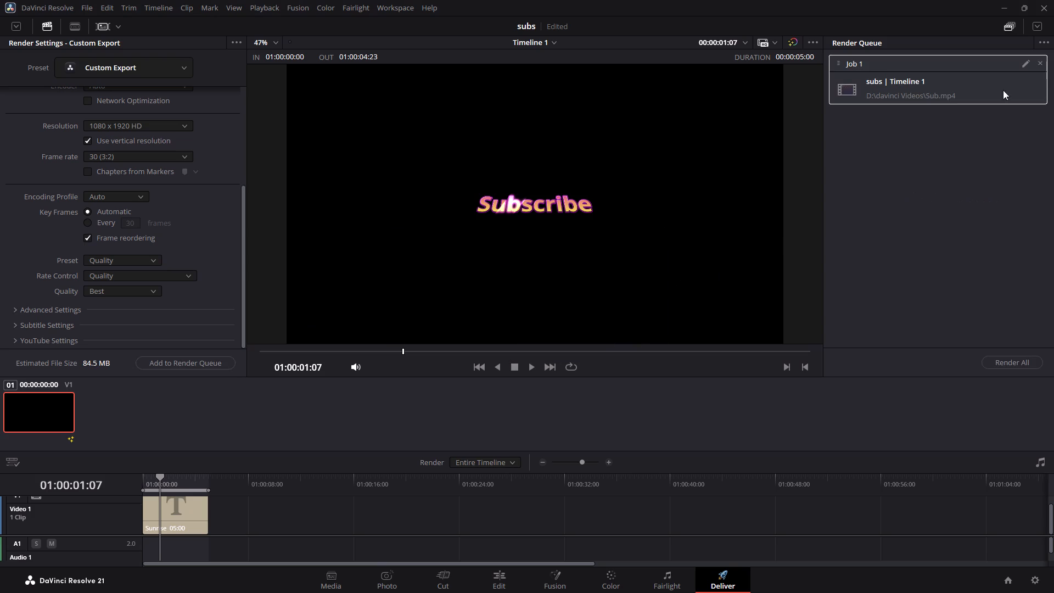
left_click(1022, 366)
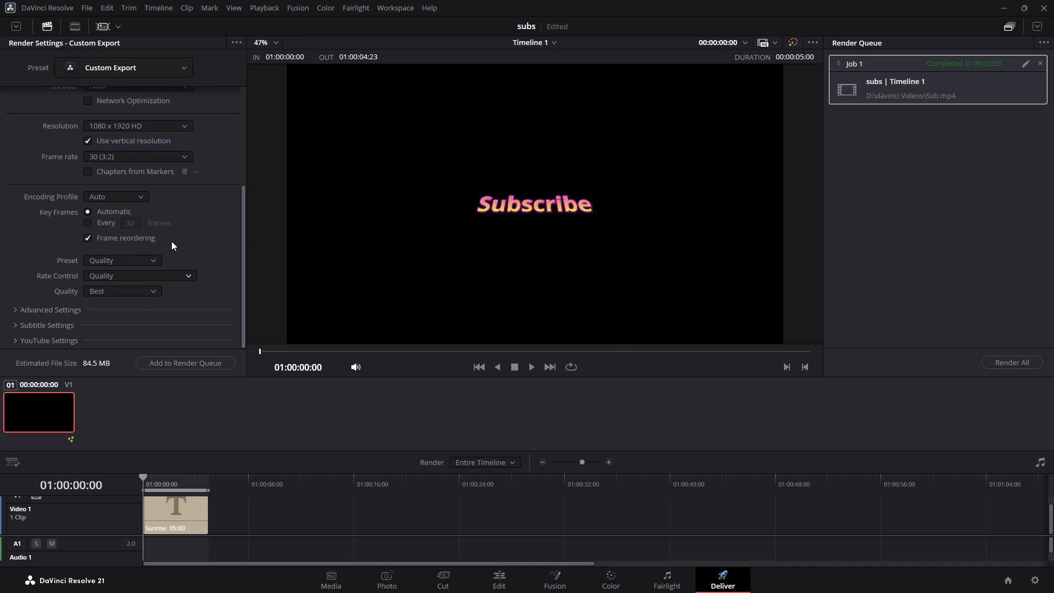
Turn off vertical resolution so the export resolution is 1920 x 1080 HD.
scroll(171, 241, "up", 6)
left_click(87, 274)
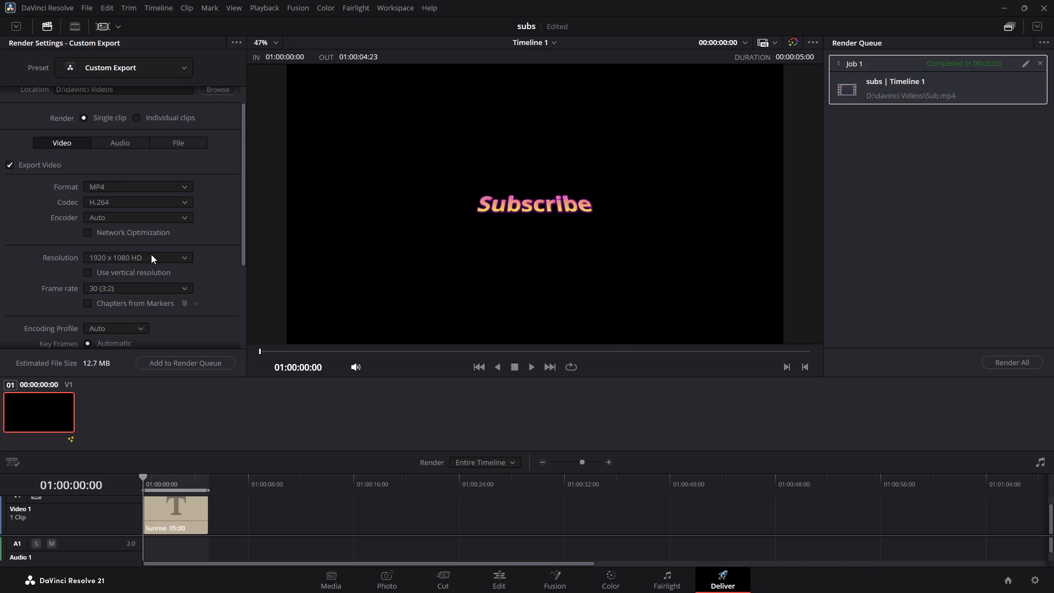
Add the horizontal export to the render queue under the new file name "Subfull" in the "davinci Videos" folder.
scroll(158, 325, "down", 6)
left_click(182, 361)
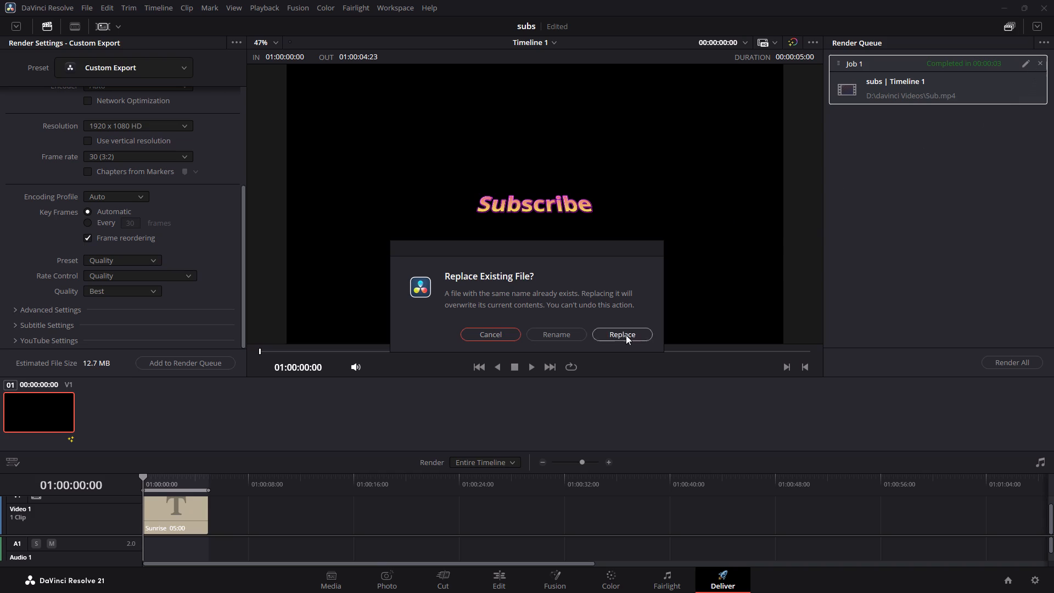
left_click(572, 335)
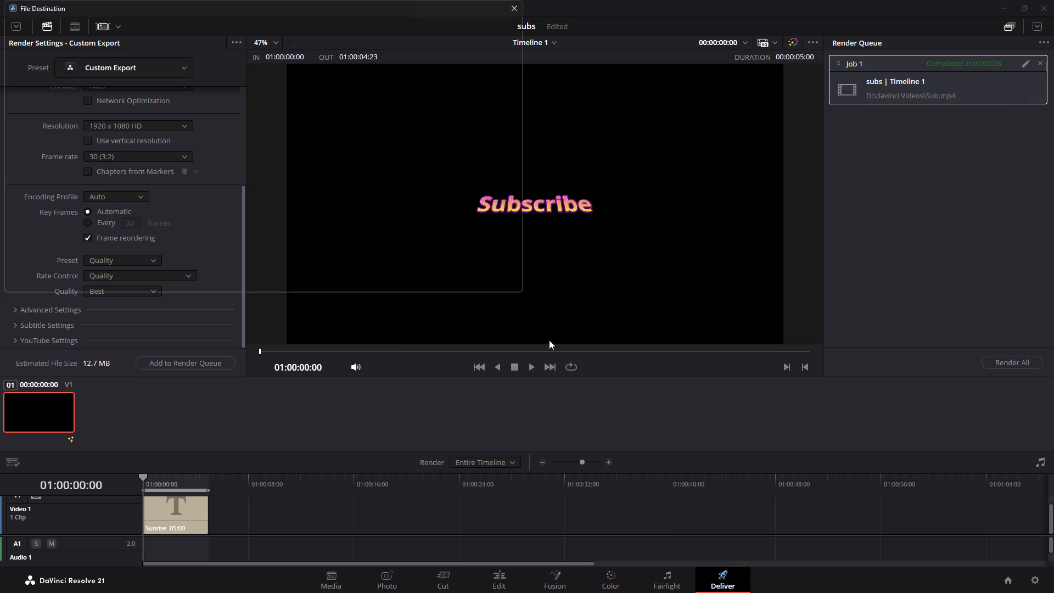
left_click(127, 216)
left_click(124, 216)
left_click(102, 219)
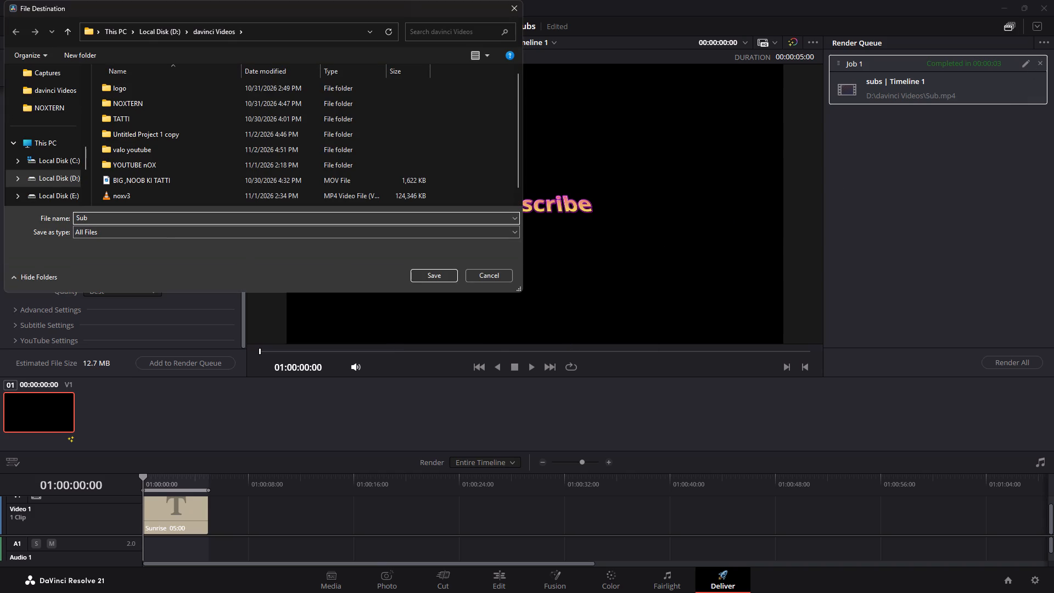
double_click(91, 219)
triple_click(90, 219)
key("f")
type("ull")
left_click(434, 275)
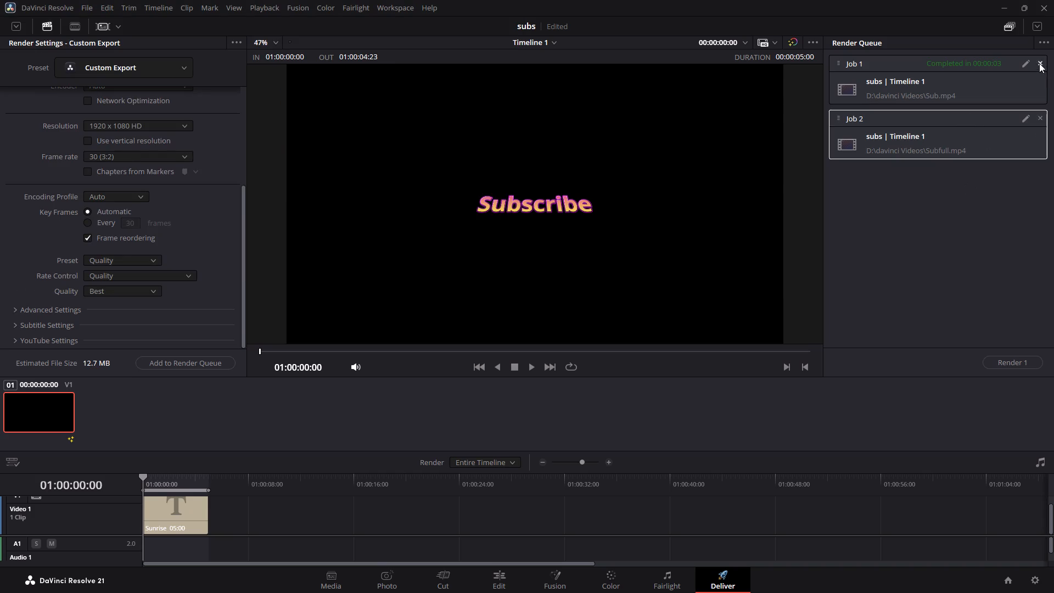
Remove the completed Sub.mp4 job from the render queue and render the Subfull.mp4 job.
left_click(1039, 63)
left_click(1024, 363)
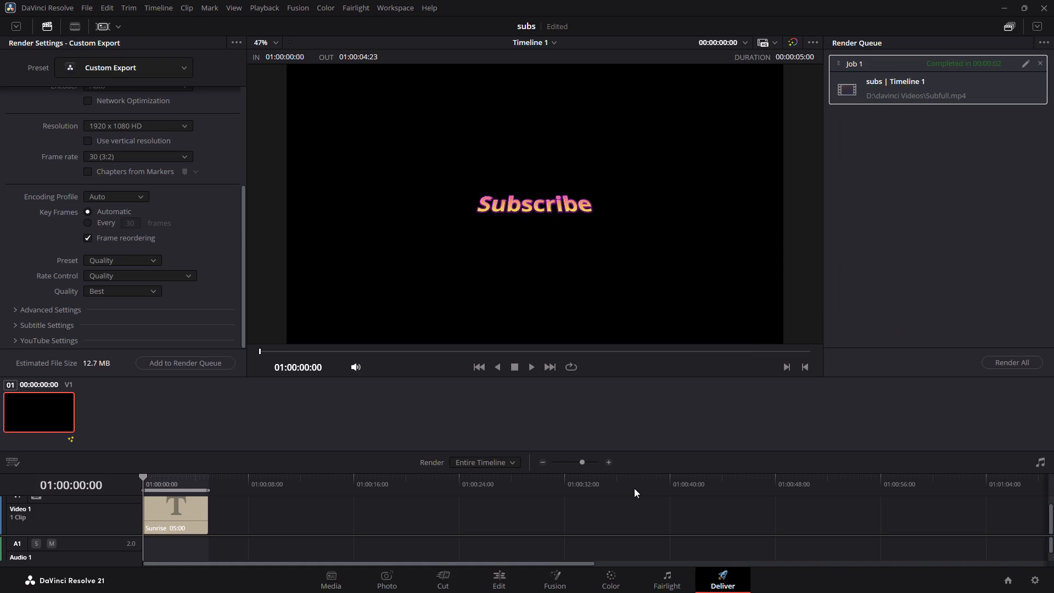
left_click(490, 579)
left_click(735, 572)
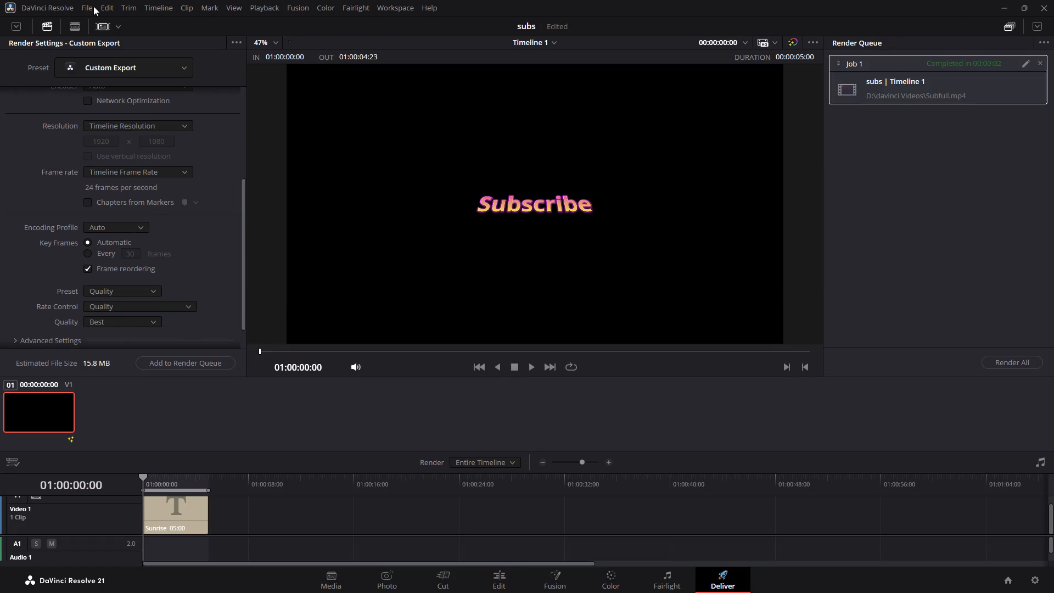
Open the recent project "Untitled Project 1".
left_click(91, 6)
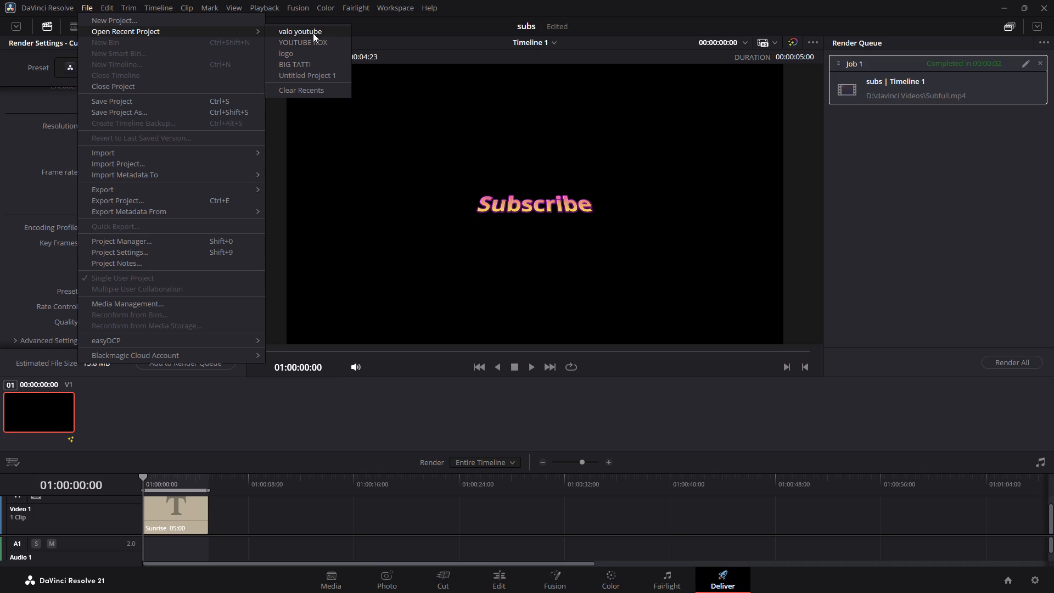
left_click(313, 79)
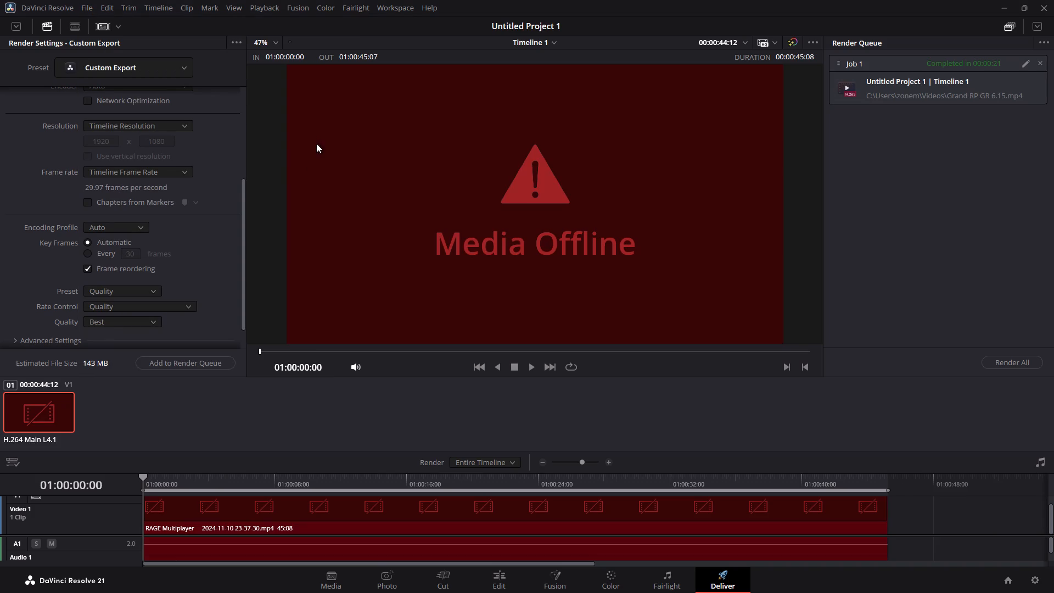
Open the recent project "valo youtube".
left_click(86, 8)
left_click(89, 4)
left_click(89, 7)
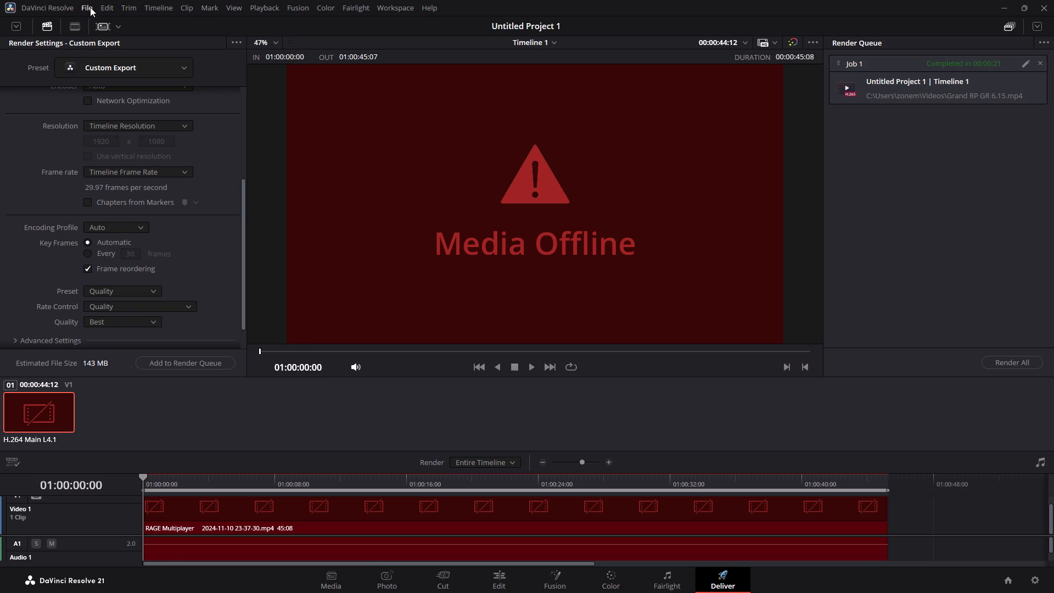
left_click(83, 5)
left_click(86, 7)
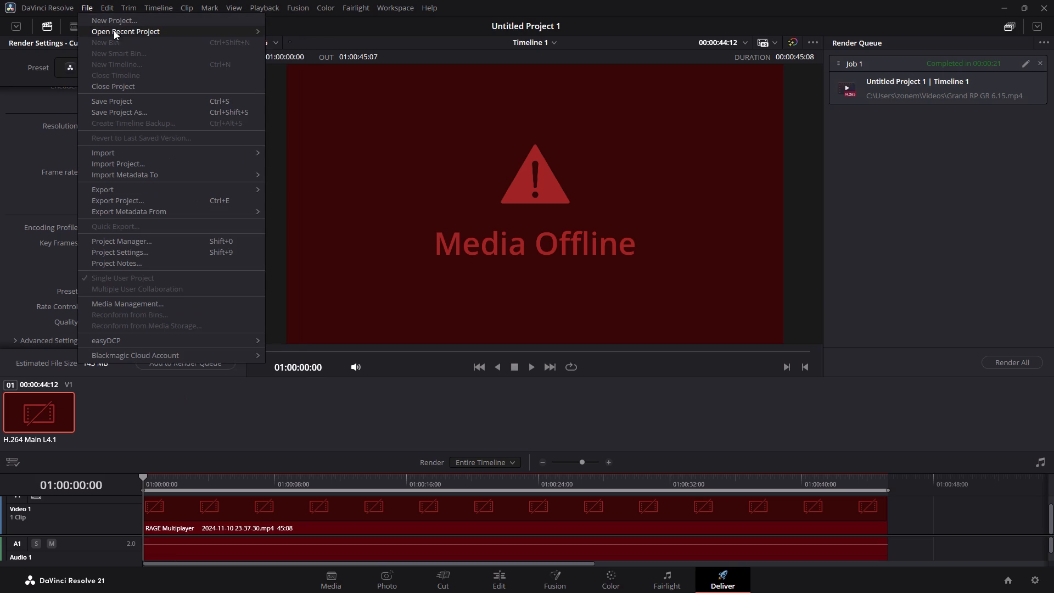
left_click(305, 38)
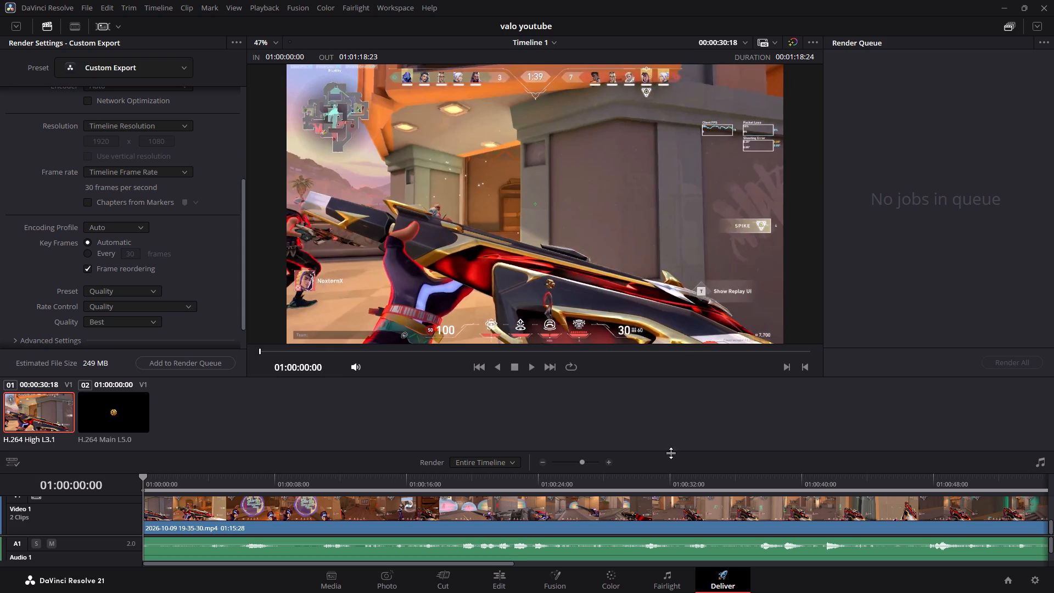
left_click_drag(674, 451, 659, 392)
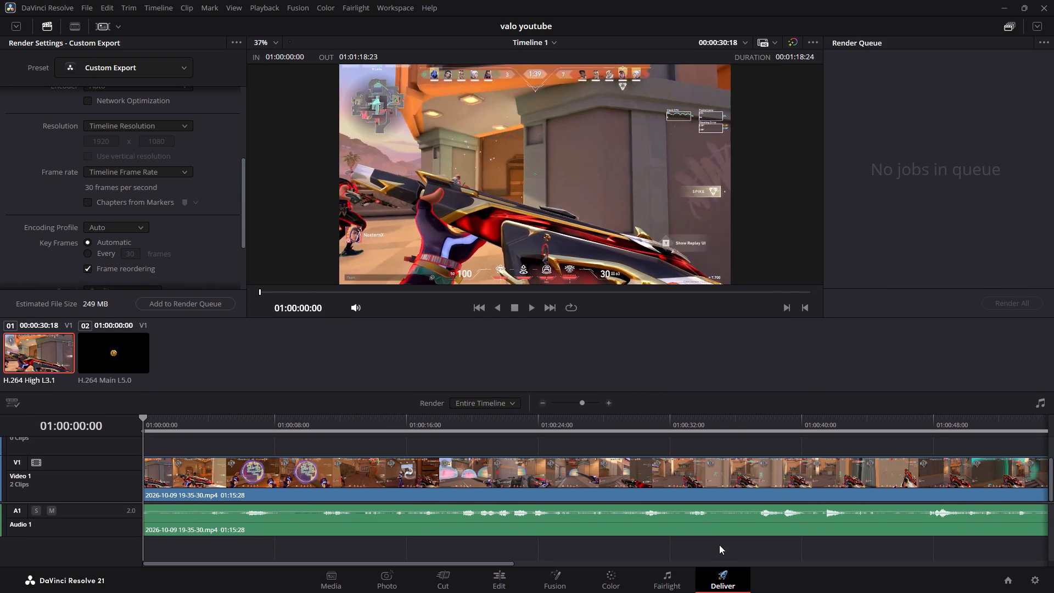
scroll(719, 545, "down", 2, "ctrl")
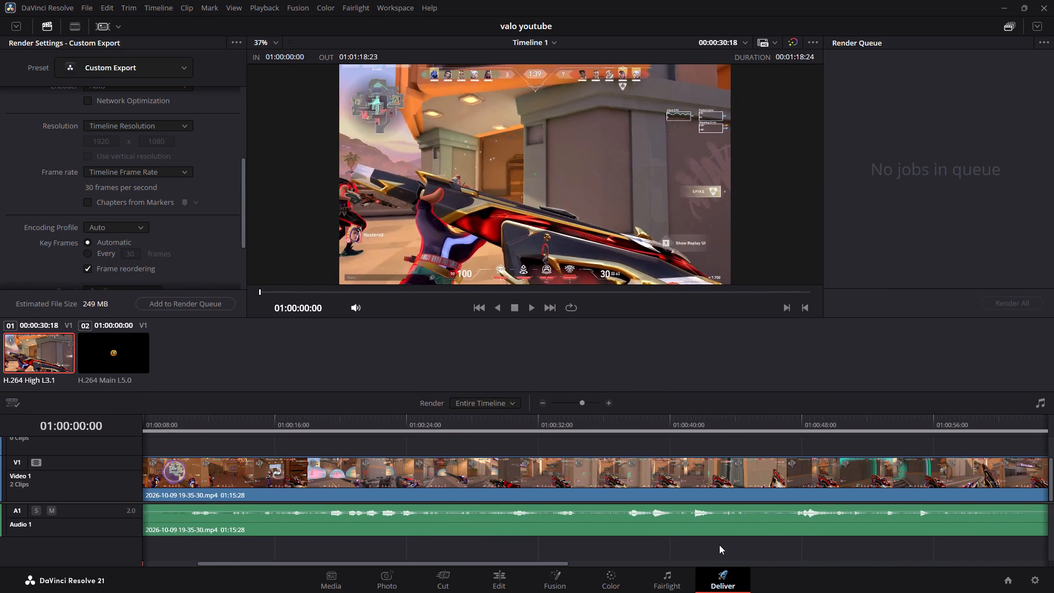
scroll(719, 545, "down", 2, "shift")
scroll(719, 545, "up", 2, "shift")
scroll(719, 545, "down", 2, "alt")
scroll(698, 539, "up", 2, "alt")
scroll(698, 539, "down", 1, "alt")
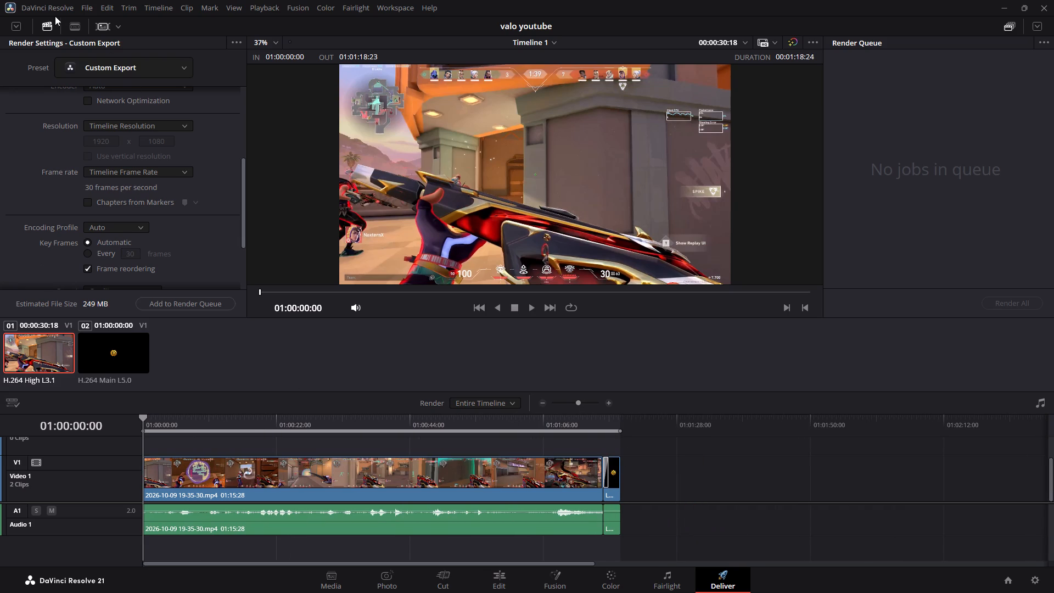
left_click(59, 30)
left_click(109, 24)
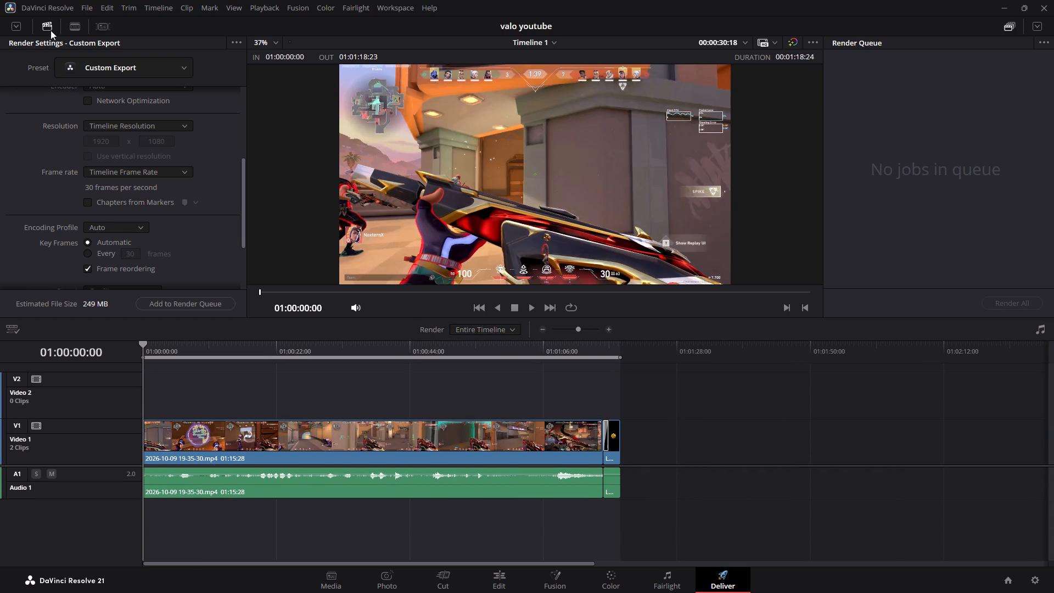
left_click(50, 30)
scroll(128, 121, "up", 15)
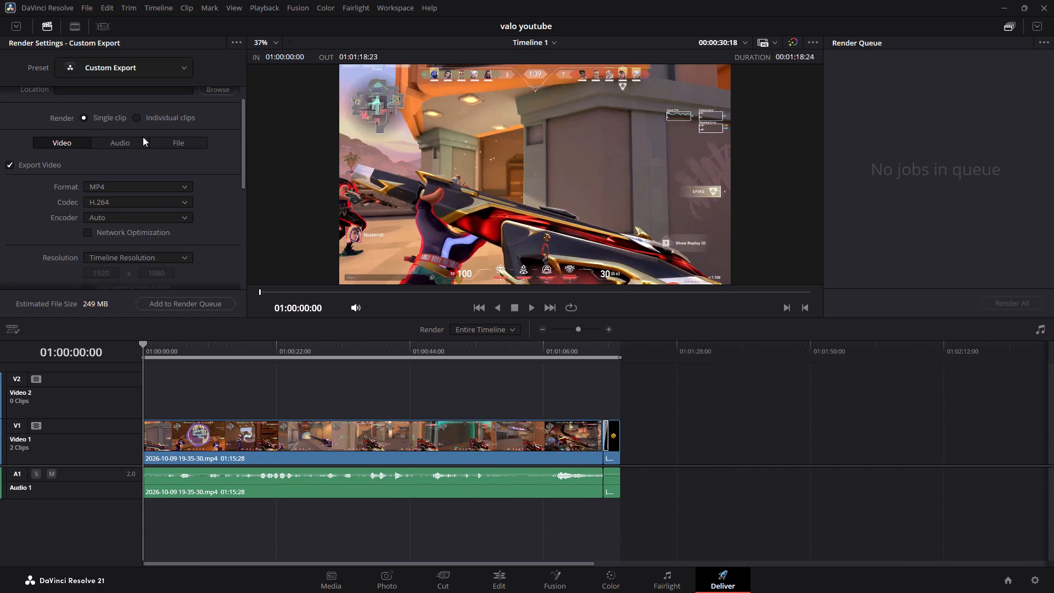
Switch to the Edit page and show the project's media pool.
left_click(492, 580)
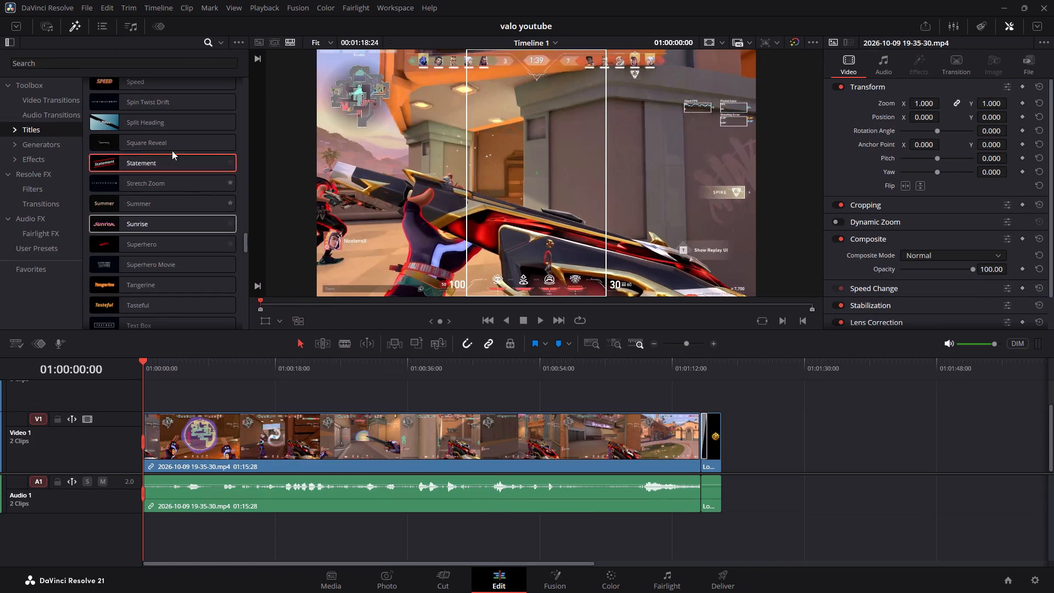
scroll(40, 146, "up", 17)
left_click(48, 27)
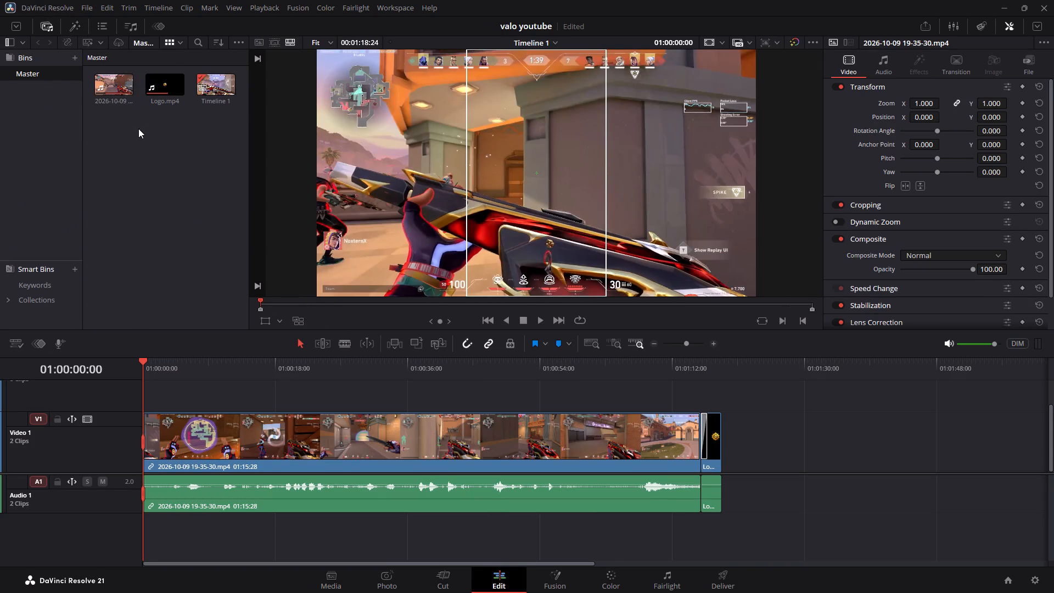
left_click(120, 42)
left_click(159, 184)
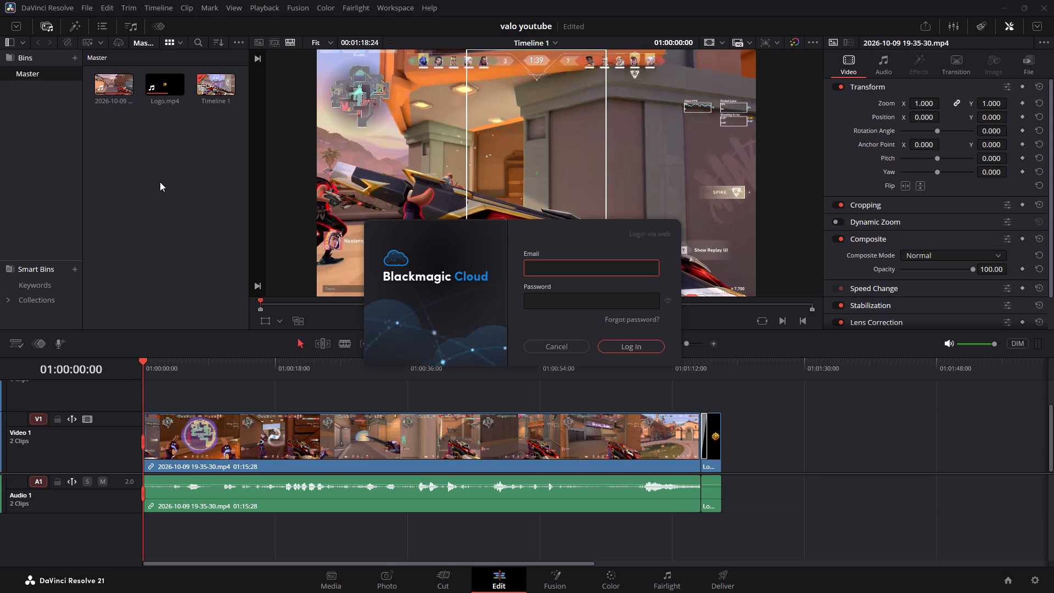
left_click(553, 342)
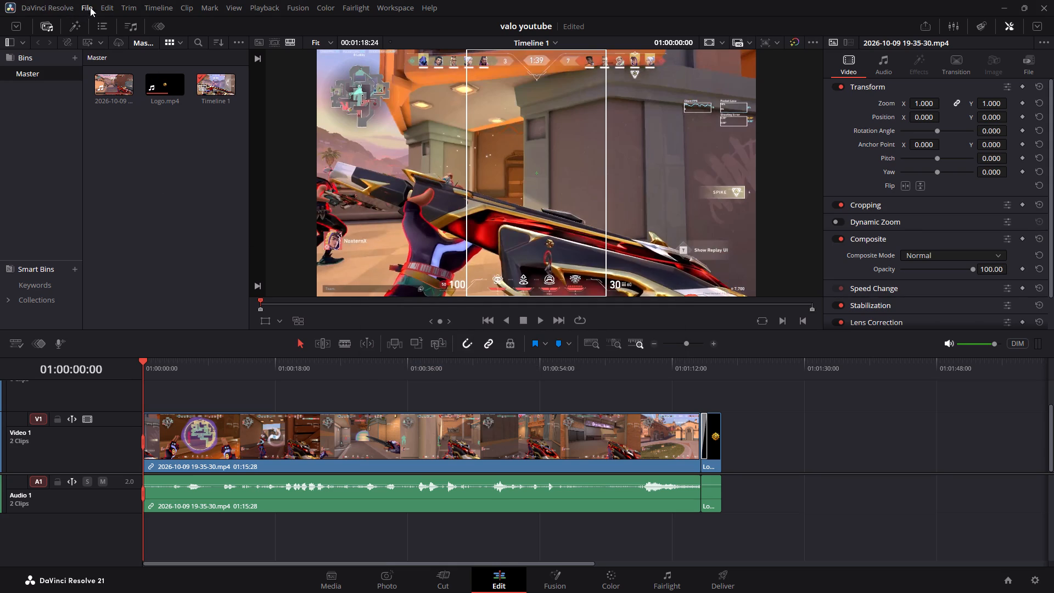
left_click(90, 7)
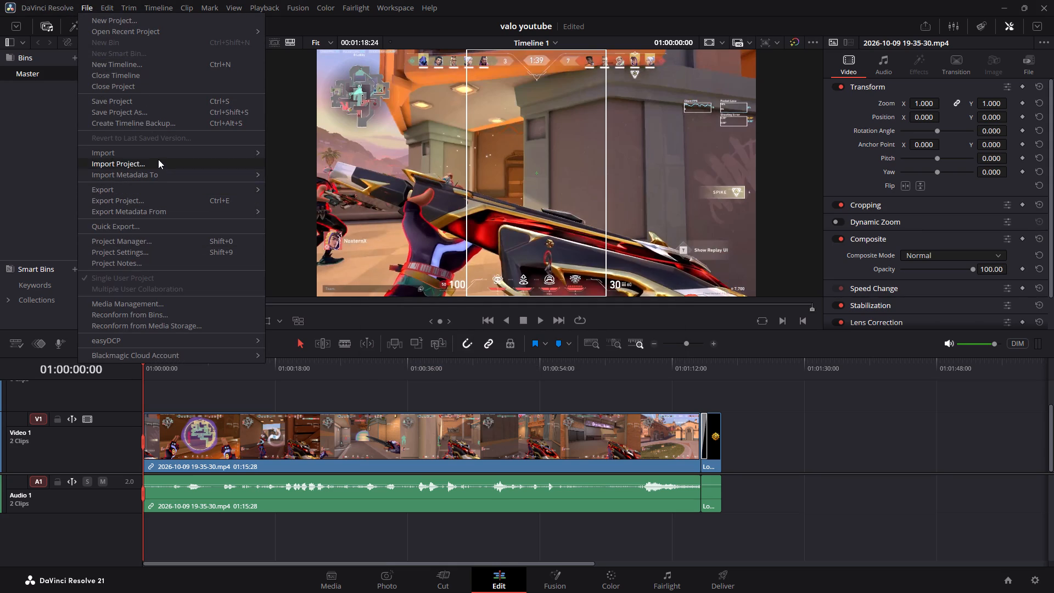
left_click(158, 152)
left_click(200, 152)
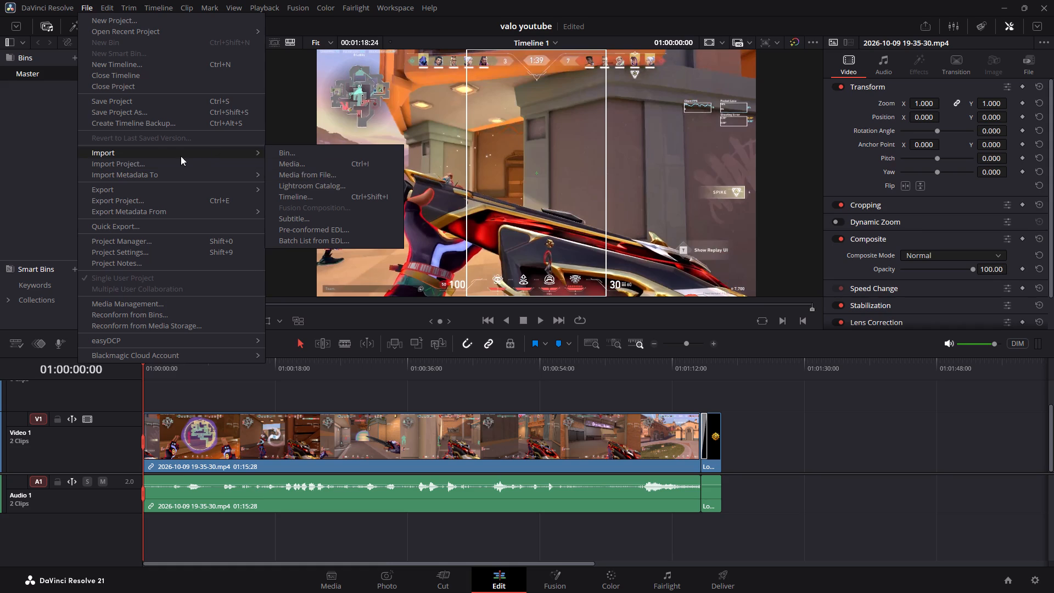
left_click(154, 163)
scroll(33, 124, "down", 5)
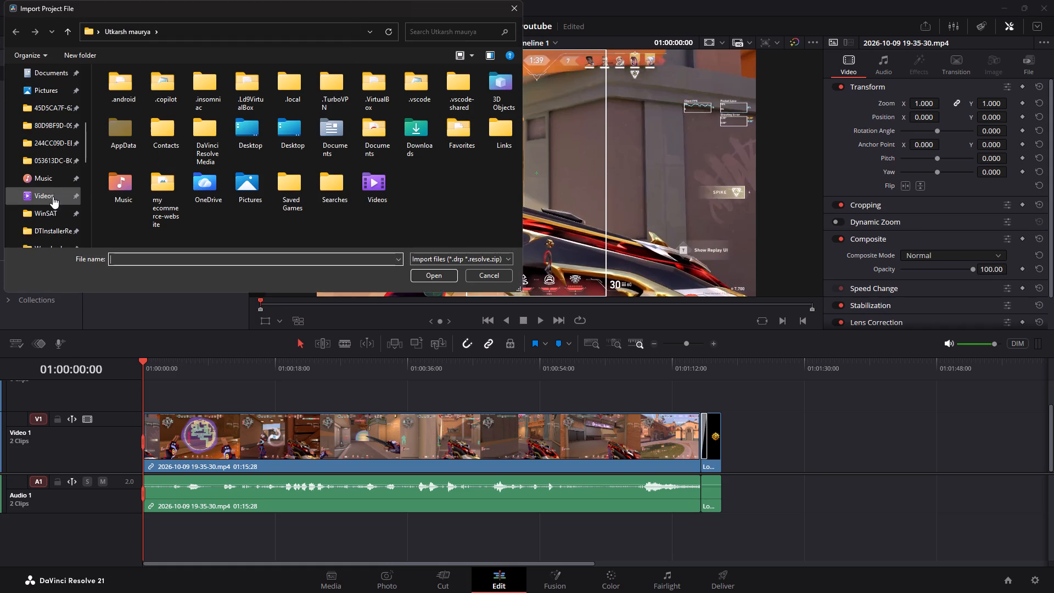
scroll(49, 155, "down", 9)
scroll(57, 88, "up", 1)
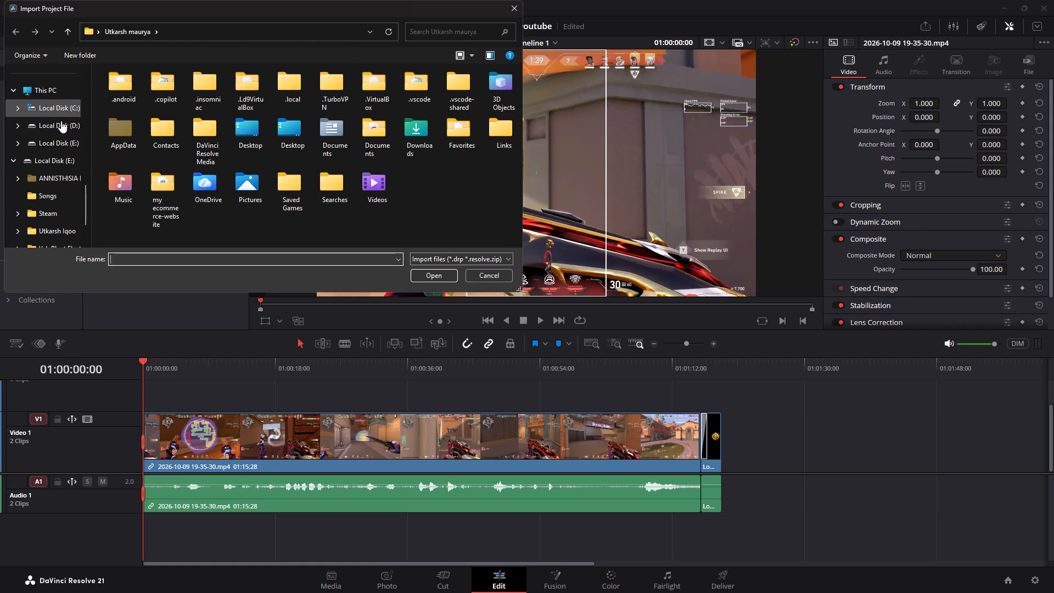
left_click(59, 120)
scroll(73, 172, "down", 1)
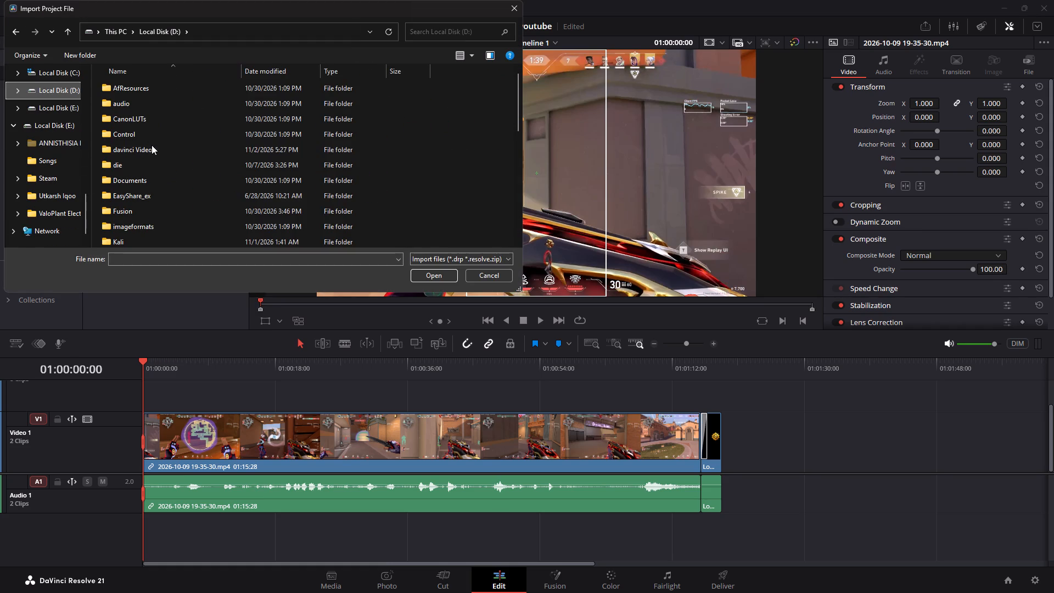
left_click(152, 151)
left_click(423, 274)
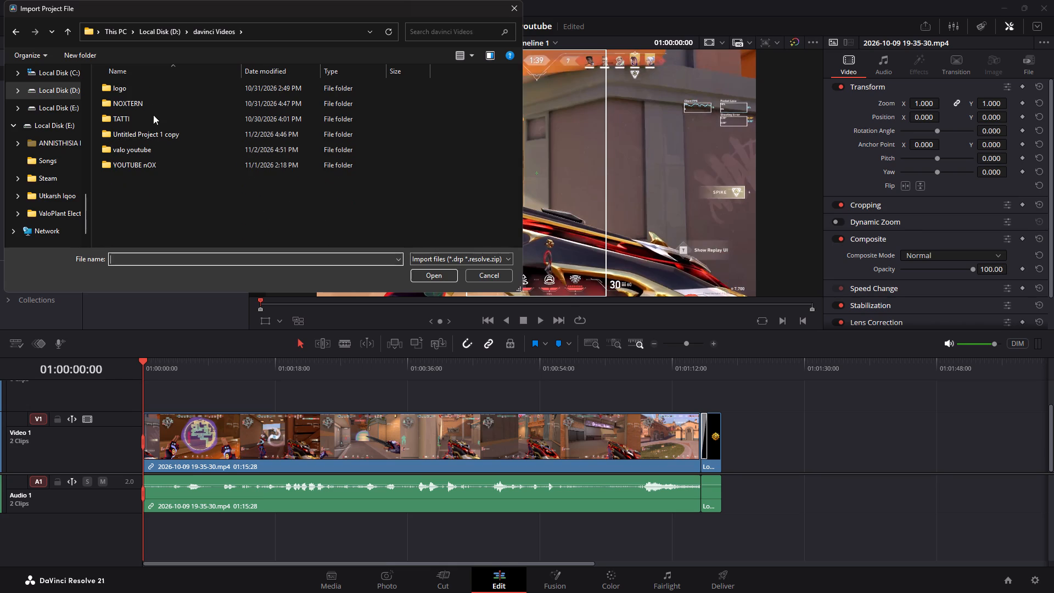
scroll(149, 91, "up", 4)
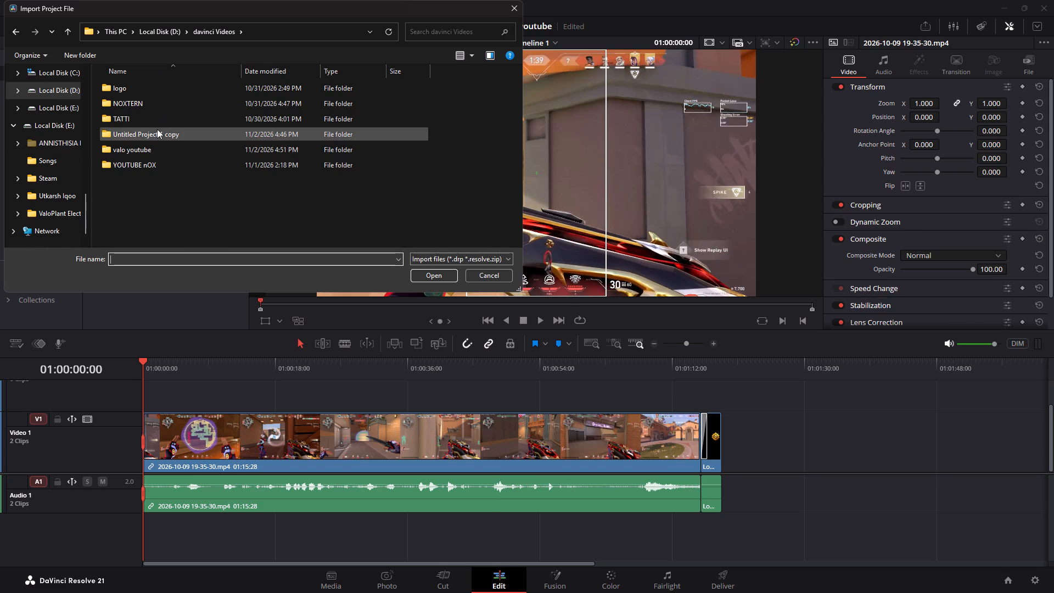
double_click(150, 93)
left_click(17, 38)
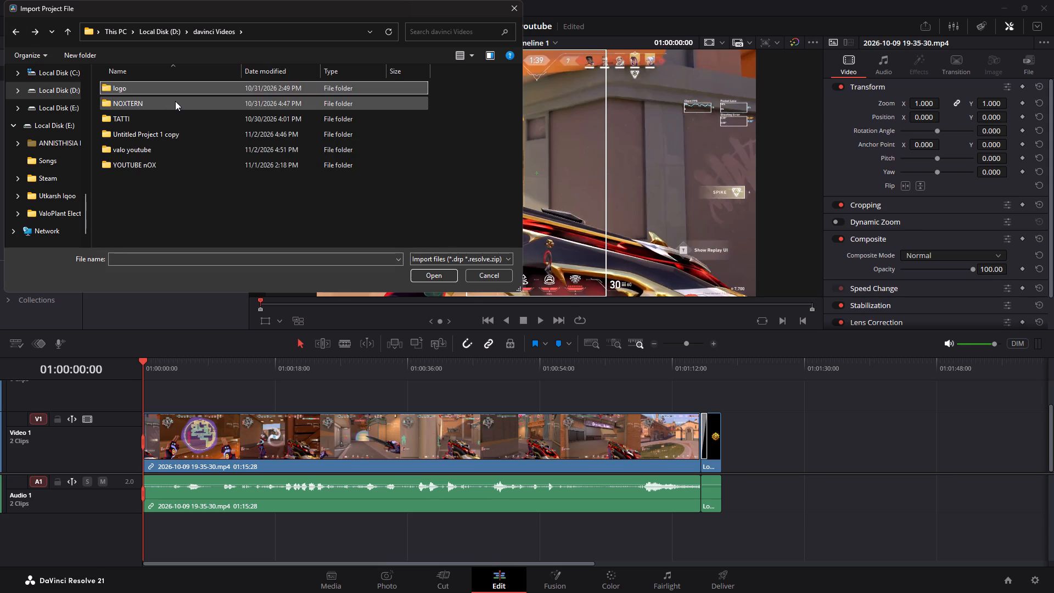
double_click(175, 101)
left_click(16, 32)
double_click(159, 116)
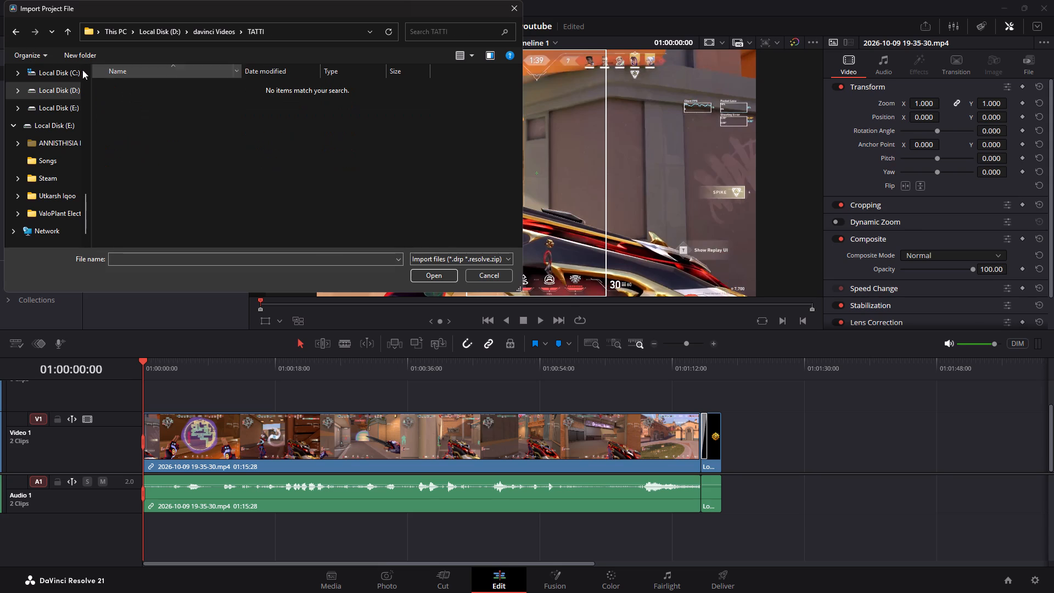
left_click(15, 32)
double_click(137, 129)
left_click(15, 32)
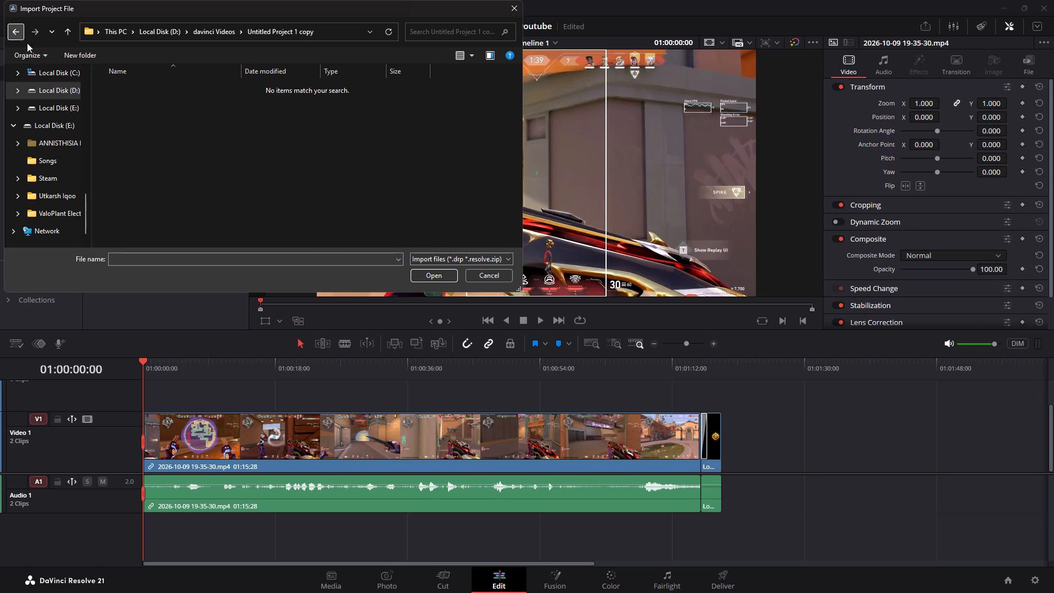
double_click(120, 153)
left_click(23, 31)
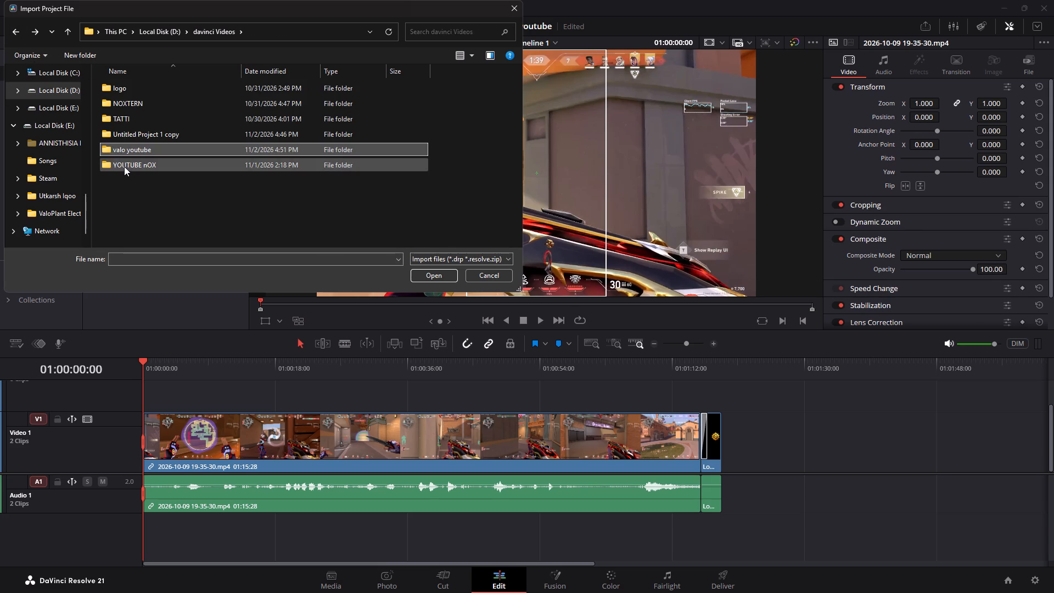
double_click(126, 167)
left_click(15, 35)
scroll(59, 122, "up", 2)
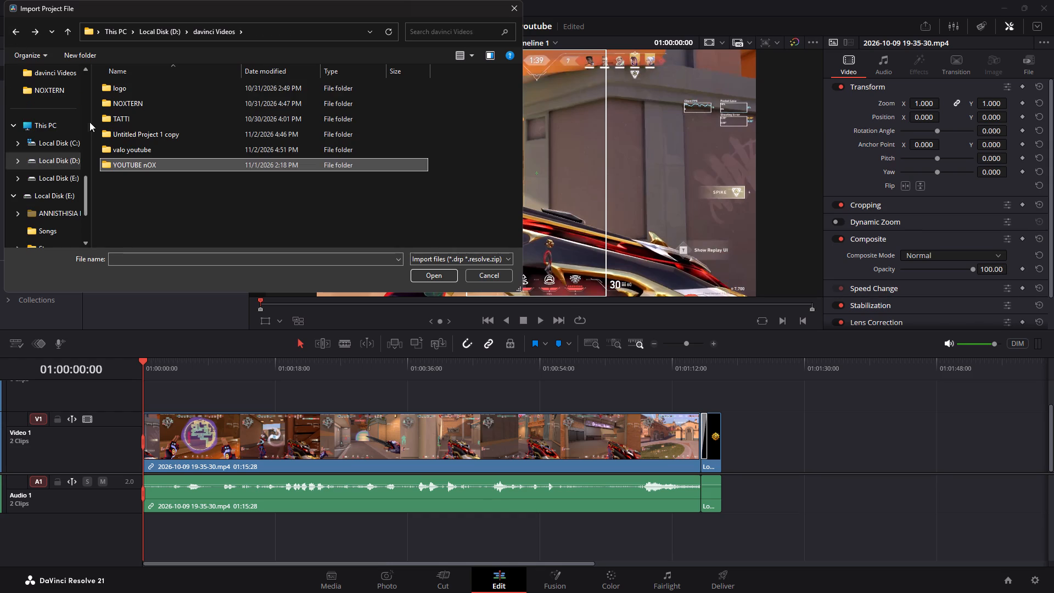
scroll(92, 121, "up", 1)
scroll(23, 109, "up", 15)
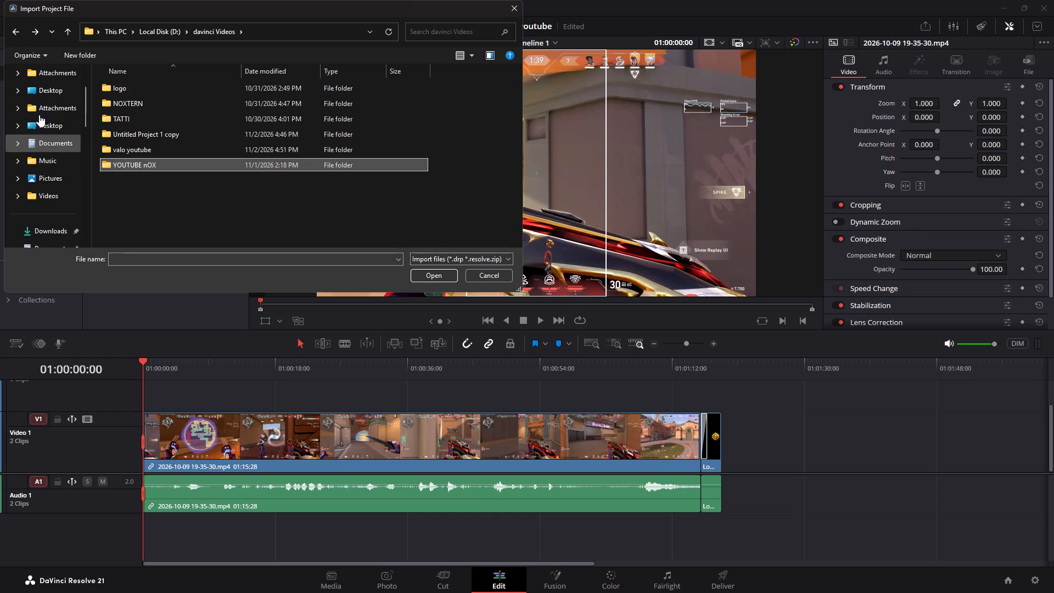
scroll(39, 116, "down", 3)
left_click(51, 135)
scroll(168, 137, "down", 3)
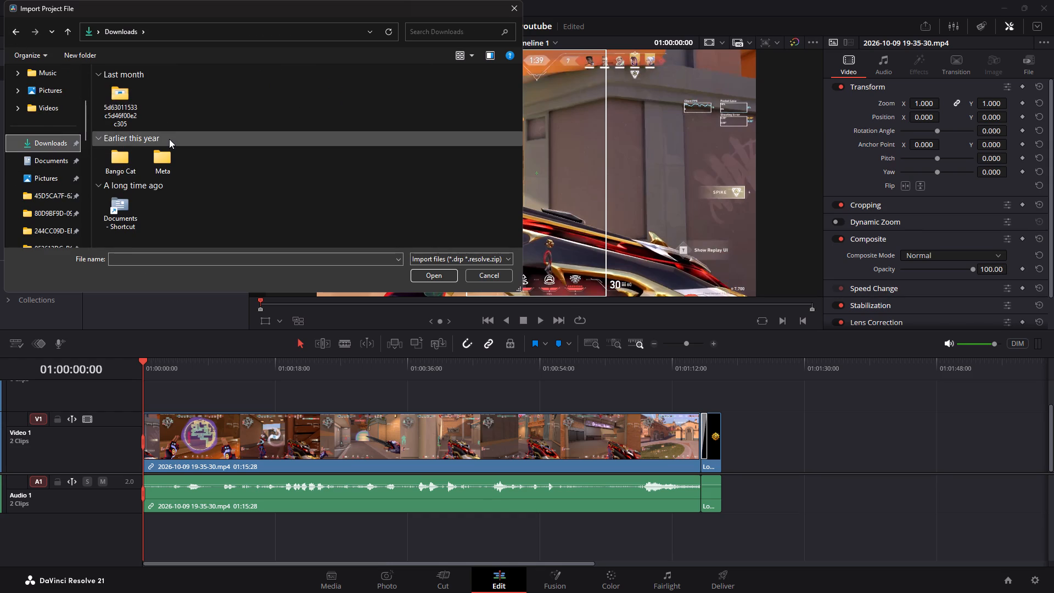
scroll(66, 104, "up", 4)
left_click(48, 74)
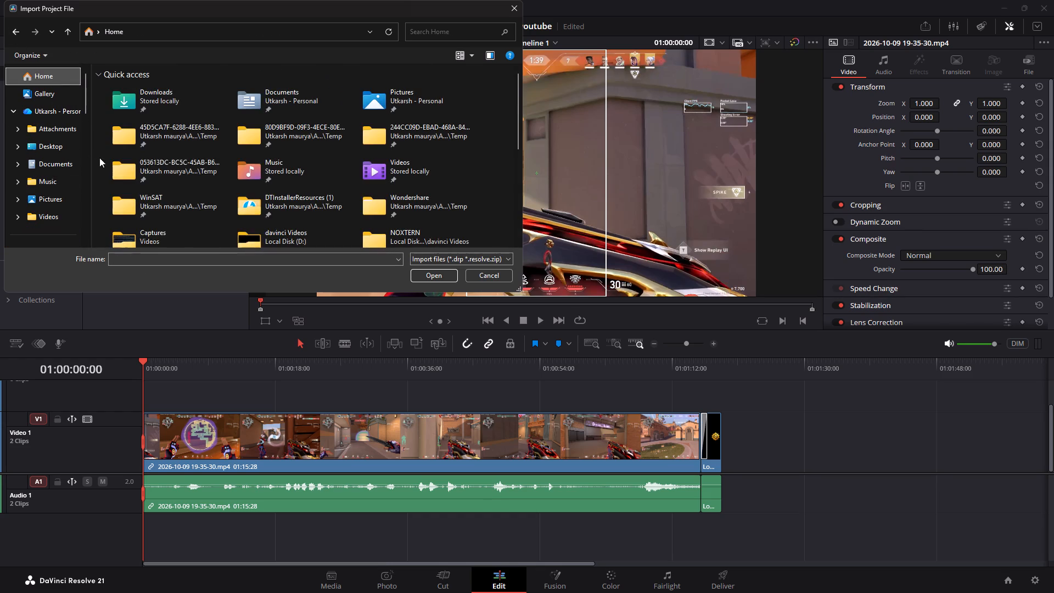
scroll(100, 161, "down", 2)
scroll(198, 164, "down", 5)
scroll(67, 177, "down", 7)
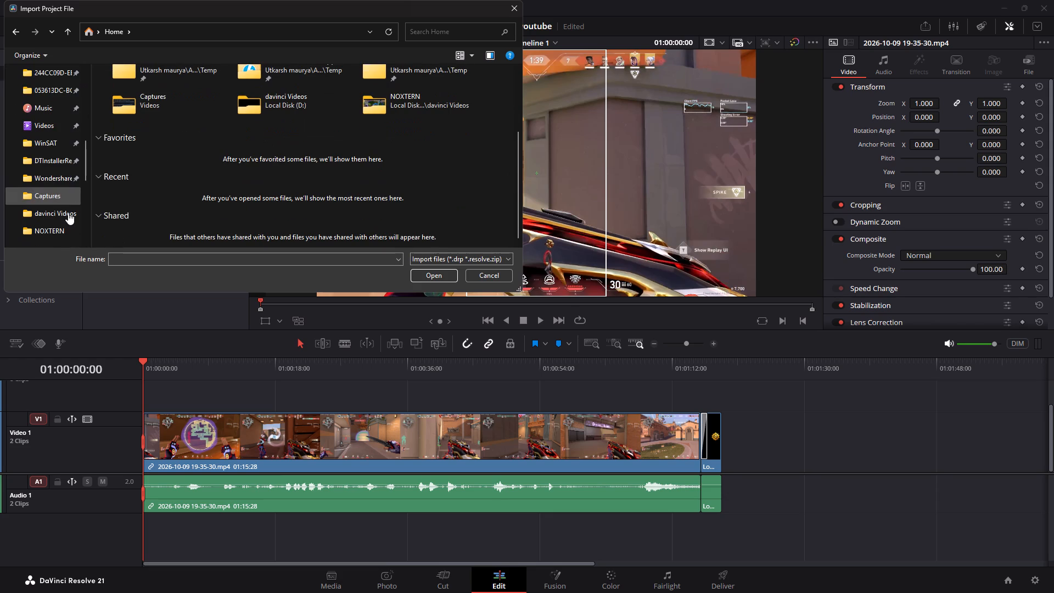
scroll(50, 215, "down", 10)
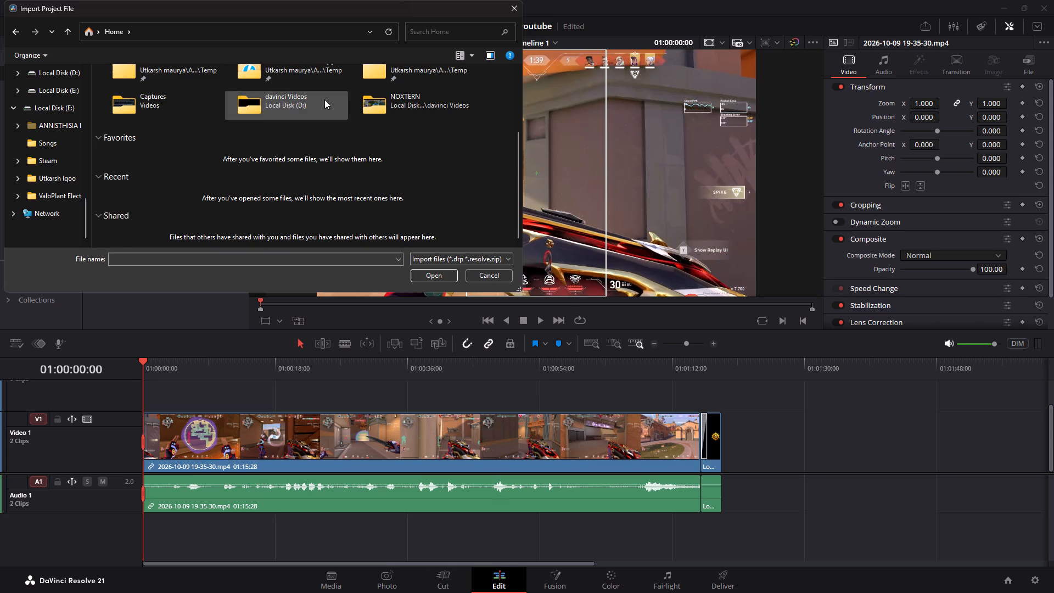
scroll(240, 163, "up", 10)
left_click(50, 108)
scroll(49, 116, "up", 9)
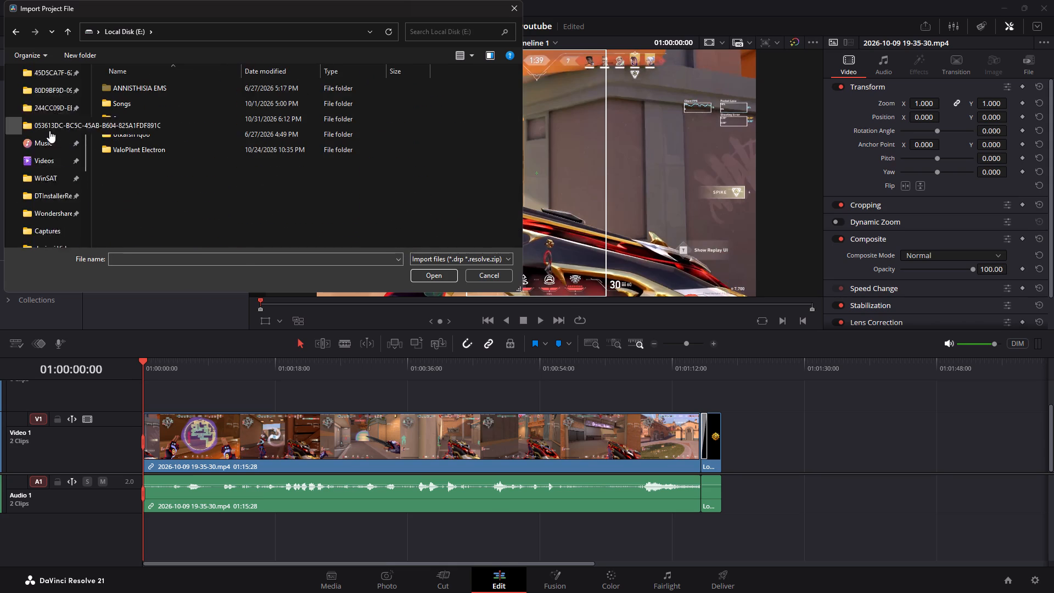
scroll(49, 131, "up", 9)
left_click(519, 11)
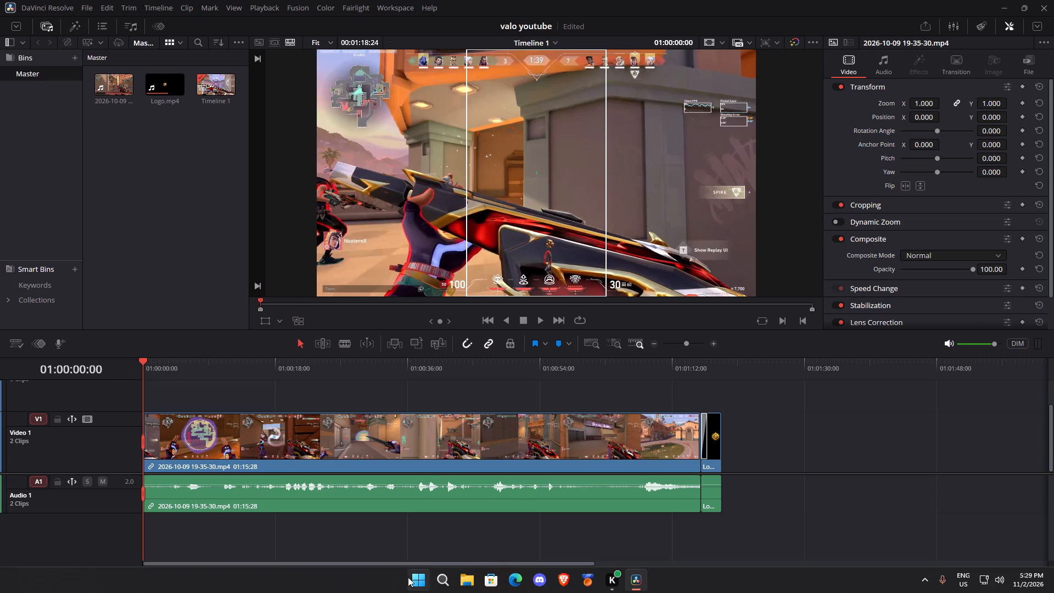
On the Media page, add Subfull.mp4 from the "davinci Videos" folder on drive D to the Master bin.
left_click(334, 572)
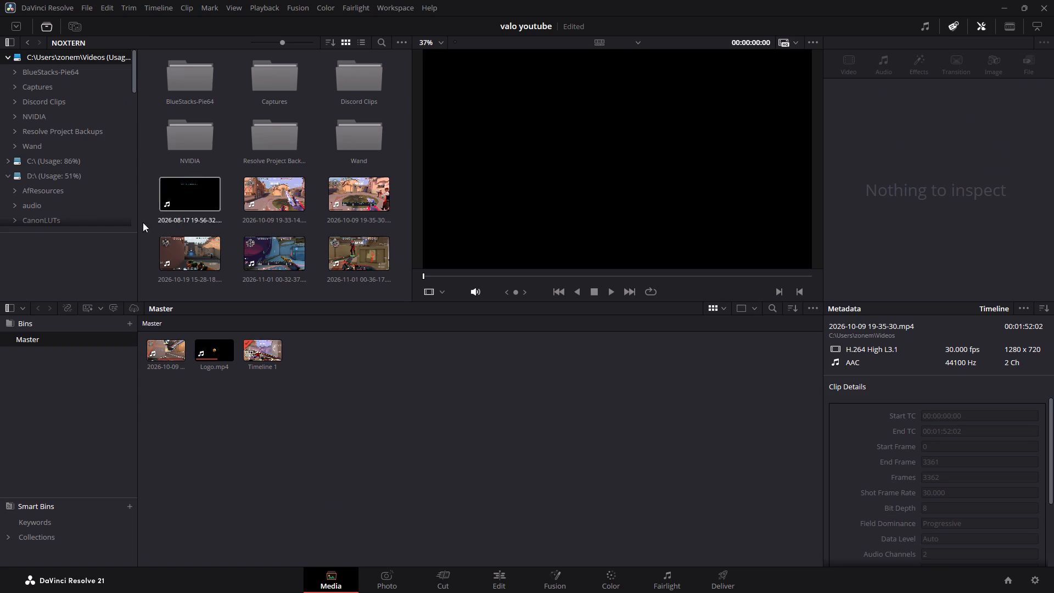
scroll(27, 139, "up", 5)
scroll(49, 180, "down", 7)
scroll(50, 180, "up", 1)
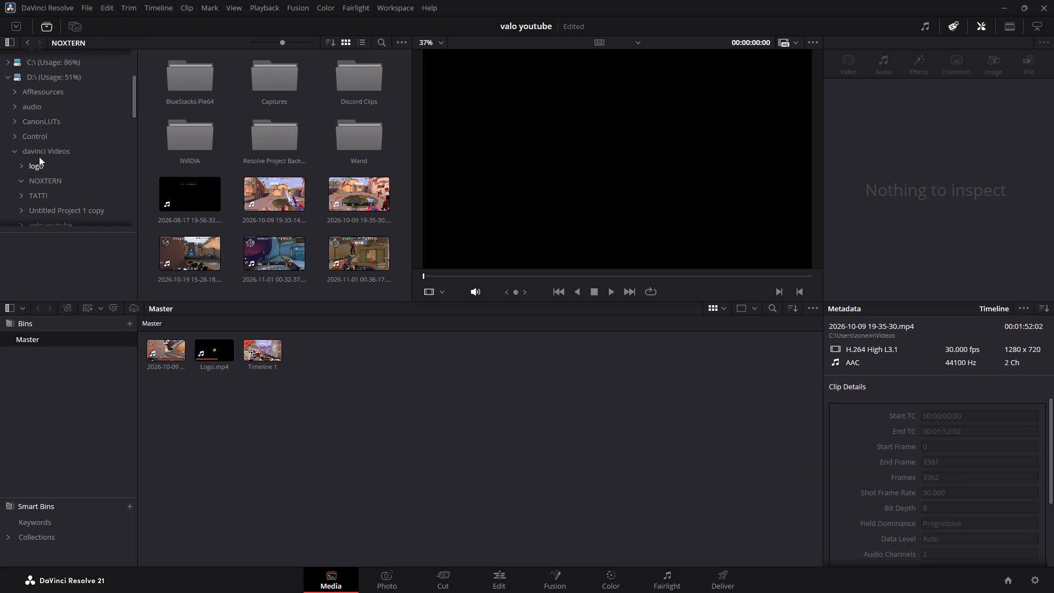
left_click(39, 152)
scroll(46, 175, "down", 1)
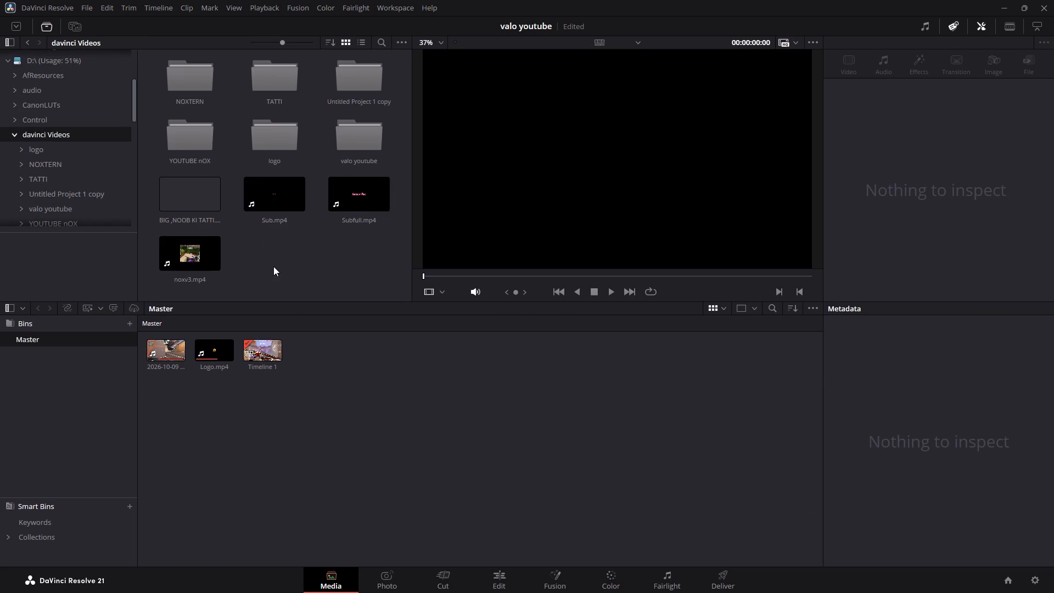
left_click(273, 266)
left_click_drag(356, 199, 339, 355)
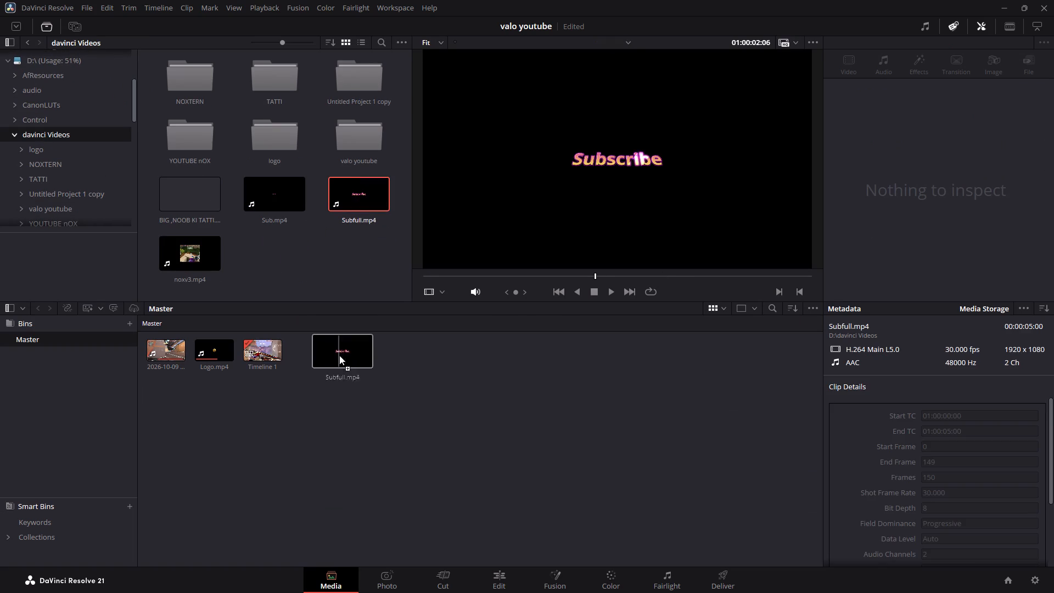
left_click_drag(339, 355, 330, 364)
scroll(15, 198, "up", 13)
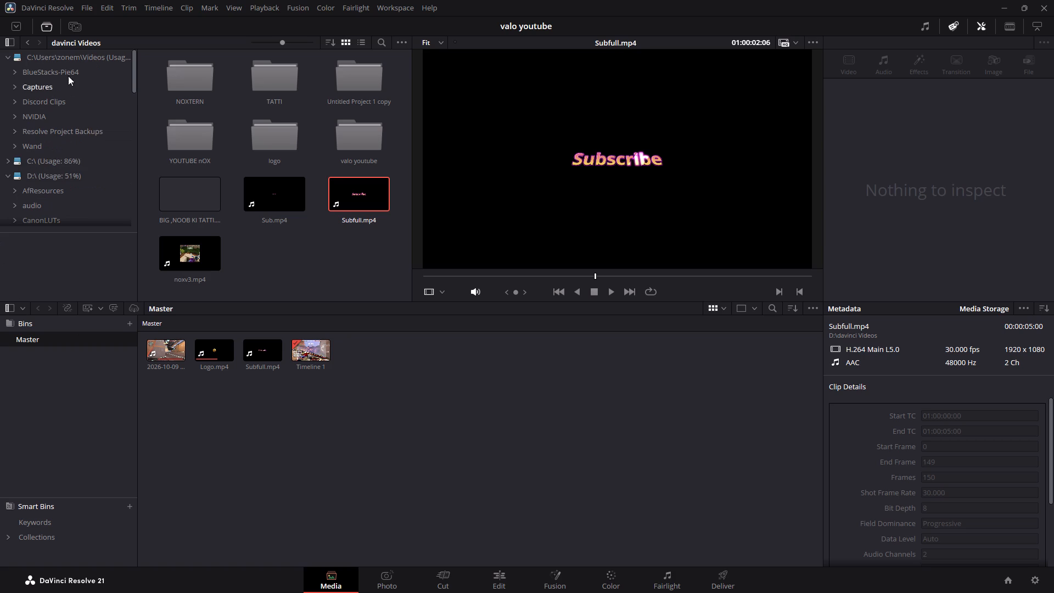
On the Edit page, move the playhead to the Logo.mp4 outro at 01:01:15:28 and set its zoom to 0.670.
left_click(501, 577)
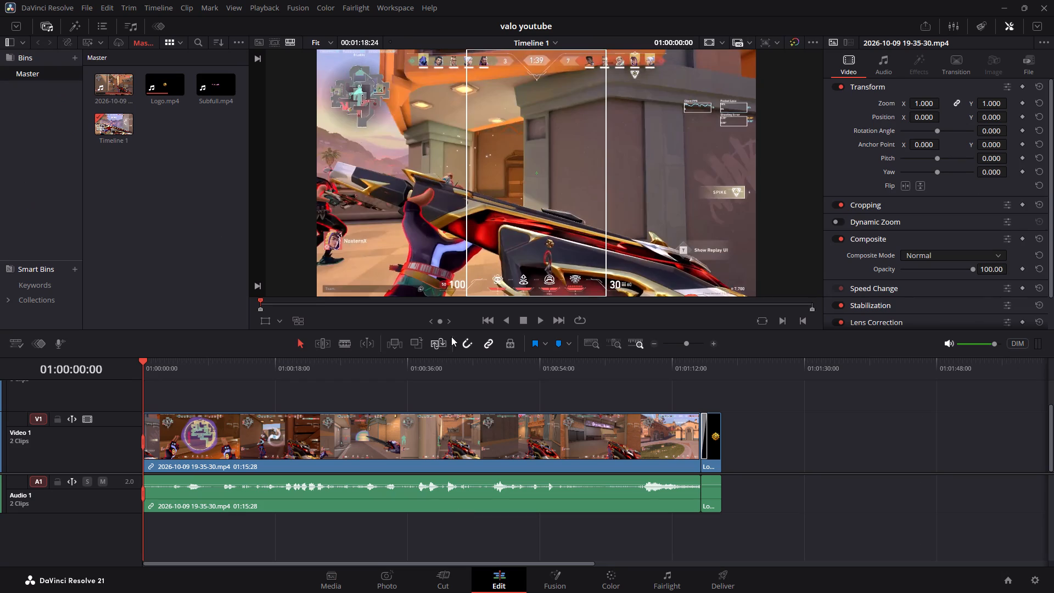
left_click_drag(144, 363, 686, 382)
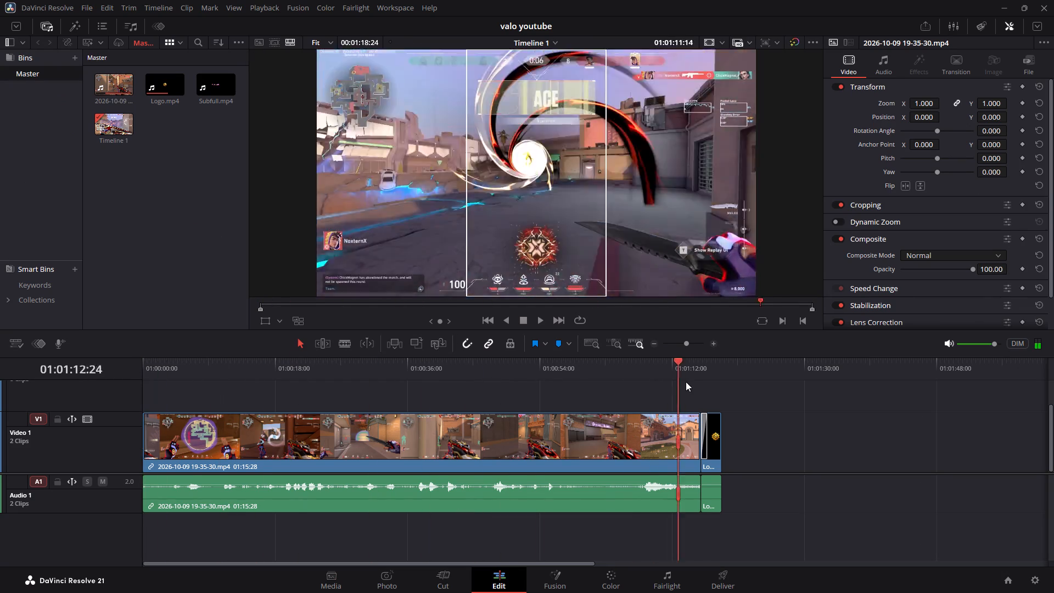
left_click_drag(686, 382, 703, 382)
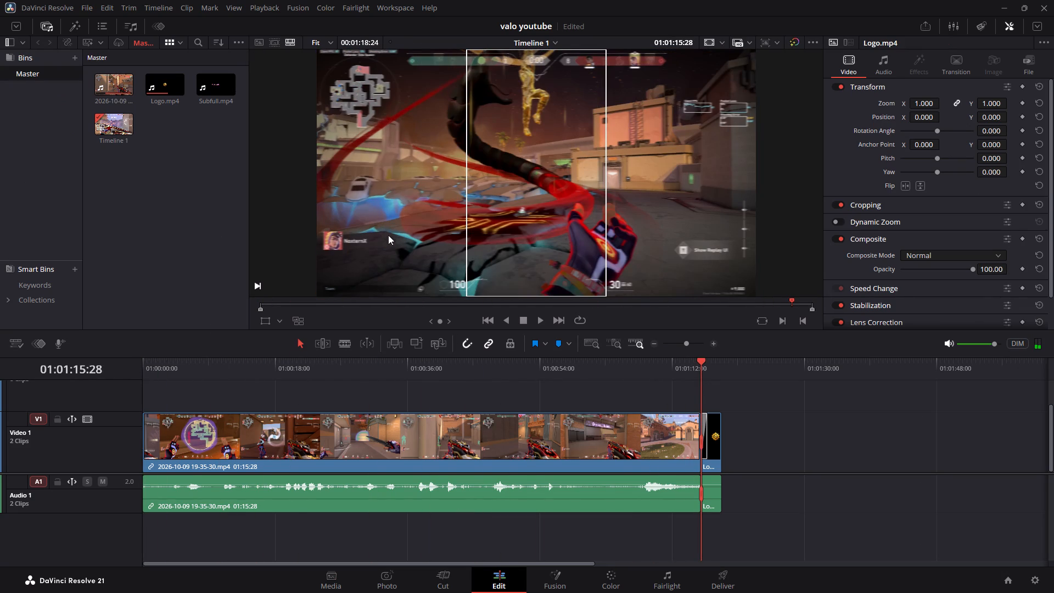
scroll(500, 240, "down", 2)
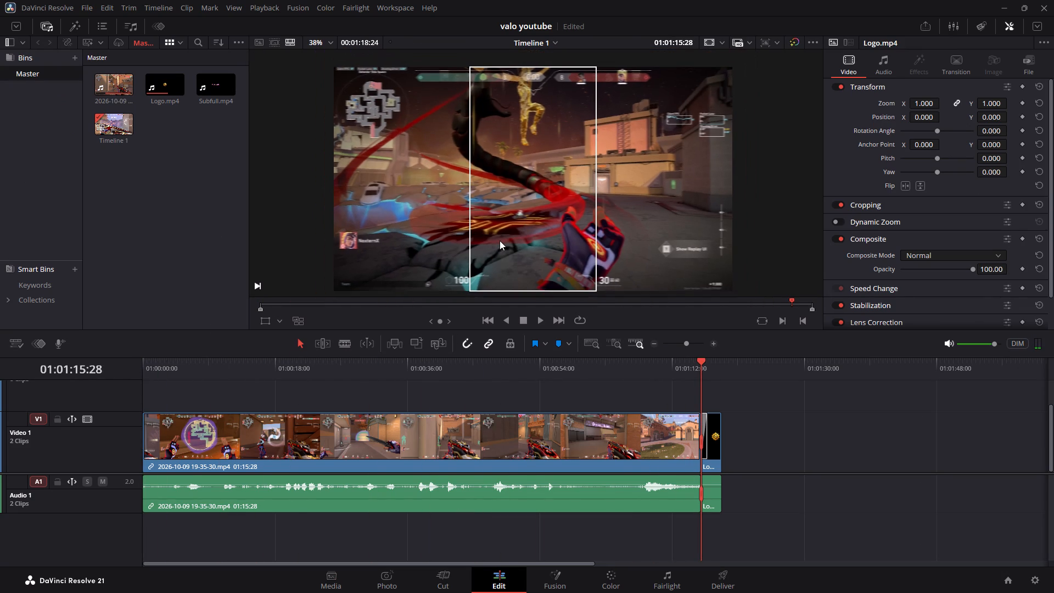
scroll(500, 240, "up", 1)
left_click_drag(927, 103, 909, 107)
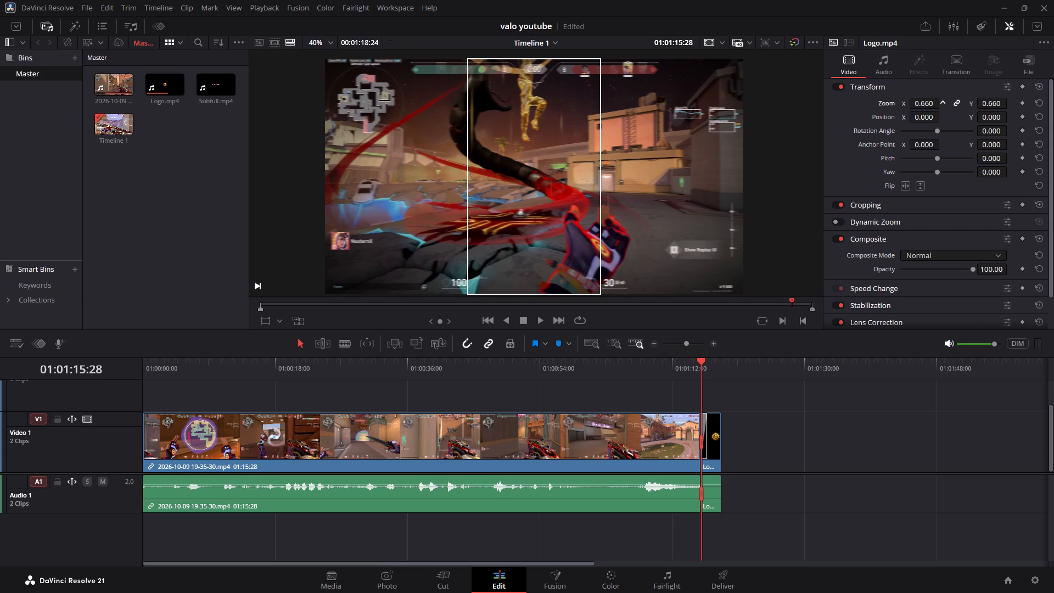
left_click_drag(909, 107, 909, 108)
left_click(592, 437)
left_click_drag(927, 104, 915, 107)
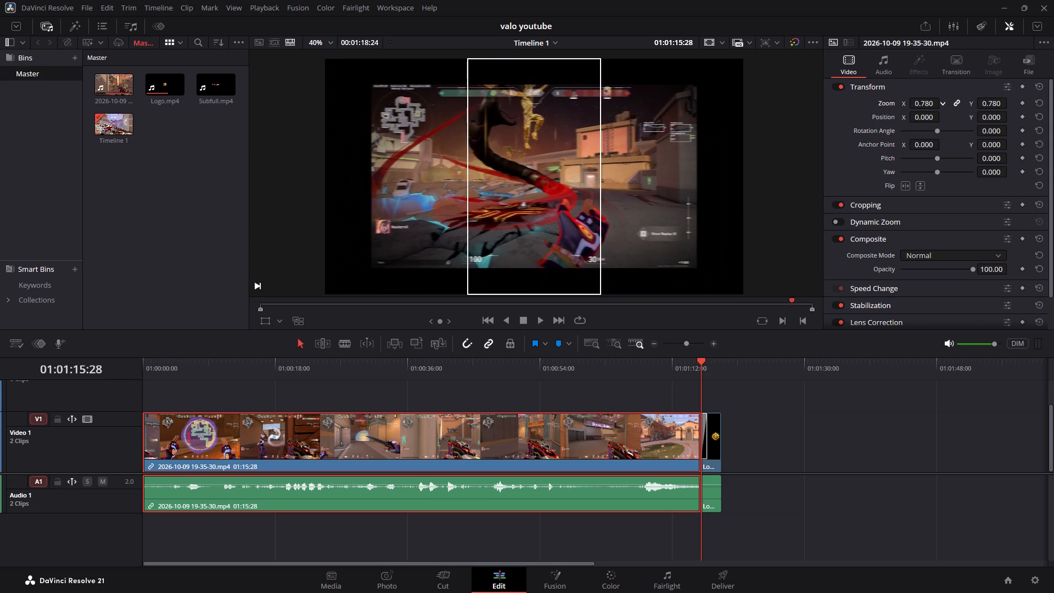
left_click_drag(915, 107, 909, 108)
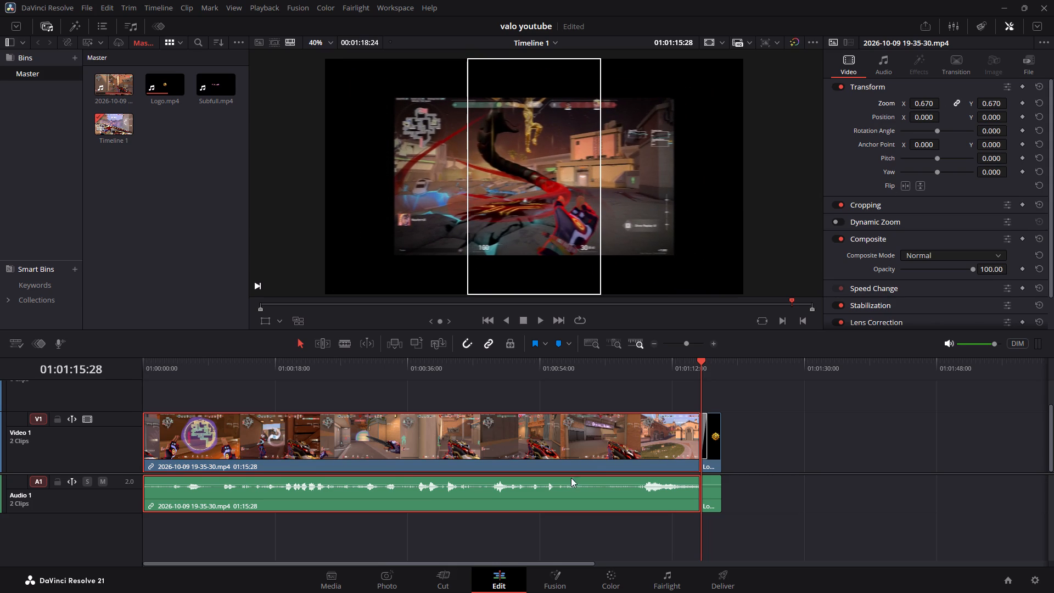
Scrub through the gameplay clip and play the timeline from its start to check the framing.
left_click_drag(701, 360, 593, 362)
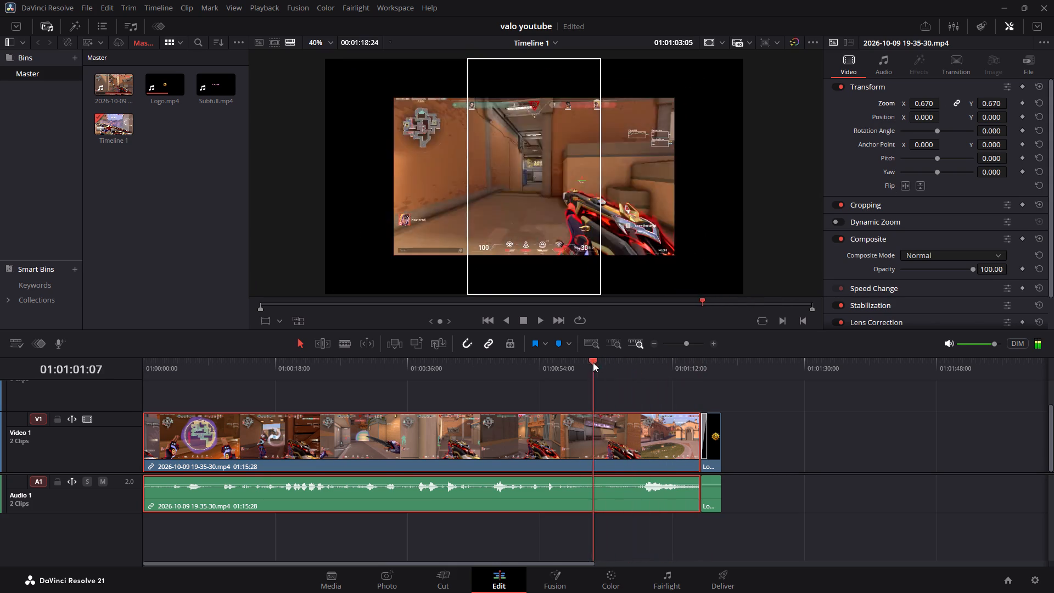
left_click_drag(593, 362, 657, 360)
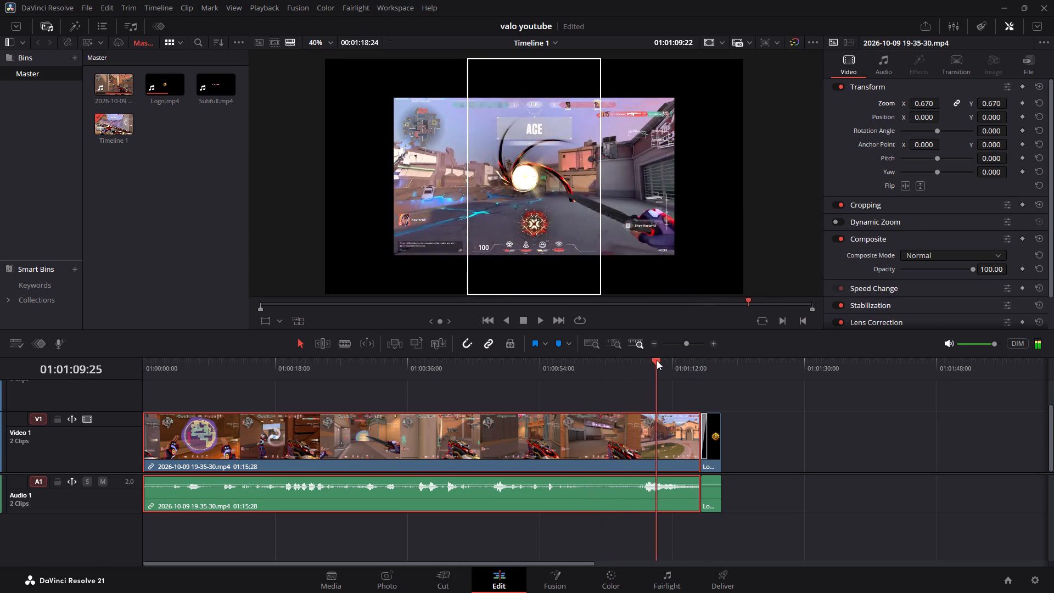
left_click_drag(657, 360, 693, 357)
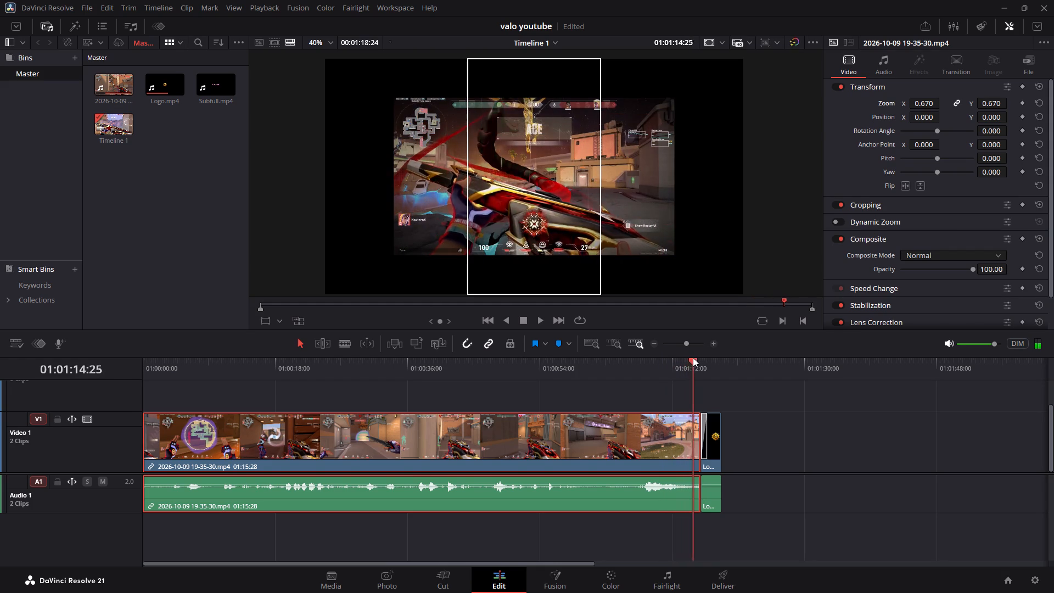
left_click_drag(693, 357, 144, 342)
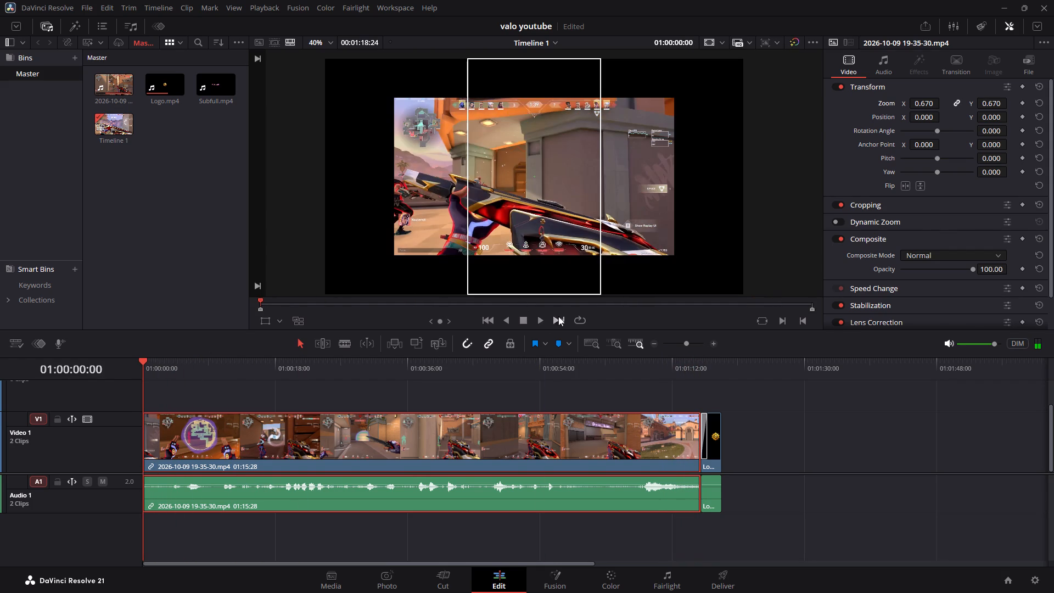
left_click(540, 322)
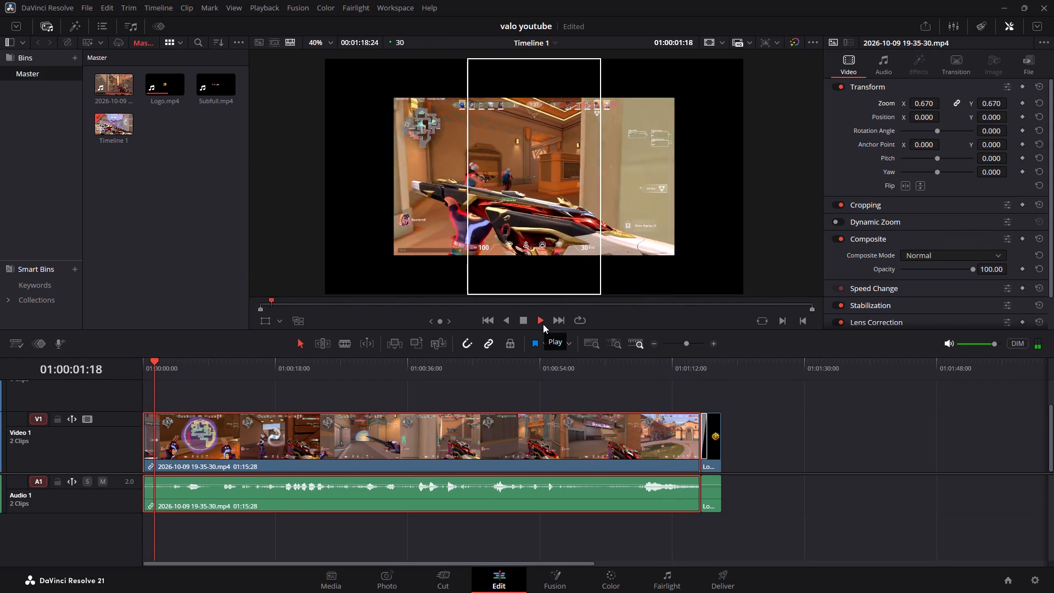
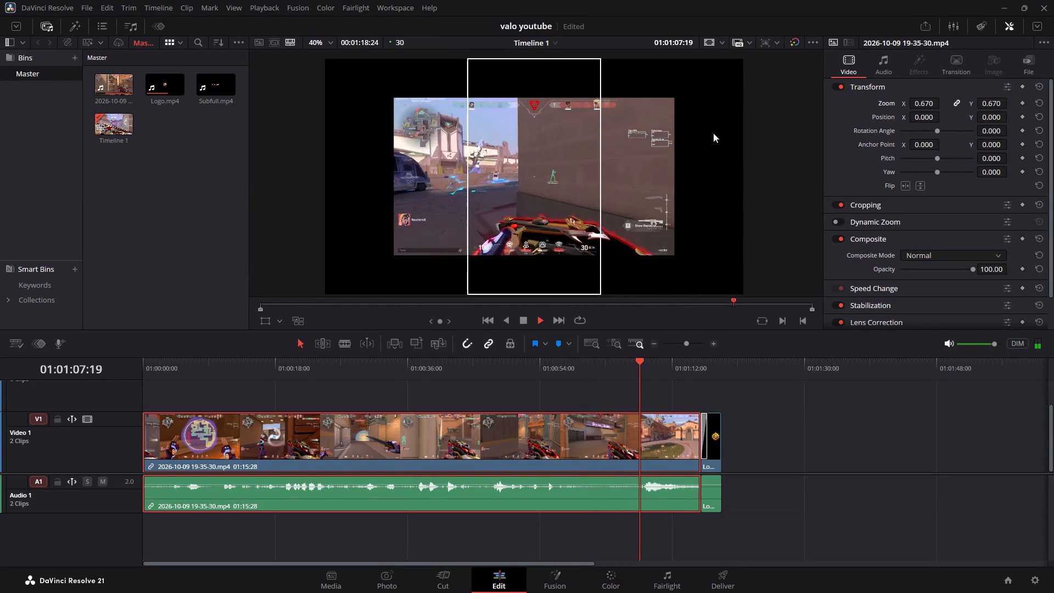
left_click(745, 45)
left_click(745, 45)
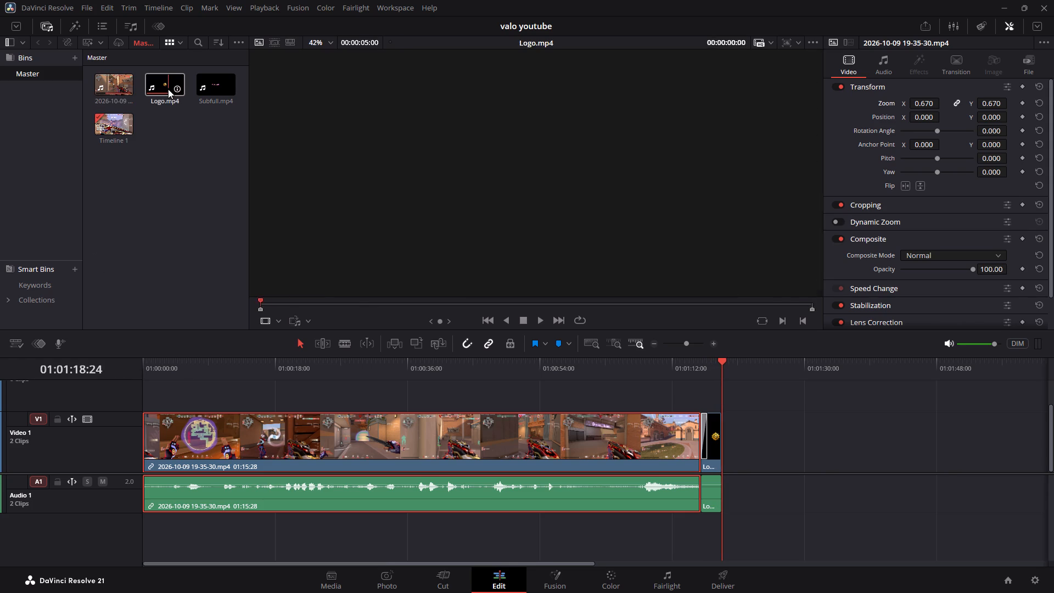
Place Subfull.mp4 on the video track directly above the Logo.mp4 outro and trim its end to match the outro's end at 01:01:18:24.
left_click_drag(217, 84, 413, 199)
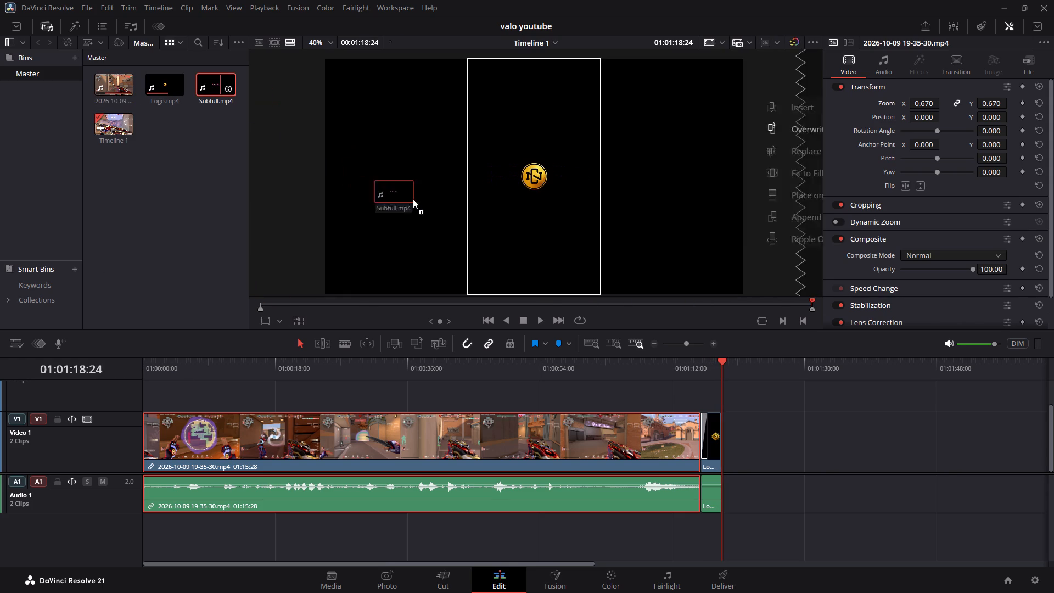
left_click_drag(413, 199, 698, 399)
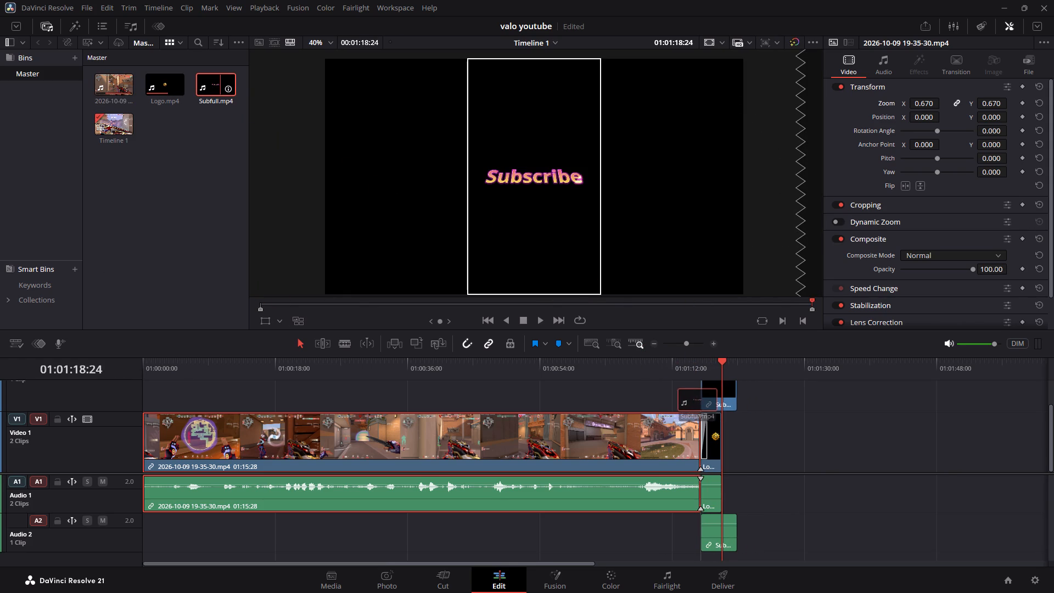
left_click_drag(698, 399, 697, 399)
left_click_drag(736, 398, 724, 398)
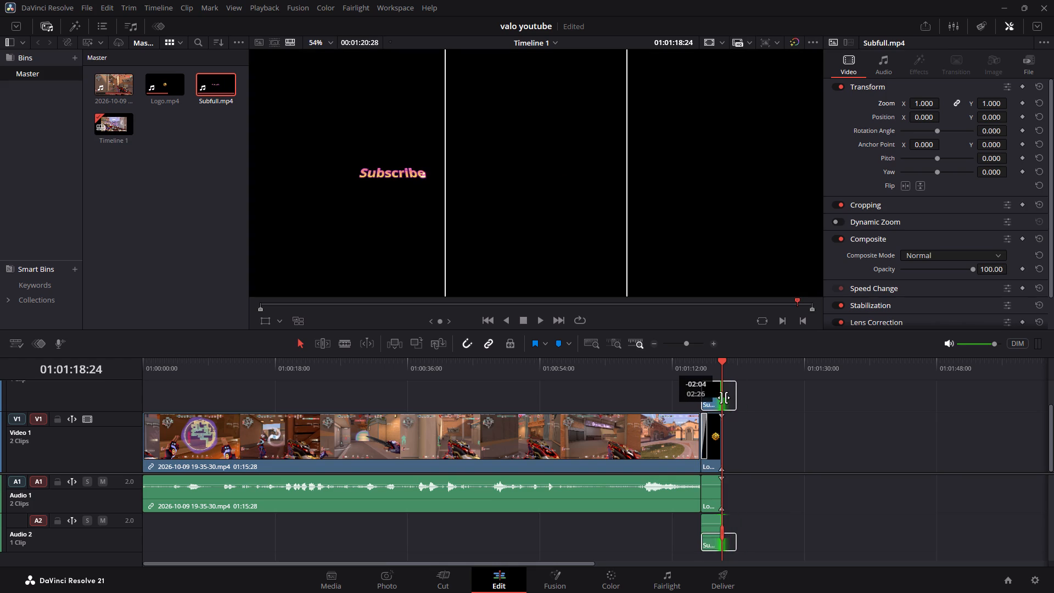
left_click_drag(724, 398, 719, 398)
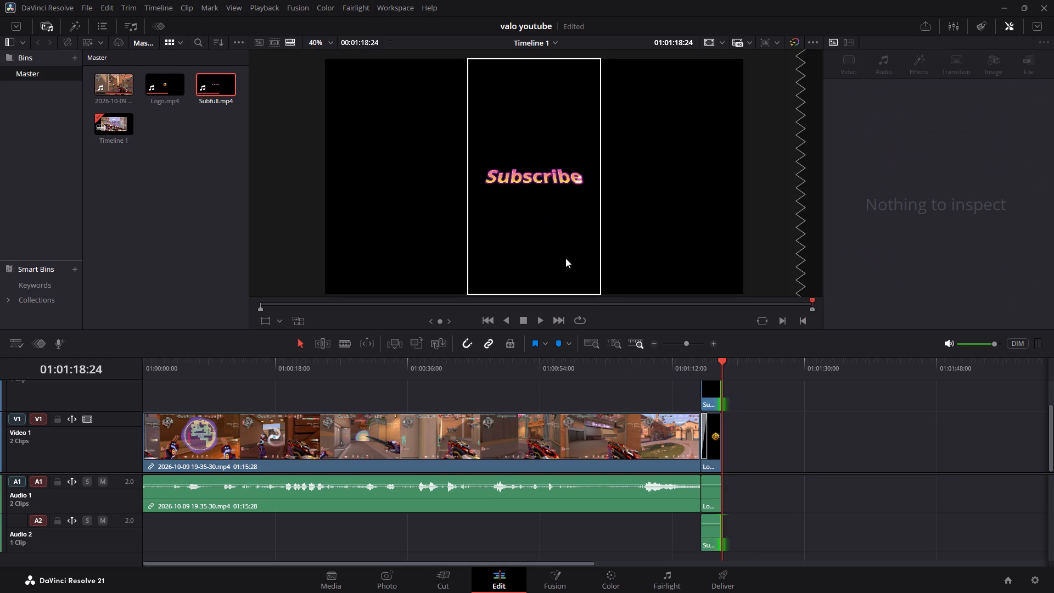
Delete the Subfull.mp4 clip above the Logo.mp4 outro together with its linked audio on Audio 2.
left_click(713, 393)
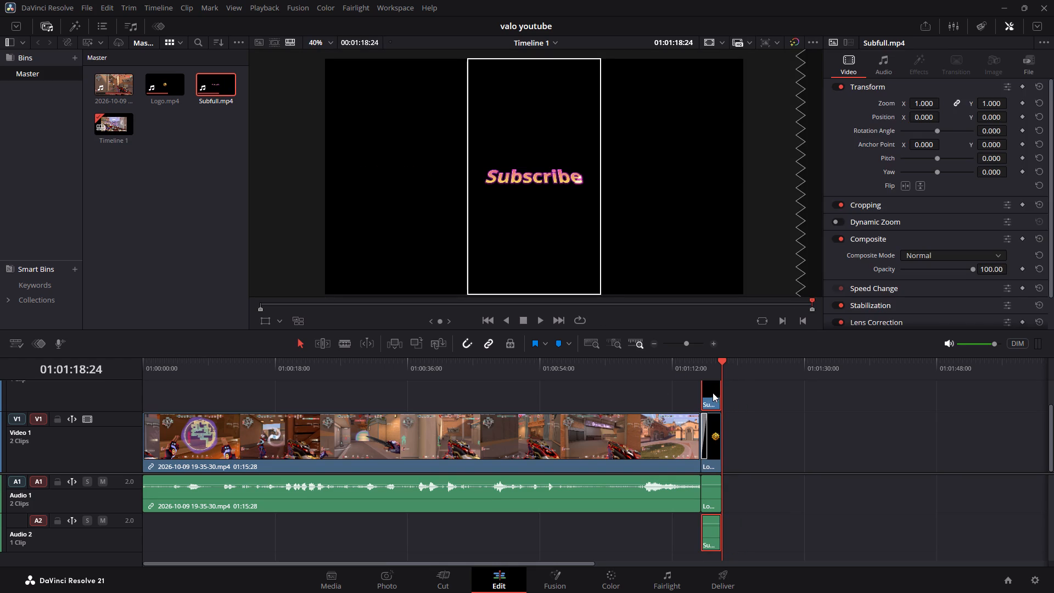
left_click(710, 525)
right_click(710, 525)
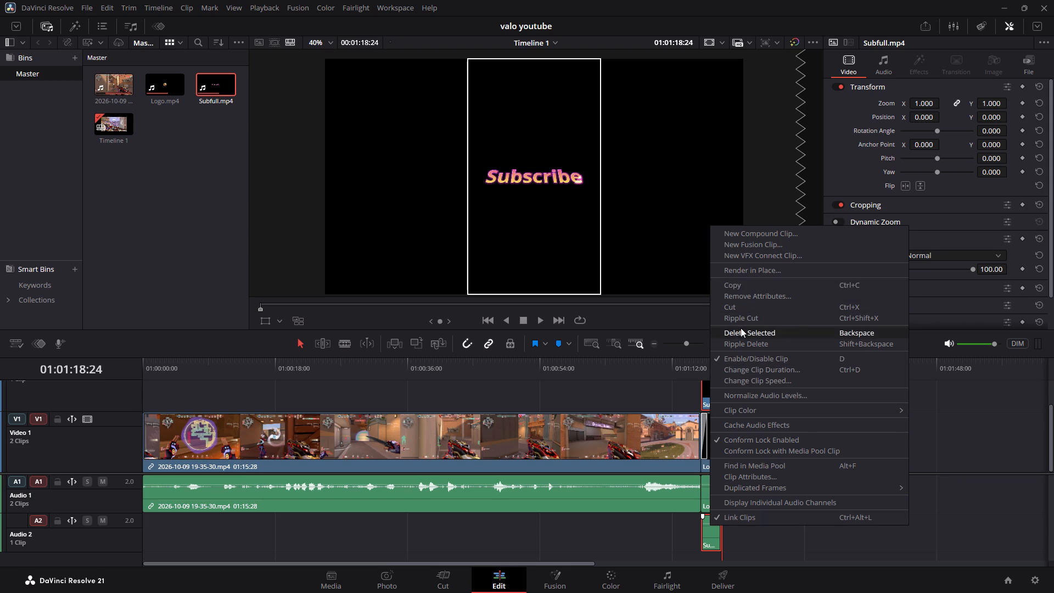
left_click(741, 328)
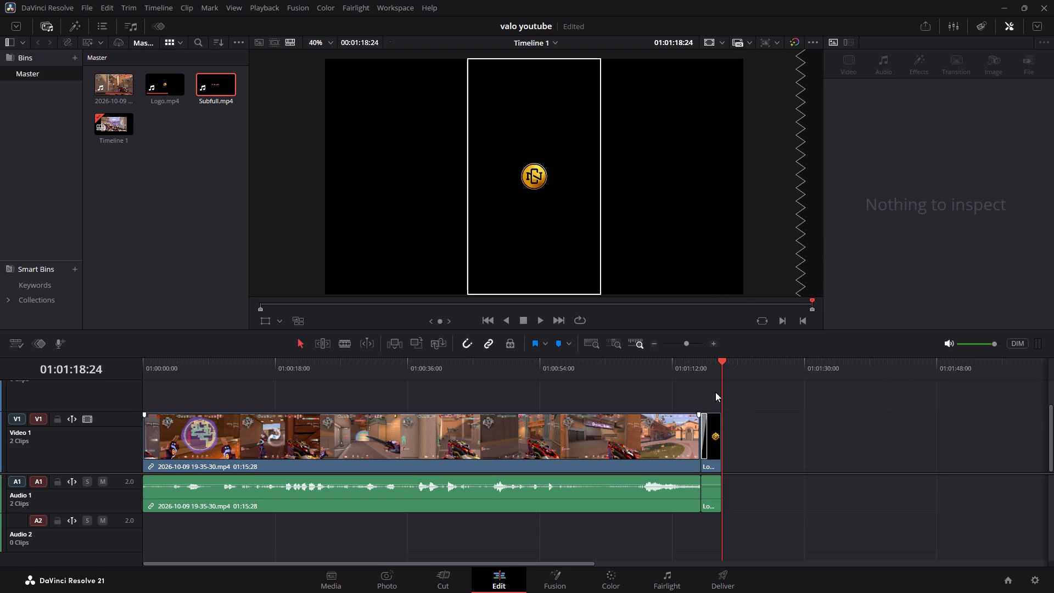
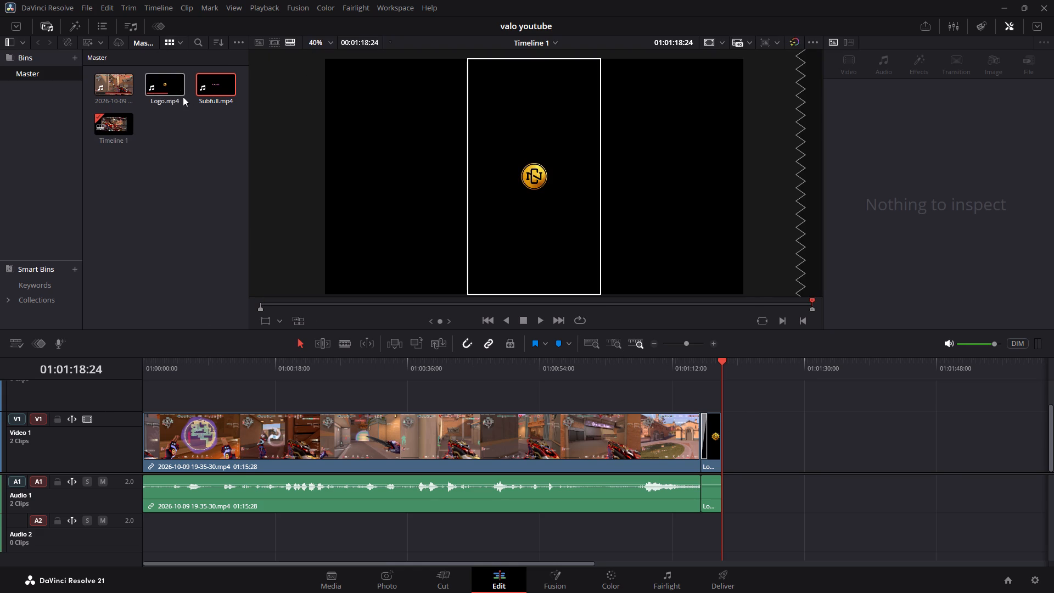
Place Subfull.mp4 on Video 2 directly above the Logo.mp4 outro and trim its end to match the outro's end at 01:01:18:24.
left_click_drag(219, 82, 720, 383)
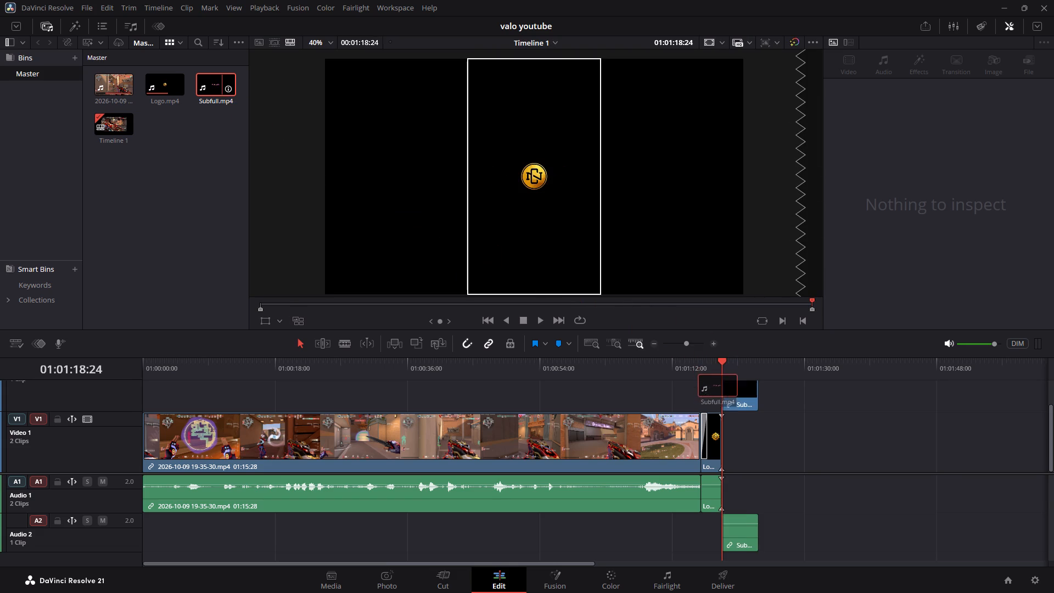
left_click_drag(720, 383, 700, 389)
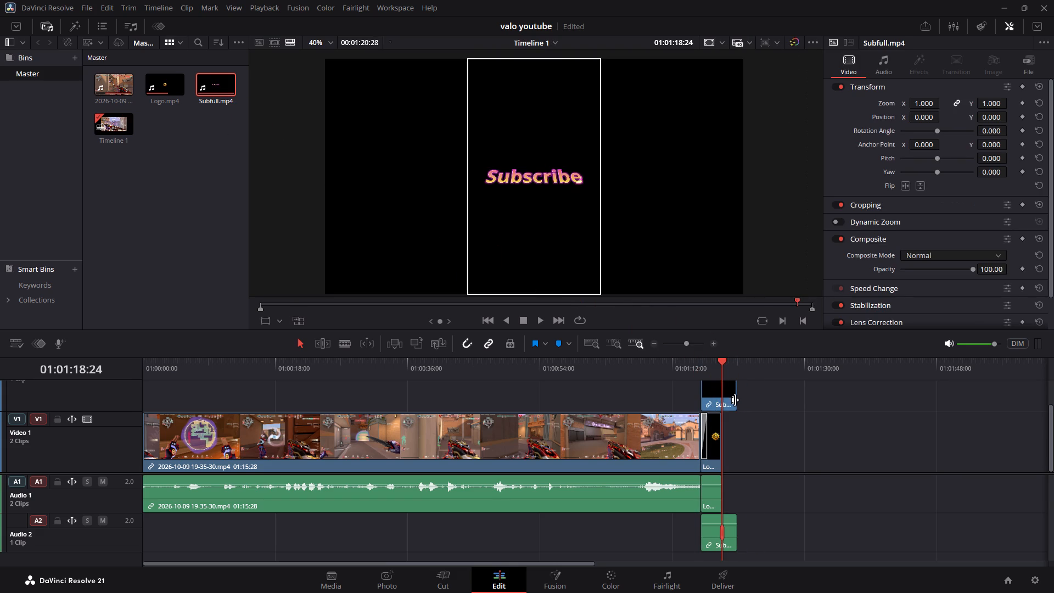
left_click_drag(736, 399, 724, 399)
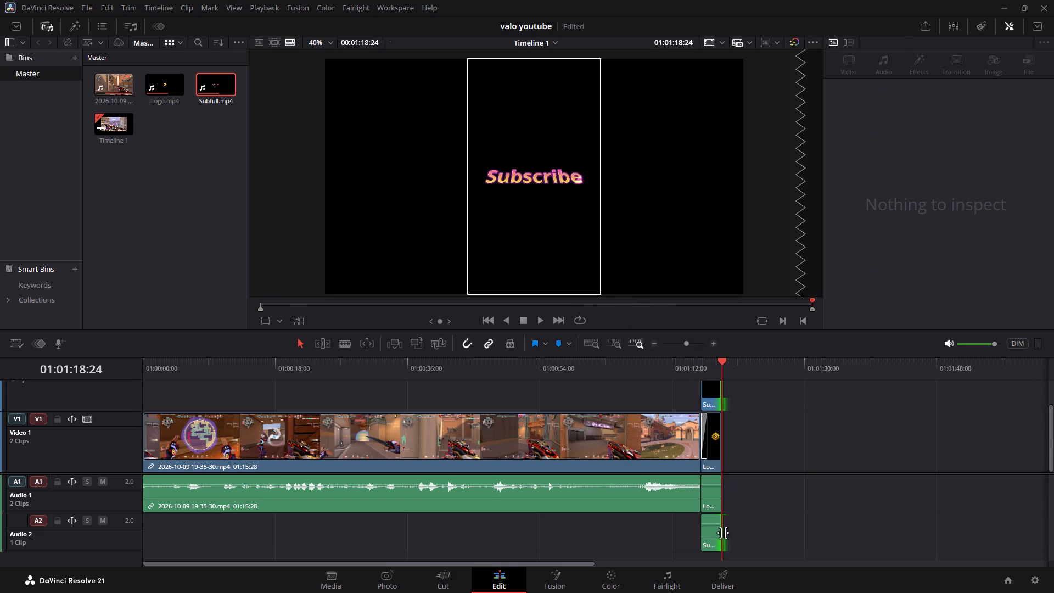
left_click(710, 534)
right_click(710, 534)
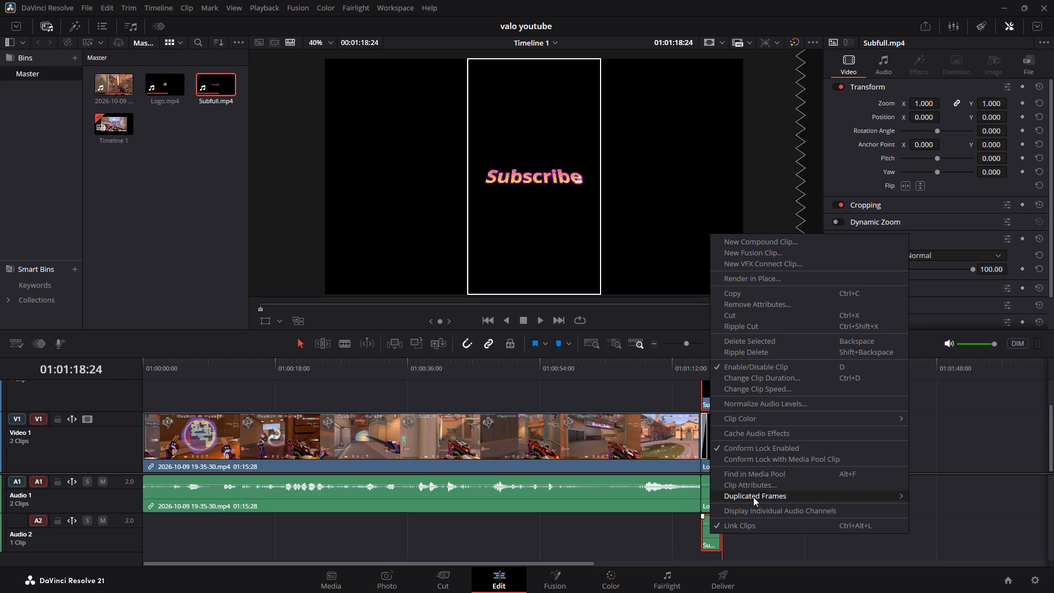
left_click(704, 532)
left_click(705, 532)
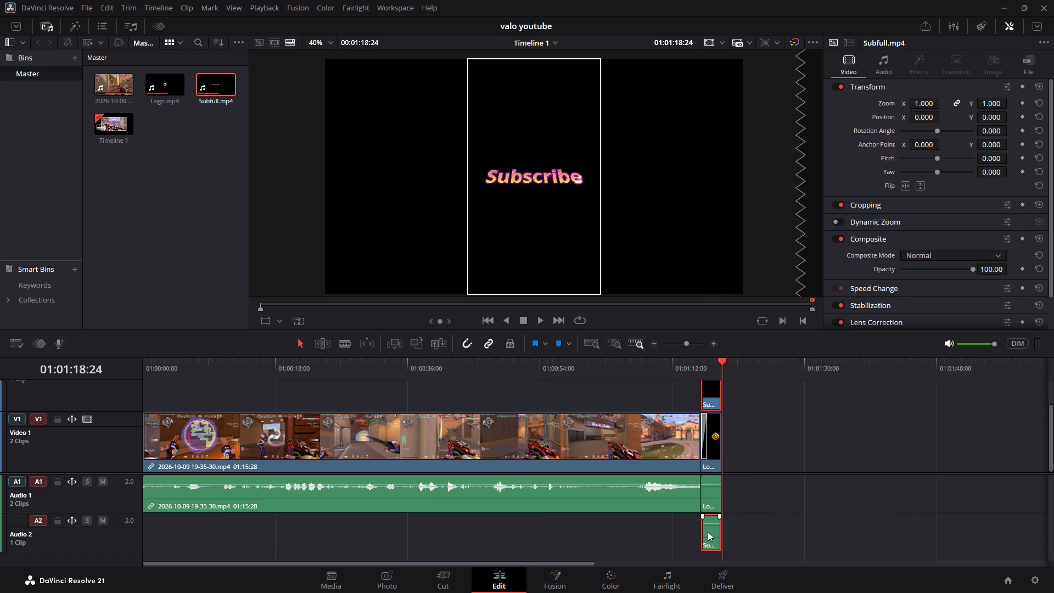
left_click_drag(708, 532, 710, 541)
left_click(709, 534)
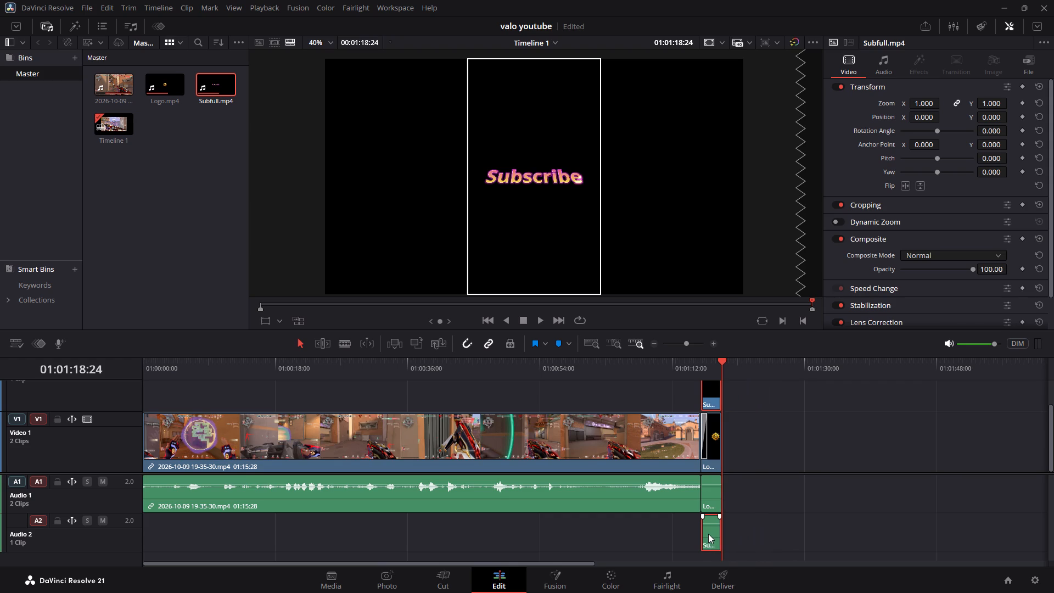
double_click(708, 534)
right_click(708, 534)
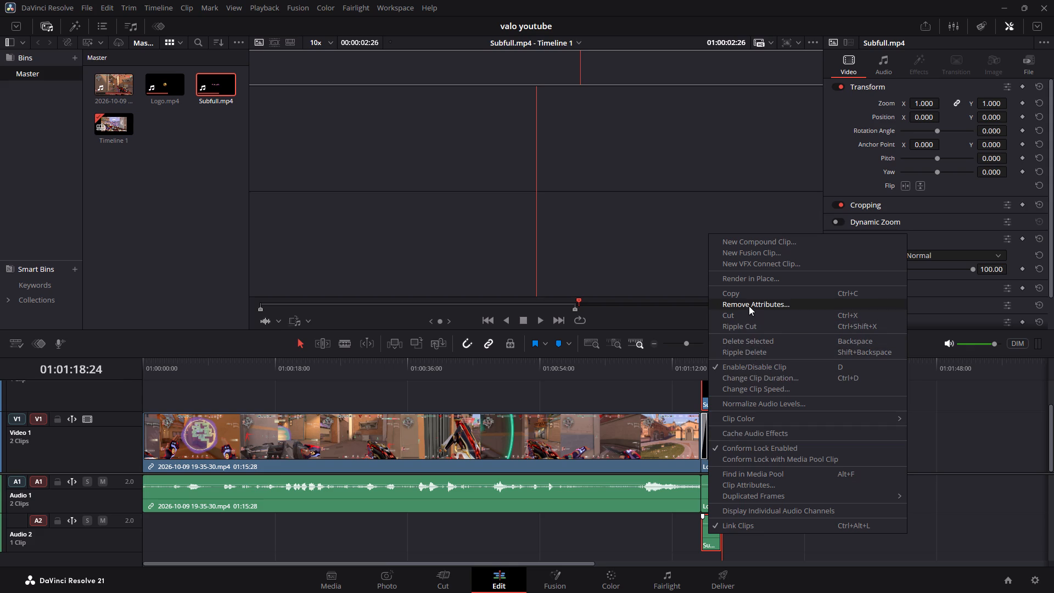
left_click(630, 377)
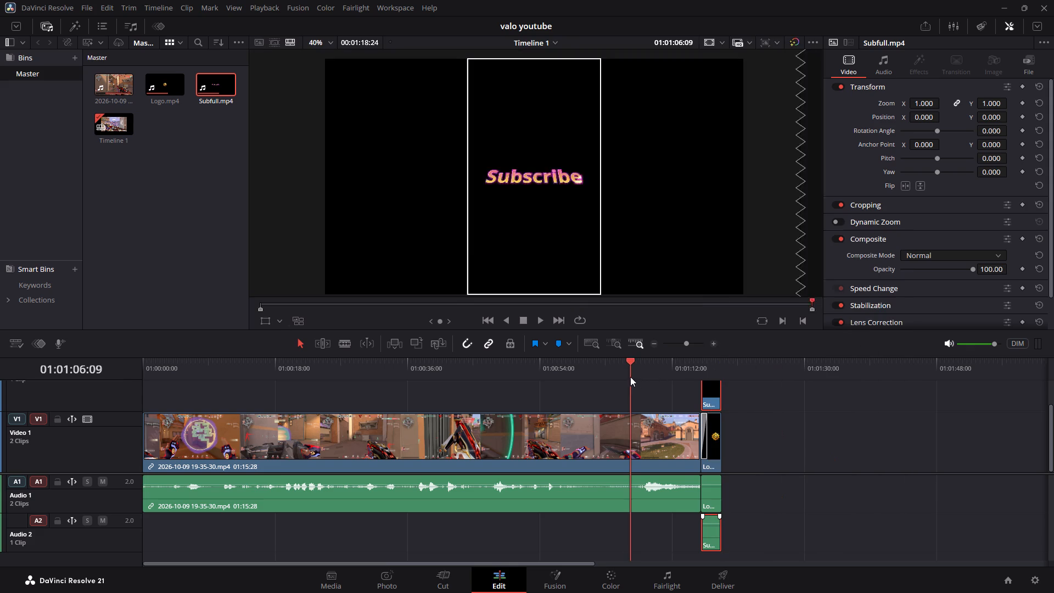
Disable the Volume, Pan and Pitch audio settings of the Subfull.mp4 clip.
left_click(884, 64)
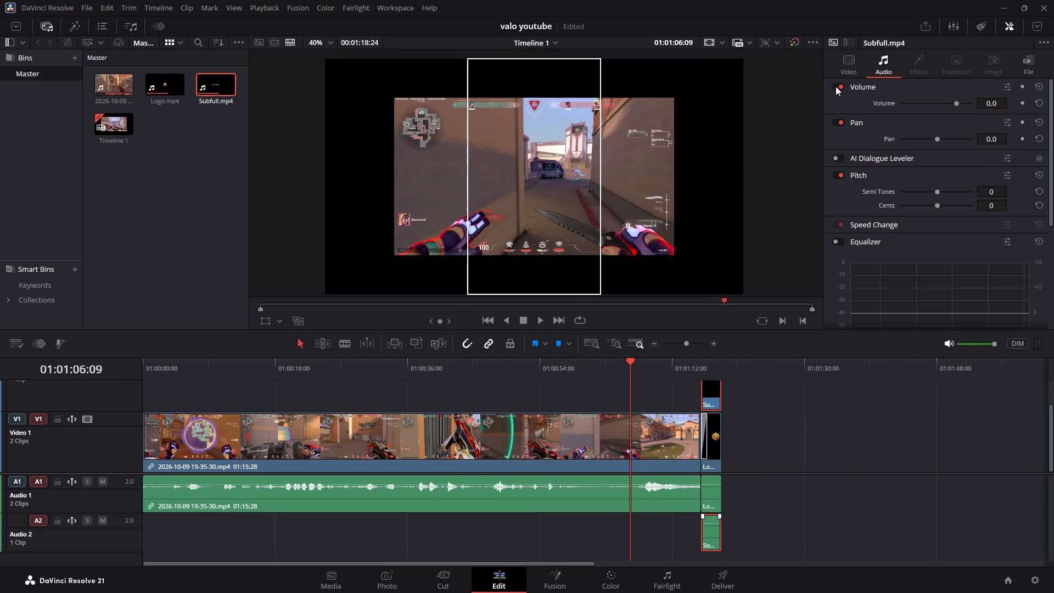
left_click(836, 86)
left_click(838, 121)
left_click(842, 177)
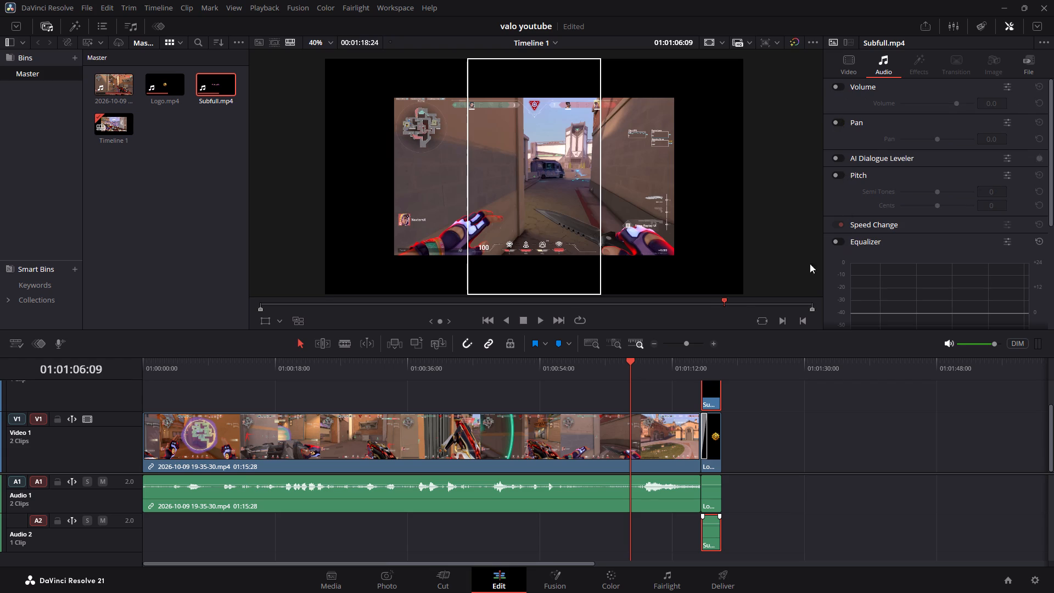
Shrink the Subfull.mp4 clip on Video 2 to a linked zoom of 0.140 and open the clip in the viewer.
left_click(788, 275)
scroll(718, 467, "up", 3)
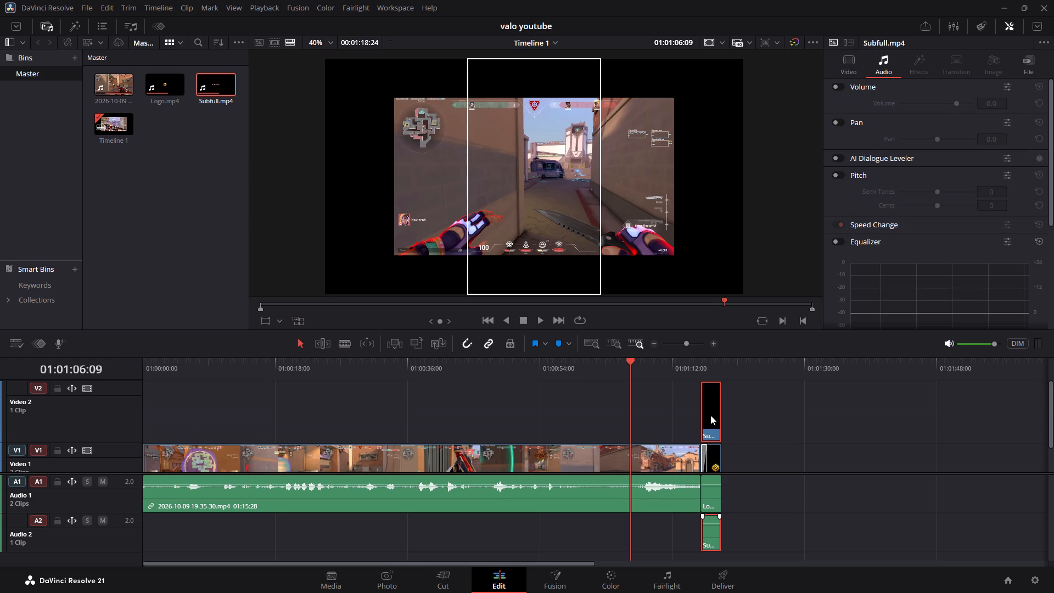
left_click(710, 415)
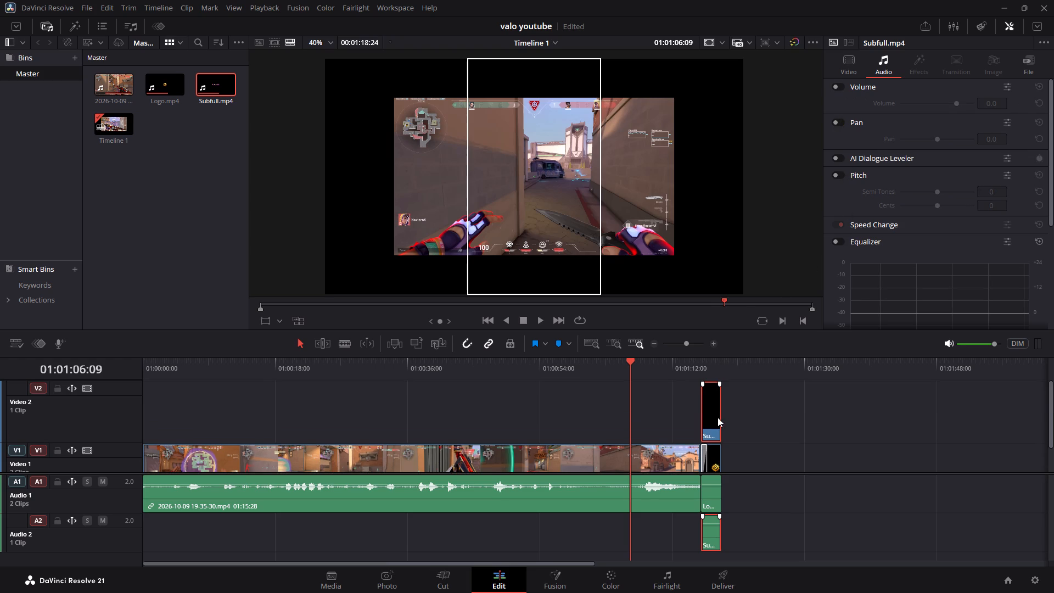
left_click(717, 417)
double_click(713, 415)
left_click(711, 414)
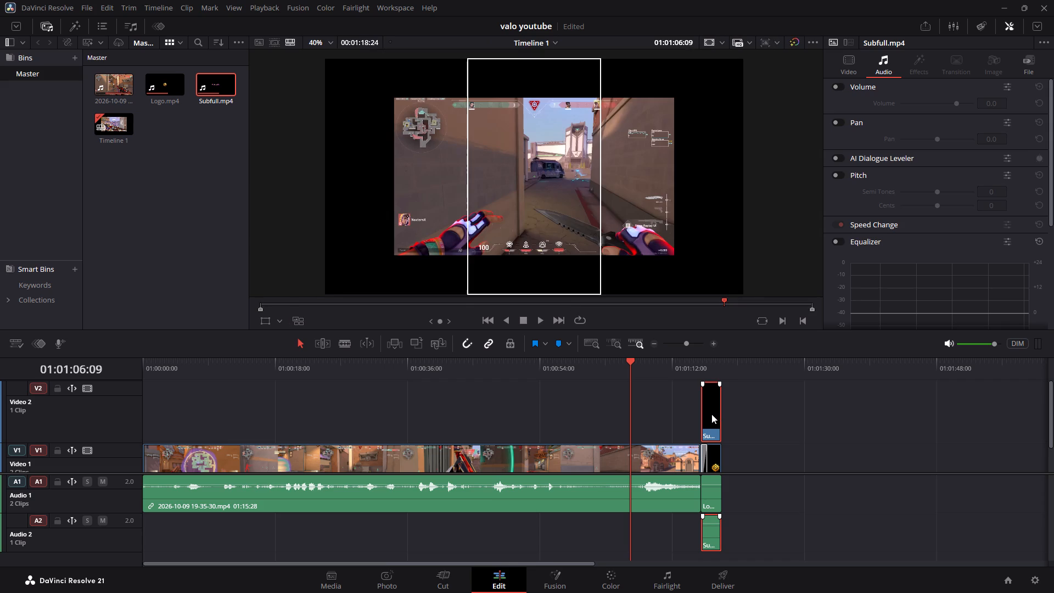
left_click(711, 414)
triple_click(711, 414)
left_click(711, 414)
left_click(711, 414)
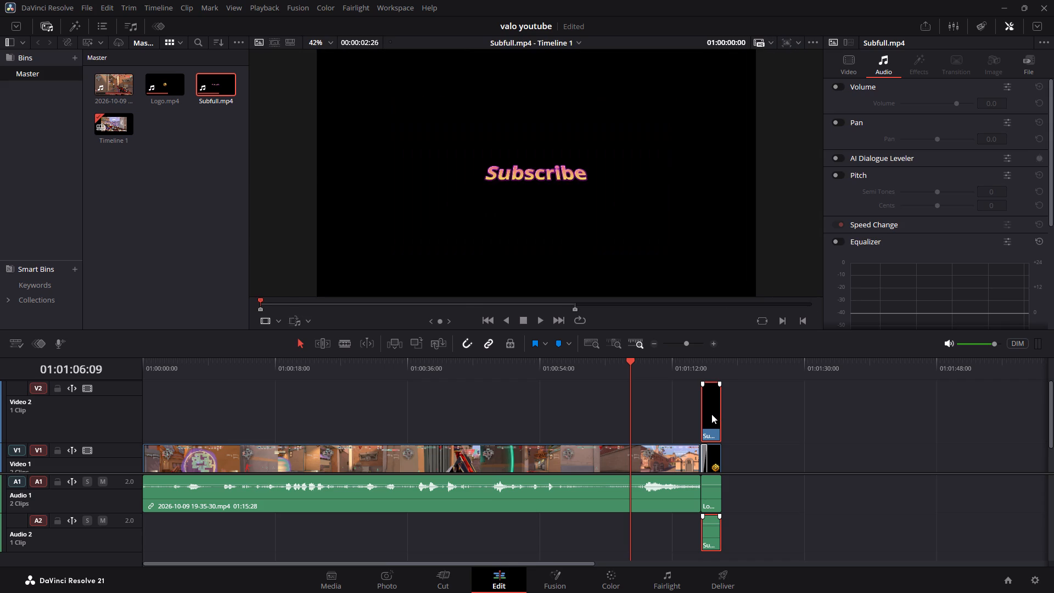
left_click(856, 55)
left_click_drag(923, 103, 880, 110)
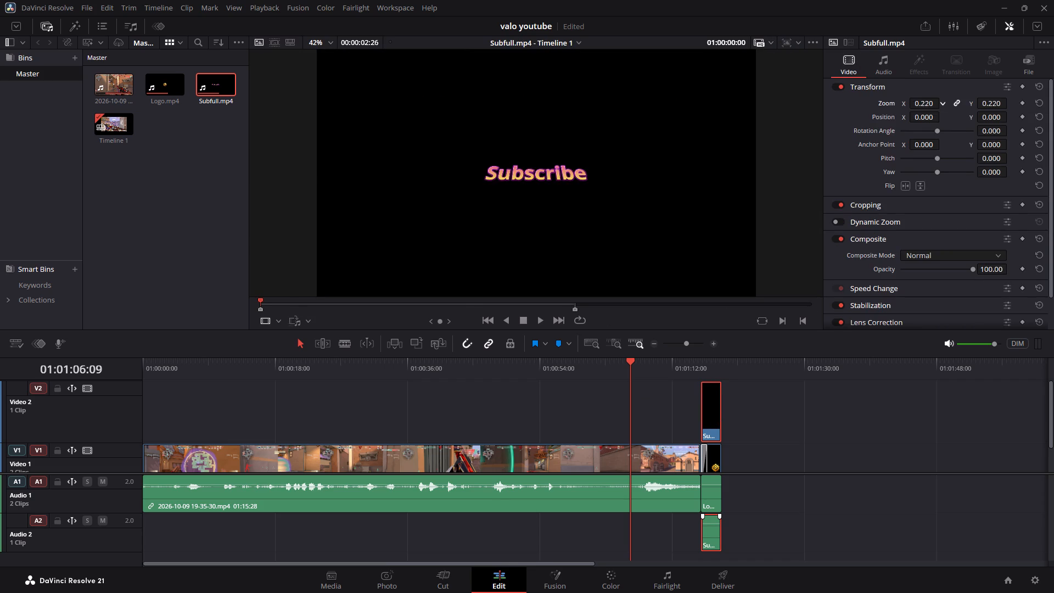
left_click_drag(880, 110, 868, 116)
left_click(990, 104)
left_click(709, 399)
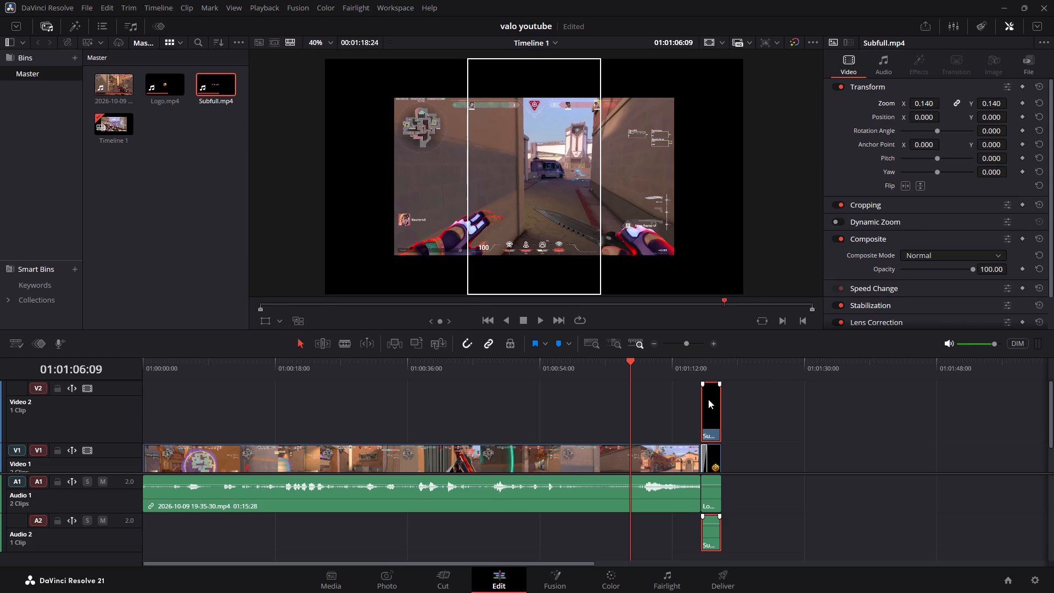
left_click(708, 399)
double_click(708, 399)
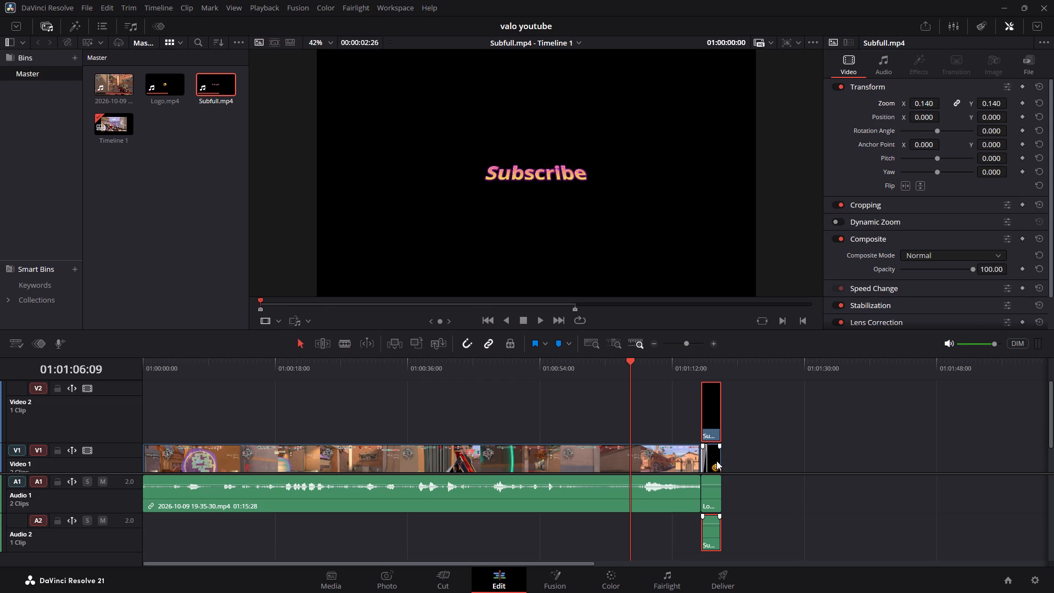
Set the Logo.mp4 outro's Position X to -7.000 with the playhead at 01:01:16:28.
left_click(716, 461)
scroll(714, 458, "down", 5)
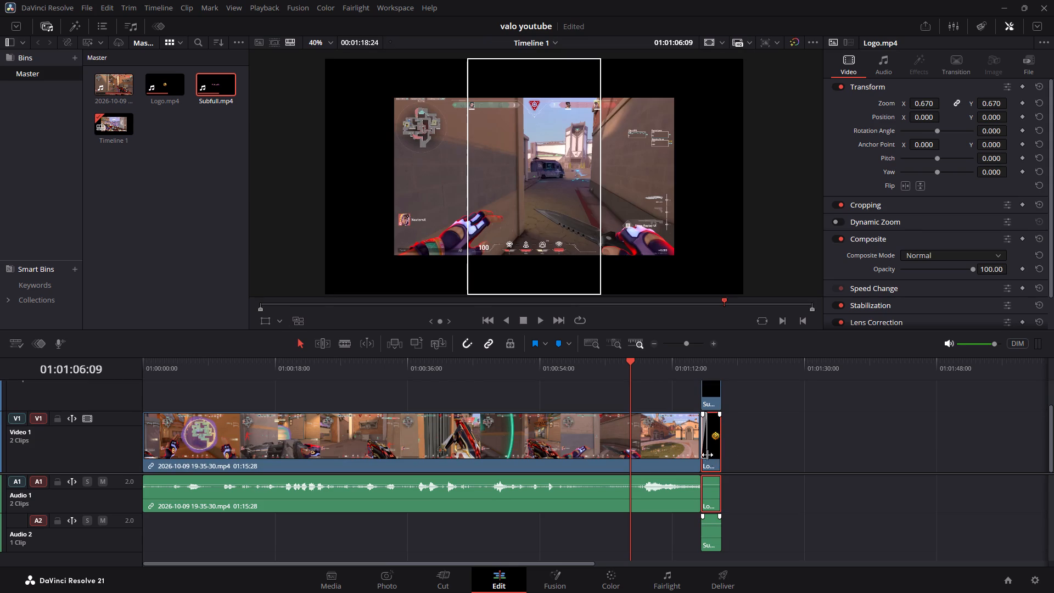
left_click_drag(631, 362, 702, 365)
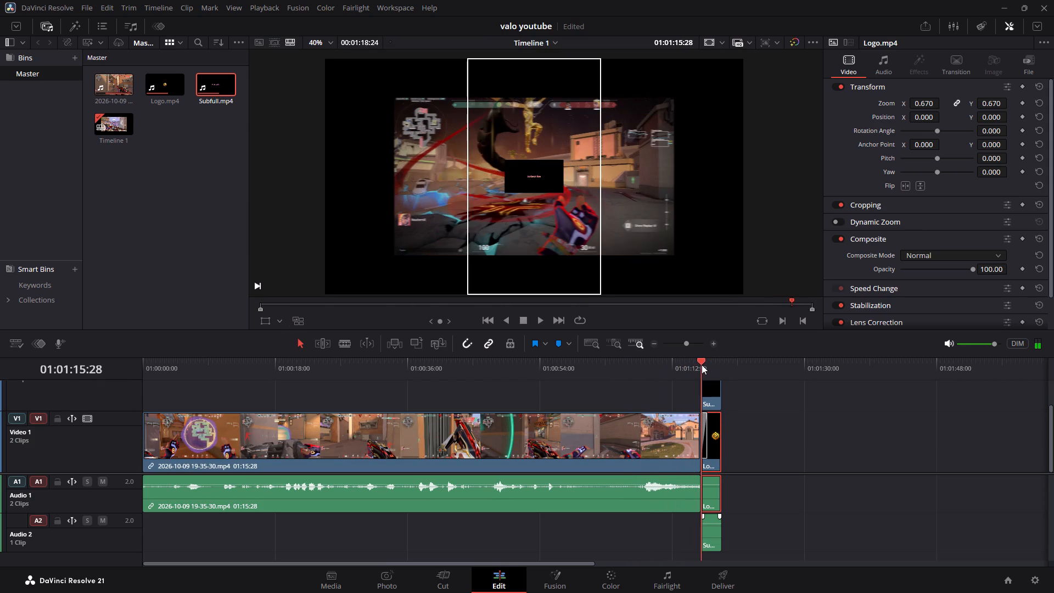
left_click_drag(702, 365, 703, 363)
left_click_drag(703, 363, 708, 363)
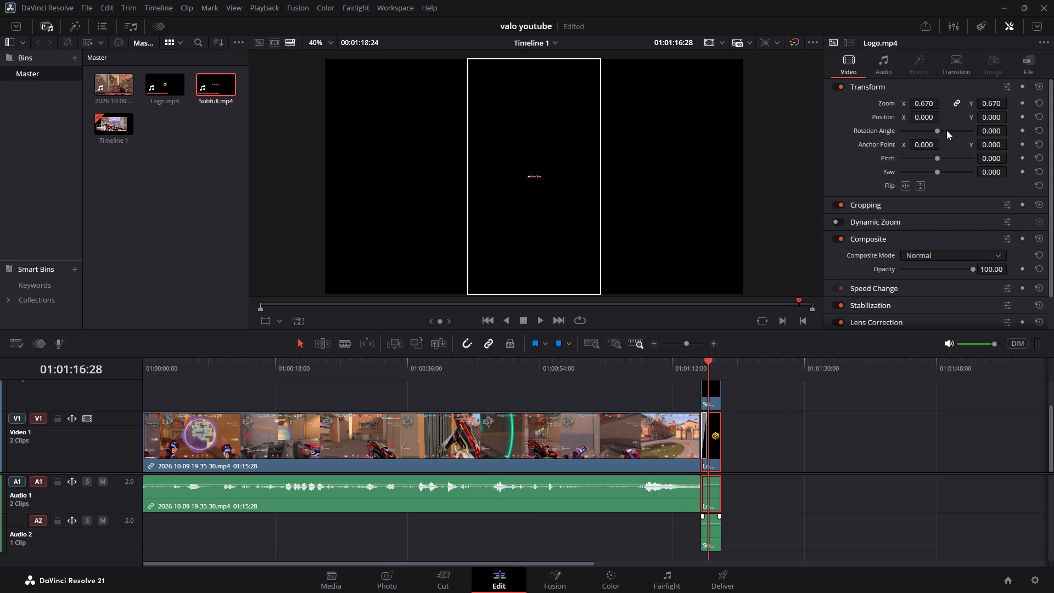
left_click_drag(928, 118, 924, 135)
left_click_drag(924, 135, 924, 143)
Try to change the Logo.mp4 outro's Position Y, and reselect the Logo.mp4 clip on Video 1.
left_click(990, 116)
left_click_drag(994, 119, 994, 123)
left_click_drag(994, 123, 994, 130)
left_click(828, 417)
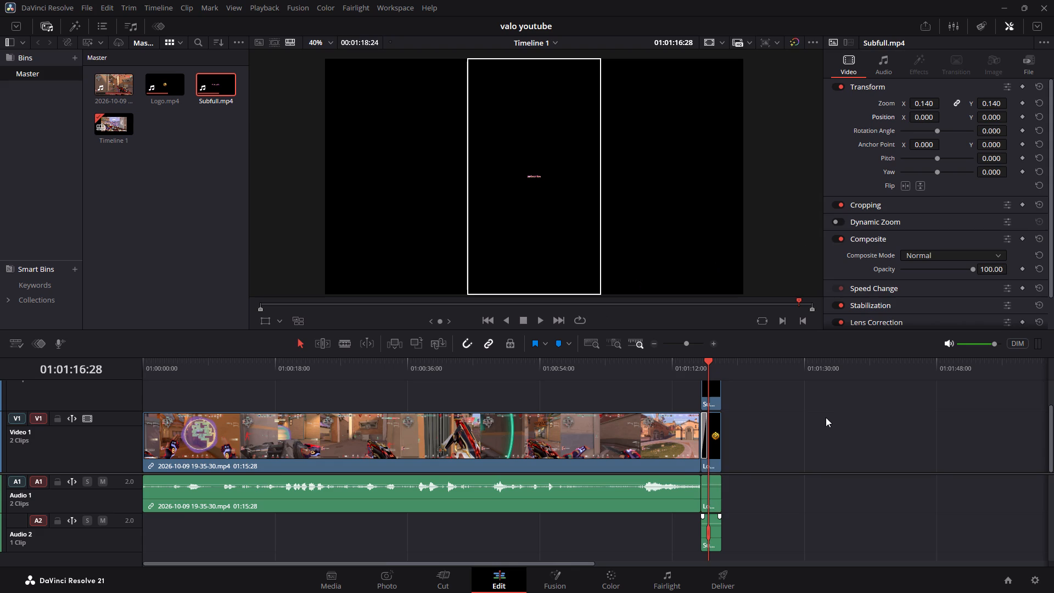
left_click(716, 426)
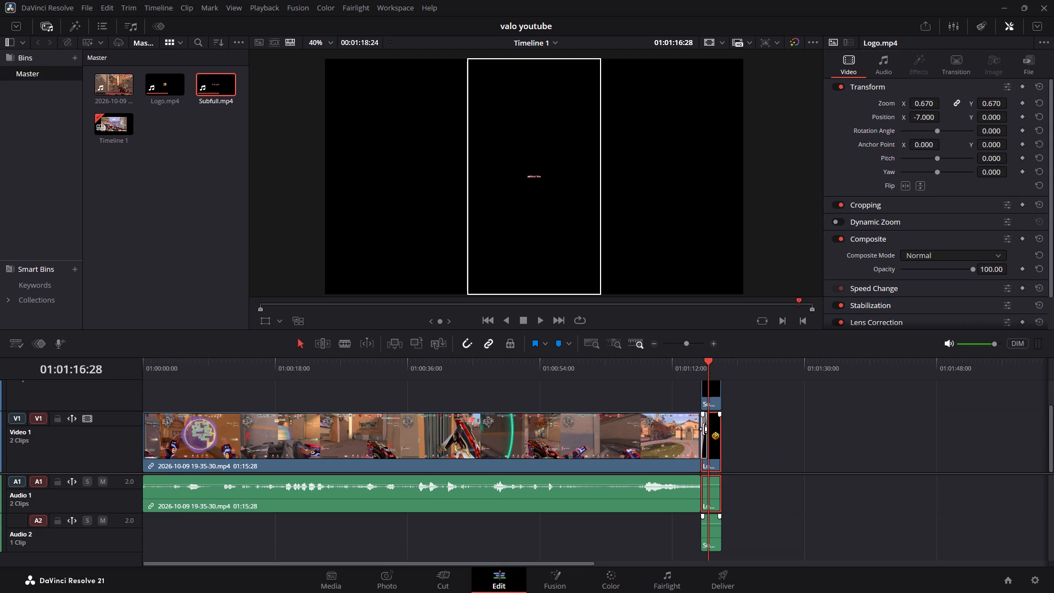
Play the timeline's ending through and enlarge the Logo.mp4 outro's zoom until the coin extends above and below the Subscribe overlay.
left_click_drag(707, 362, 683, 362)
left_click(538, 317)
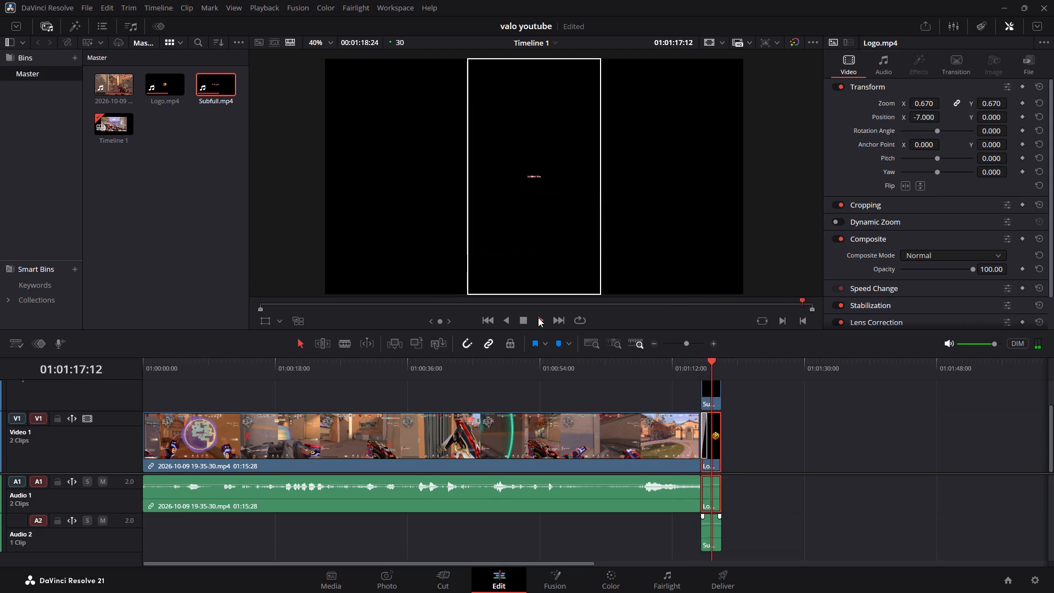
left_click(538, 317)
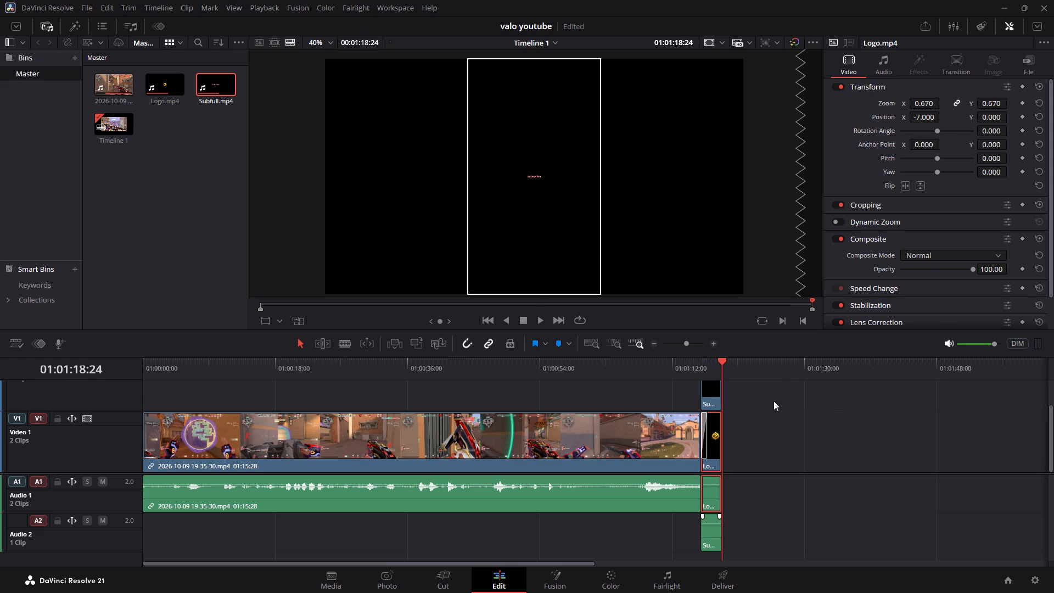
left_click_drag(927, 106, 961, 104)
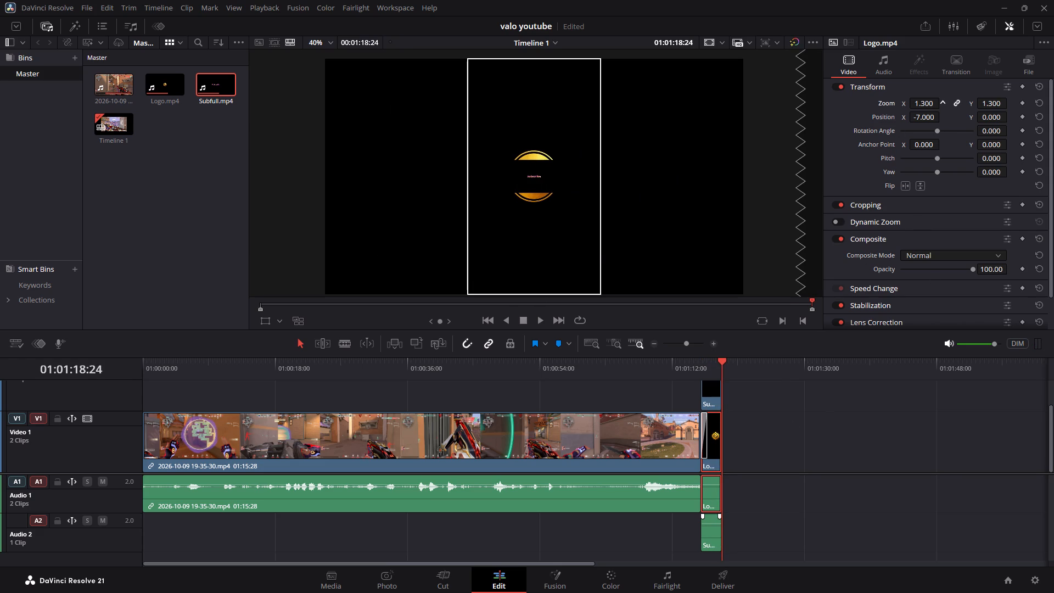
left_click_drag(961, 104, 965, 104)
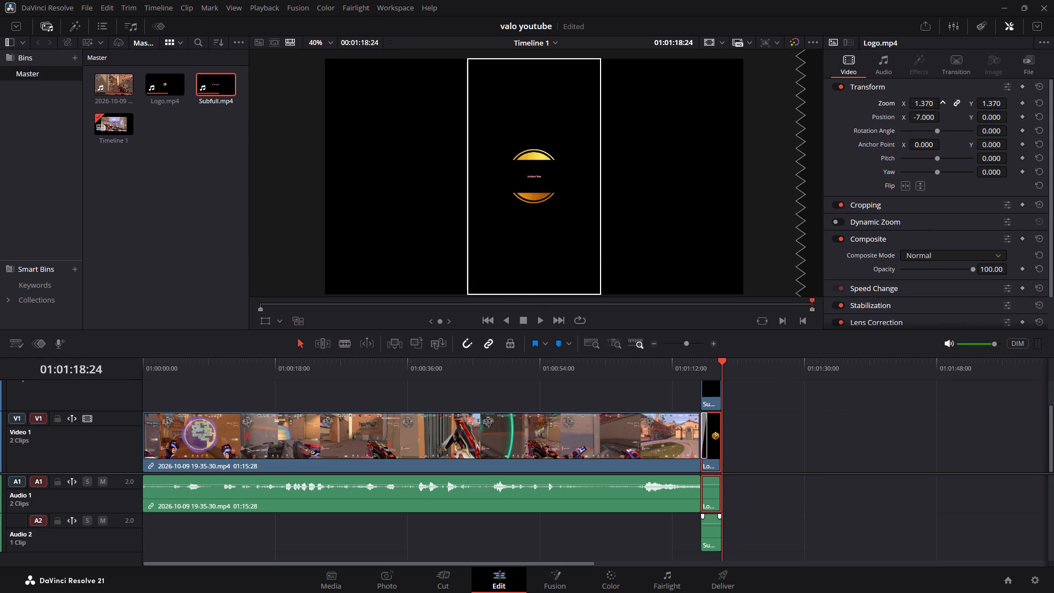
left_click_drag(965, 104, 953, 104)
Enlarge the Subfull.mp4 clip on Video 2 to a linked zoom of 0.480.
left_click(714, 395)
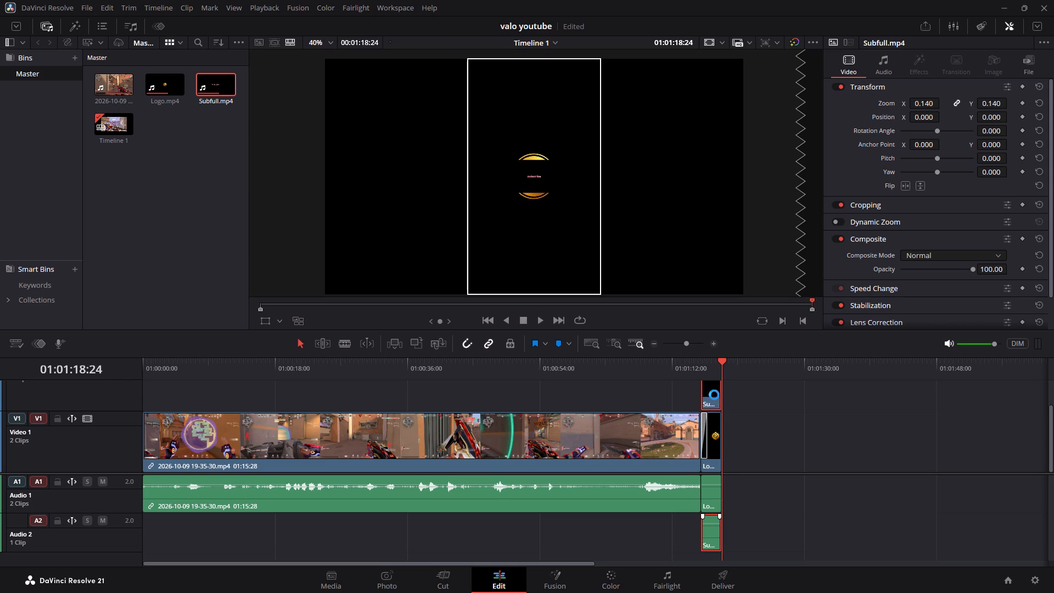
left_click_drag(923, 103, 934, 103)
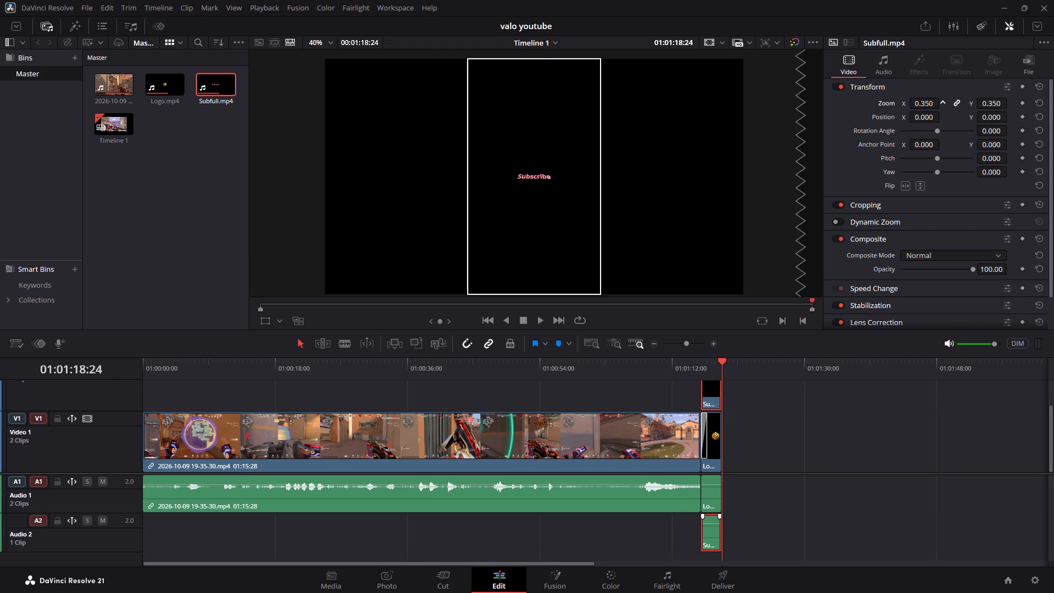
left_click_drag(934, 103, 941, 103)
left_click(919, 146)
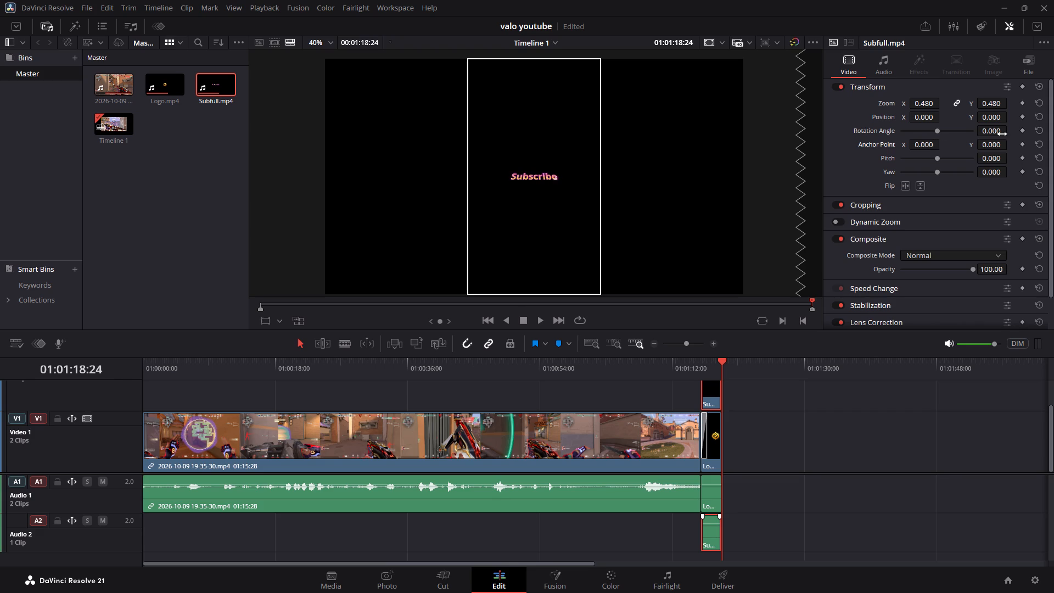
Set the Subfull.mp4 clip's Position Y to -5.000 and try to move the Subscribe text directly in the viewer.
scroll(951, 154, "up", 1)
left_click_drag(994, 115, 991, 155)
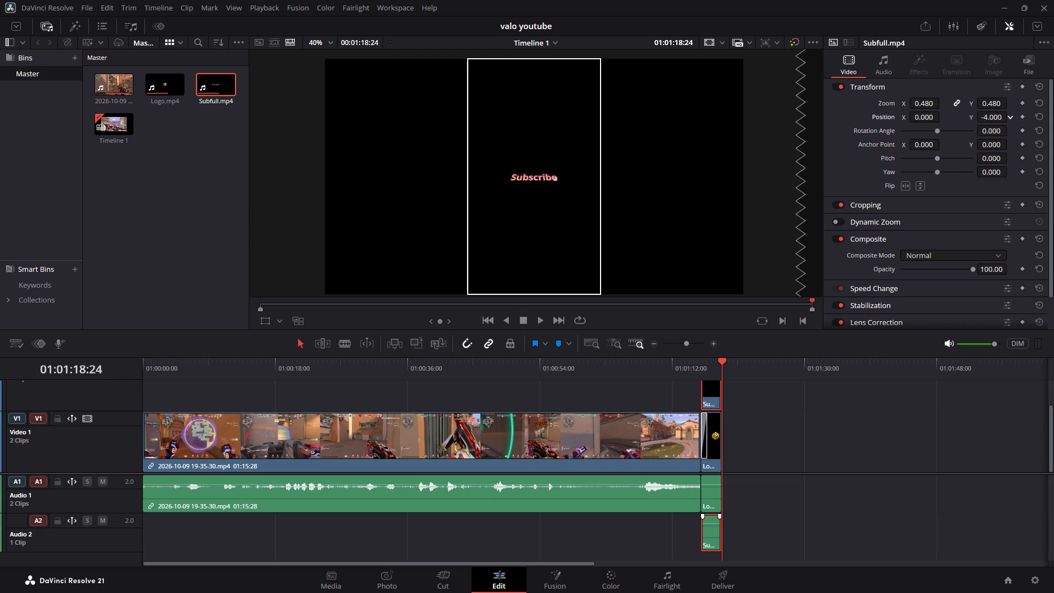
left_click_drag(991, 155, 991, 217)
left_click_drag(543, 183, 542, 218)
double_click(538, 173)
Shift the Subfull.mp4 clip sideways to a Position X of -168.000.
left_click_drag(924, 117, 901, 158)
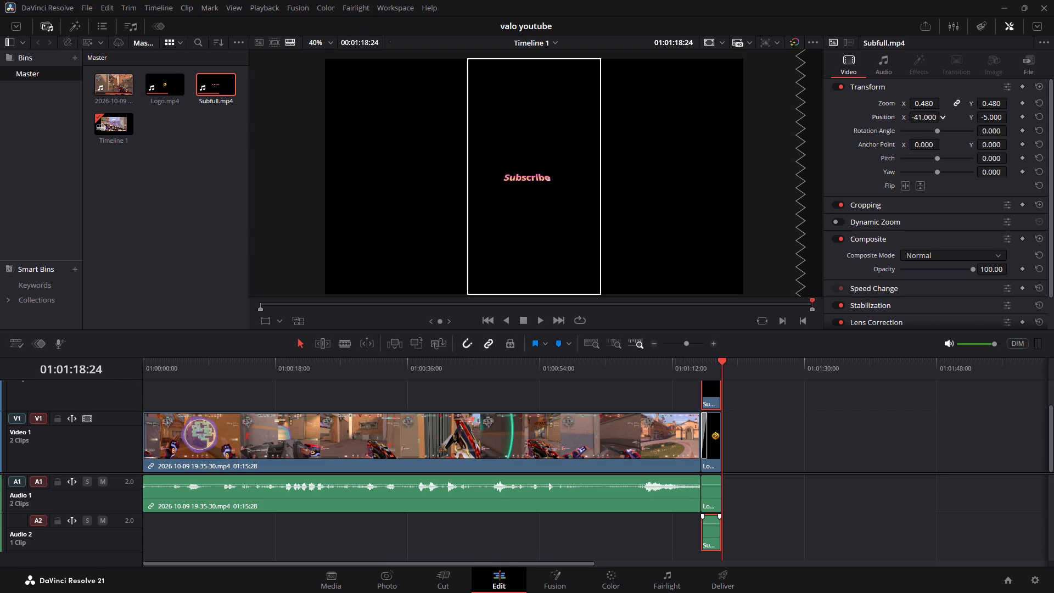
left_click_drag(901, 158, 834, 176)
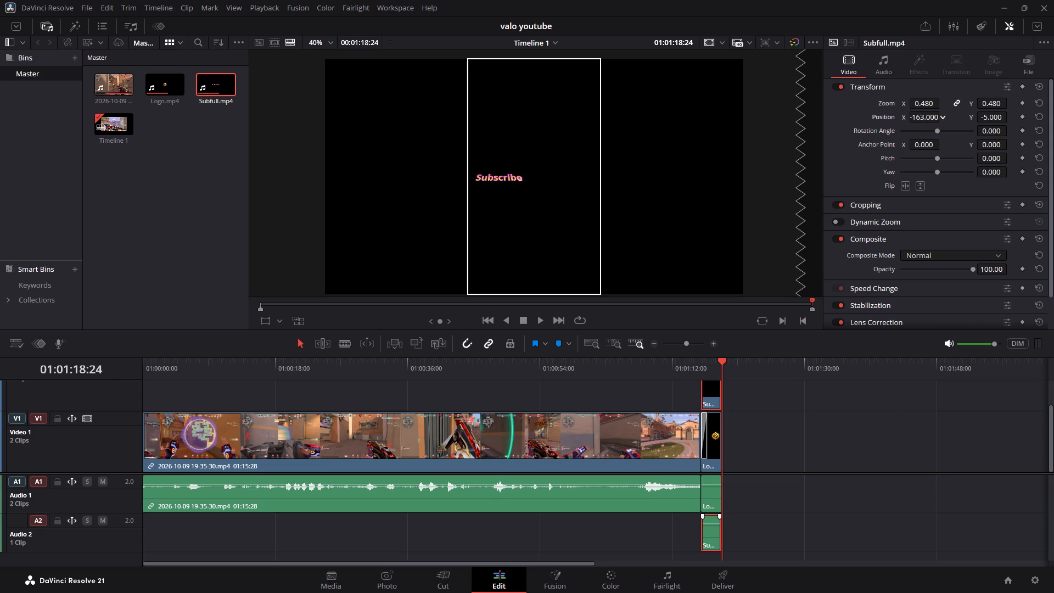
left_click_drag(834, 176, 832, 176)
Lower the Subscribe overlay beneath the coin by setting the Subfull.mp4 clip's Position Y to -227.000.
left_click_drag(994, 118, 984, 119)
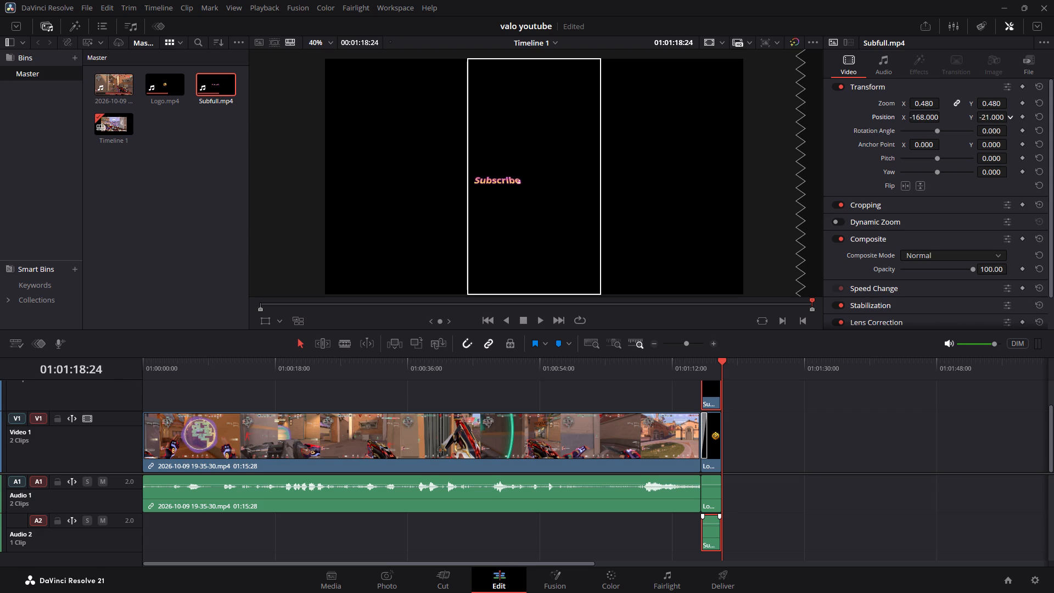
left_click_drag(984, 119, 878, 121)
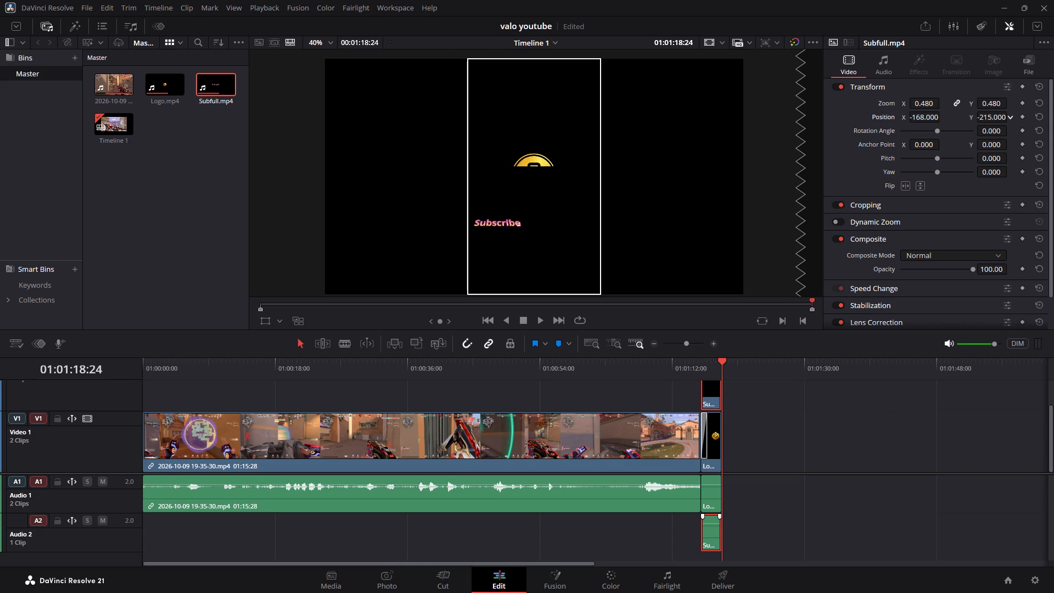
left_click_drag(878, 121, 872, 121)
Centre the Subscribe overlay horizontally under the coin by setting the Subfull.mp4 clip's Position X to -4.000.
left_click_drag(931, 115, 927, 115)
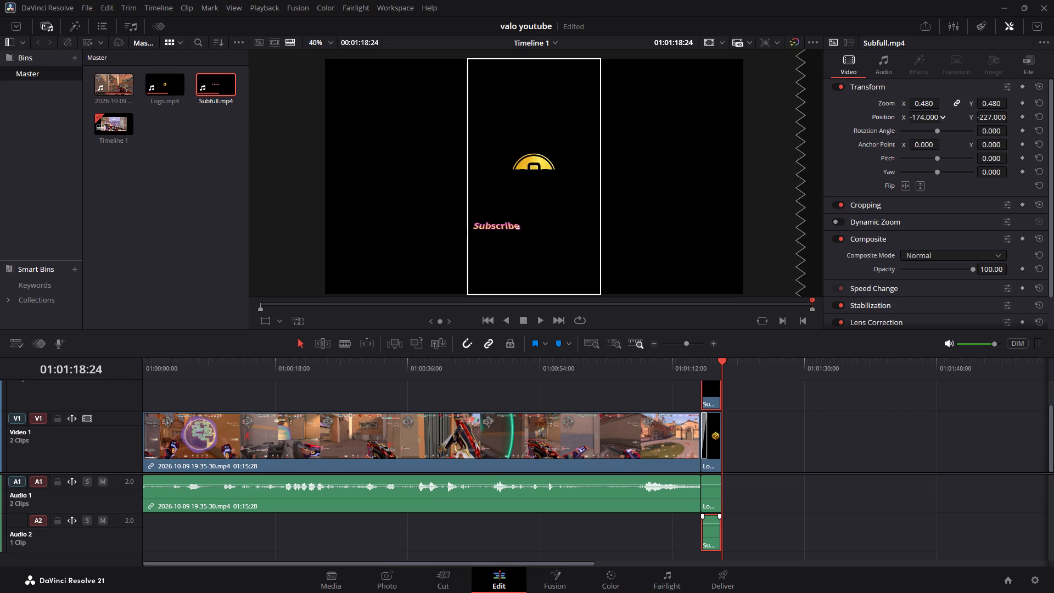
left_click_drag(927, 115, 1029, 115)
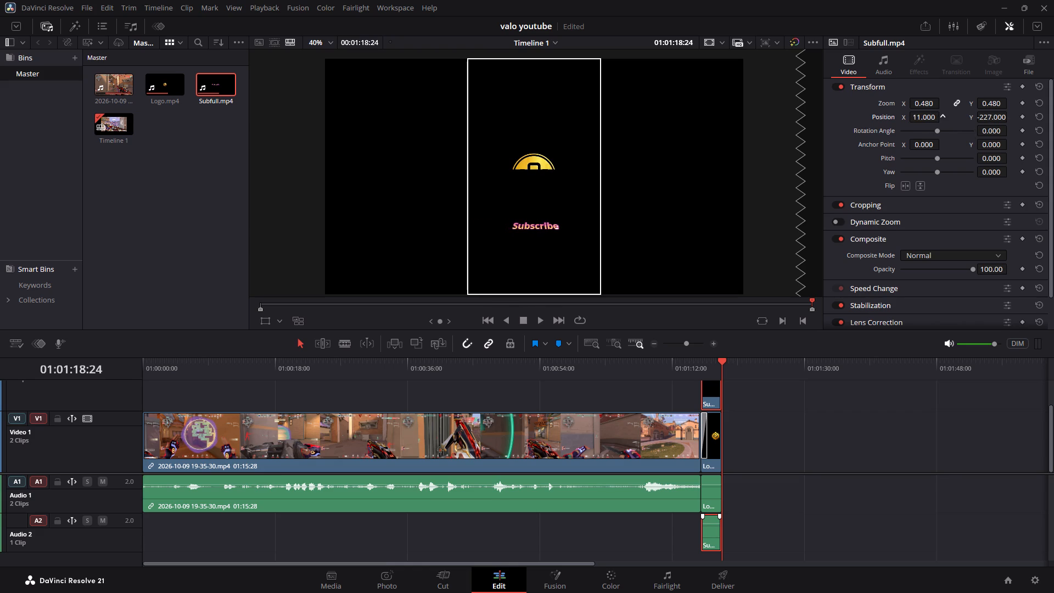
left_click_drag(1029, 115, 1023, 114)
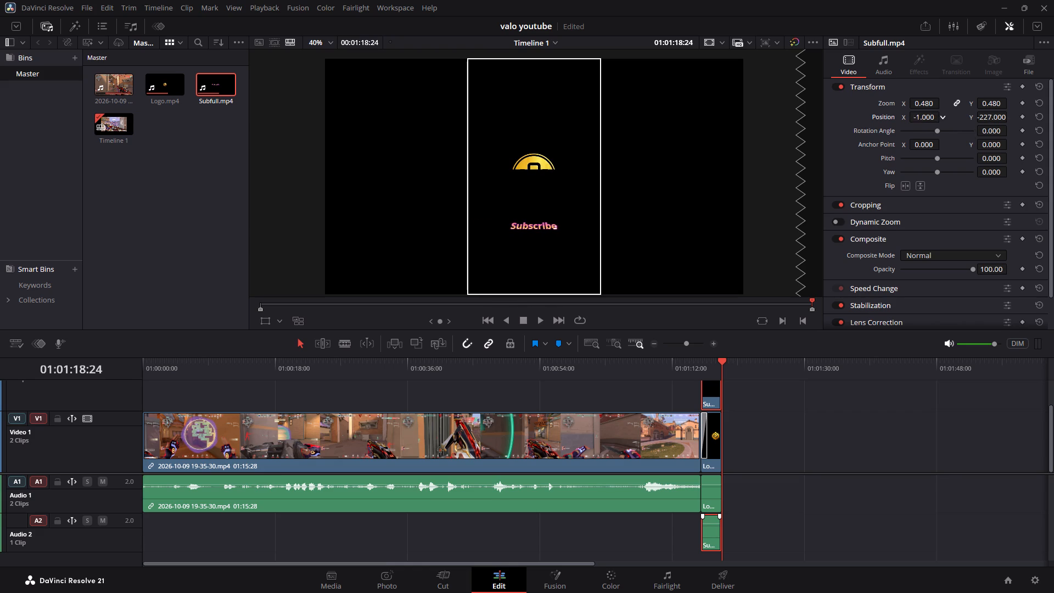
left_click_drag(1023, 114, 1021, 114)
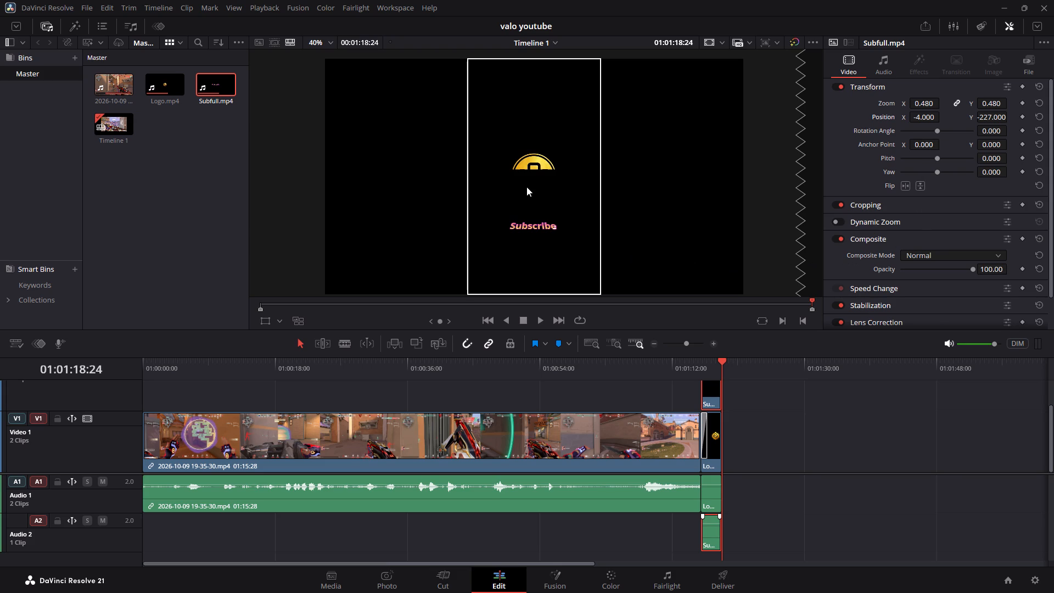
Try different sizes for the Subfull.mp4 clip and set its linked zoom to 0.190 so it clears the coin.
left_click(924, 102)
left_click_drag(924, 102, 894, 102)
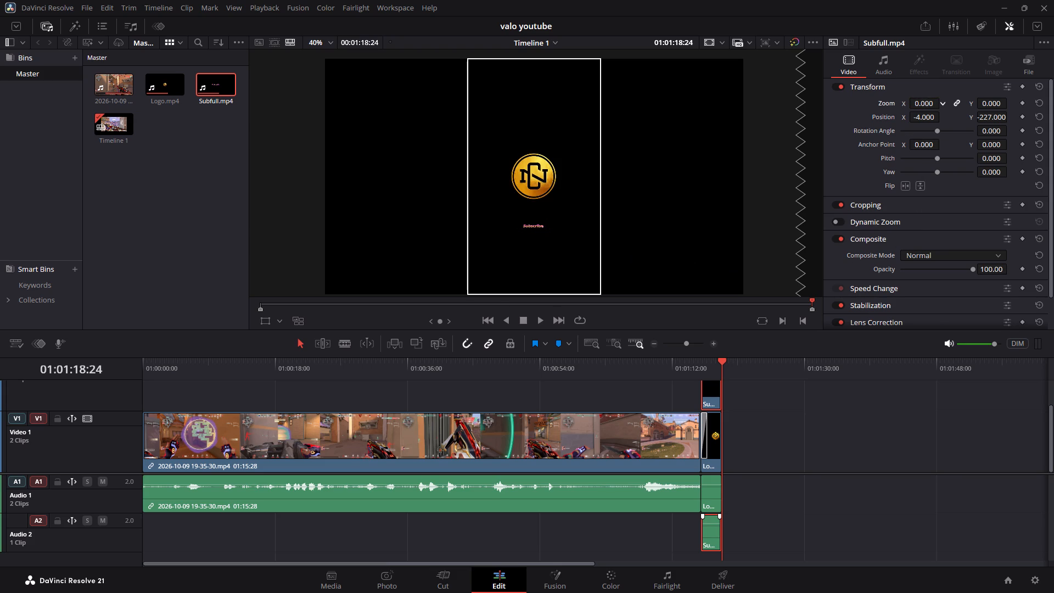
left_click_drag(894, 102, 885, 104)
left_click_drag(885, 104, 910, 105)
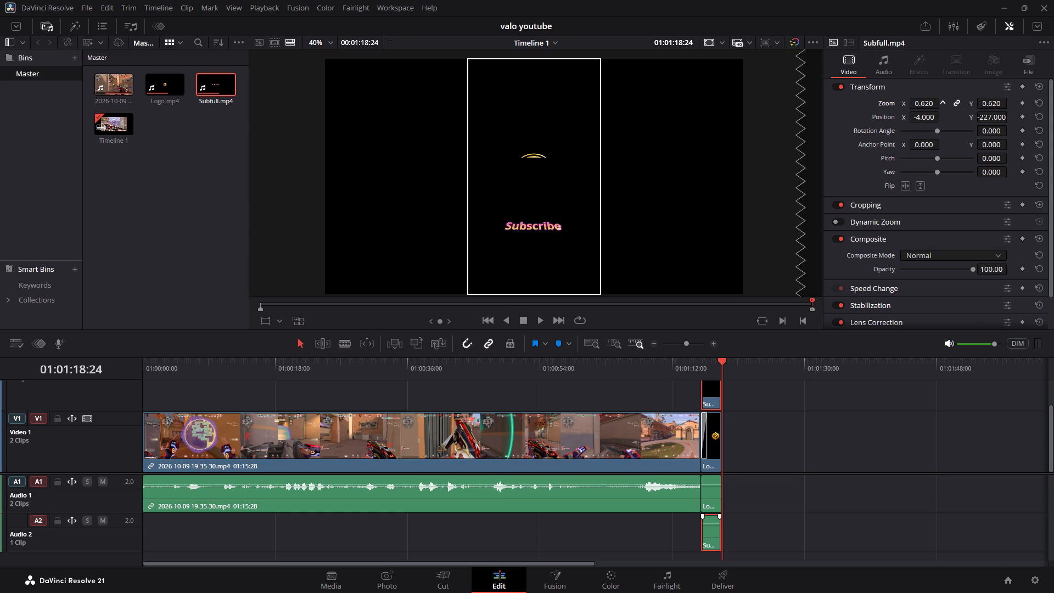
left_click_drag(910, 105, 901, 105)
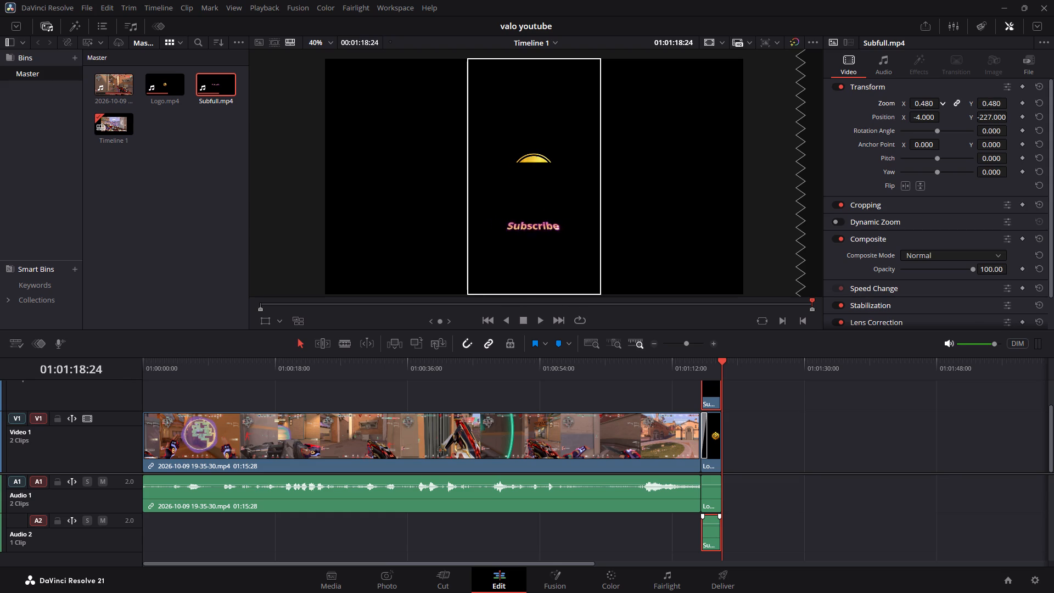
left_click_drag(901, 105, 888, 105)
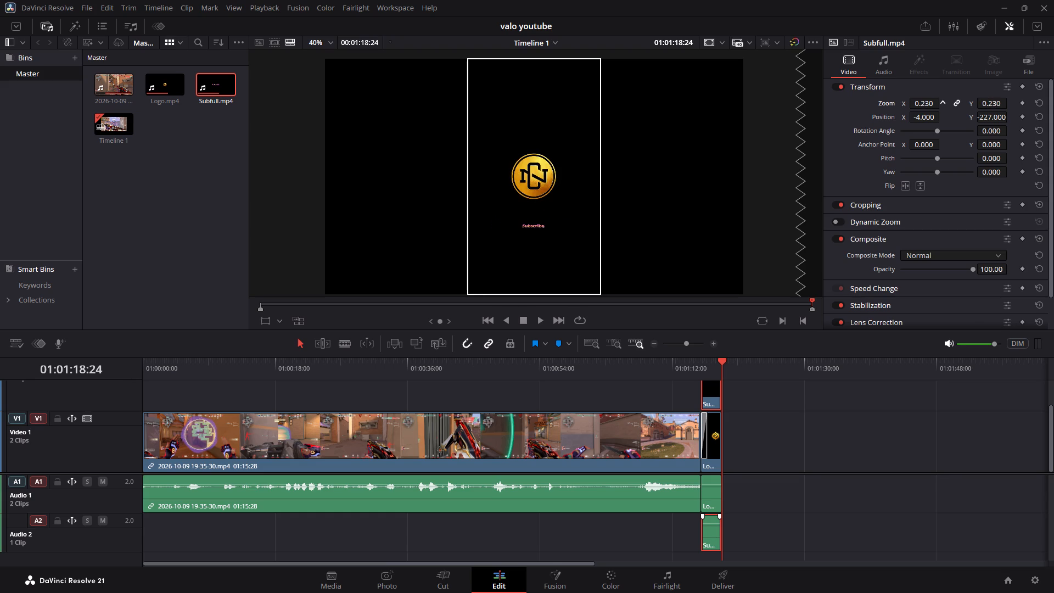
left_click_drag(888, 105, 885, 105)
left_click_drag(885, 105, 926, 109)
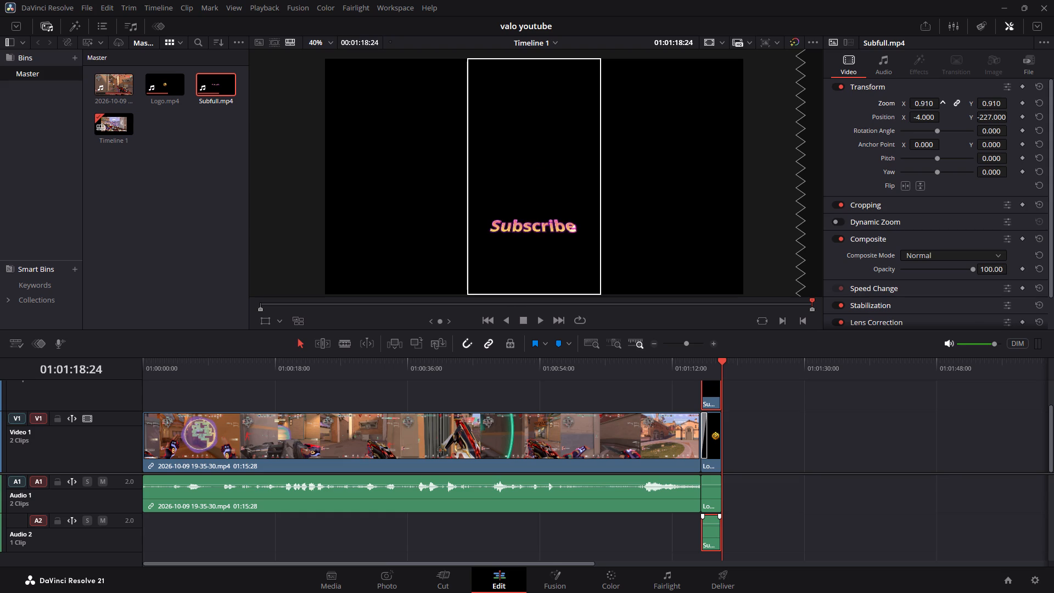
left_click_drag(926, 109, 886, 107)
left_click(527, 228)
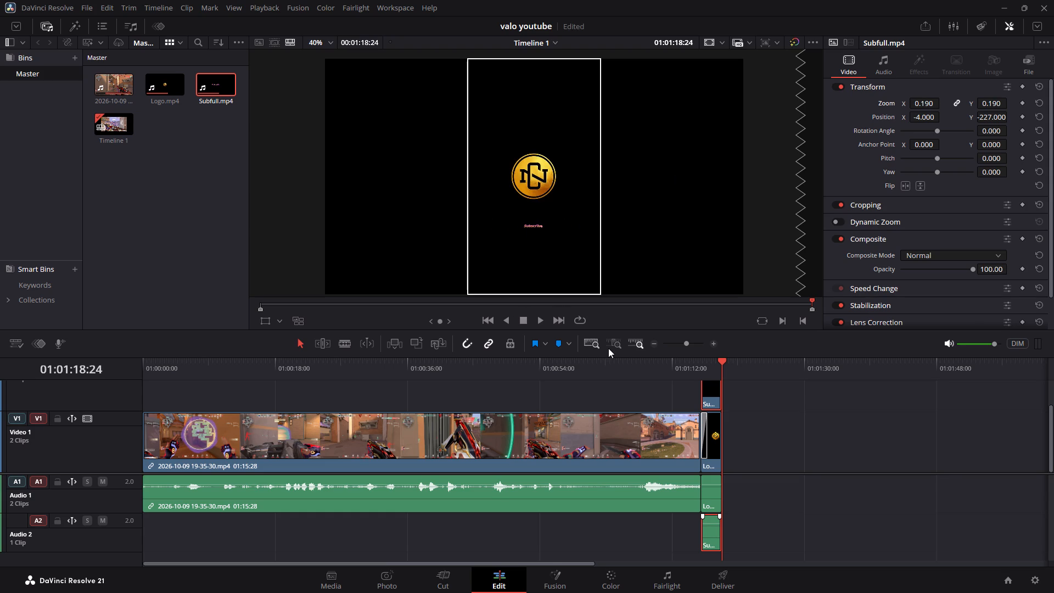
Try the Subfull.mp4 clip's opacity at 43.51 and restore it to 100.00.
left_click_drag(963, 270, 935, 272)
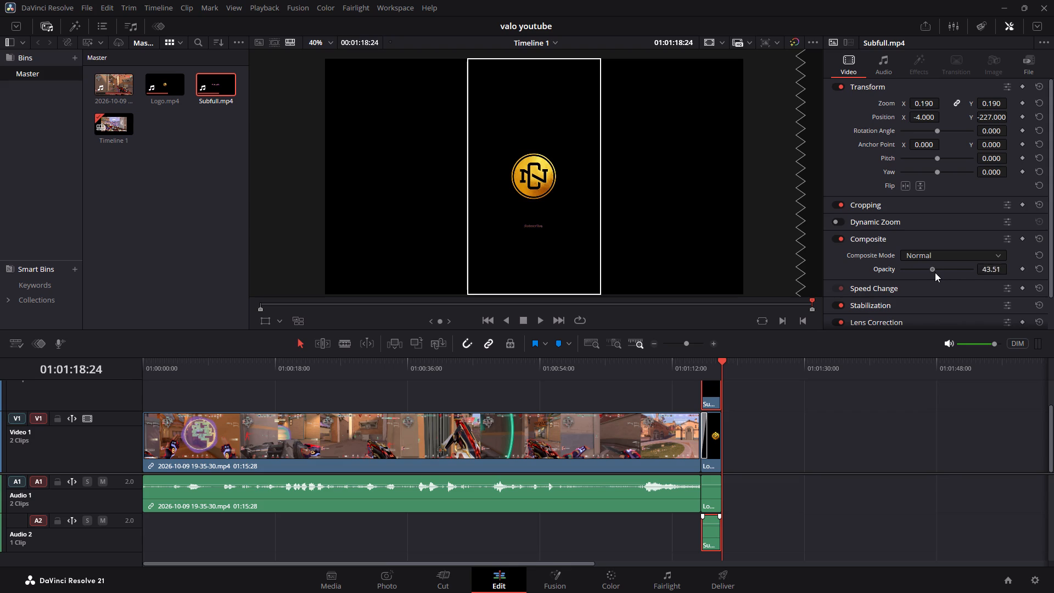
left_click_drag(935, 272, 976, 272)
Select the Subfull.mp4 clip on Video 2 in the timeline.
left_click(711, 396)
scroll(619, 390, "up", 5)
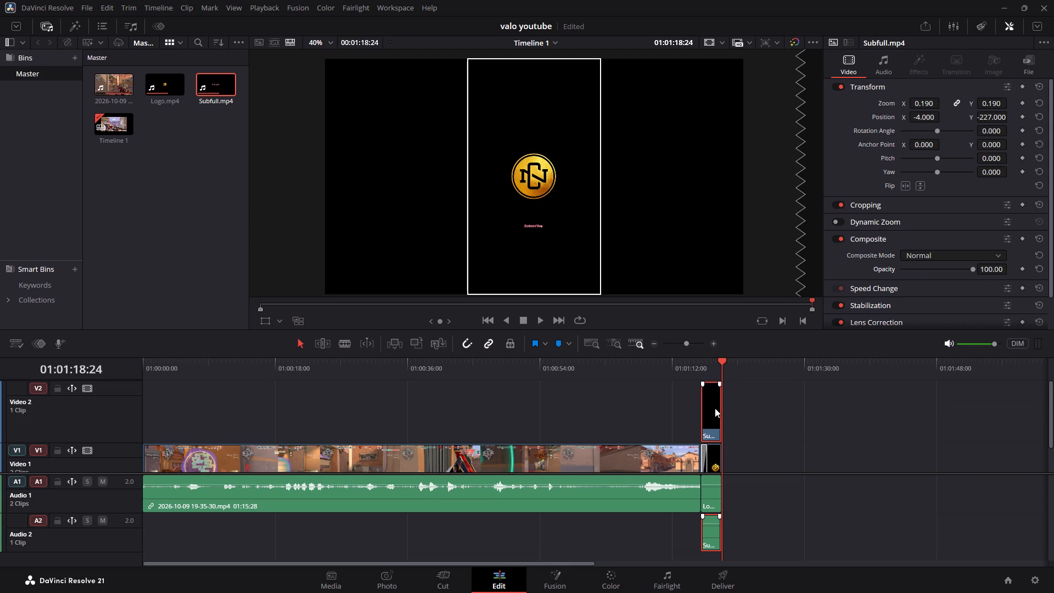
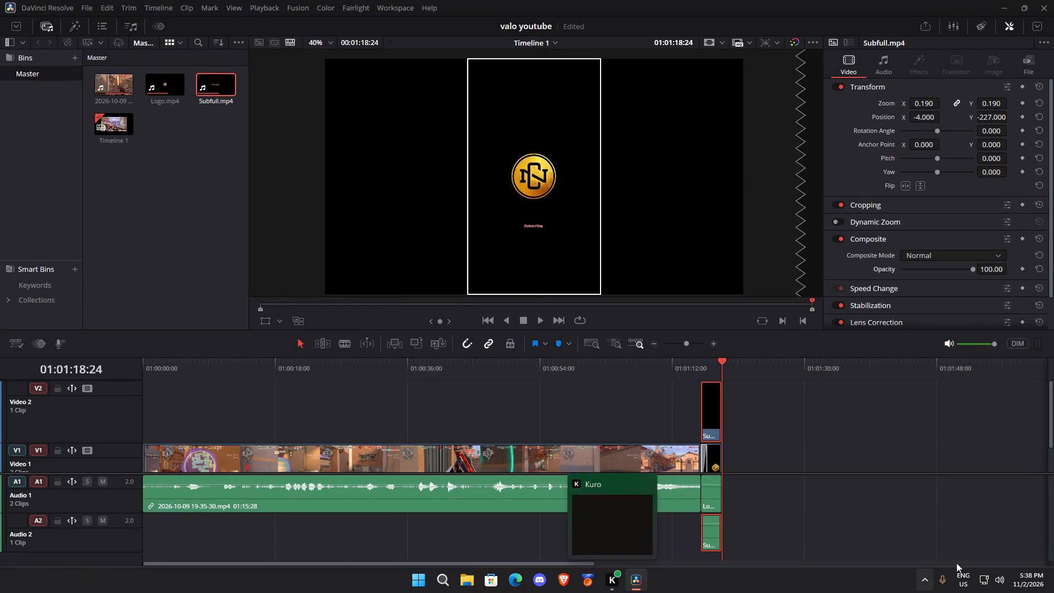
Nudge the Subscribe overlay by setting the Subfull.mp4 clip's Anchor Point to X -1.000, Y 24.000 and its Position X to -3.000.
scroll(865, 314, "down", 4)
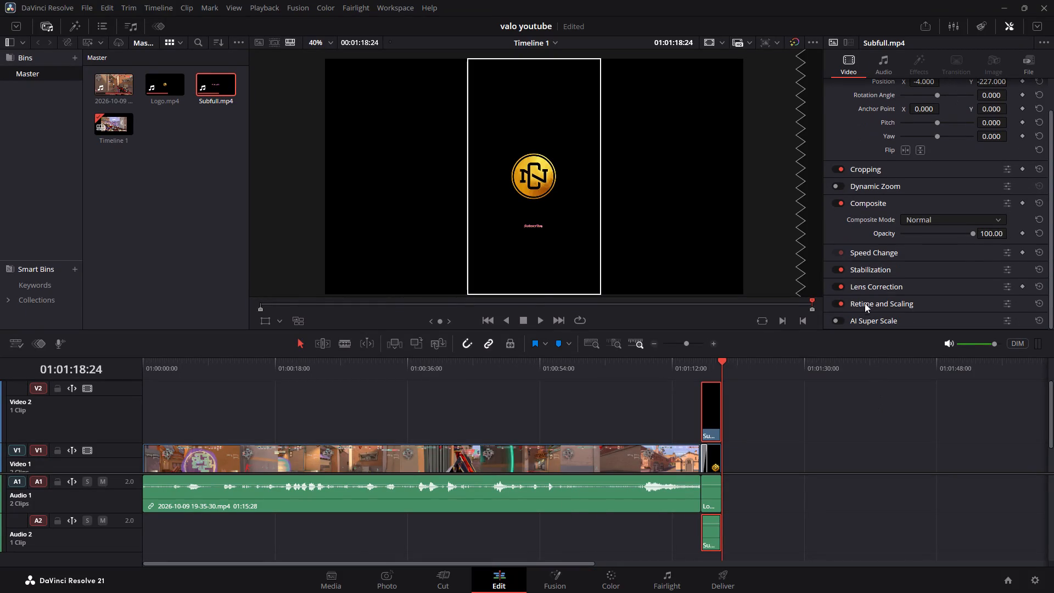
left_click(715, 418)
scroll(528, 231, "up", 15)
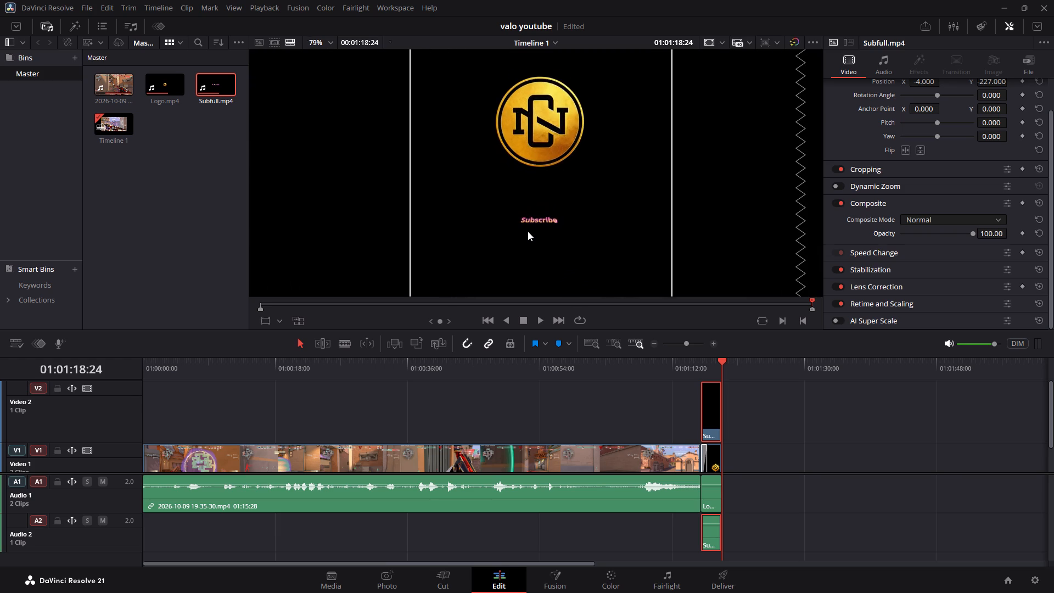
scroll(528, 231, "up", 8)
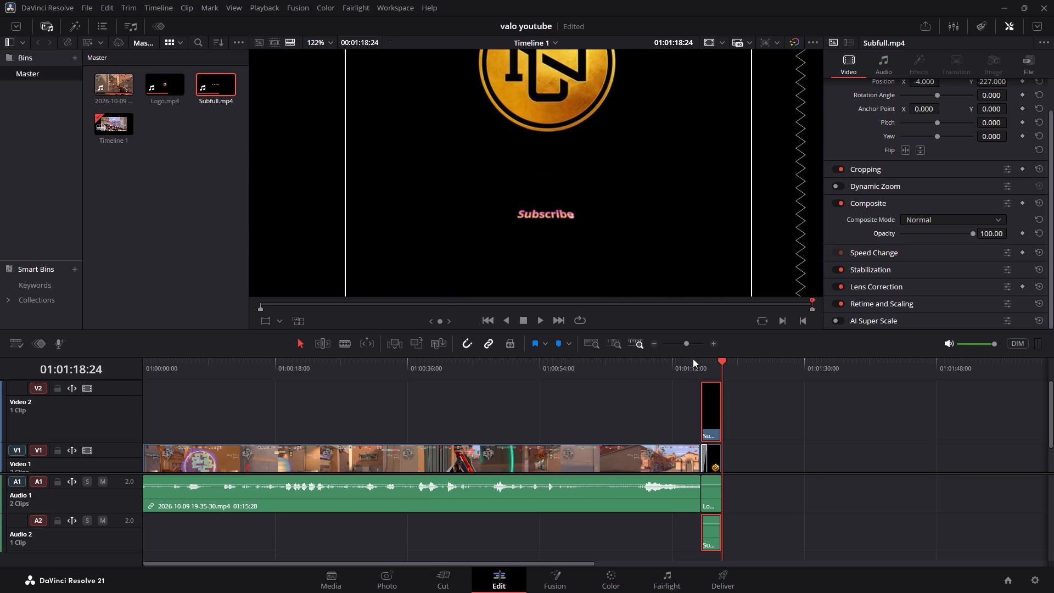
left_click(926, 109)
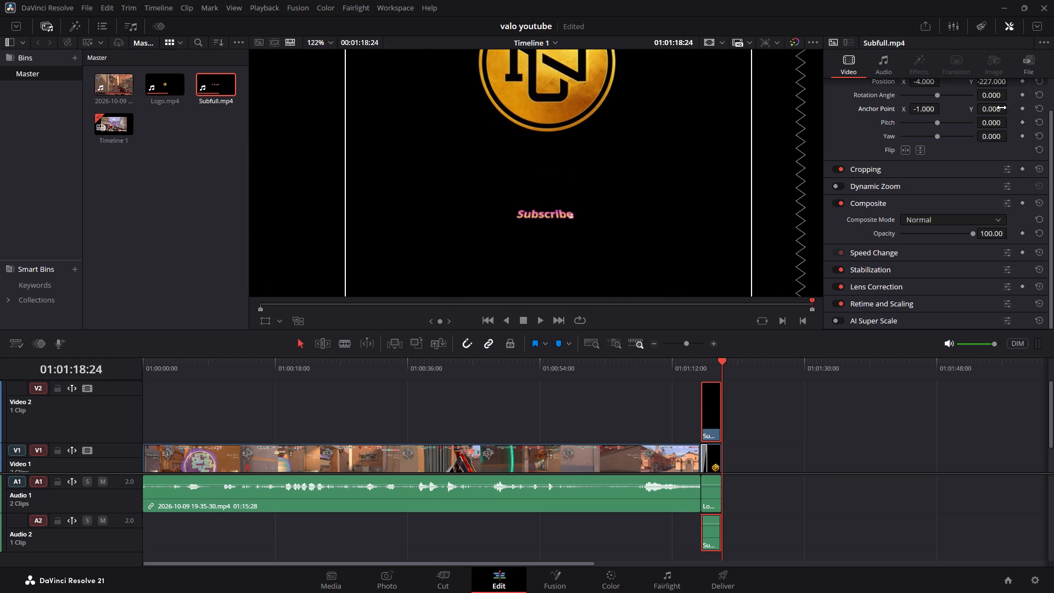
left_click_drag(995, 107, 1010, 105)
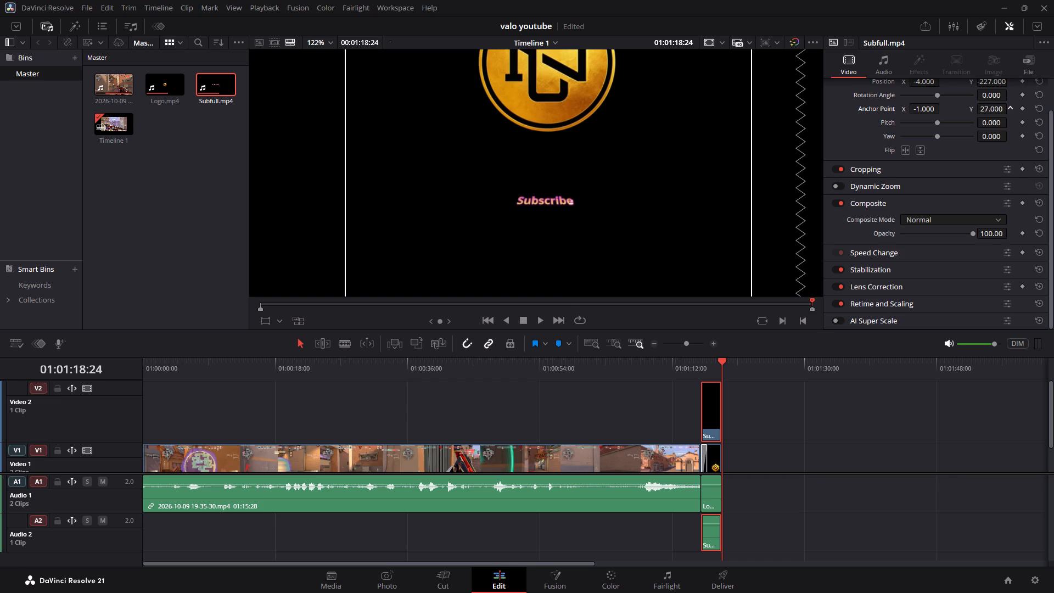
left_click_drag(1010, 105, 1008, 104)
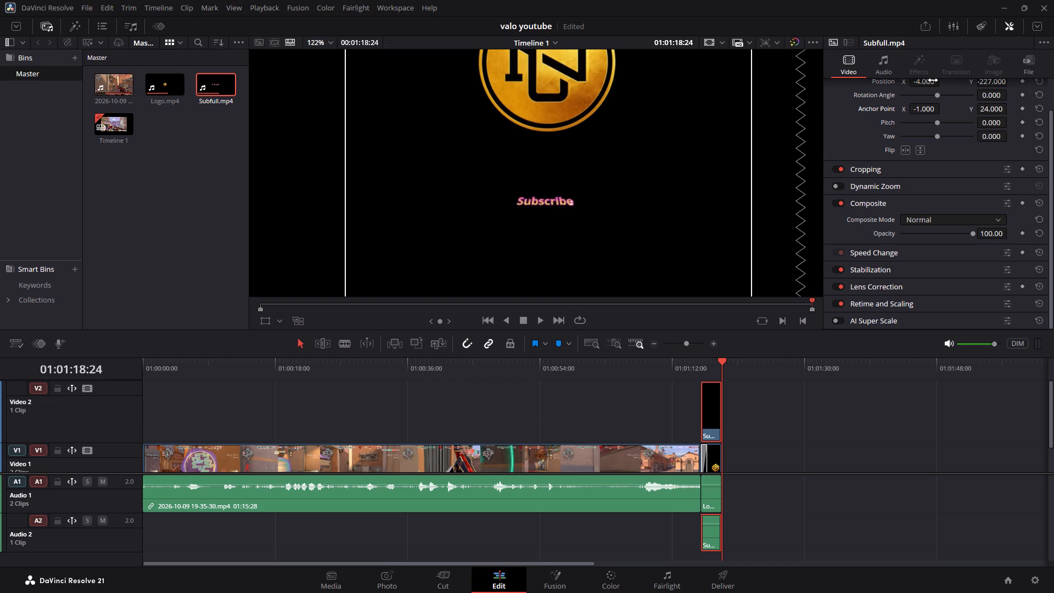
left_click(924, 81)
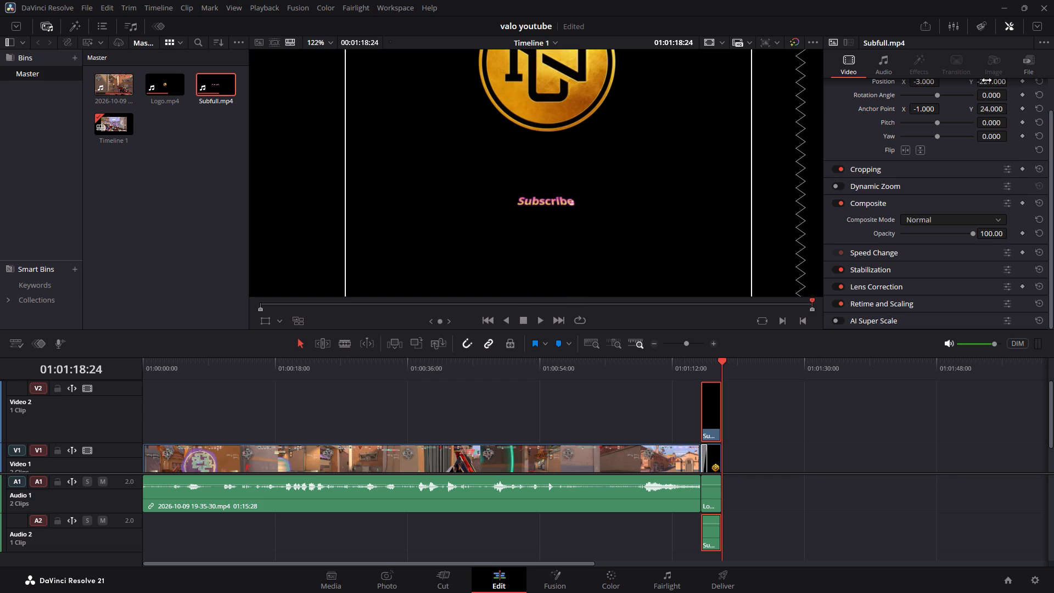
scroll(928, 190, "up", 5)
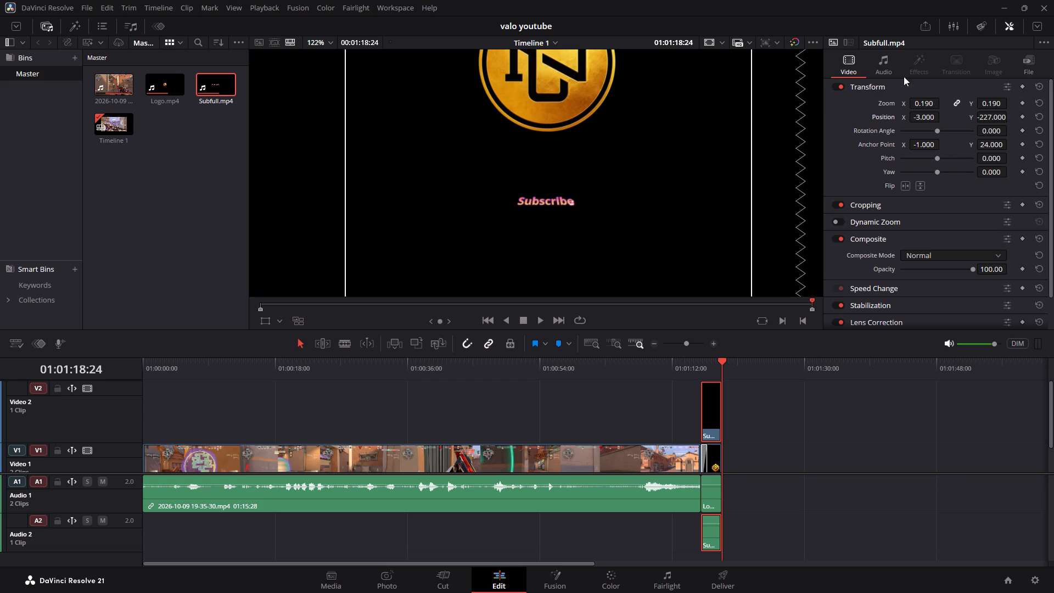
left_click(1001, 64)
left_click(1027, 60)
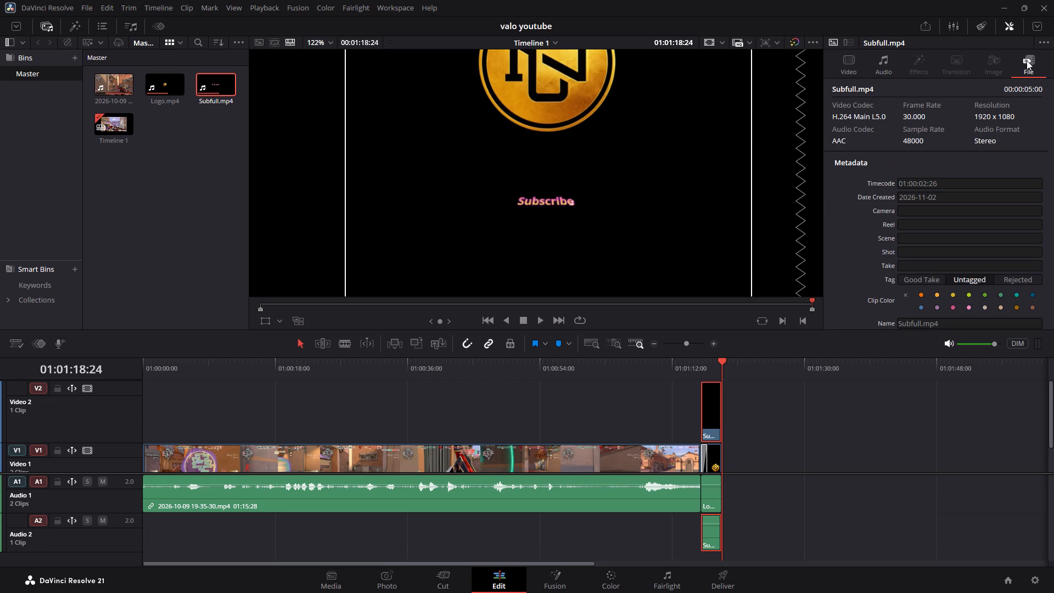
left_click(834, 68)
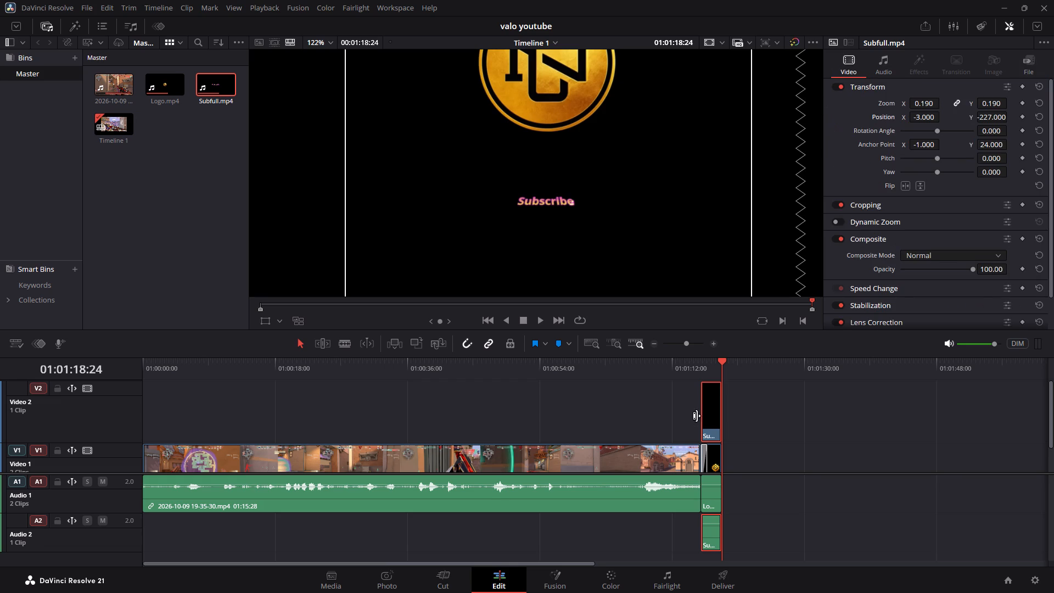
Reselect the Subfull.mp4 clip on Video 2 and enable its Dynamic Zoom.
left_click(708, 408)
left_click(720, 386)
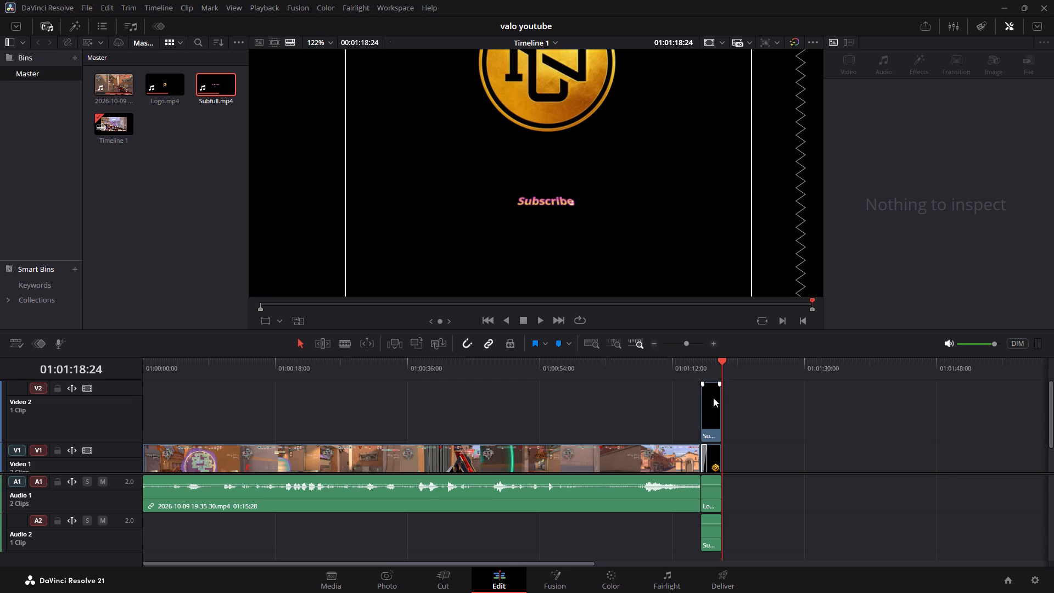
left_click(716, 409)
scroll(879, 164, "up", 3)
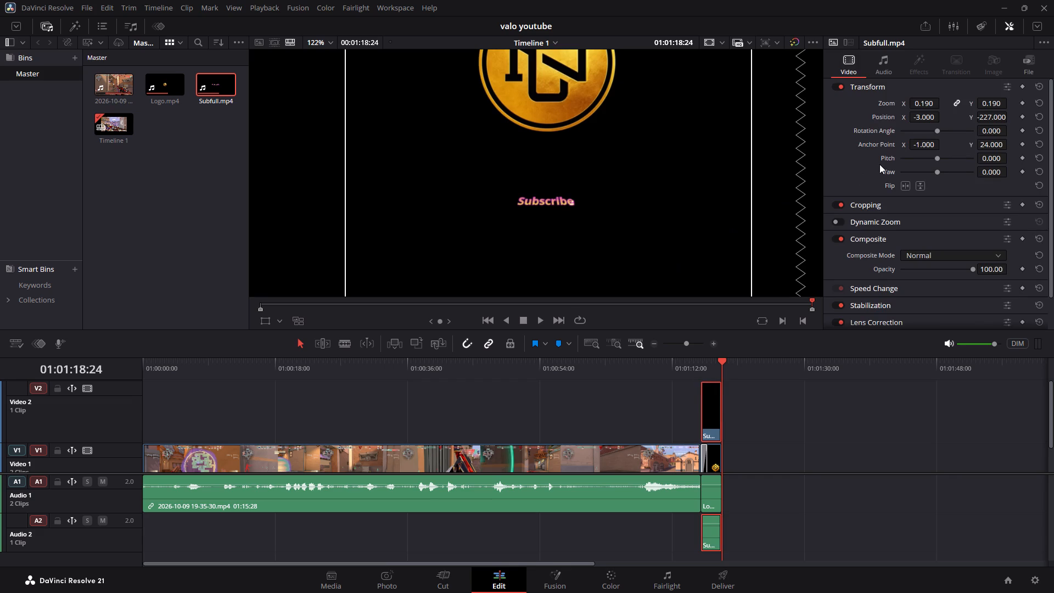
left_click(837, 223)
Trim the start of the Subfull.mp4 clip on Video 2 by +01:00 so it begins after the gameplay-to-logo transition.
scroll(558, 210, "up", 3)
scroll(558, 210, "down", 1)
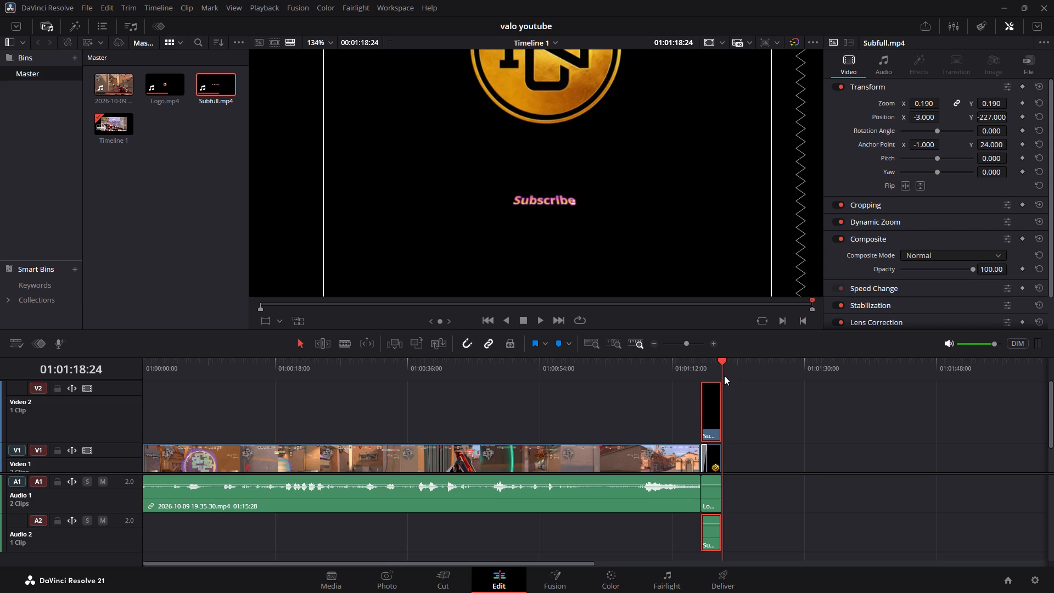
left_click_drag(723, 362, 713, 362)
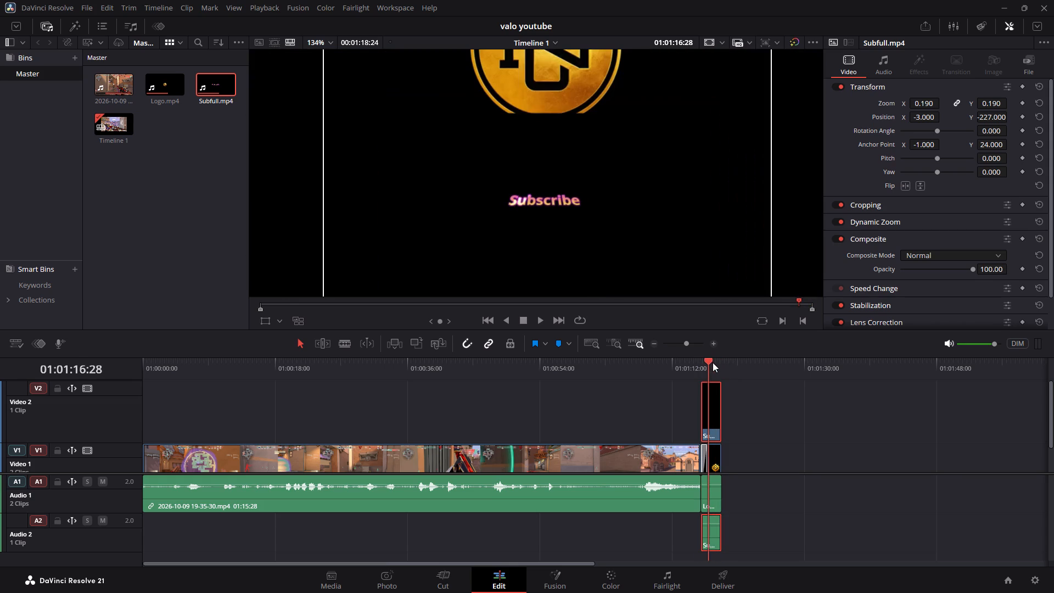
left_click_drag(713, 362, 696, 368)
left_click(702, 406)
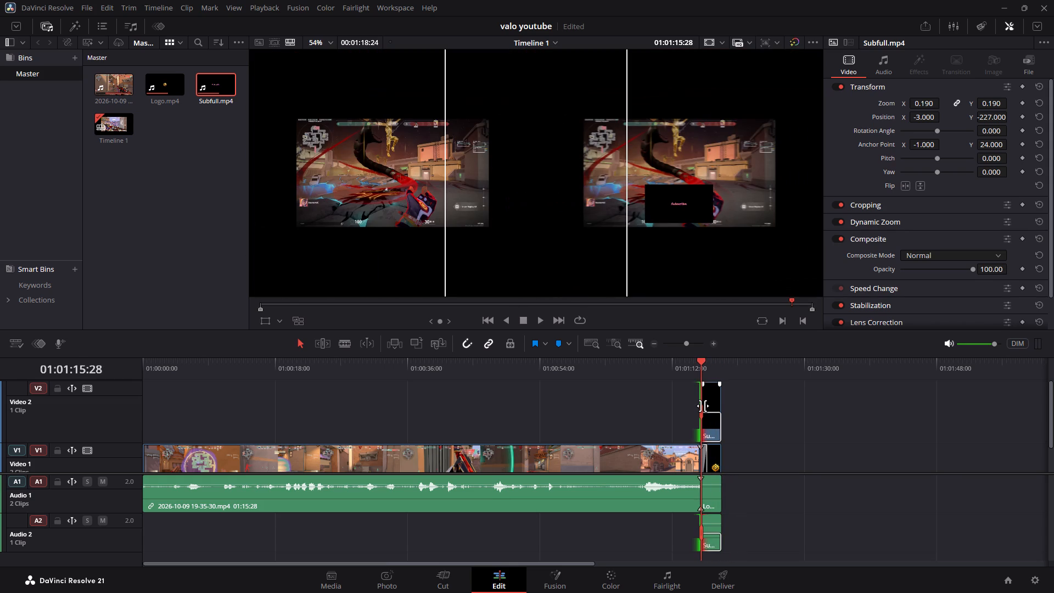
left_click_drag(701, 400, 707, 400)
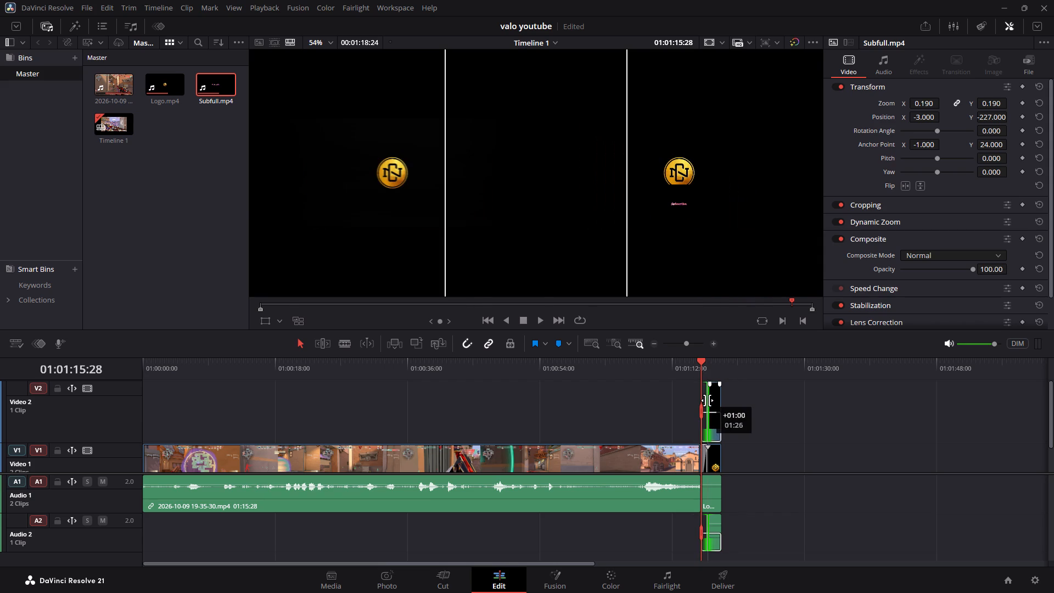
Review the timeline's ending by playing from 01:01:00:03 towards the Logo outro, fitting the frame in the viewer.
left_click_drag(700, 360, 688, 363)
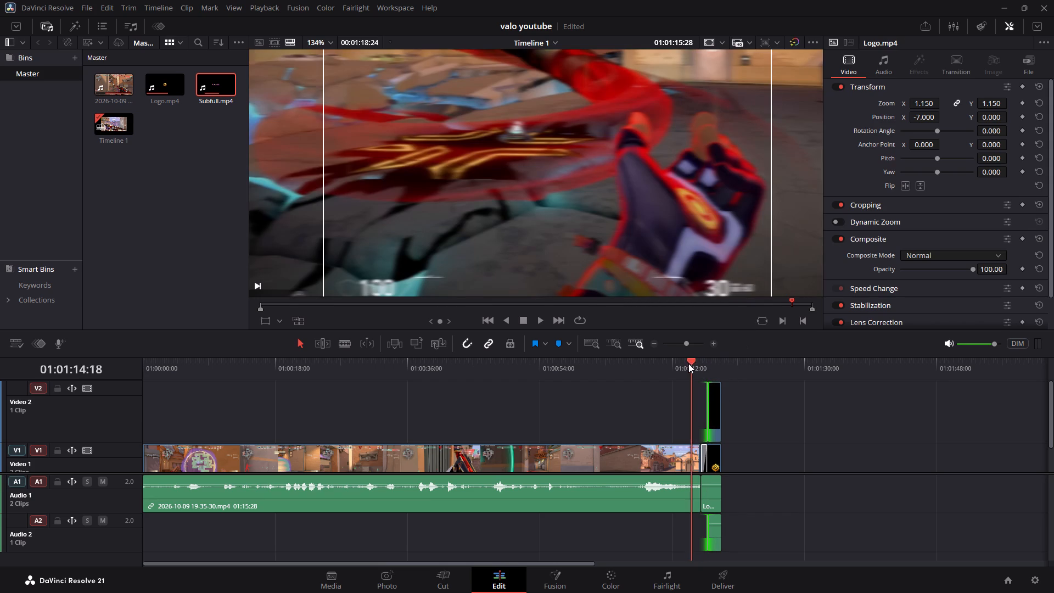
left_click_drag(688, 363, 685, 364)
left_click_drag(685, 364, 704, 366)
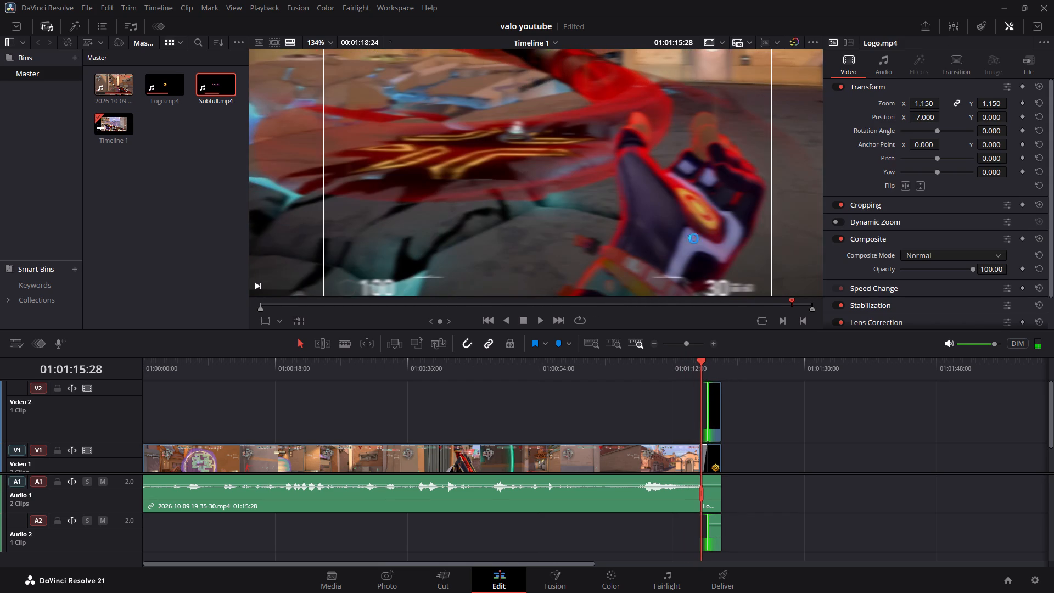
scroll(694, 238, "down", 20)
scroll(694, 238, "down", 5)
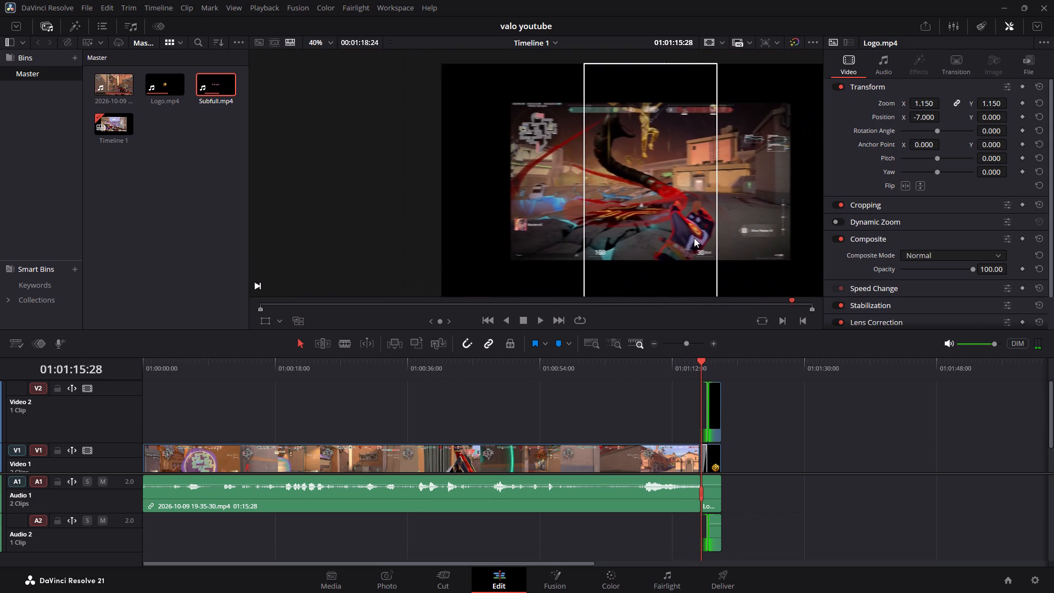
scroll(694, 238, "down", 5)
scroll(687, 243, "up", 5)
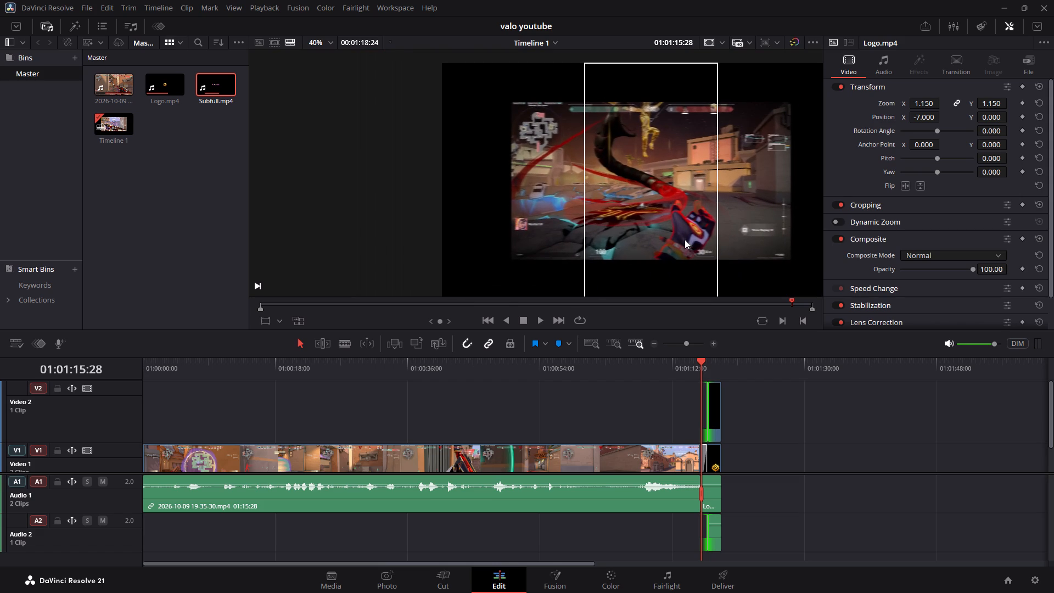
left_click_drag(682, 238, 602, 232)
scroll(624, 284, "down", 3)
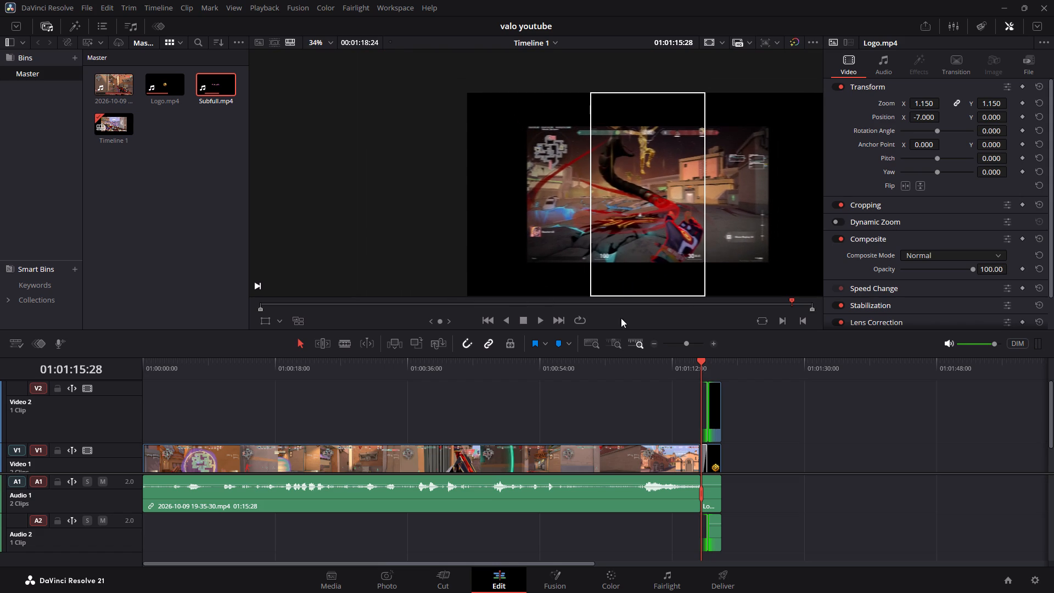
left_click_drag(699, 361, 585, 360)
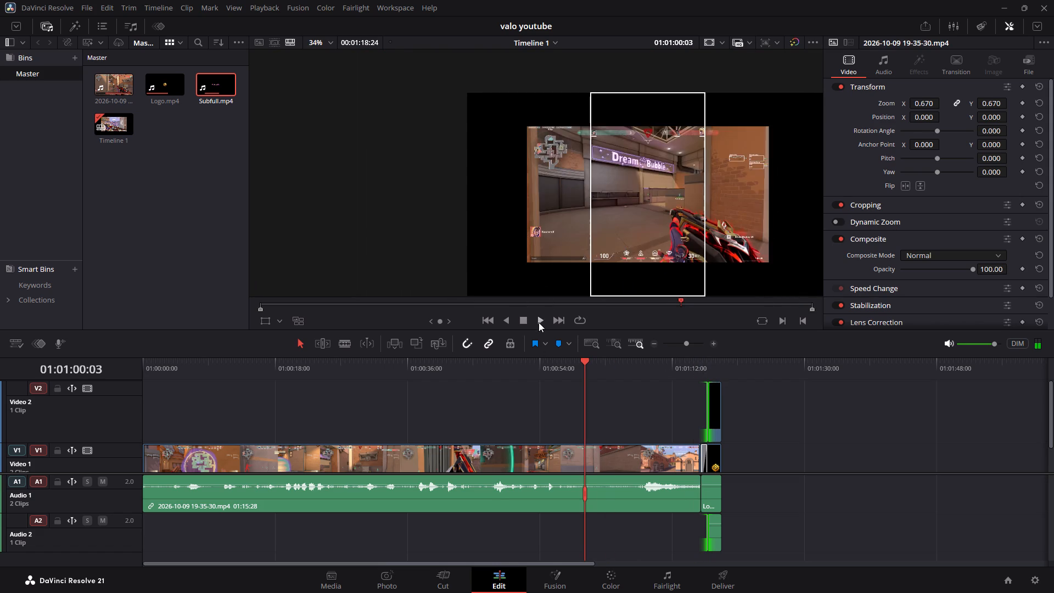
left_click(539, 322)
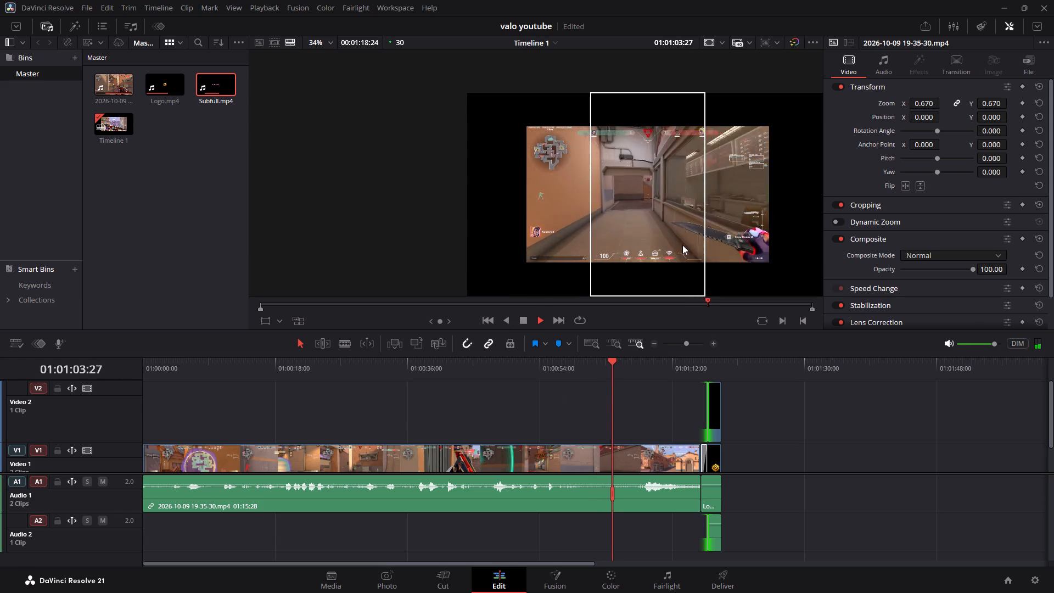
scroll(682, 249, "down", 1)
left_click_drag(633, 239, 558, 191)
scroll(492, 217, "up", 2)
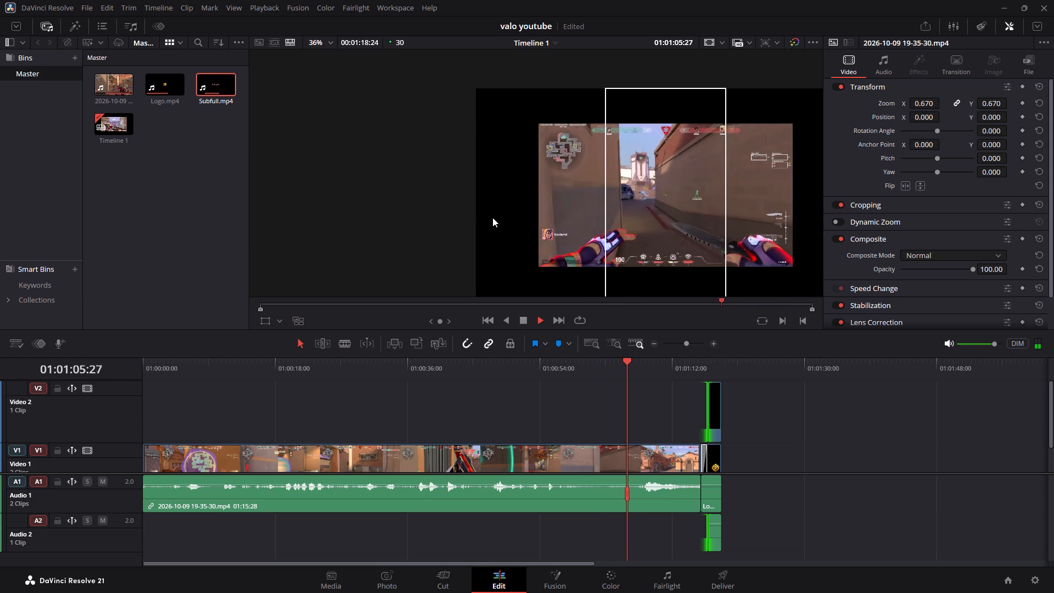
scroll(492, 217, "up", 5)
scroll(492, 217, "down", 6)
scroll(418, 206, "down", 2)
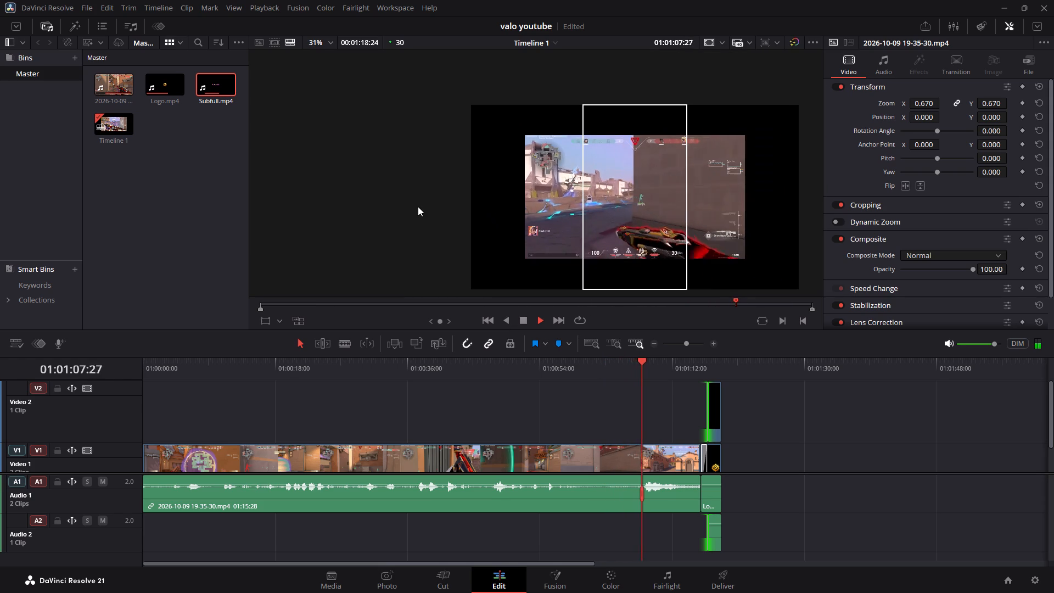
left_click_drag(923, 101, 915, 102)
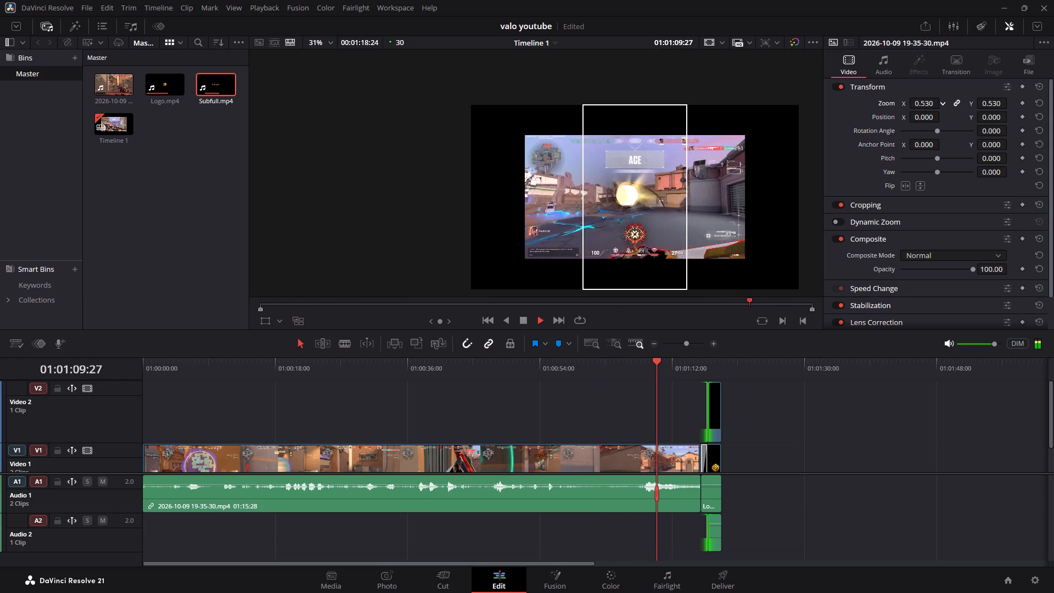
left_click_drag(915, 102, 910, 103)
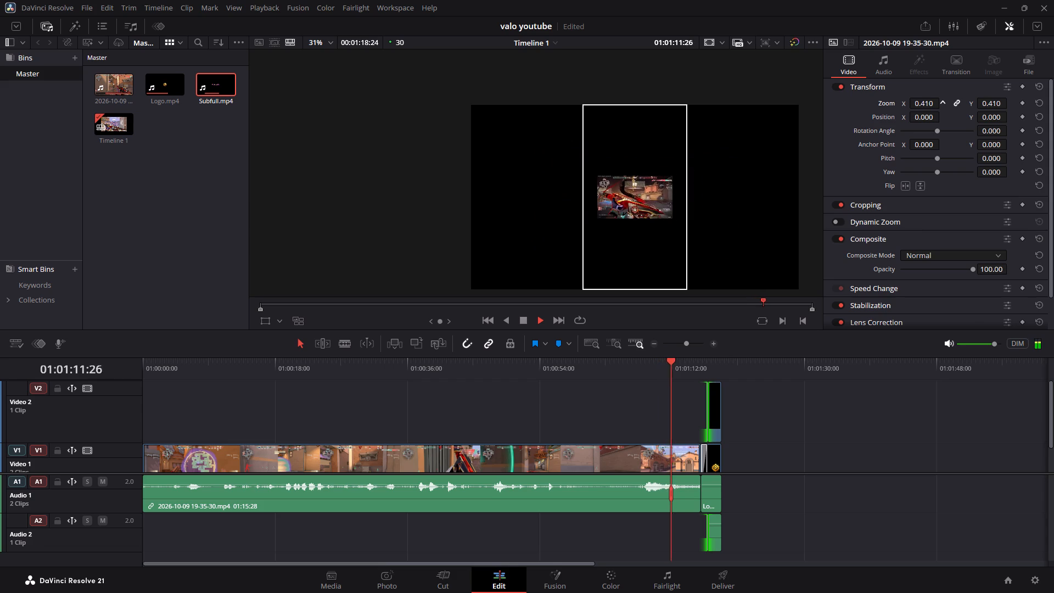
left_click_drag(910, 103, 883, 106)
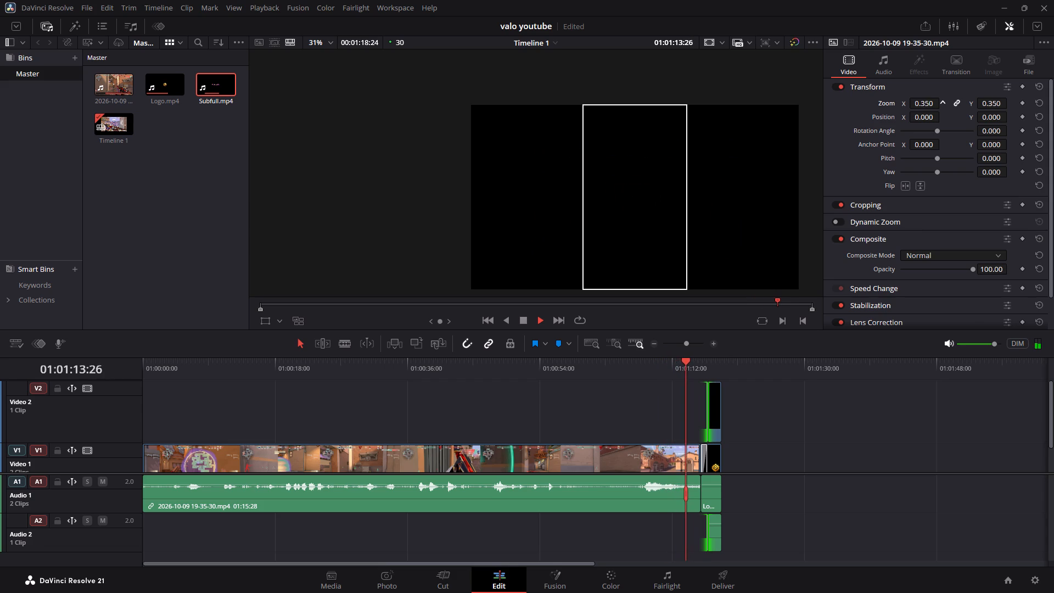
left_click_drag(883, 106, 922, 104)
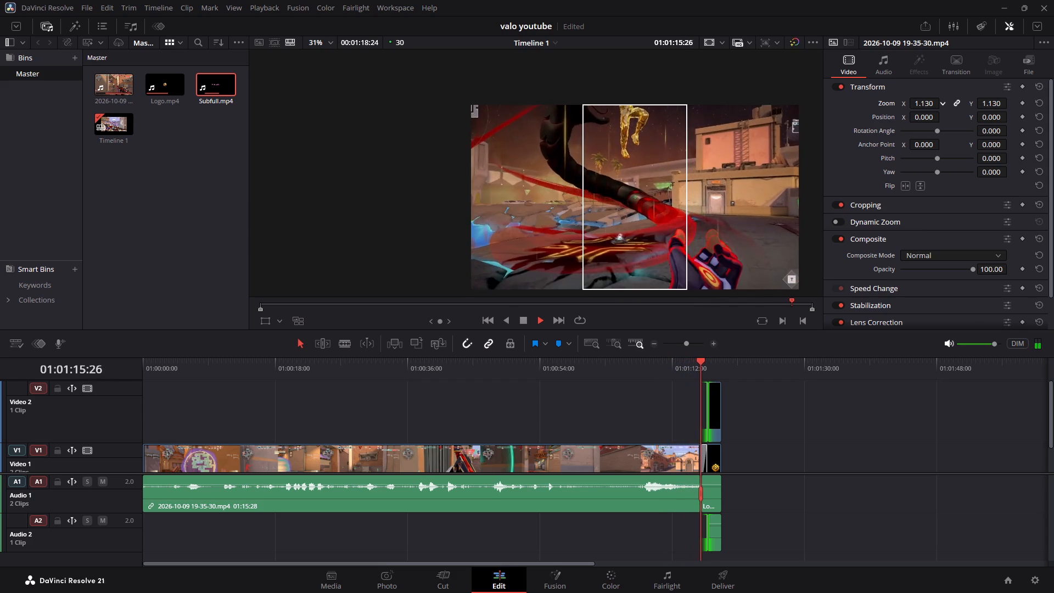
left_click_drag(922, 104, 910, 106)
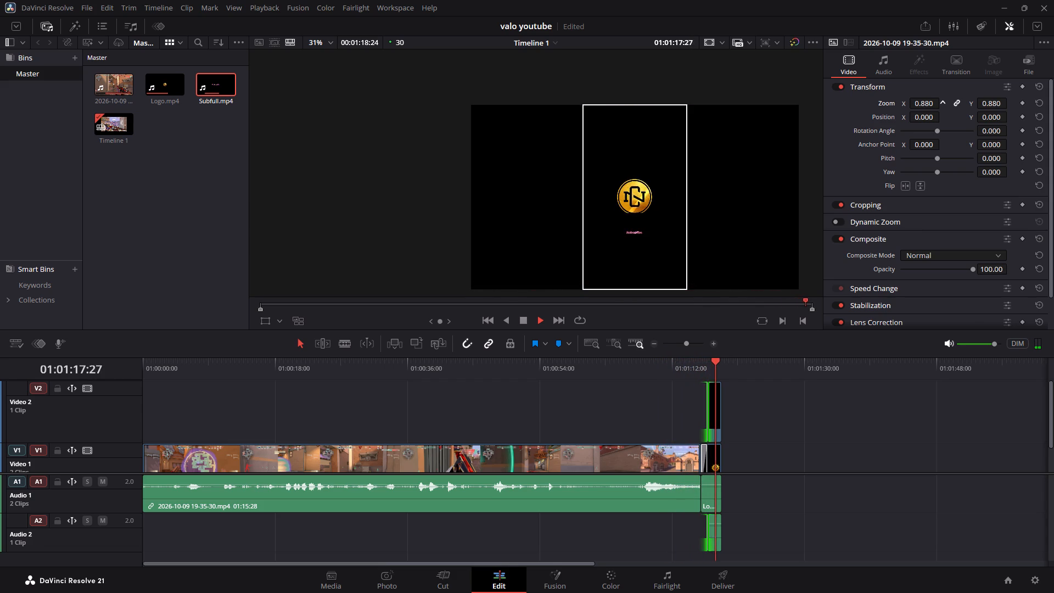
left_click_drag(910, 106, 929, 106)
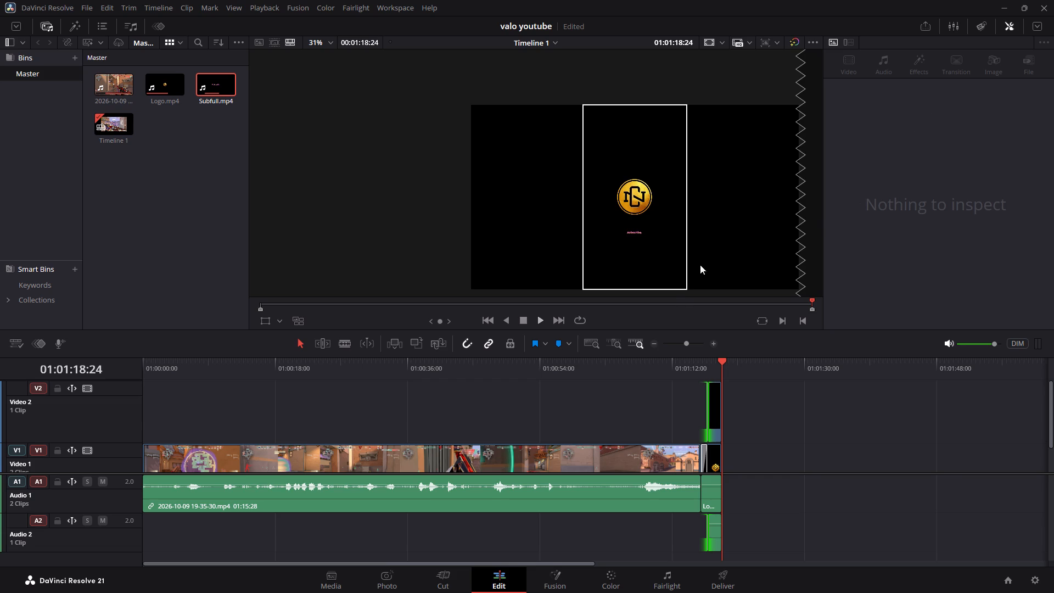
Undo the recent zoom, trim and transform edits, back to before the Subfull.mp4 overlay was moved beneath the coin.
key("ctrl+z")
key("ctrl+z")
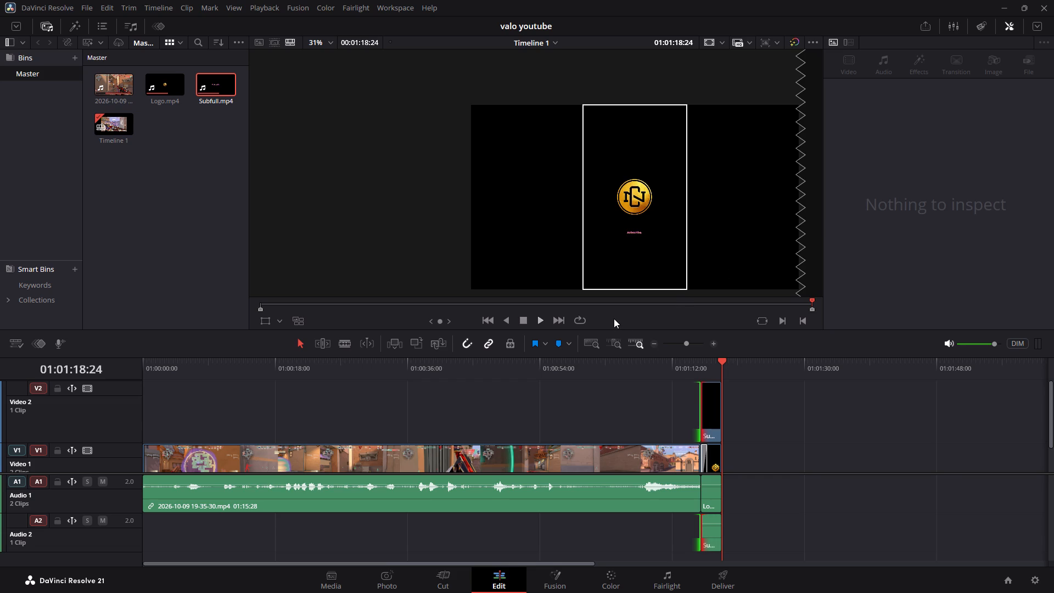
key("ctrl+z")
key("ctrl+z")
key("ctrl+z")
key("ctrl+z")
key("ctrl+z")
key("ctrl+z")
key("ctrl+z")
key("ctrl+z")
key("ctrl+z")
key("ctrl+z")
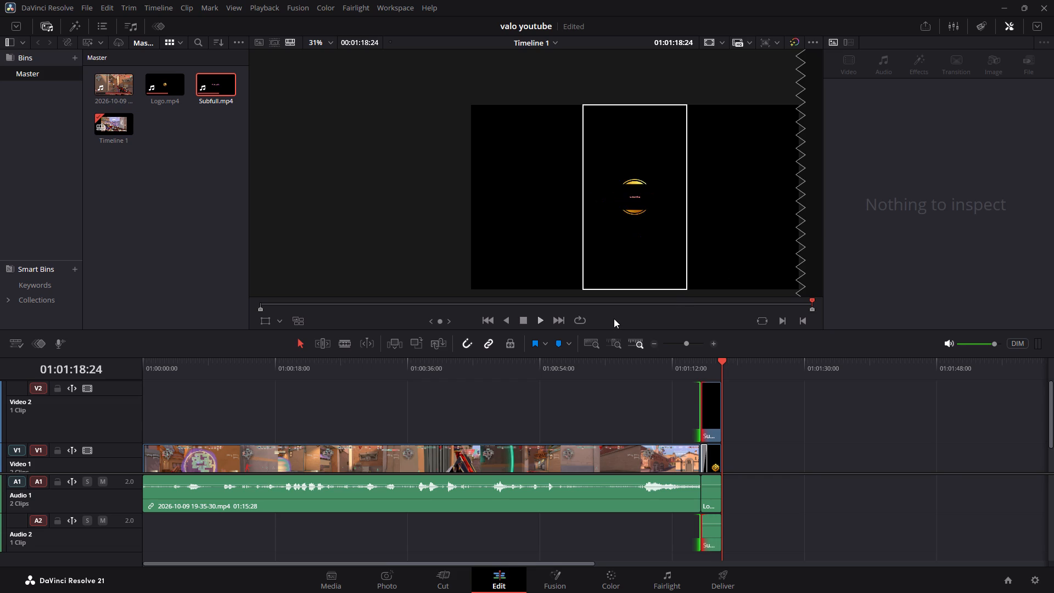
Undo the remaining Subfull.mp4 edits, back to before the clip was imported and placed on the timeline.
key("ctrl+z")
key("ctrl+z")
key("ctrl+z")
key("ctrl+z")
key("ctrl+z")
key("ctrl+z")
key("ctrl+z")
key("ctrl+z")
key("ctrl+z")
key("ctrl+z")
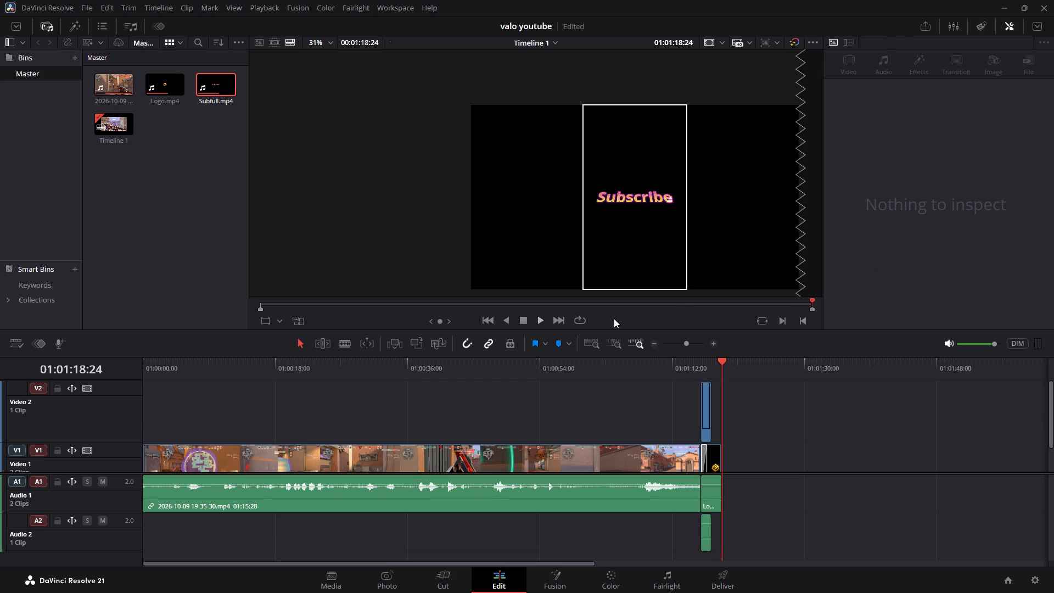
key("ctrl+z")
key("ctrl+z")
key("ctrl+z")
key("ctrl+z")
key("ctrl+z")
key("ctrl+z")
key("ctrl+z")
key("ctrl+z")
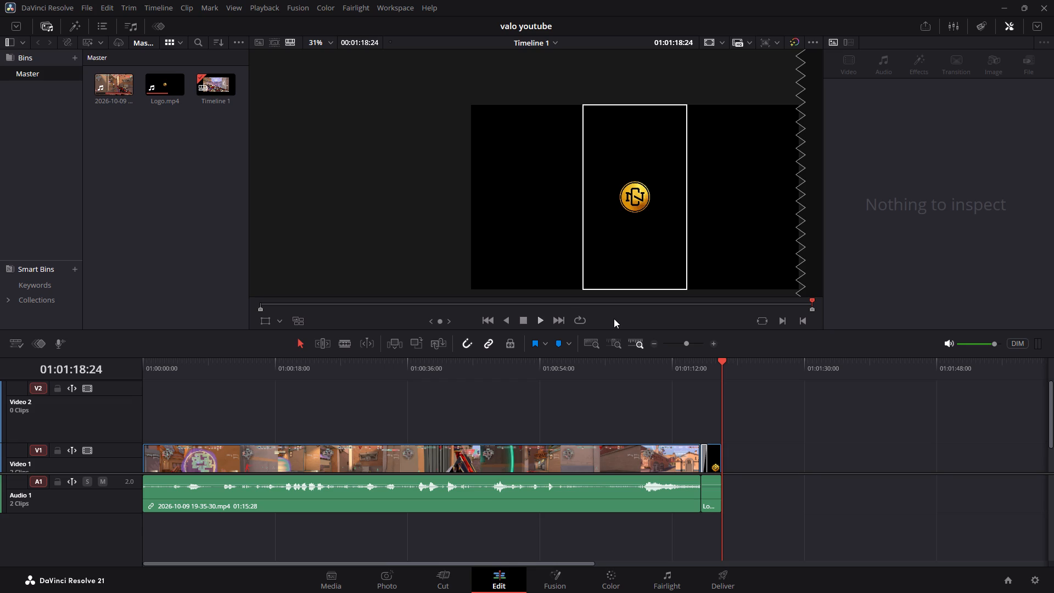
key("ctrl+z")
key("ctrl+z")
key("ctrl+z")
key("ctrl+z")
key("ctrl+z")
key("ctrl+z")
left_click_drag(721, 357, 686, 366)
left_click_drag(722, 360, 618, 367)
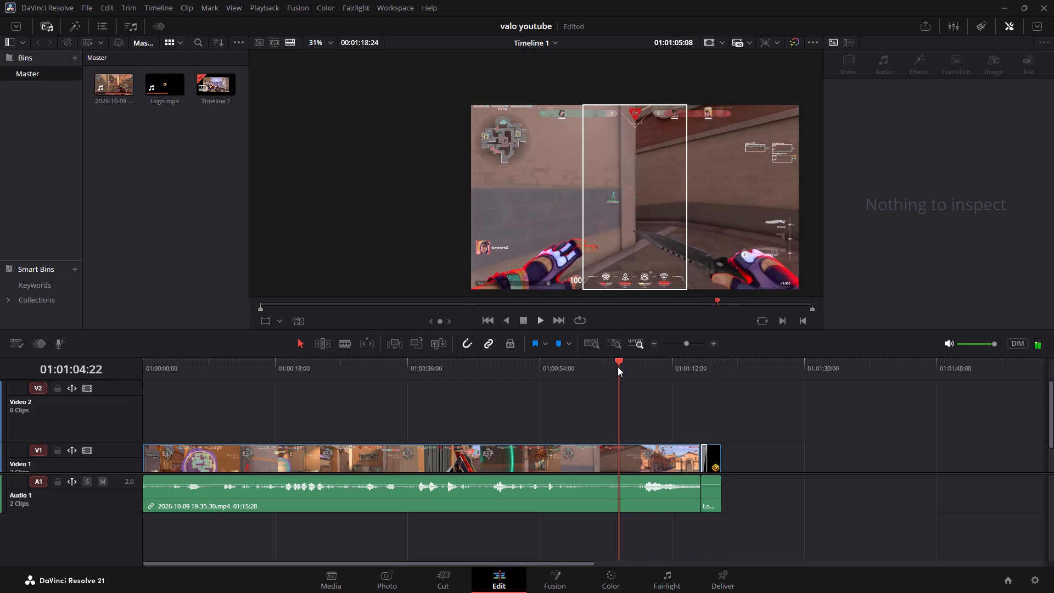
left_click_drag(618, 367, 617, 367)
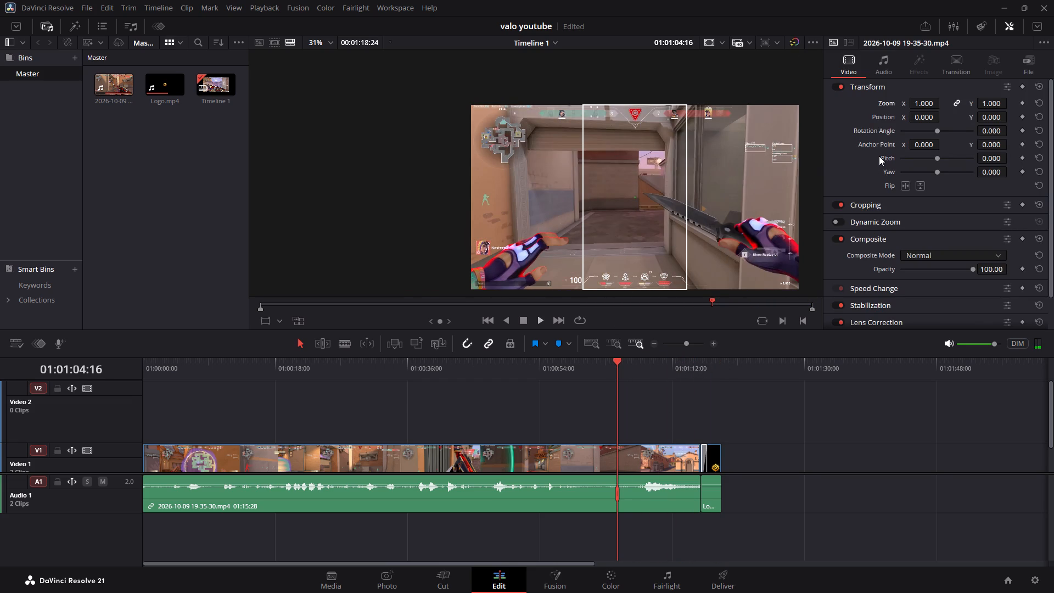
left_click(767, 326)
left_click(765, 322)
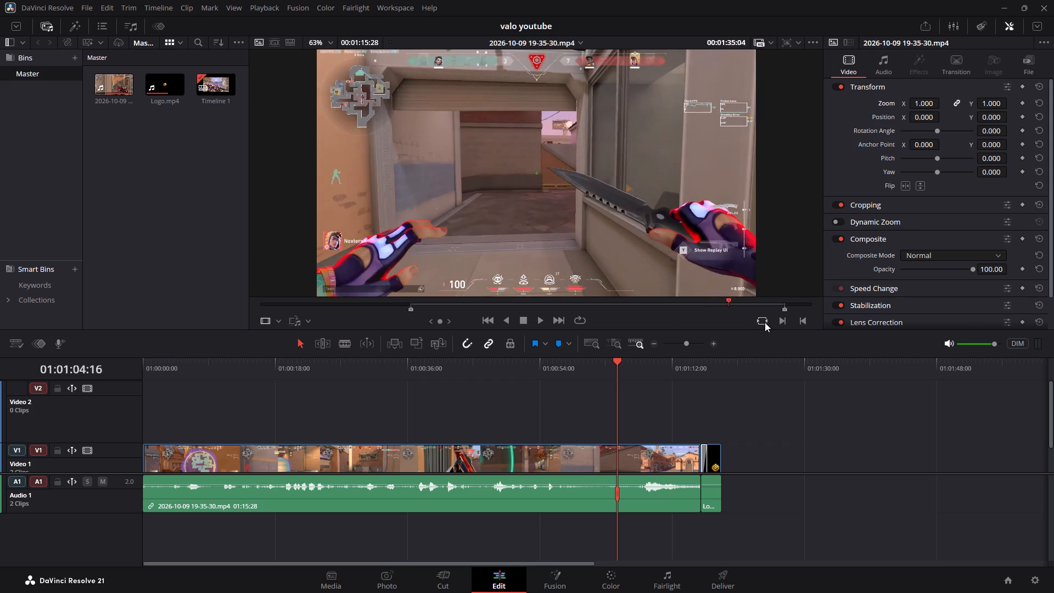
left_click(546, 285)
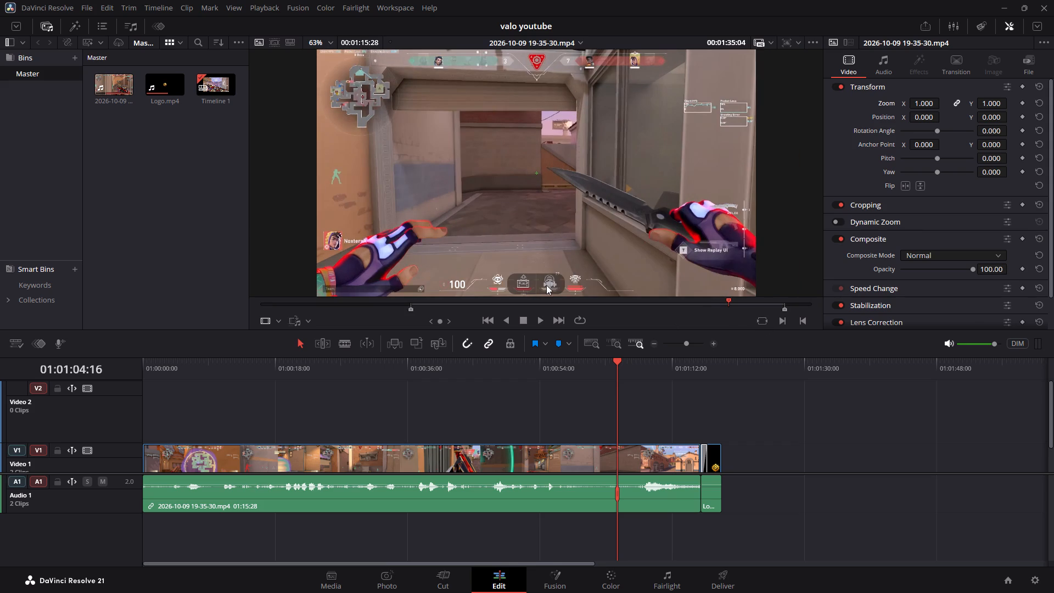
left_click(545, 319)
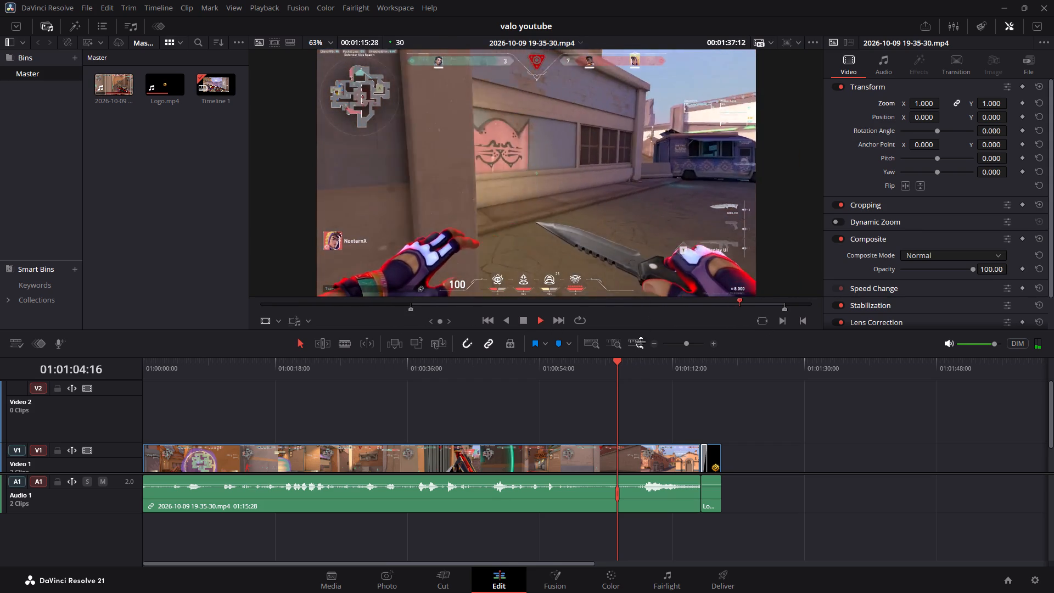
left_click_drag(618, 363, 125, 342)
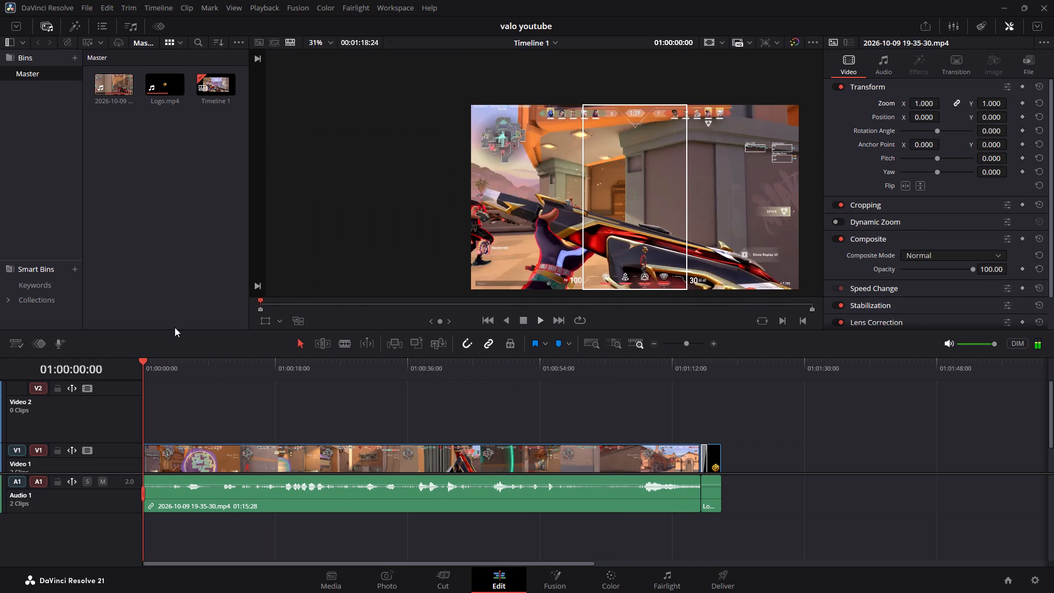
left_click(585, 180)
left_click(541, 322)
left_click(766, 324)
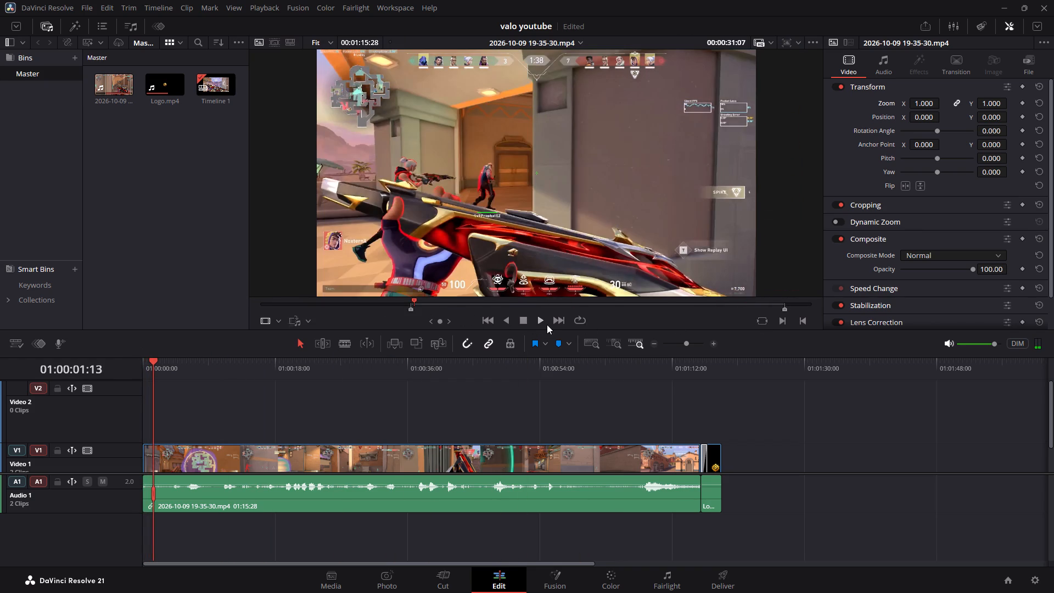
left_click(536, 317)
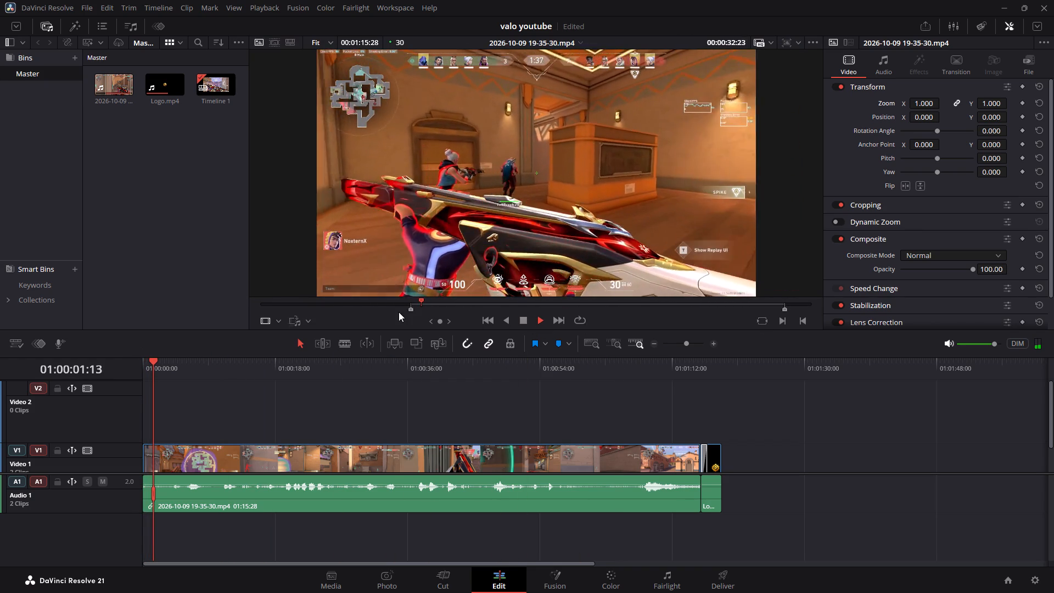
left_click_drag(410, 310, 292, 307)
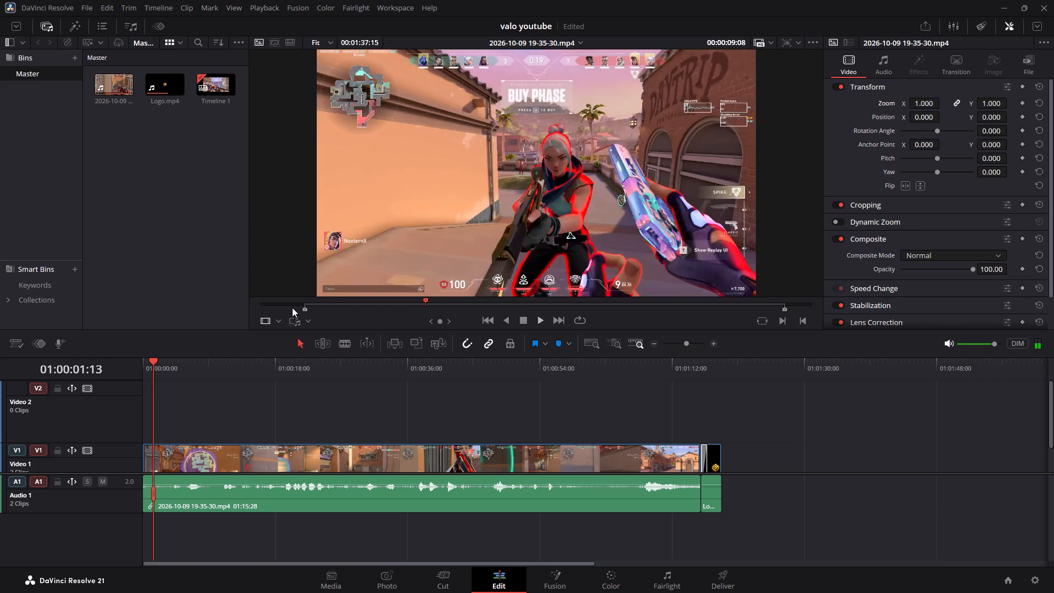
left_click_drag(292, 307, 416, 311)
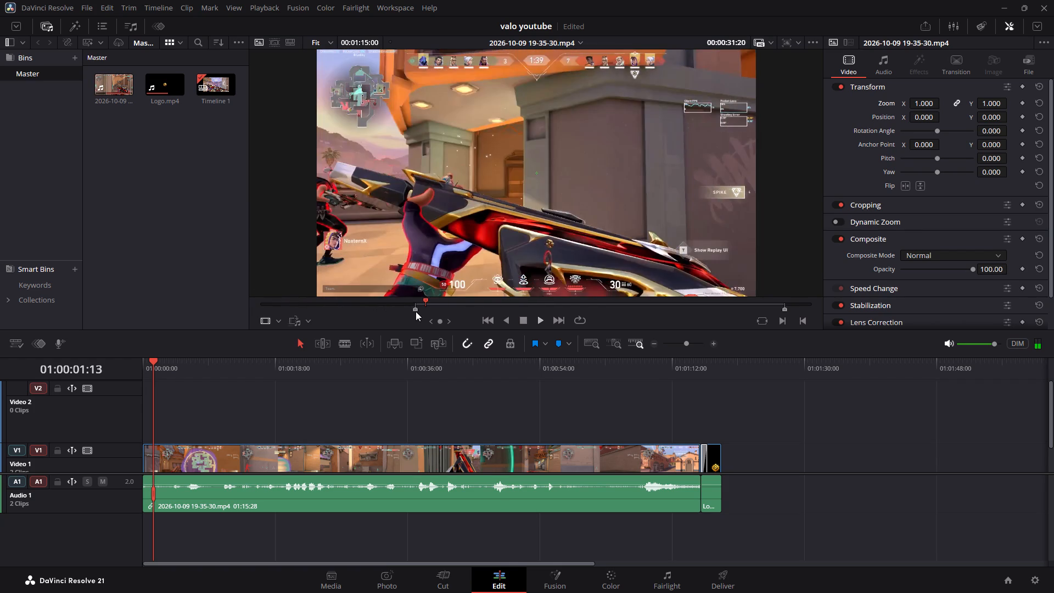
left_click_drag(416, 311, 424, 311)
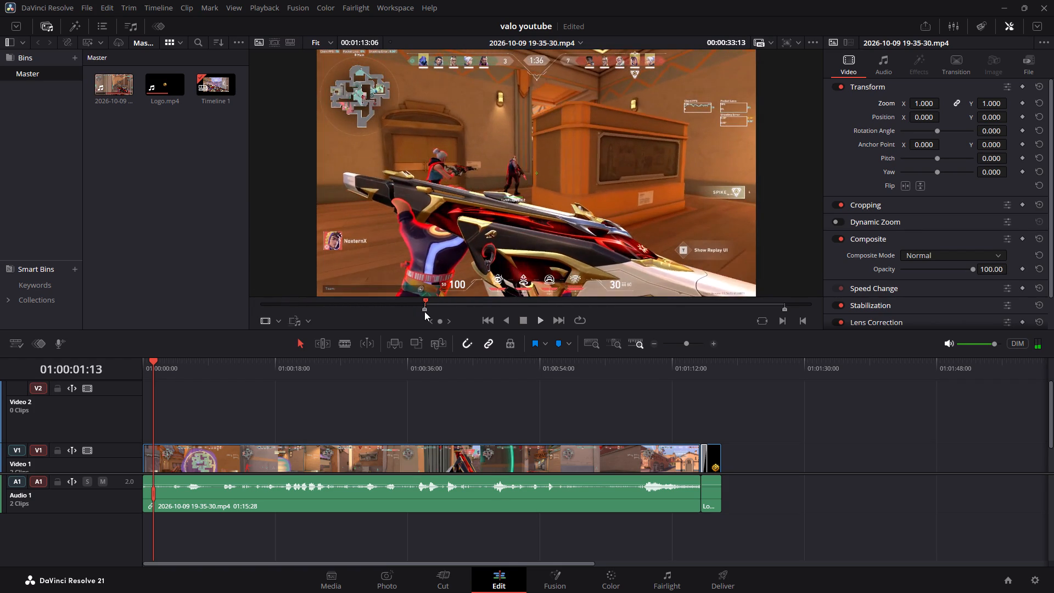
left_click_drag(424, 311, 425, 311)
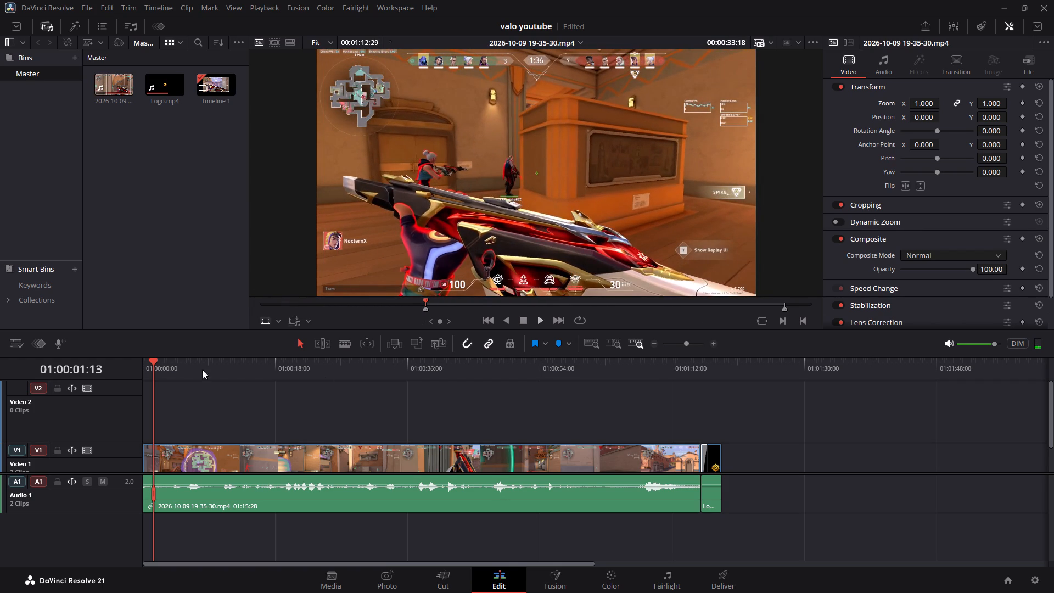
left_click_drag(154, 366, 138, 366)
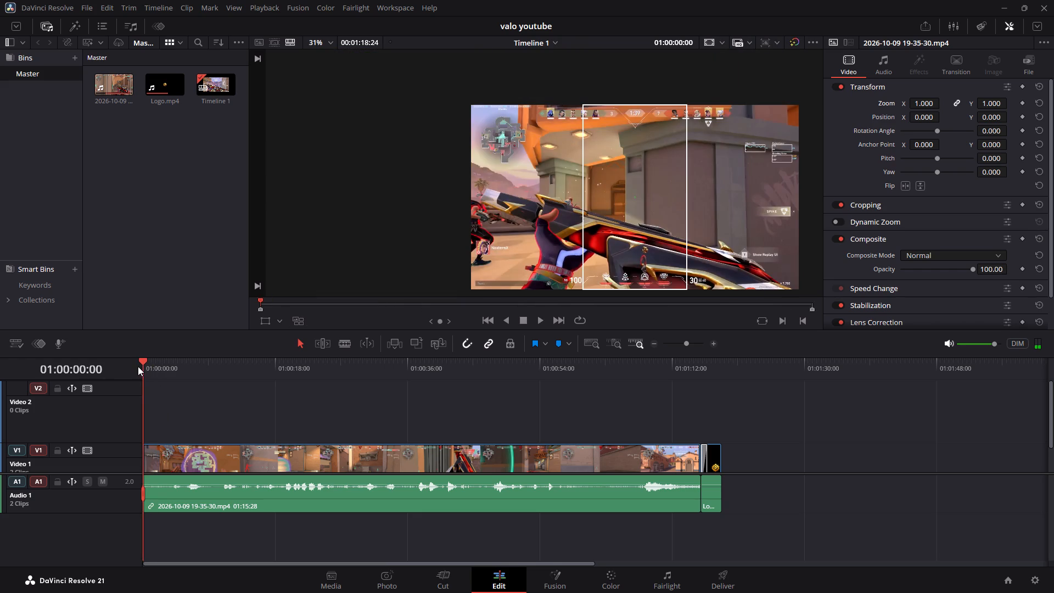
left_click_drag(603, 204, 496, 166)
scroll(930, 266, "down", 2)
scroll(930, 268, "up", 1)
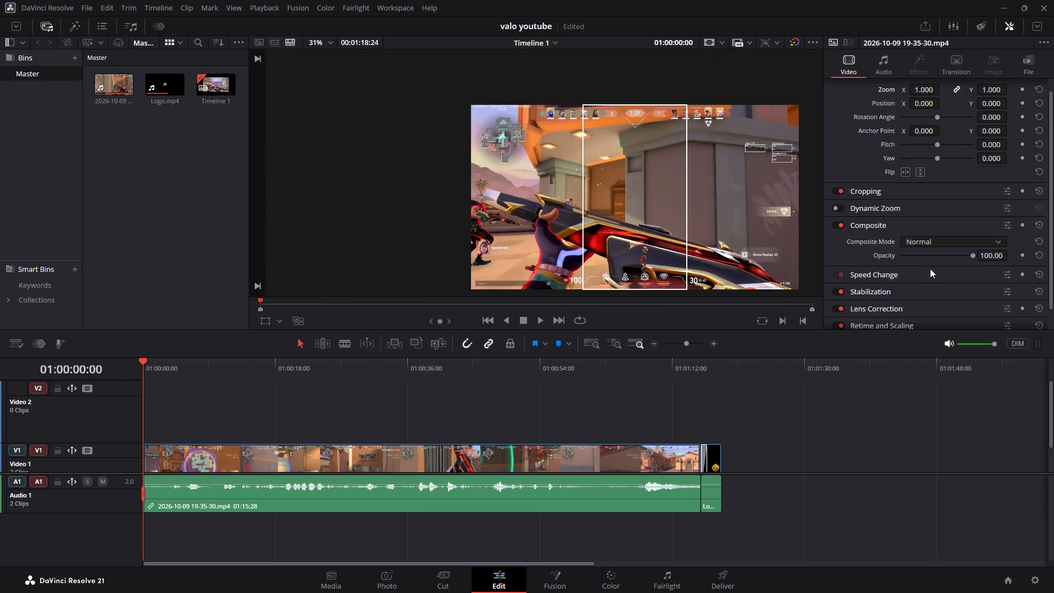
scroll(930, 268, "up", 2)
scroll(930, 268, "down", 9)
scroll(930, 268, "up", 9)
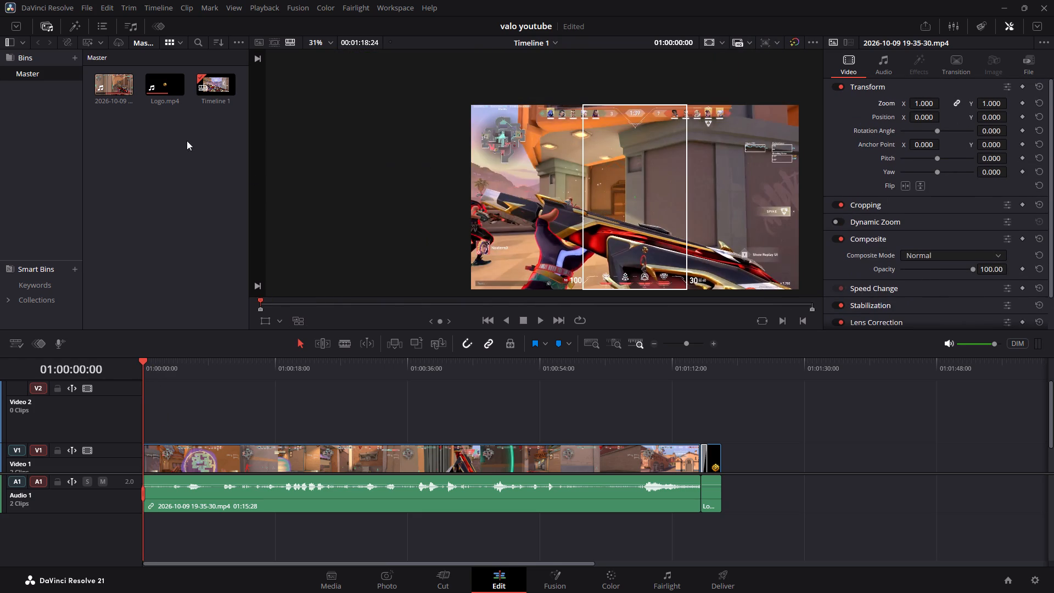
right_click(111, 79)
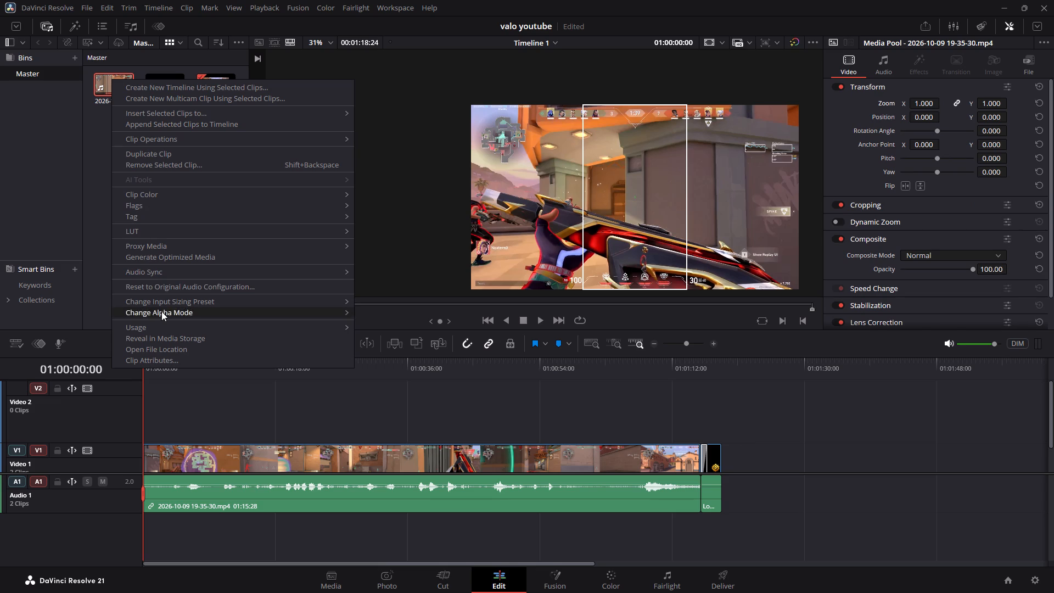
left_click(161, 163)
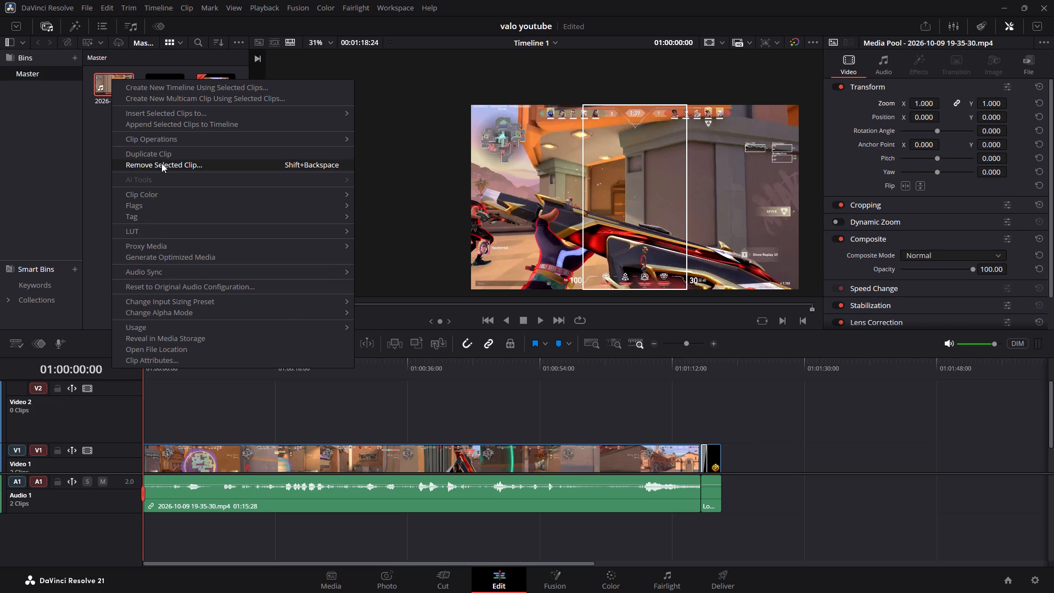
Delete the offline gameplay clip and the Logo.mp4 clip from Video 1, along with their linked audio.
right_click(240, 462)
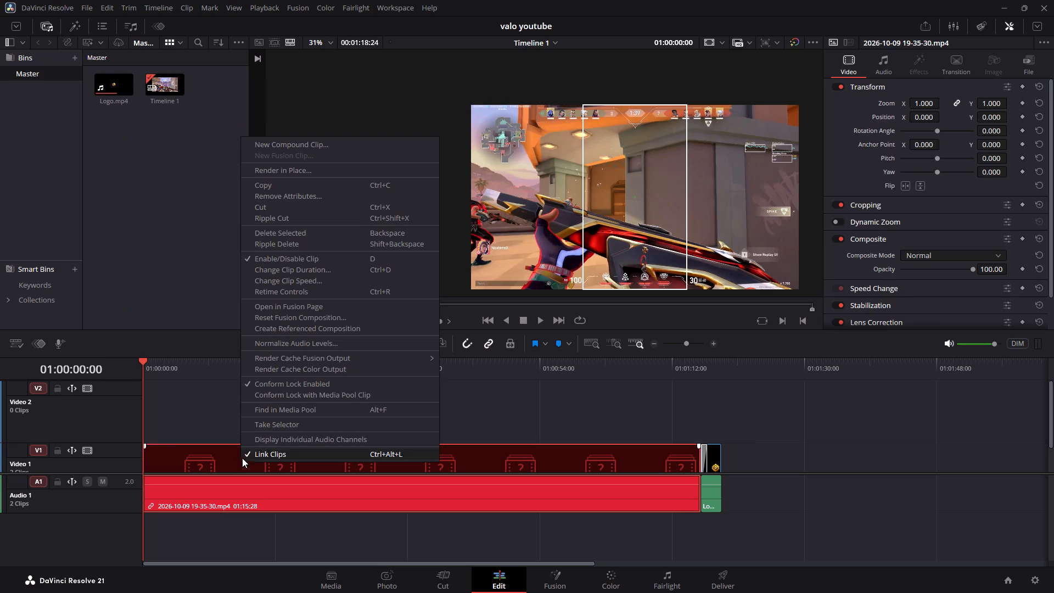
left_click(280, 237)
right_click(711, 460)
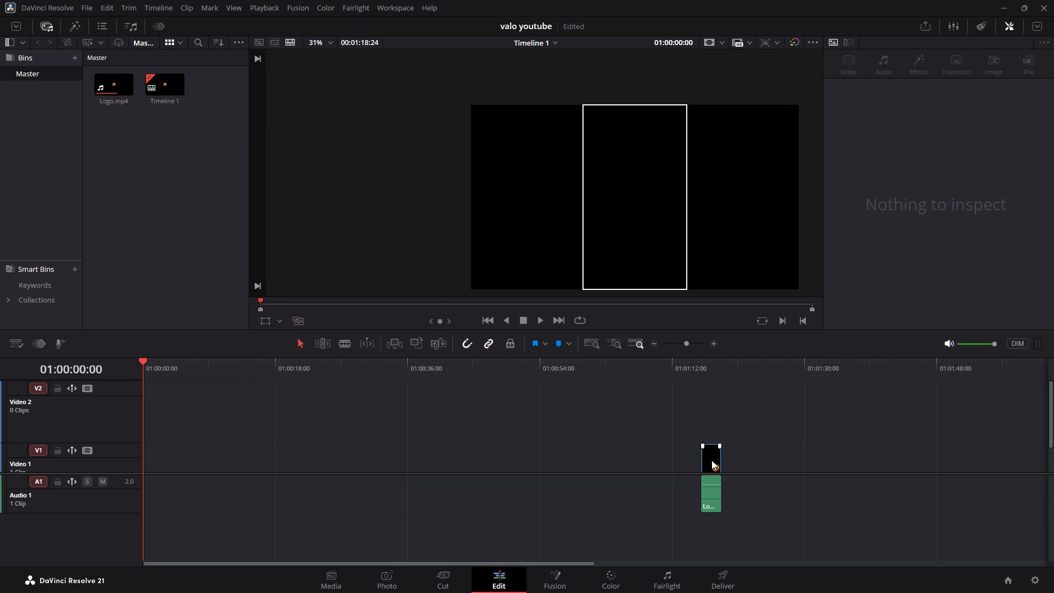
left_click(749, 181)
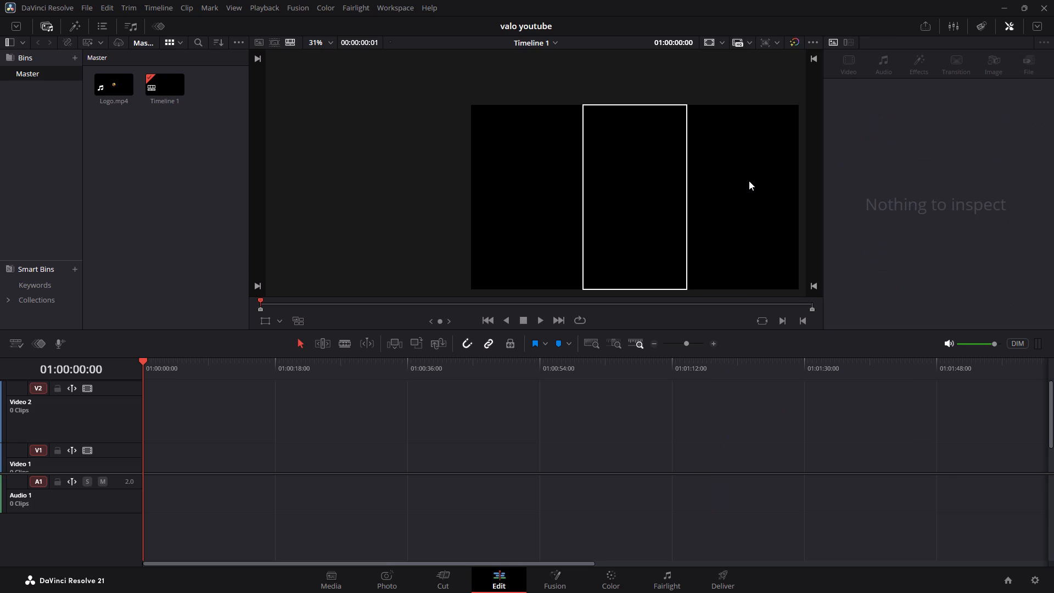
Place Logo.mp4 from the Master bin on Video 1 at the timeline start, 01:00:00:00, with its linked audio on Audio 1.
left_click(115, 88)
left_click_drag(115, 88, 168, 454)
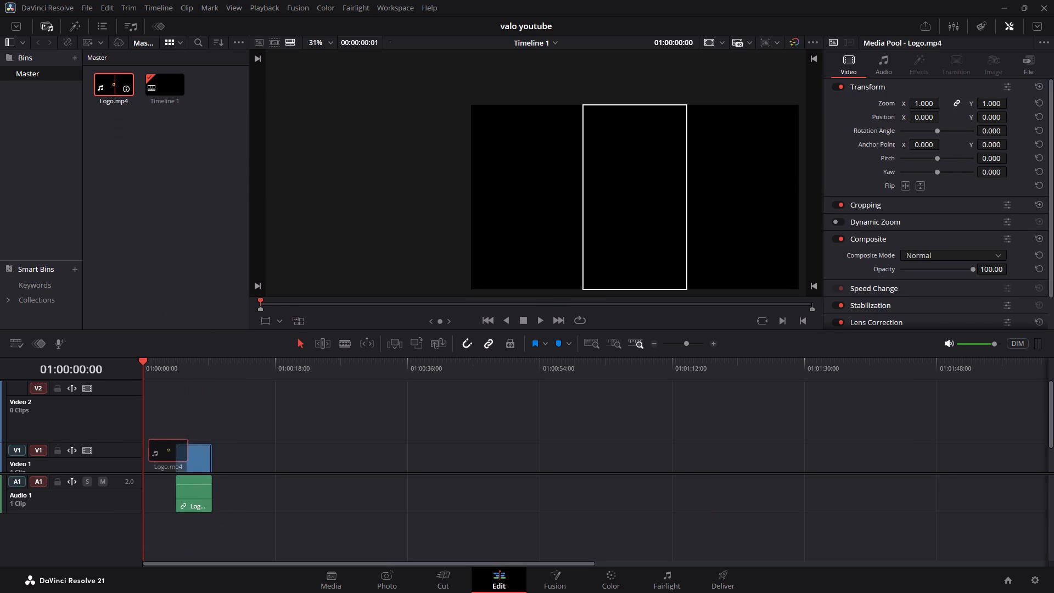
left_click_drag(168, 454, 140, 454)
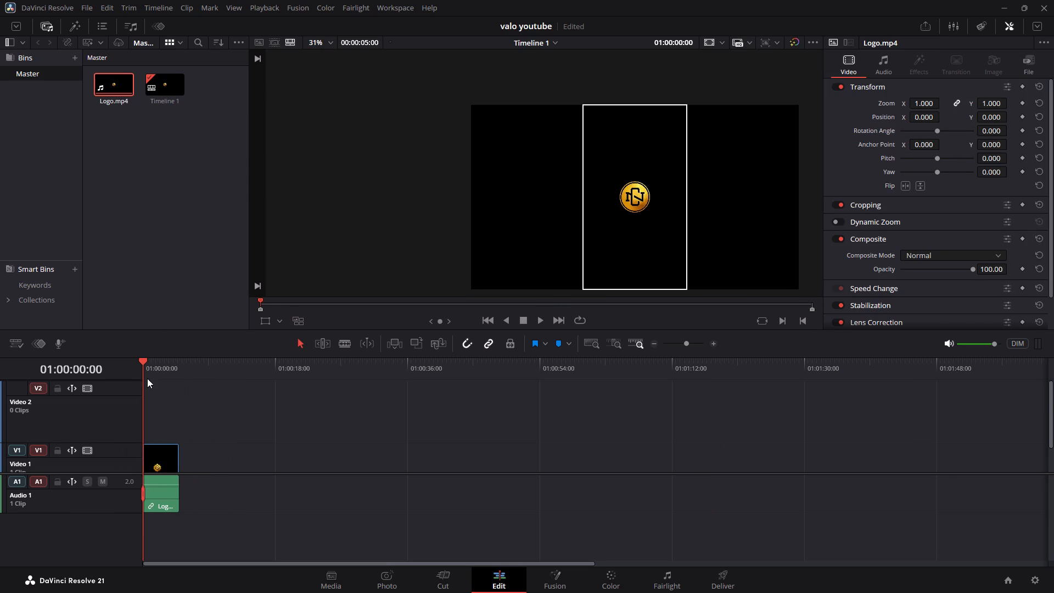
scroll(160, 451, "down", 7)
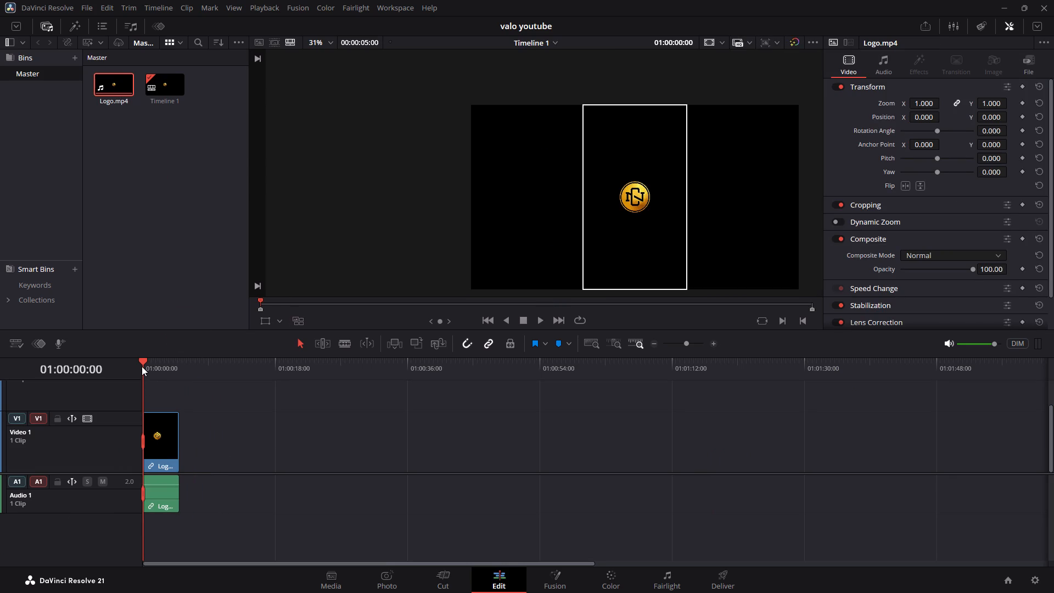
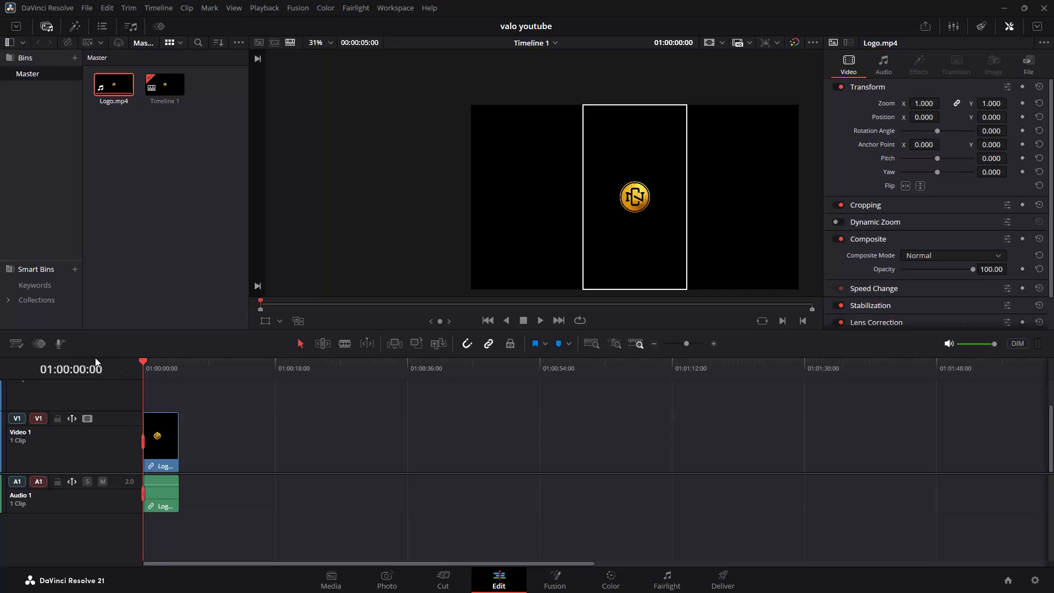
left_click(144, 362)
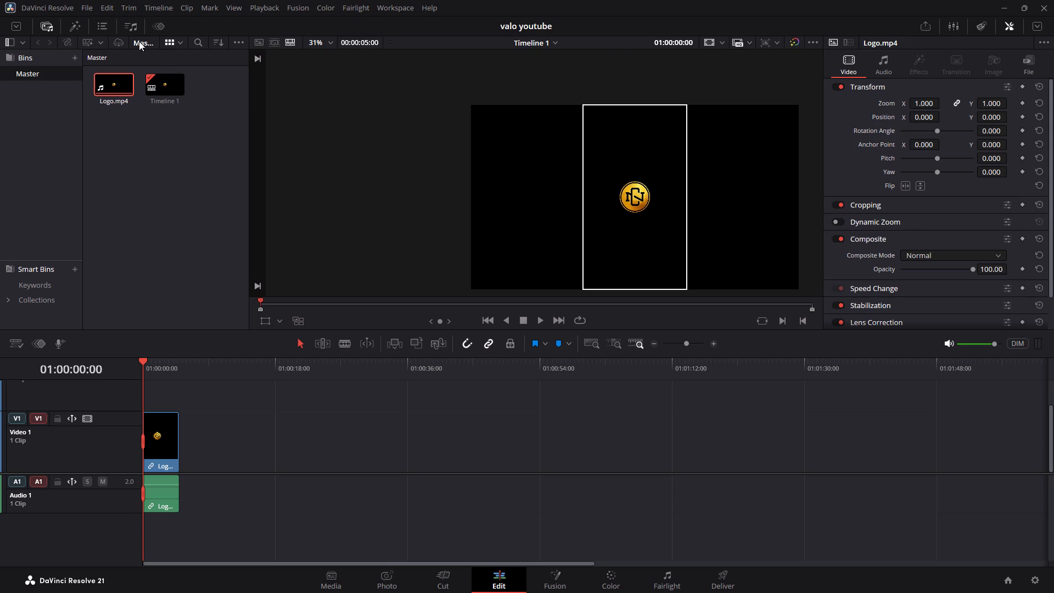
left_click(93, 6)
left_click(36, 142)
Import Subfull.mp4 from the davinci Videos folder into the Master bin of the media pool.
left_click(330, 573)
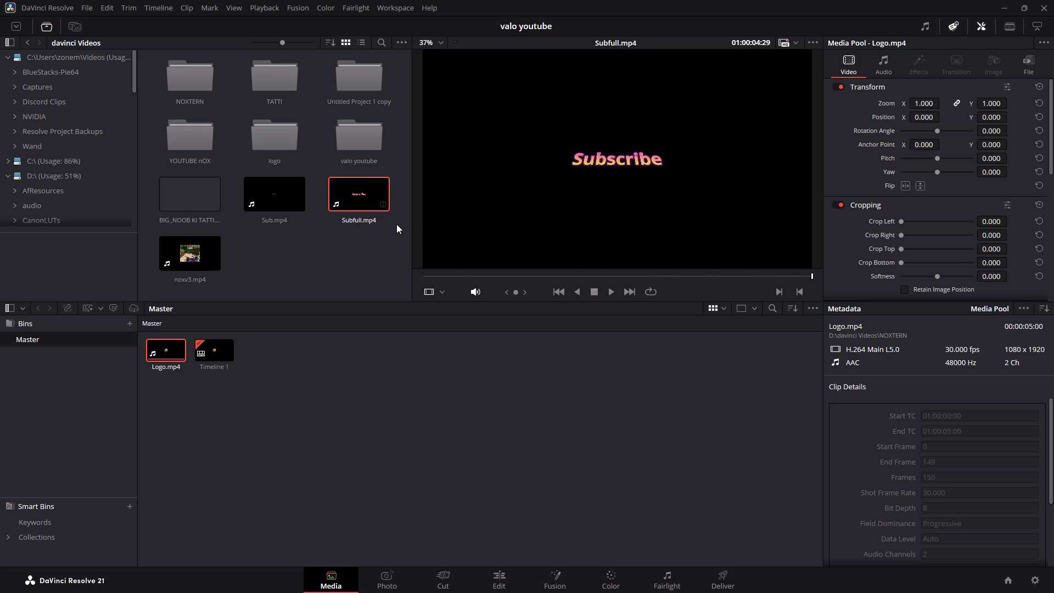
left_click(365, 205)
left_click_drag(362, 199, 345, 258)
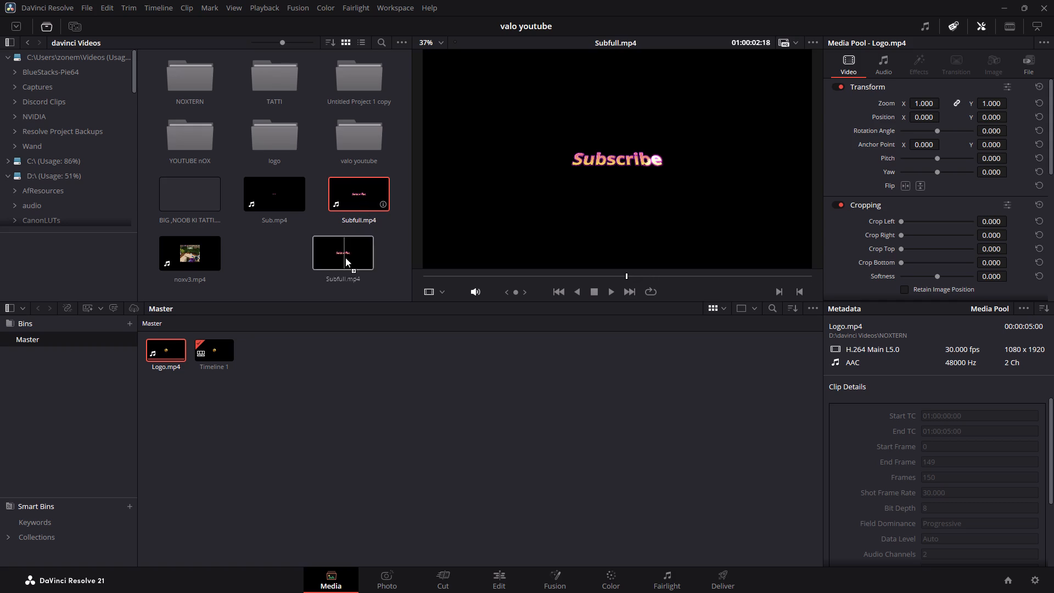
left_click_drag(345, 258, 288, 410)
Place Subfull.mp4 on the Video 1 track of Timeline 1, directly after the Logo.mp4 clip.
left_click(500, 575)
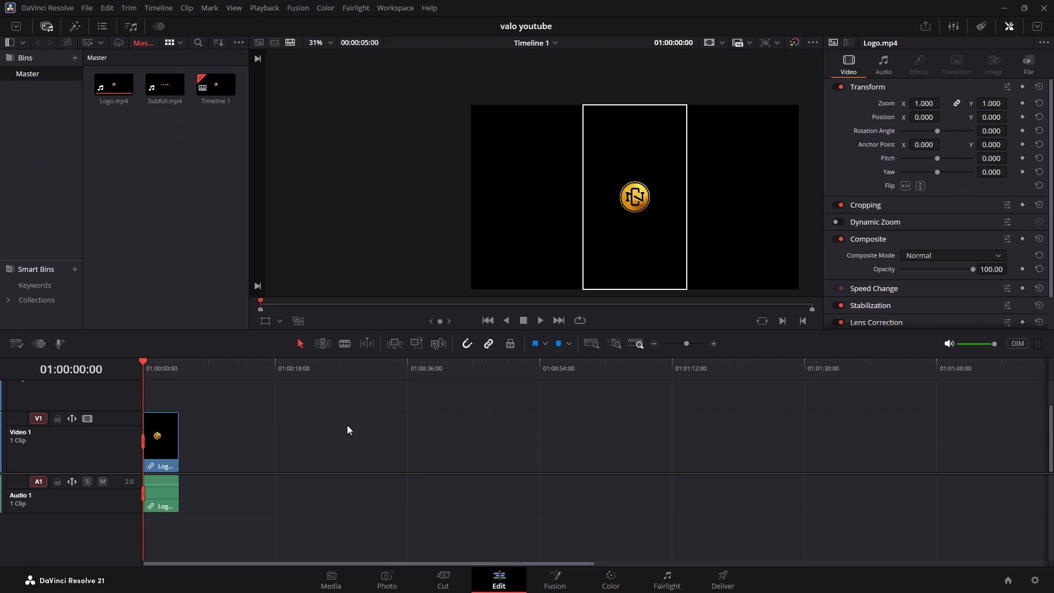
left_click_drag(143, 361, 198, 371)
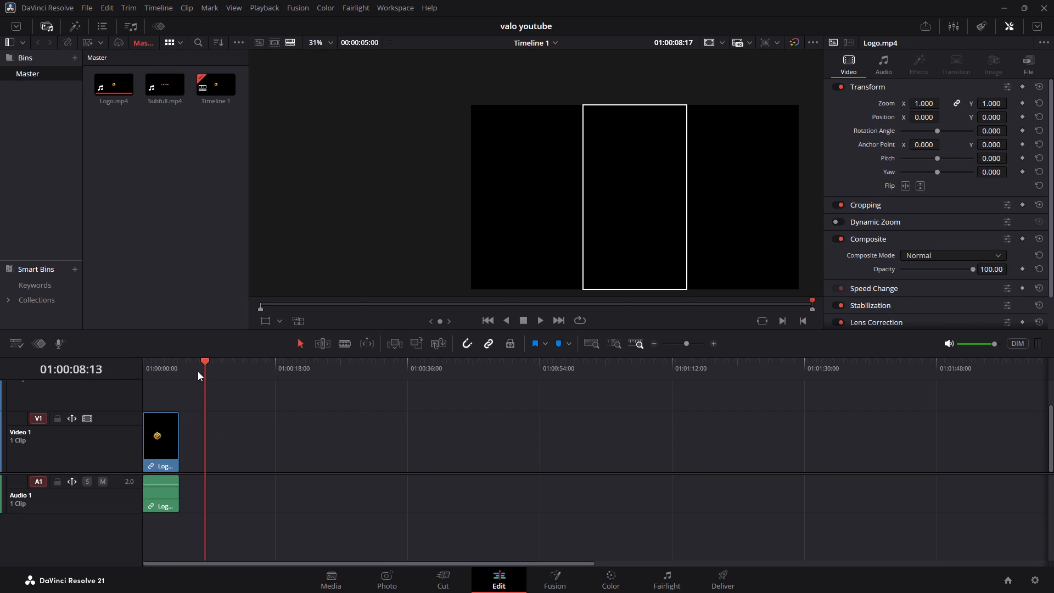
left_click_drag(198, 371, 143, 371)
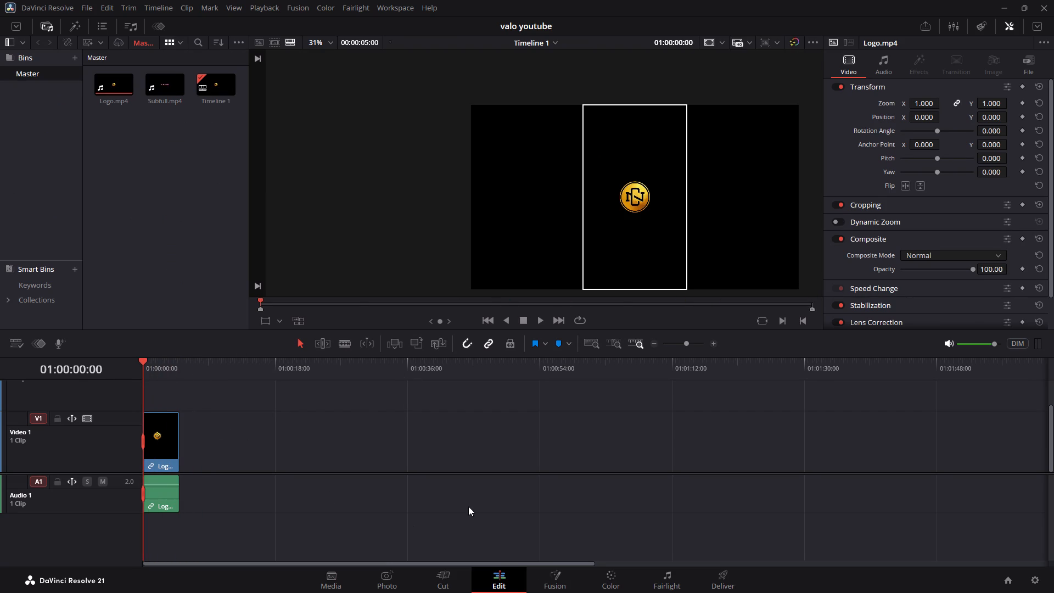
left_click_drag(160, 79, 218, 438)
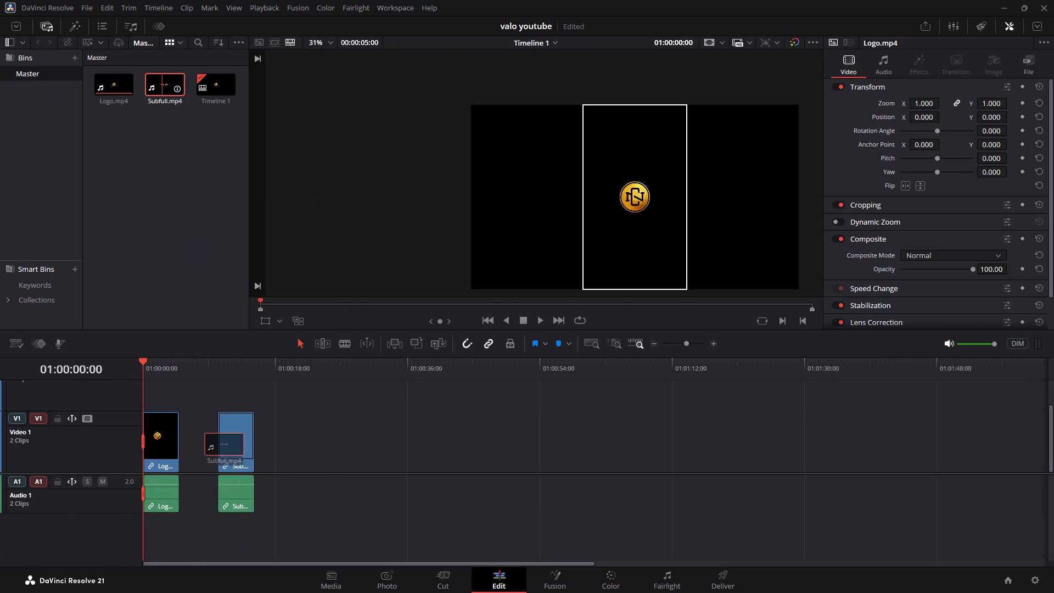
left_click_drag(218, 438, 177, 435)
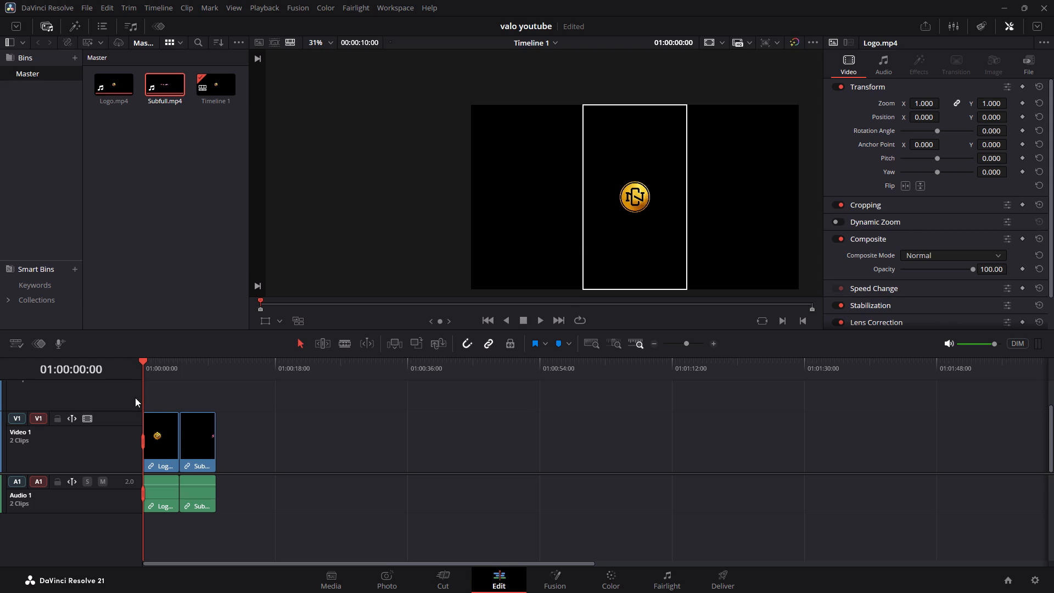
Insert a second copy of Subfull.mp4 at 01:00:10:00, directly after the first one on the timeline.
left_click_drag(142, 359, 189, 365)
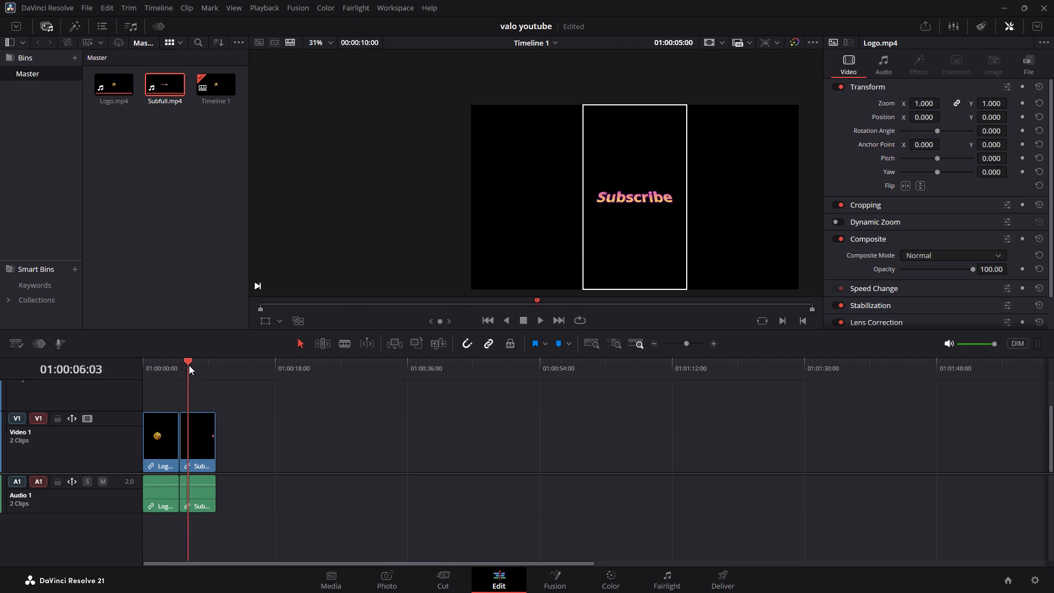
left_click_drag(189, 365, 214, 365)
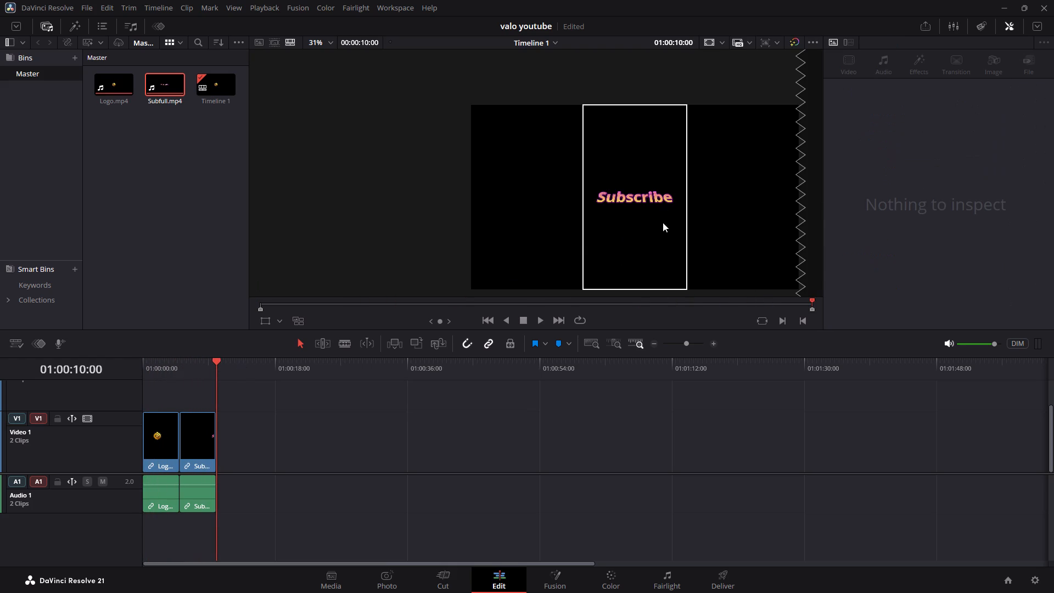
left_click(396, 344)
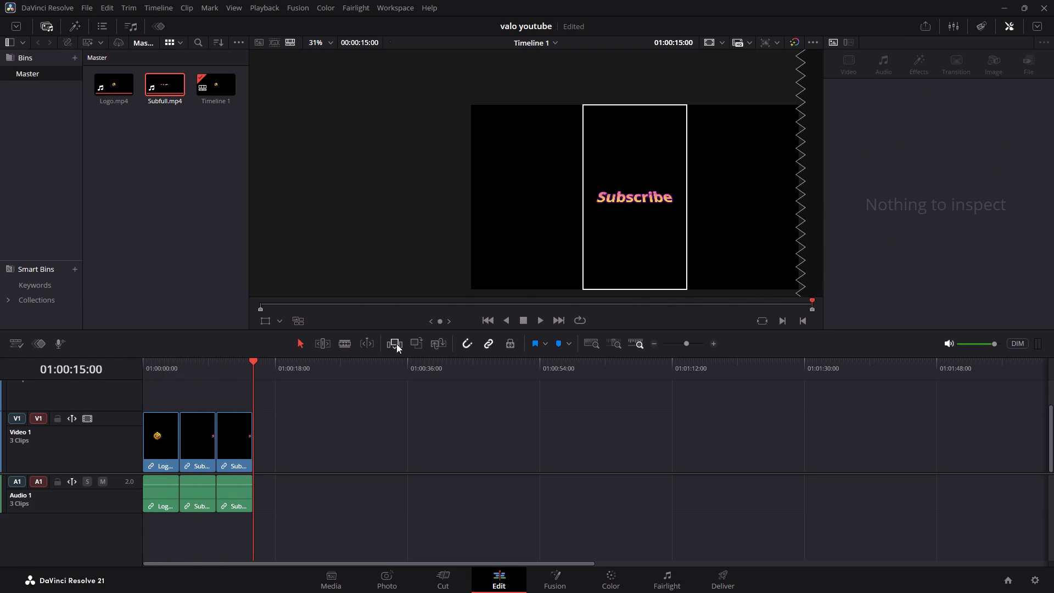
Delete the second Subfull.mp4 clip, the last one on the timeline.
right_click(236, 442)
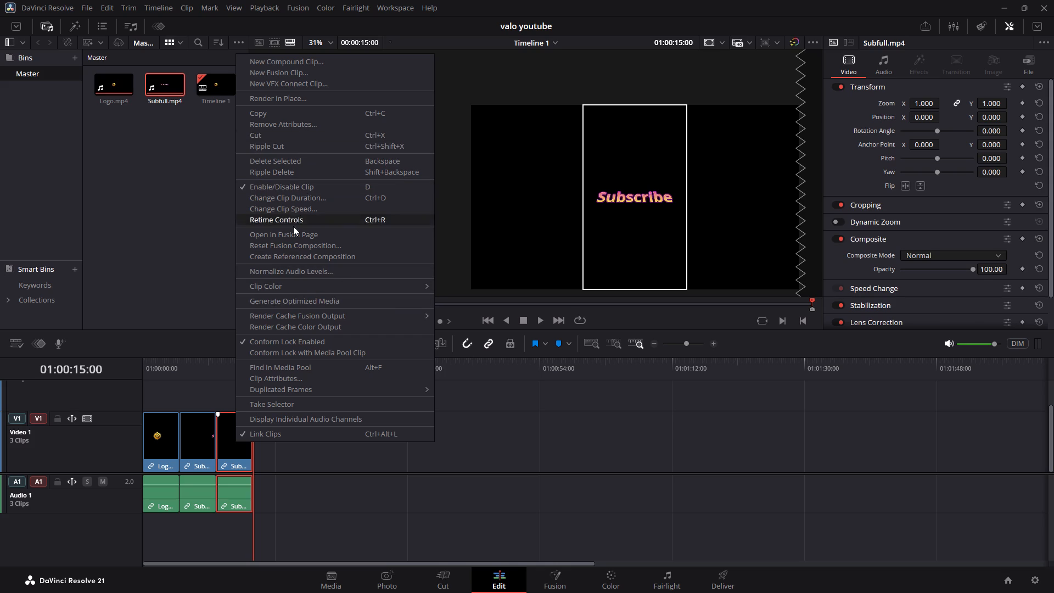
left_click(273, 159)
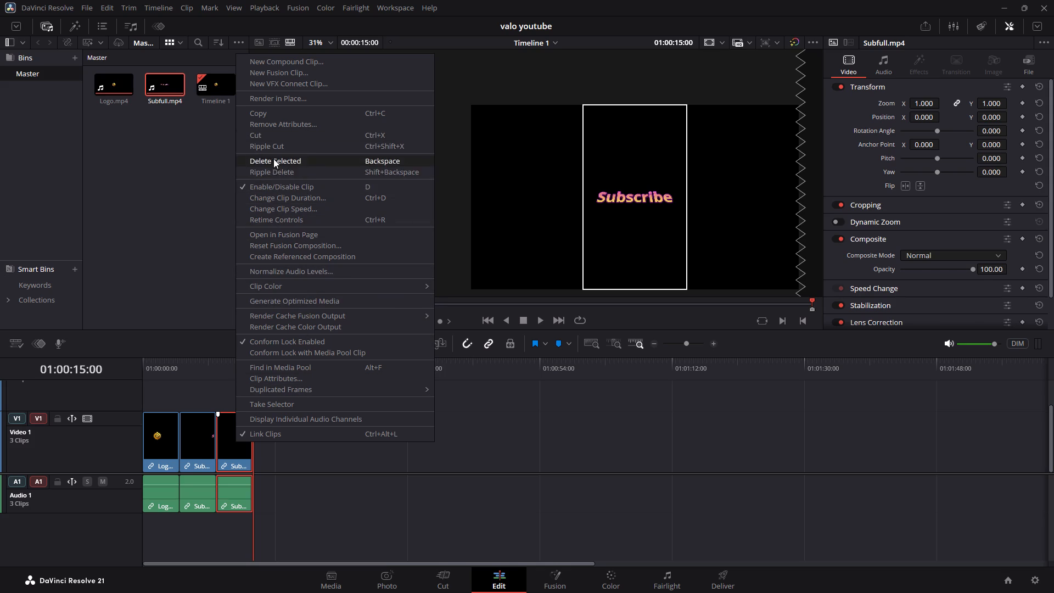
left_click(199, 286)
Move the playhead back to 01:00:05:00, where the Subfull.mp4 clip begins.
left_click(212, 449)
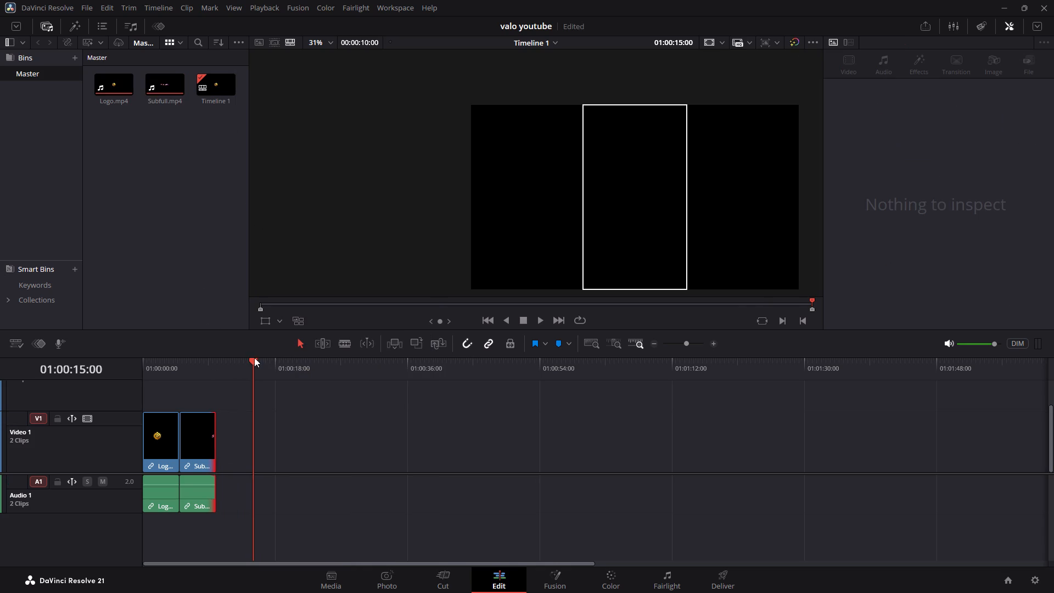
left_click_drag(253, 363, 184, 368)
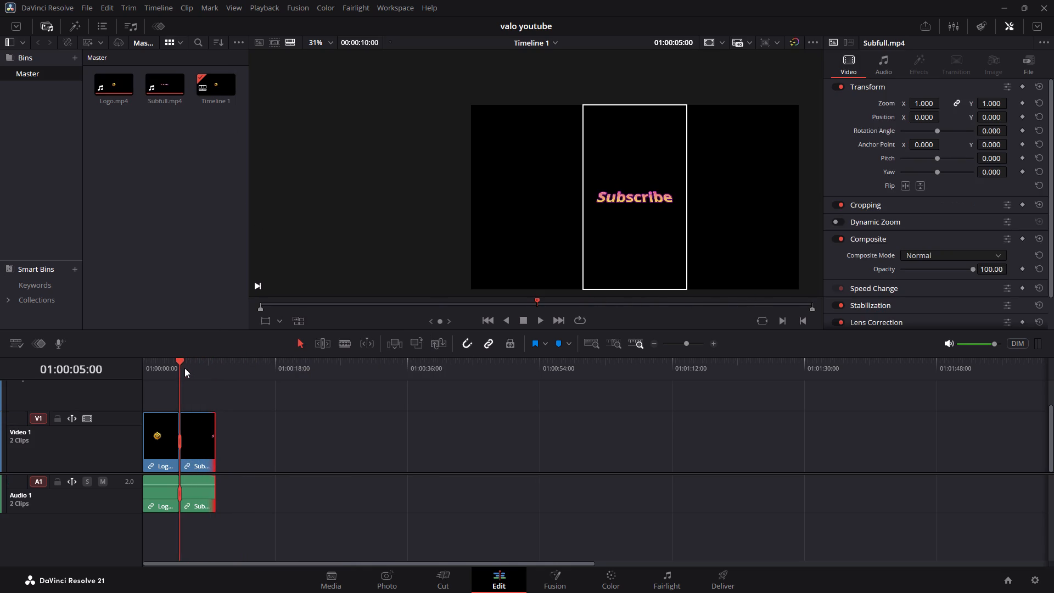
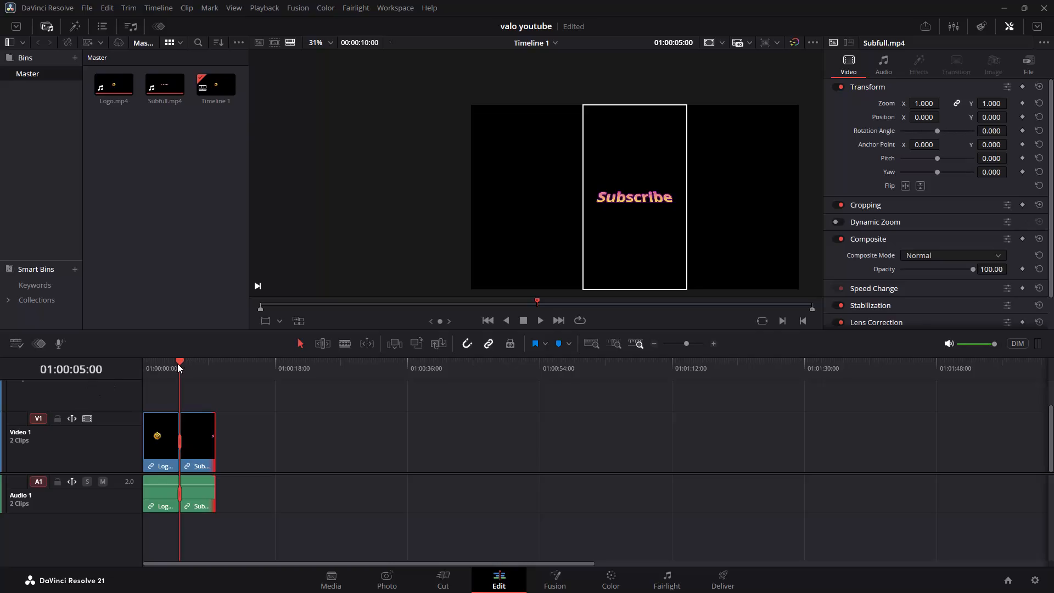
Move the playhead back to the start of Timeline 1, at 01:00:00:00.
left_click_drag(177, 363, 176, 363)
left_click_drag(176, 363, 145, 363)
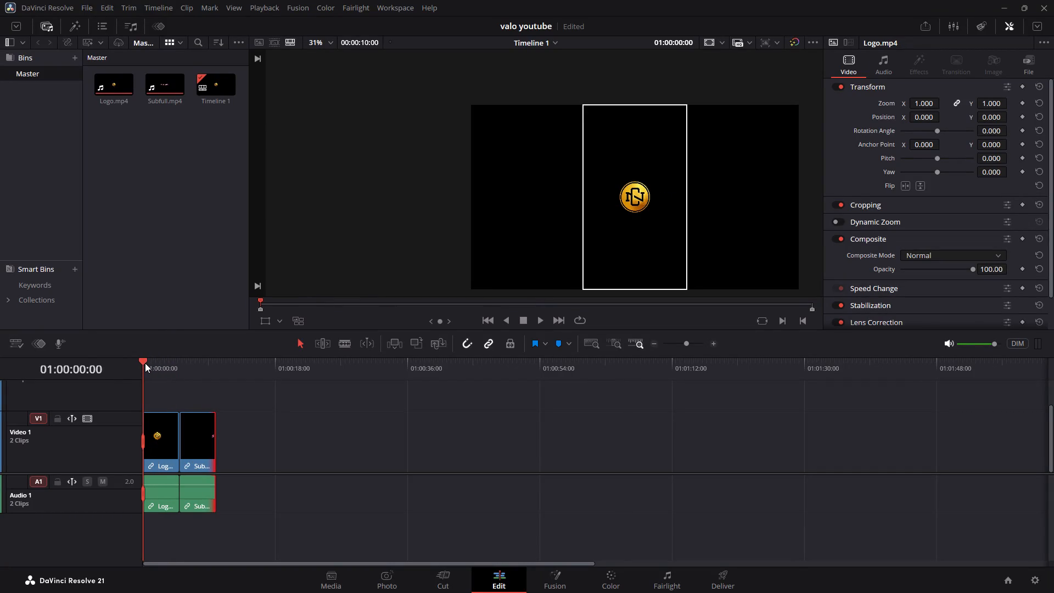
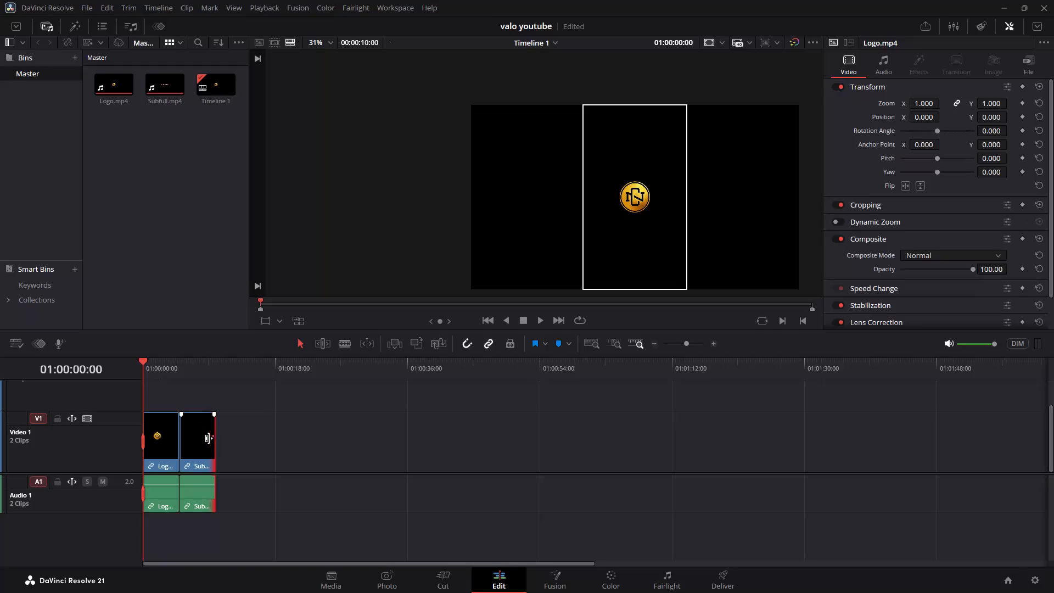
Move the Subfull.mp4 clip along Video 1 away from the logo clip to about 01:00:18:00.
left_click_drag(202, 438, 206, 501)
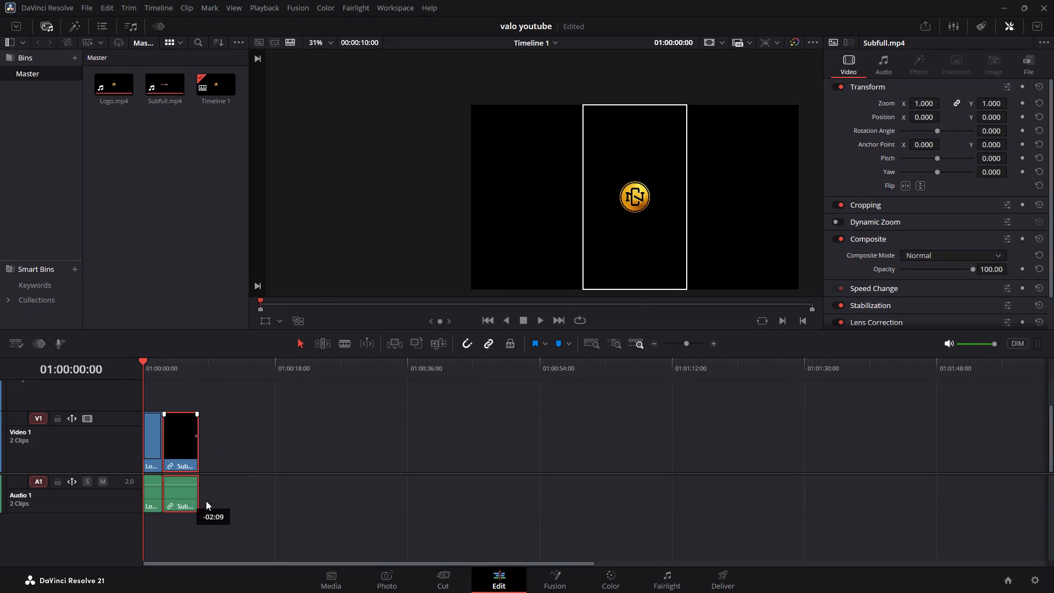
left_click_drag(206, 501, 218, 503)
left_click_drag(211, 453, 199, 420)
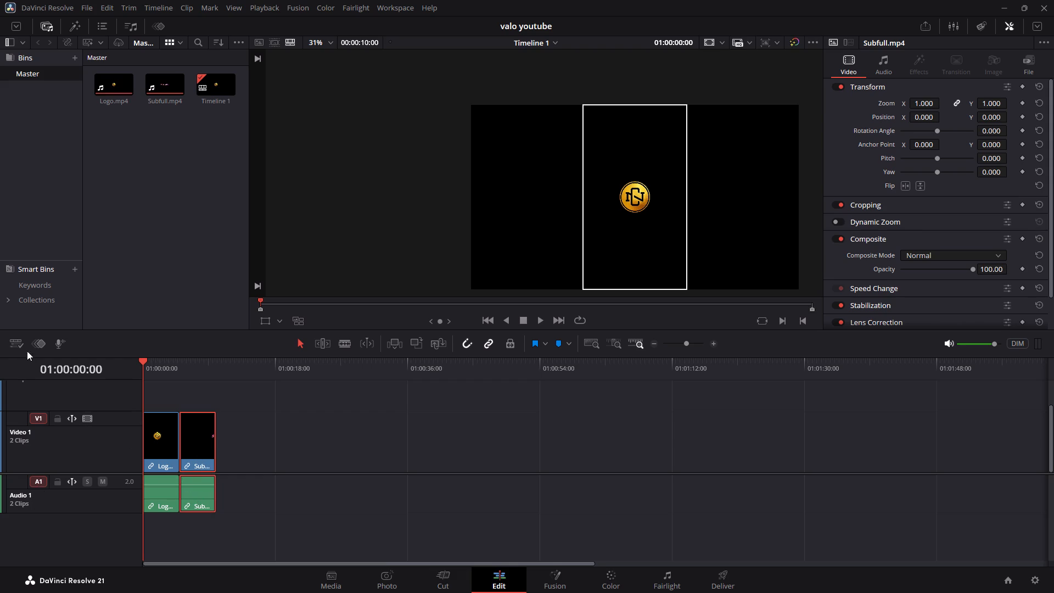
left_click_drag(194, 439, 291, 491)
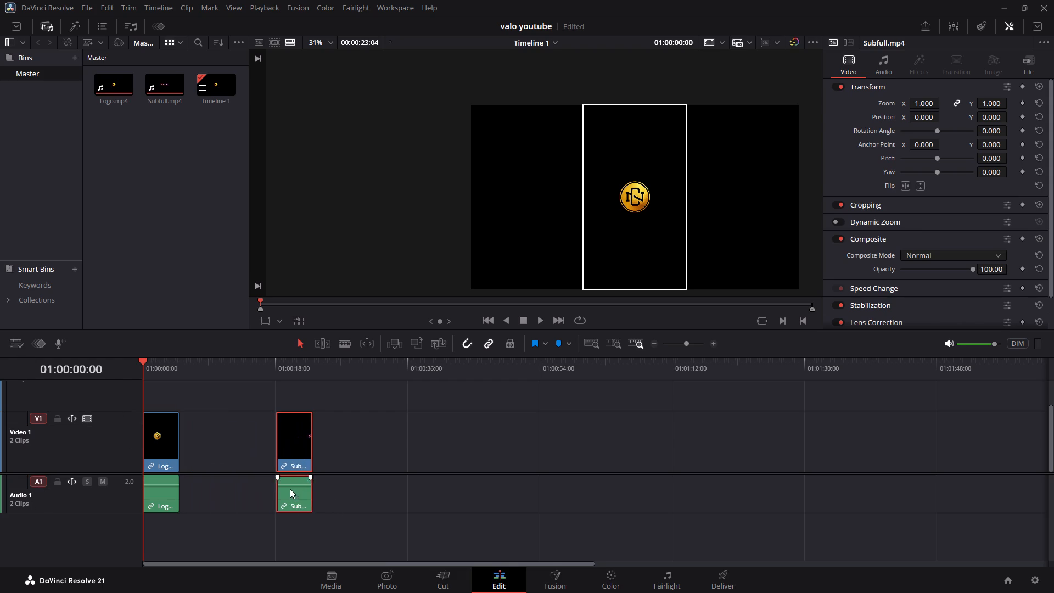
Delete the Subfull.mp4 clip from Video 1, leaving the gap in place.
right_click(275, 435)
left_click(283, 507)
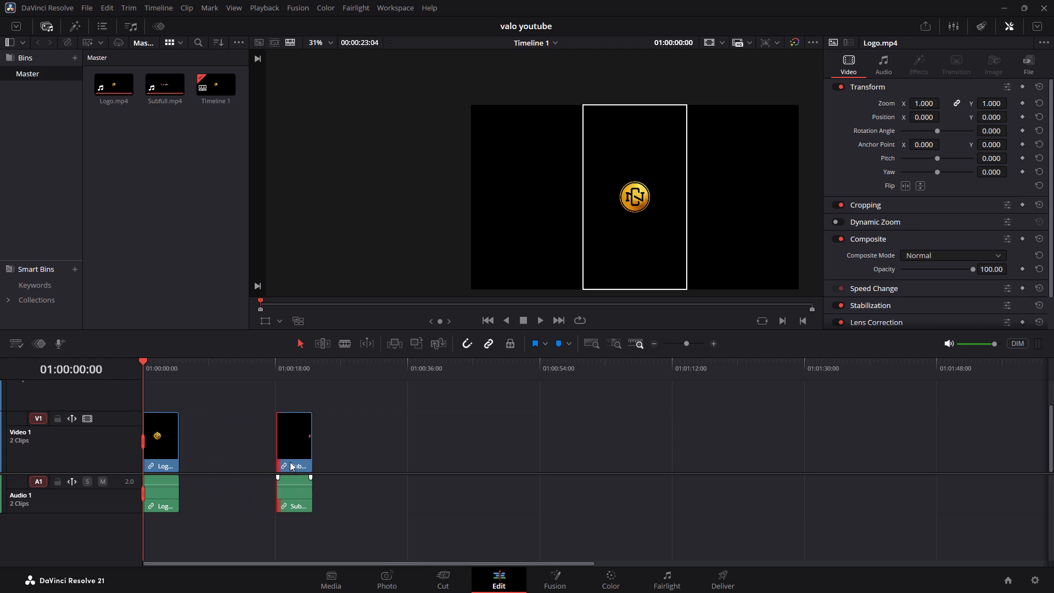
left_click(291, 447)
right_click(295, 439)
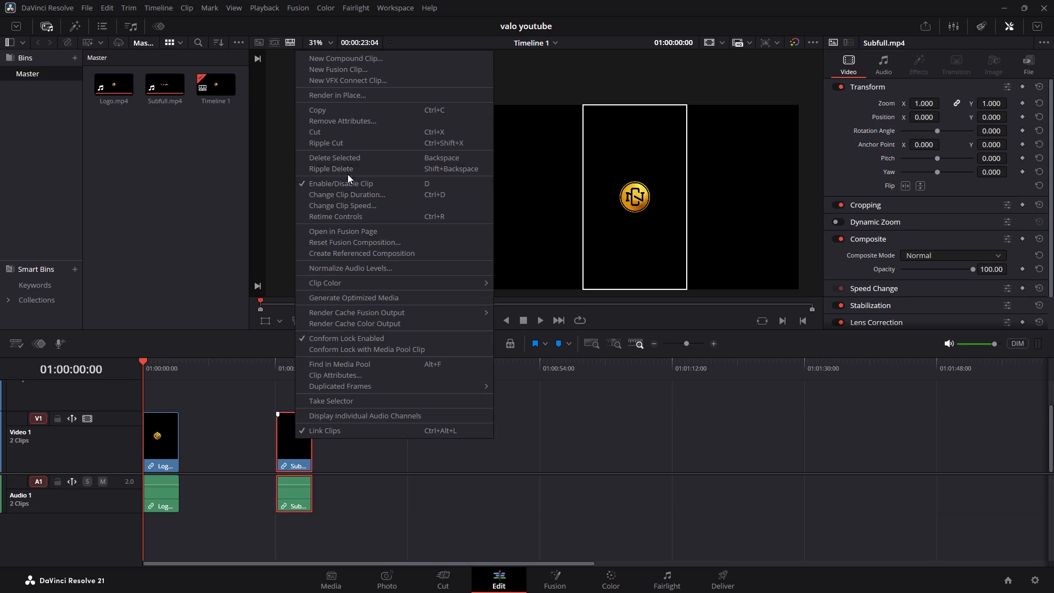
left_click(350, 162)
Place Subfull.mp4 from the Master bin on a new Video 2 track above the logo clip, starting at 01:00:00:00.
left_click_drag(166, 86, 166, 381)
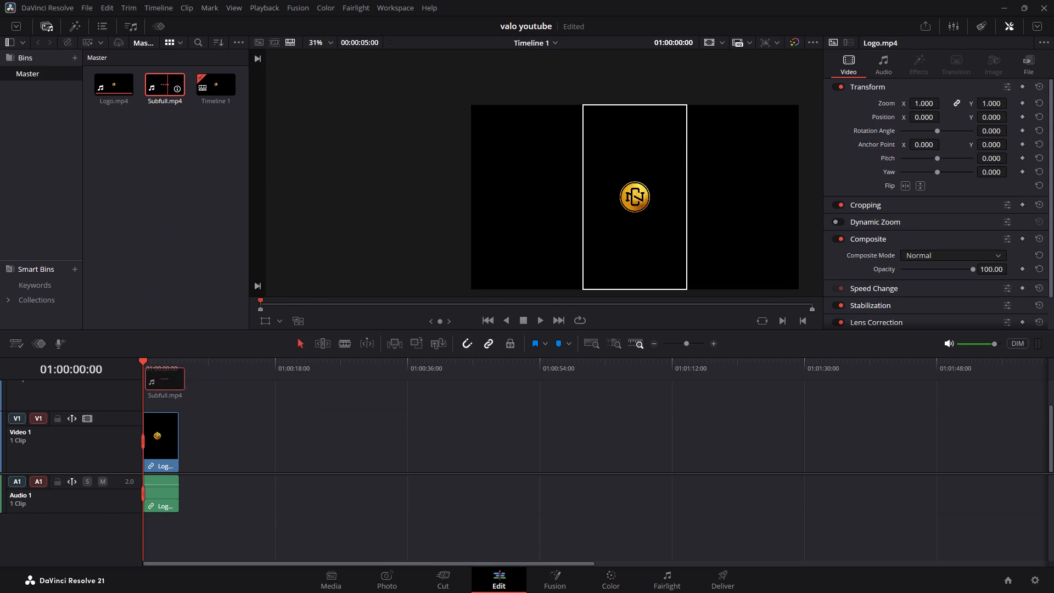
left_click_drag(166, 381, 147, 390)
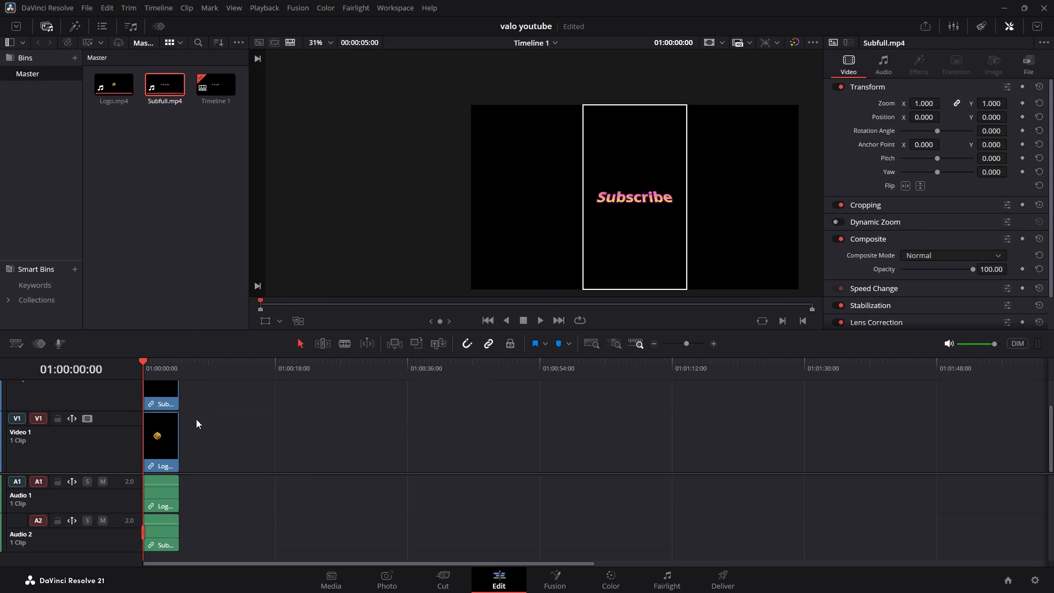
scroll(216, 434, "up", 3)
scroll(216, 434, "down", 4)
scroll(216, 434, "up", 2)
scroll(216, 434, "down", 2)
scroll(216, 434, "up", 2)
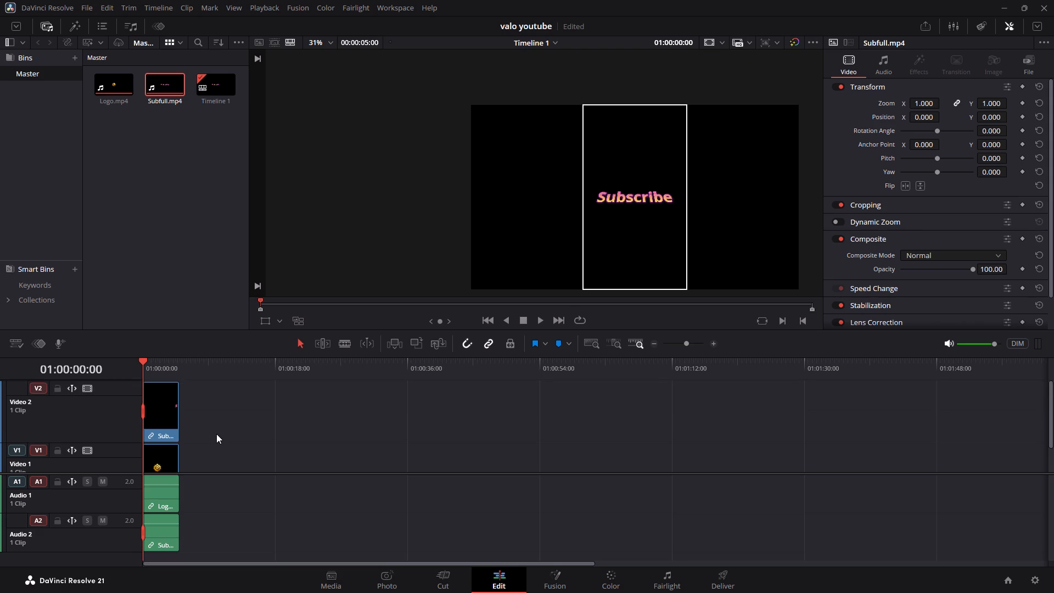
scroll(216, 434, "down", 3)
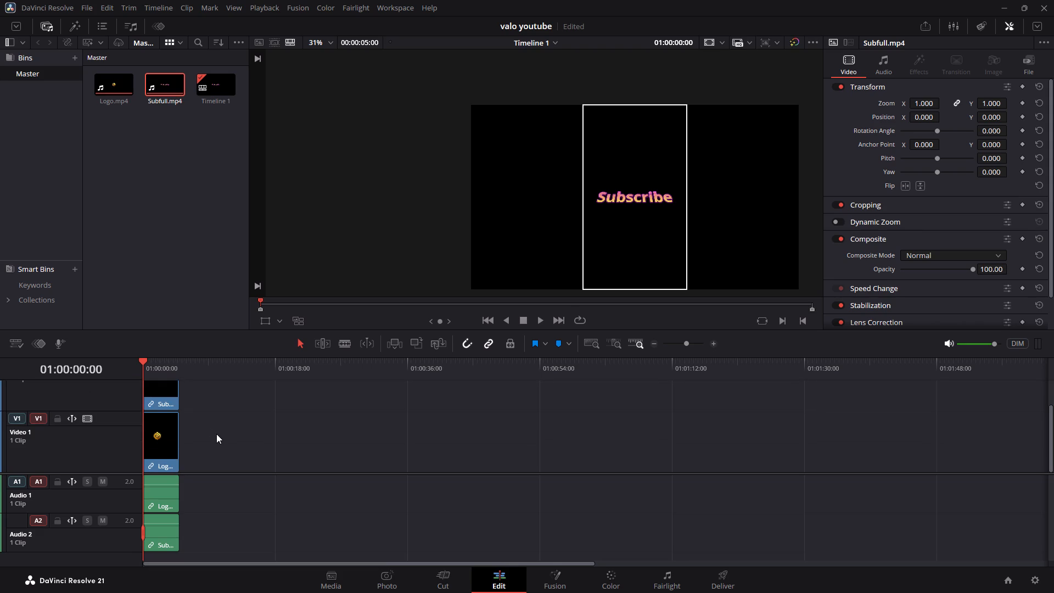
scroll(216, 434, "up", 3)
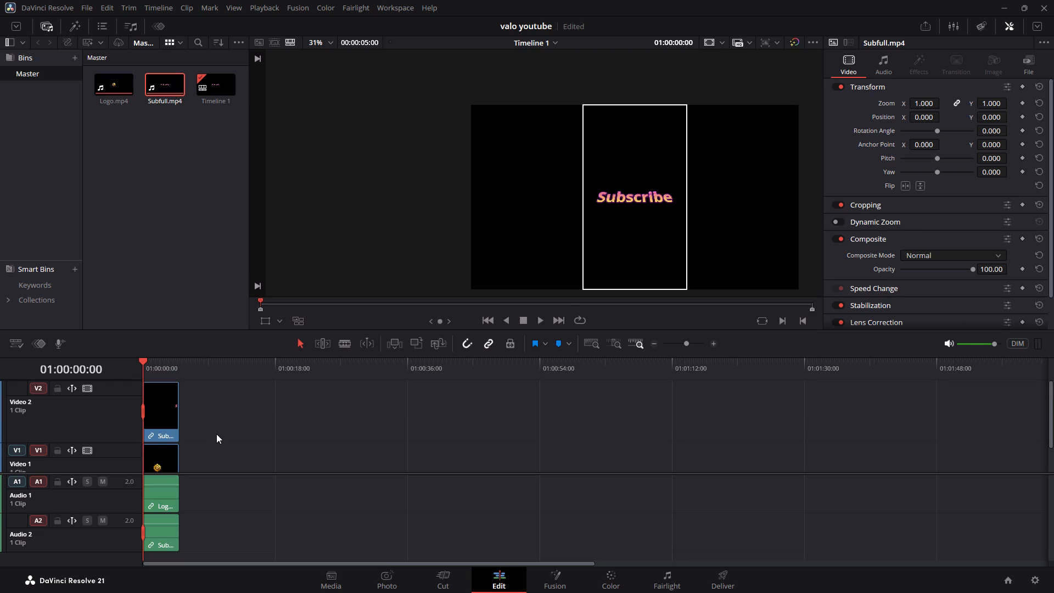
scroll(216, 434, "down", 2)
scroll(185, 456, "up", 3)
Select the Subfull.mp4 clip on Video 2 and examine its video properties and clip options for a way to blend it.
left_click(162, 416)
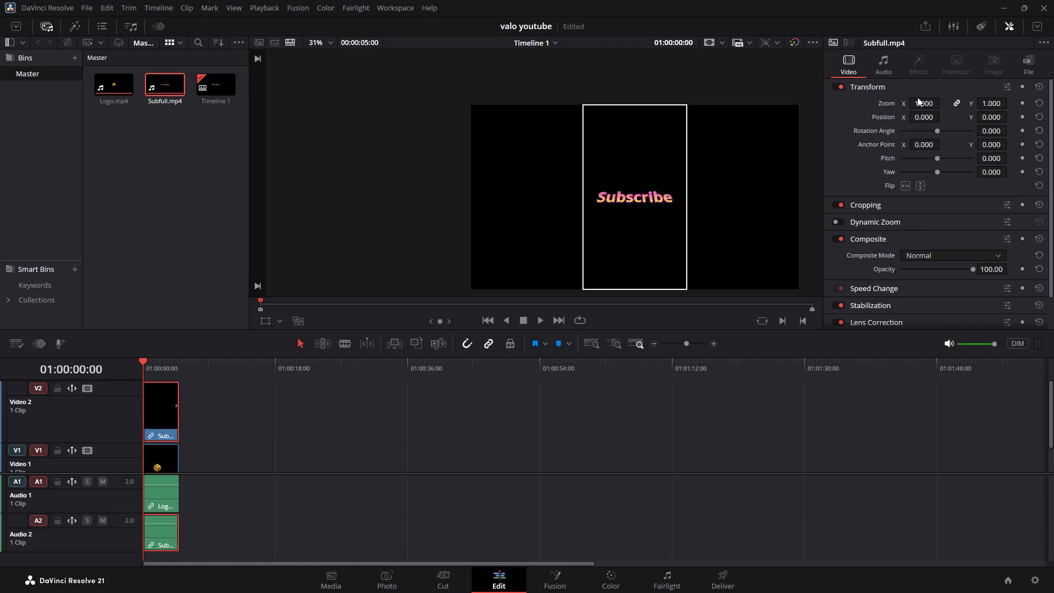
left_click(1008, 25)
left_click(1008, 25)
scroll(938, 155, "down", 3)
scroll(933, 213, "down", 3)
scroll(928, 275, "up", 1)
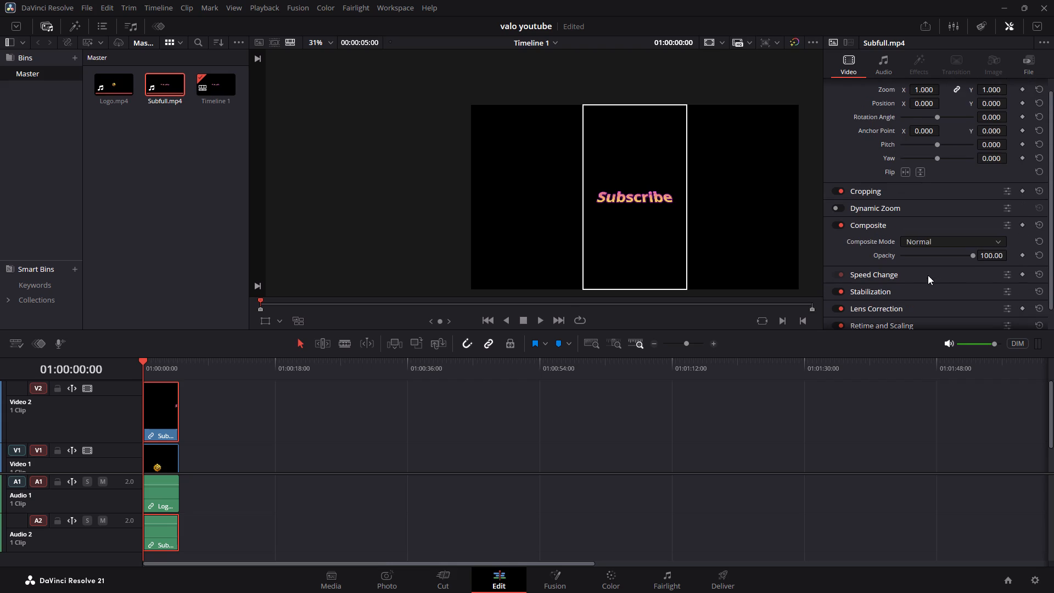
scroll(928, 275, "up", 5)
scroll(948, 182, "down", 5)
scroll(948, 184, "up", 3)
left_click(1045, 43)
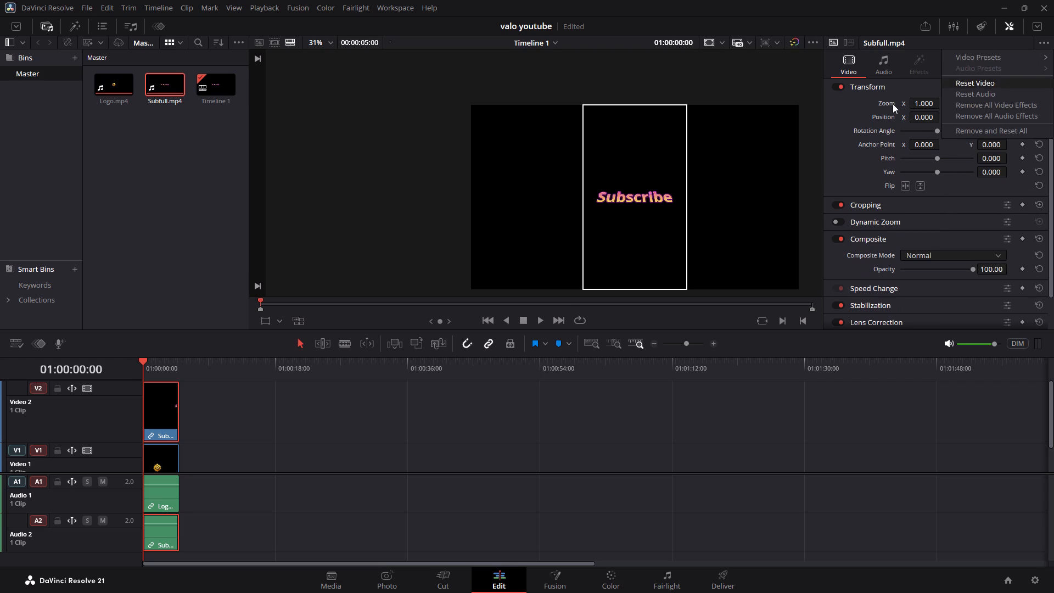
left_click(840, 141)
scroll(912, 226, "down", 4)
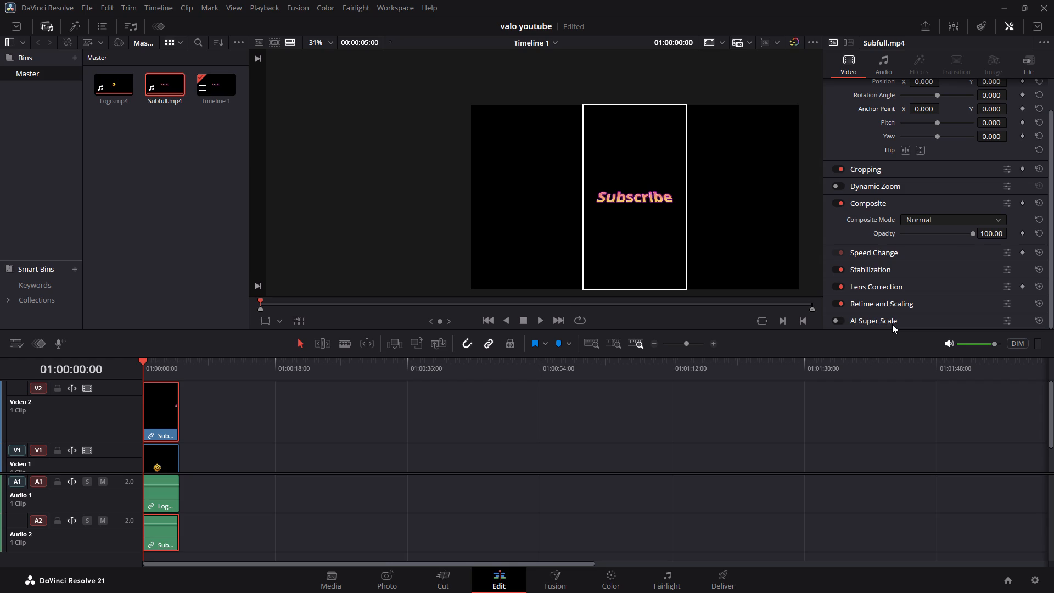
right_click(161, 396)
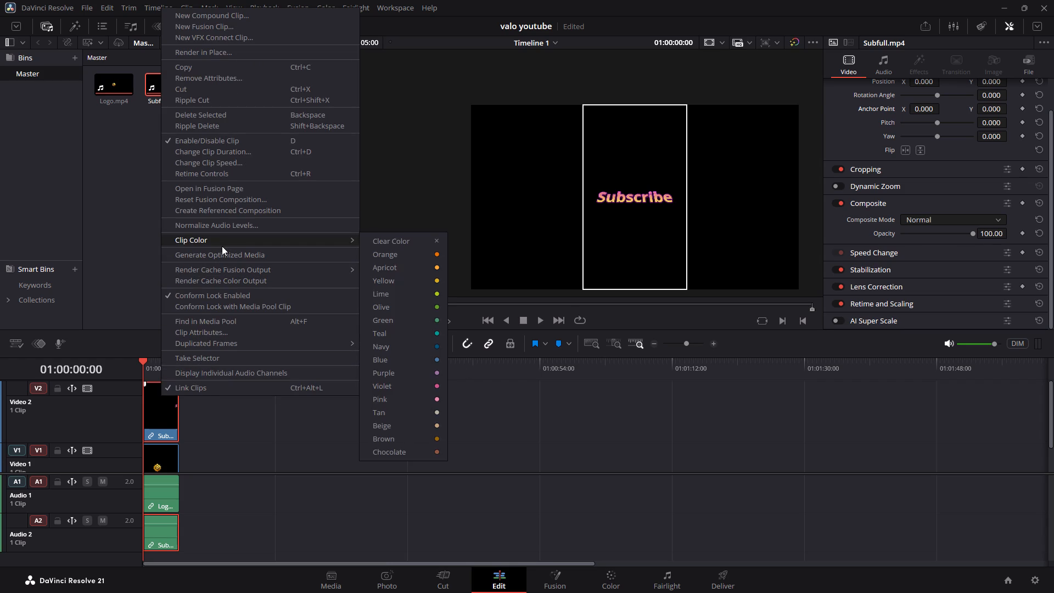
left_click(131, 254)
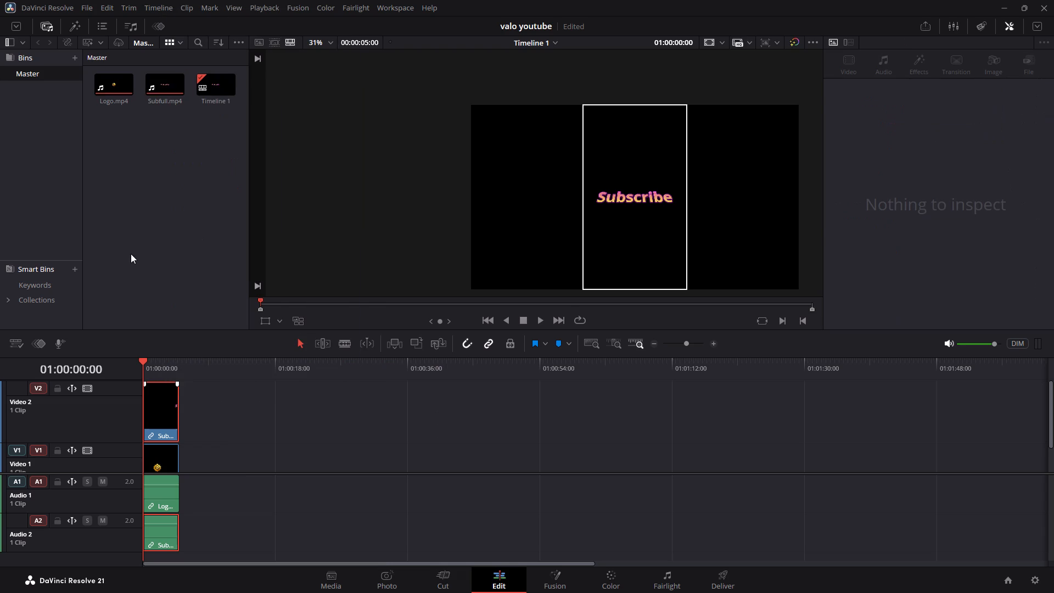
Switch the Video 2 track off and back on to compare the Subscribe clip with the logo underneath.
left_click(87, 387)
left_click(87, 387)
left_click(87, 387)
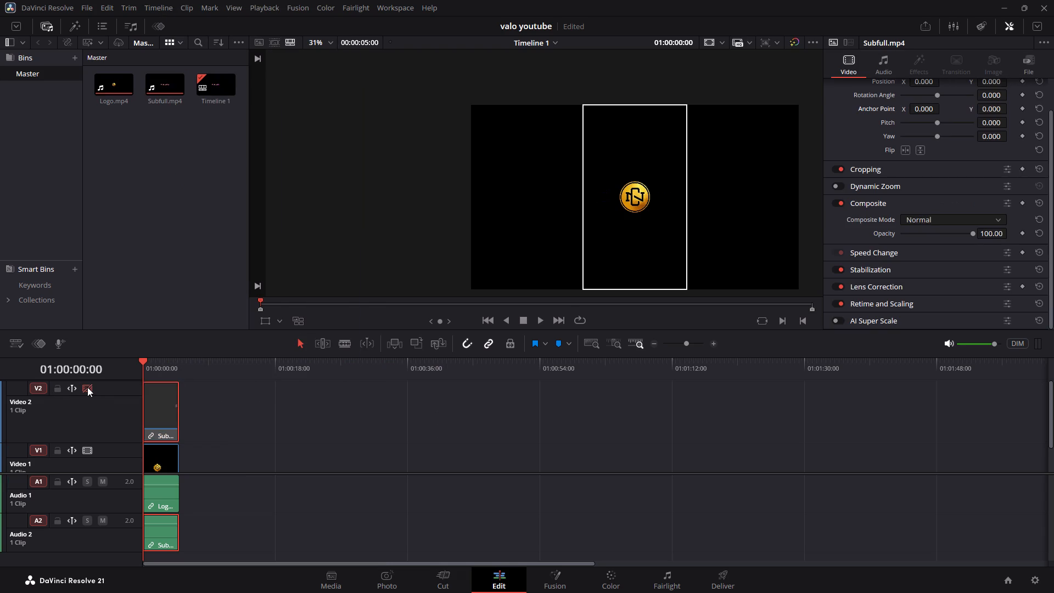
left_click(87, 387)
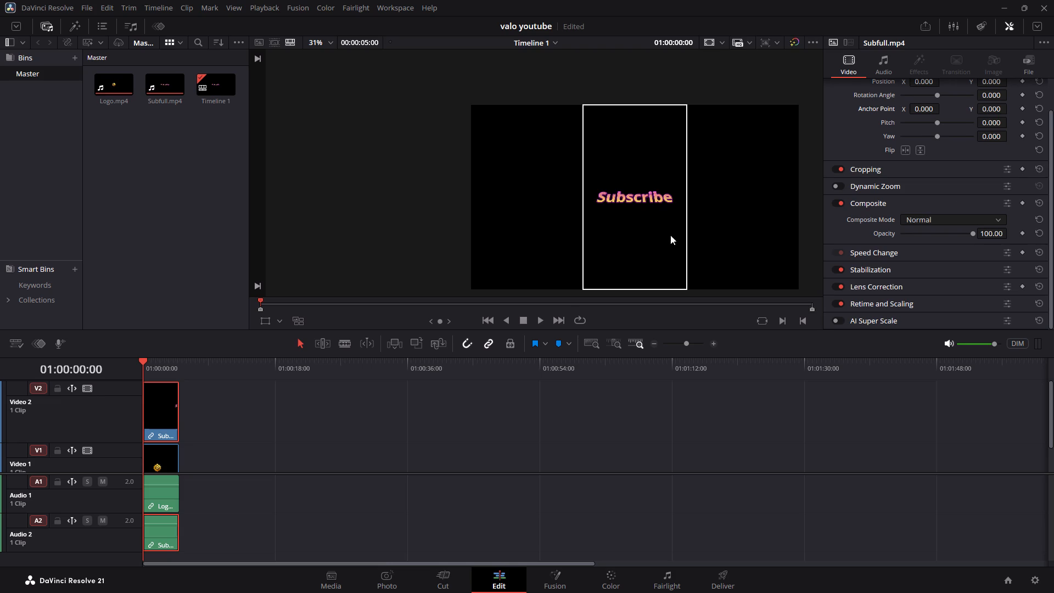
Set the Composite Mode of the Subfull.mp4 clip on Video 2 to Add.
scroll(853, 266, "up", 6)
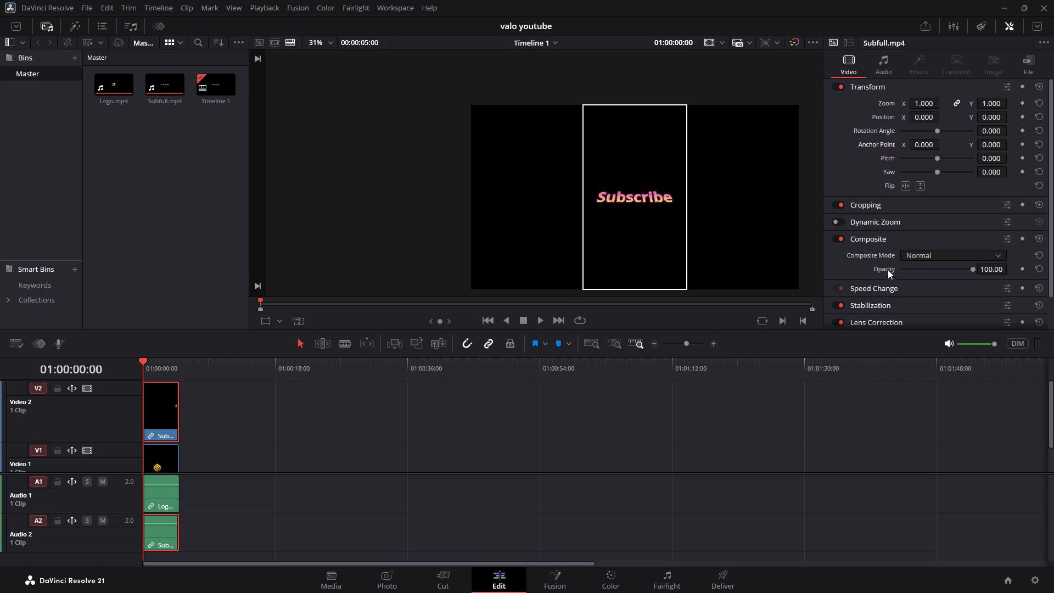
left_click(927, 258)
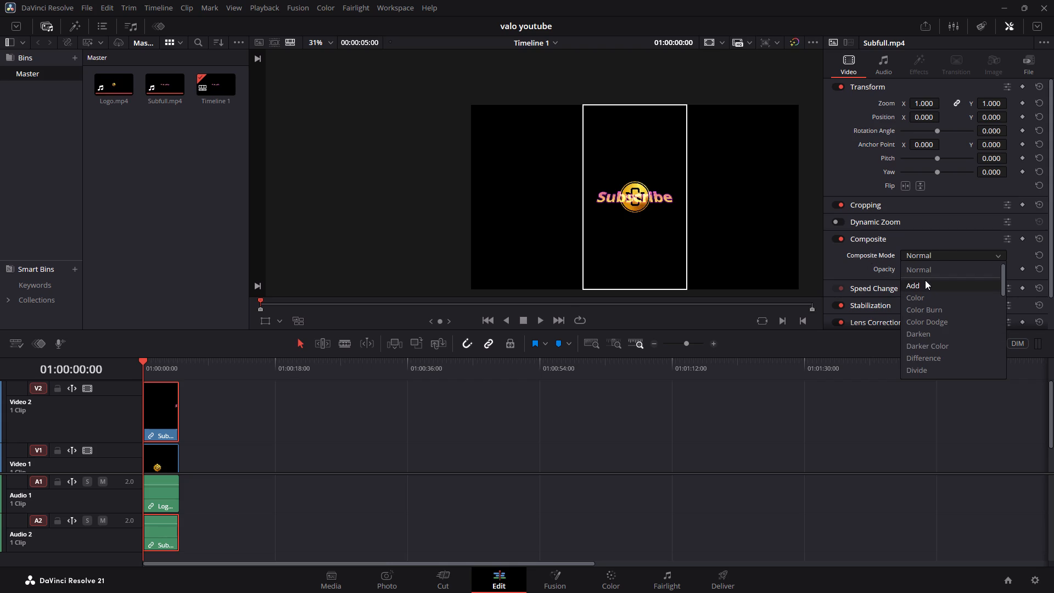
left_click(925, 280)
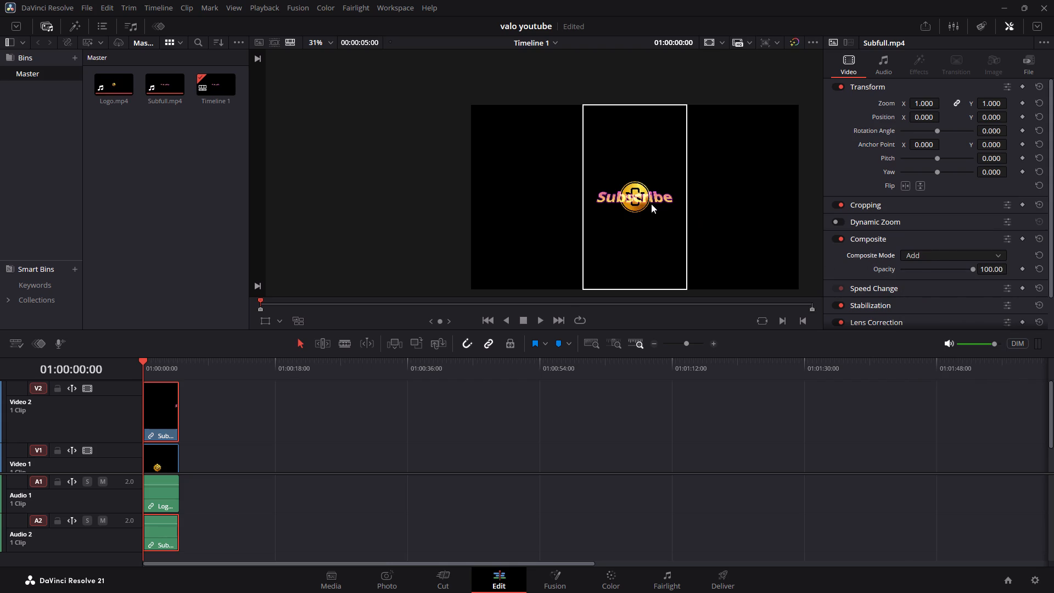
left_click_drag(644, 195, 645, 211)
left_click(941, 254)
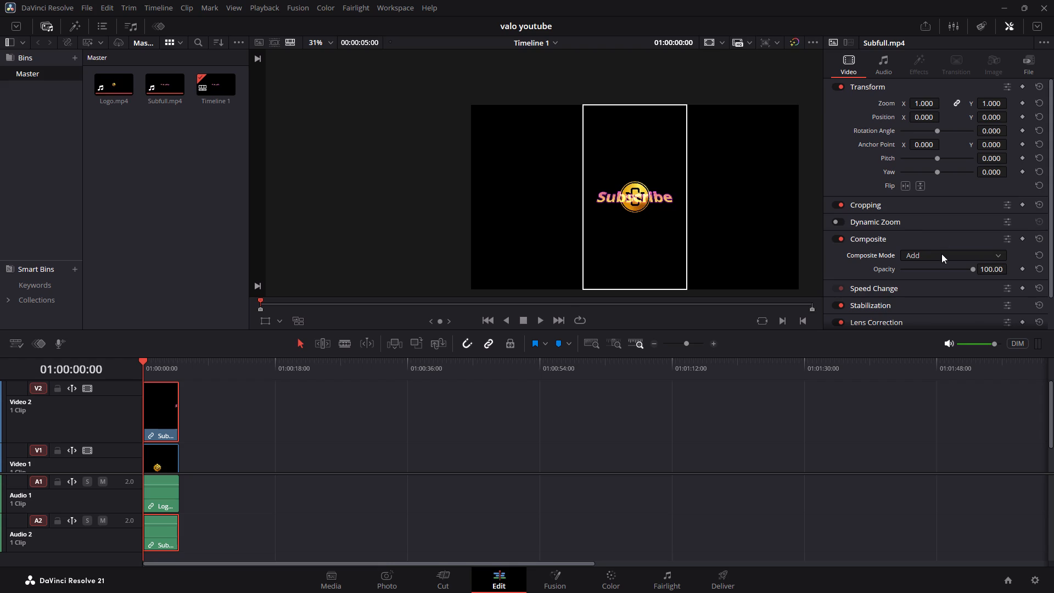
left_click(941, 254)
left_click(672, 197)
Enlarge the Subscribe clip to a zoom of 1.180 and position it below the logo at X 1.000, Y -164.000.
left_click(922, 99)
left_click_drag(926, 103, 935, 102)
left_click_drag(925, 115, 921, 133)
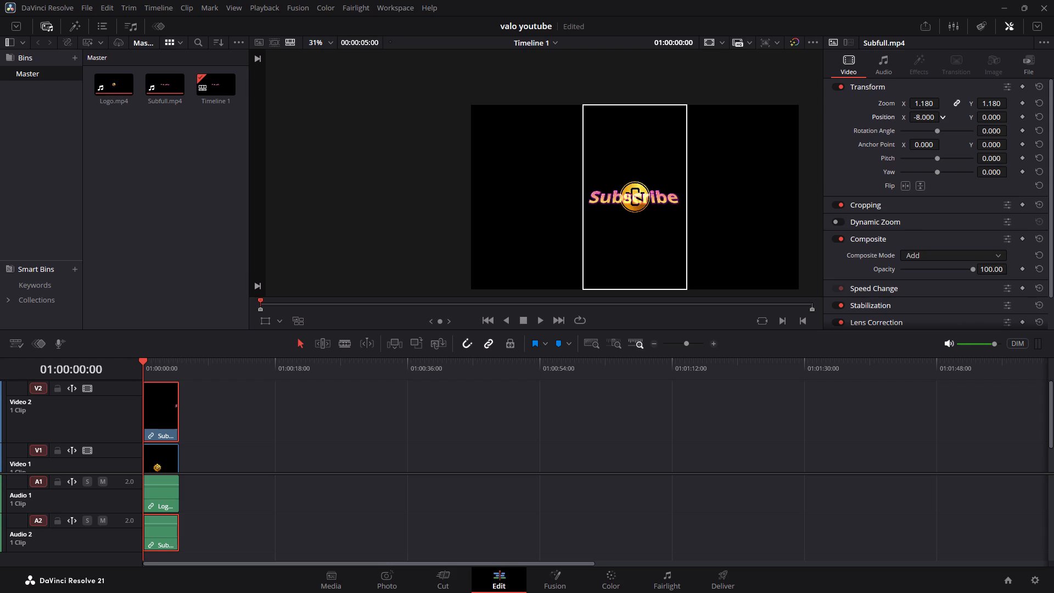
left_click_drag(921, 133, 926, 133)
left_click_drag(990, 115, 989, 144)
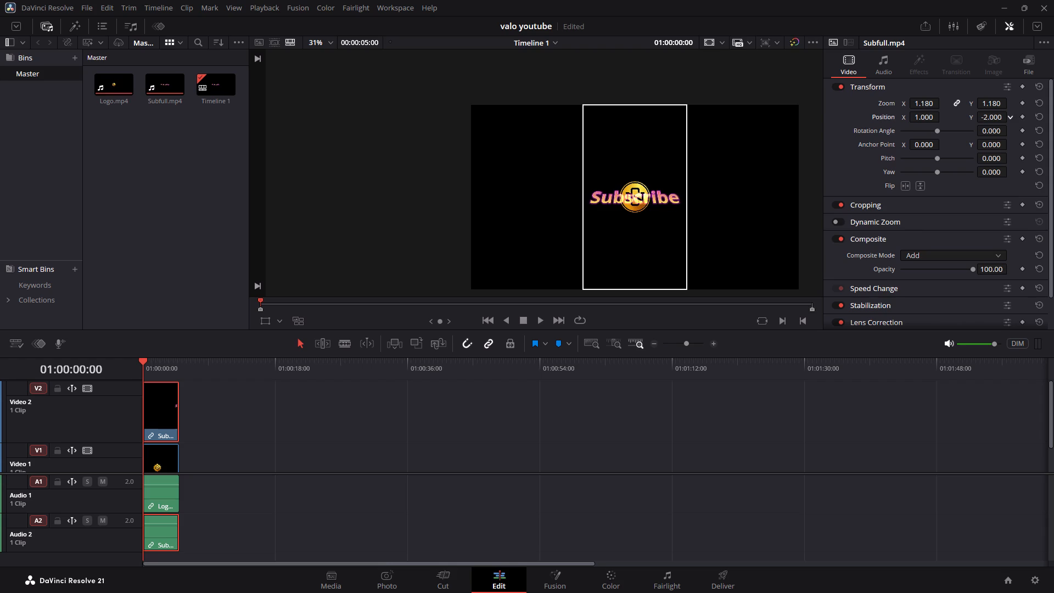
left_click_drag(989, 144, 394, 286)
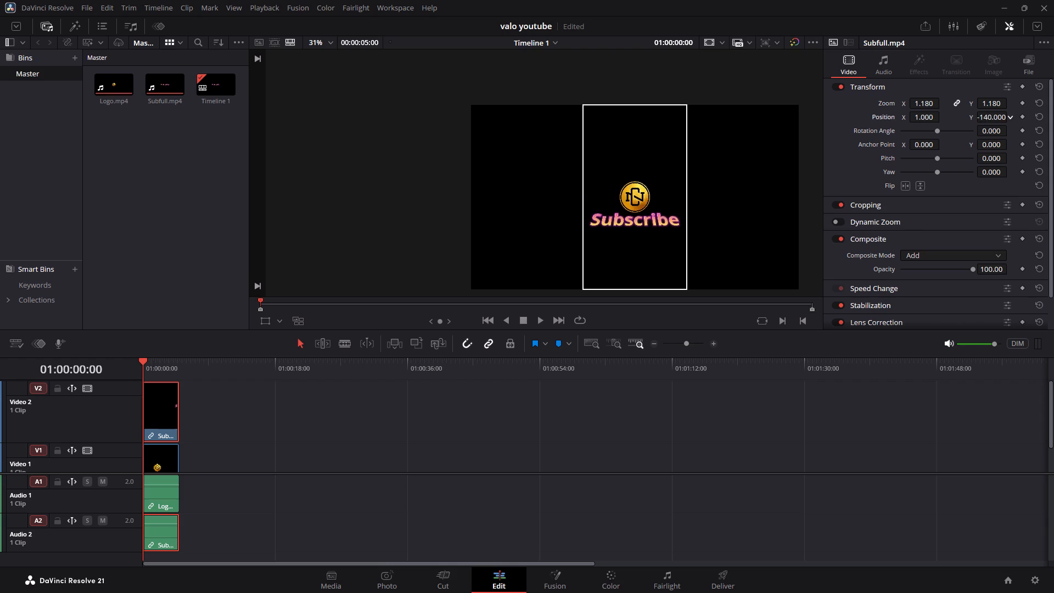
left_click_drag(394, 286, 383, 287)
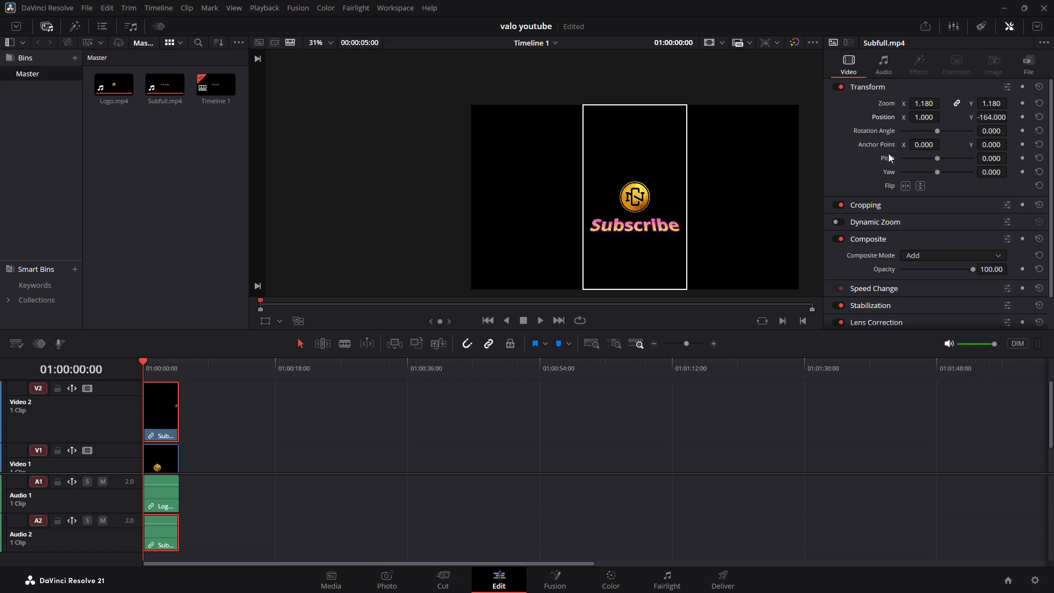
Set the Subscribe clip's zoom to 0.910 and its position to X 3.000, Y -179.000, centred below the logo.
left_click_drag(925, 102, 915, 104)
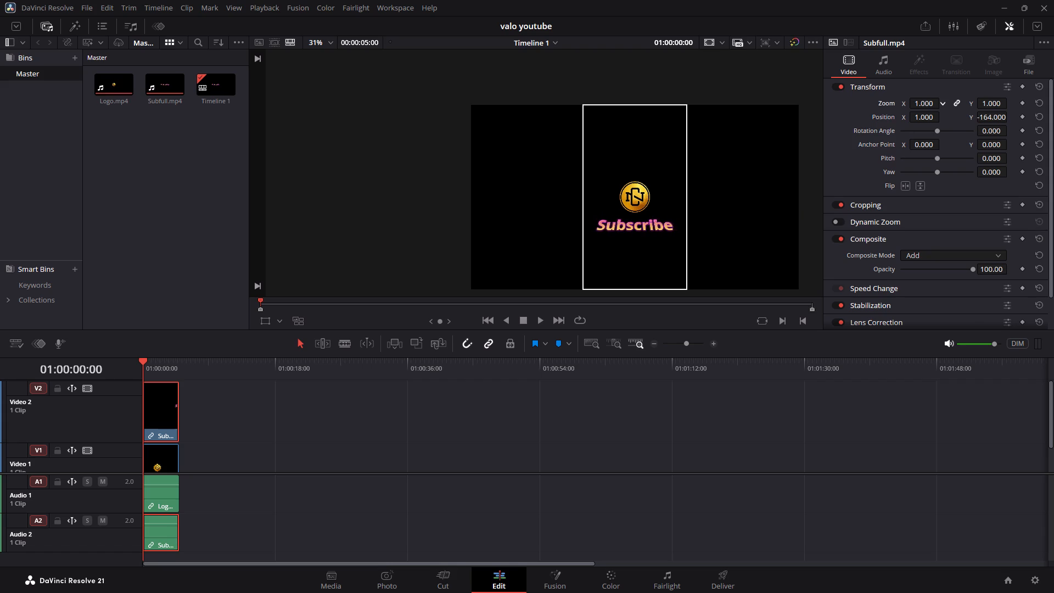
left_click_drag(915, 104, 910, 104)
left_click_drag(997, 117, 989, 117)
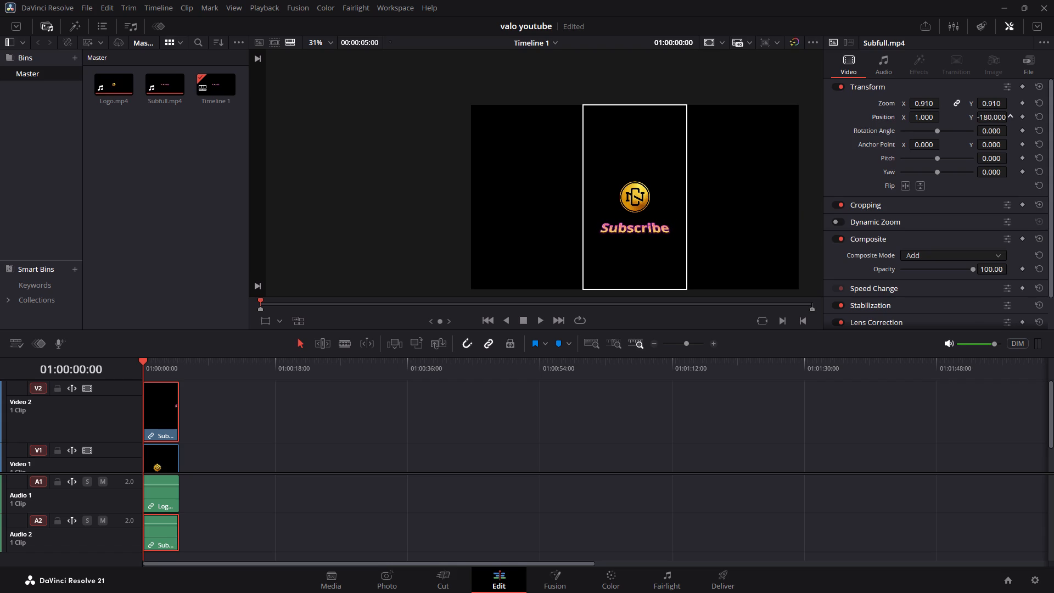
left_click_drag(989, 117, 989, 117)
left_click(920, 117)
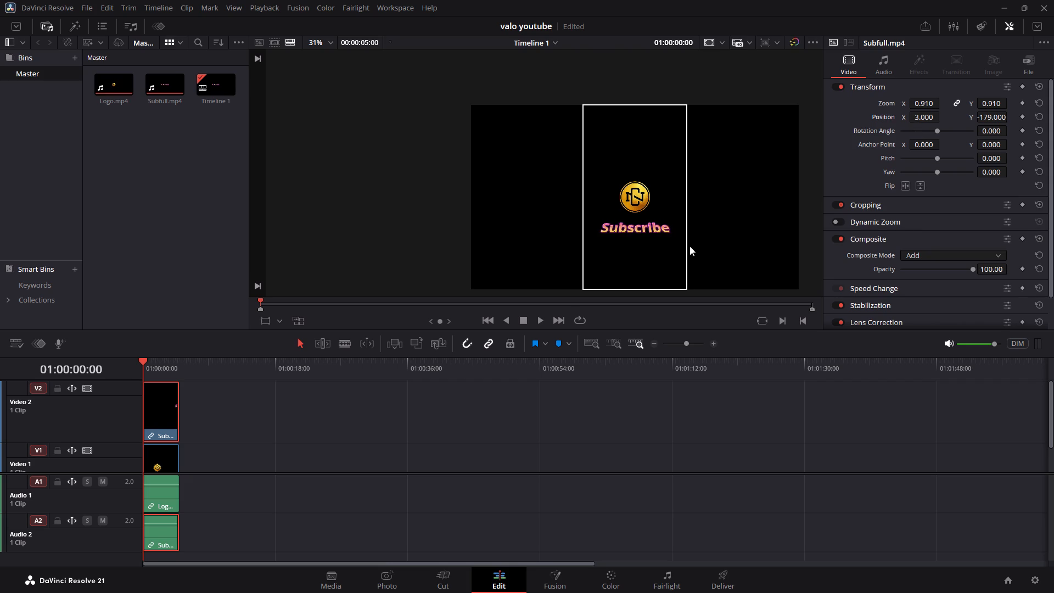
Play Timeline 1 from the start to review the combined logo and Subscribe animation.
left_click(539, 319)
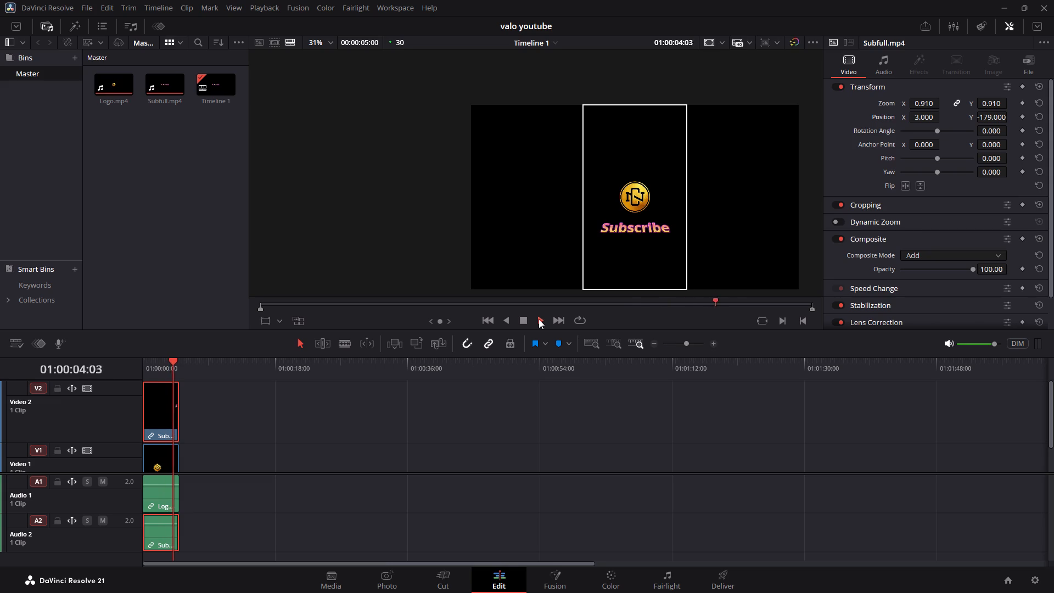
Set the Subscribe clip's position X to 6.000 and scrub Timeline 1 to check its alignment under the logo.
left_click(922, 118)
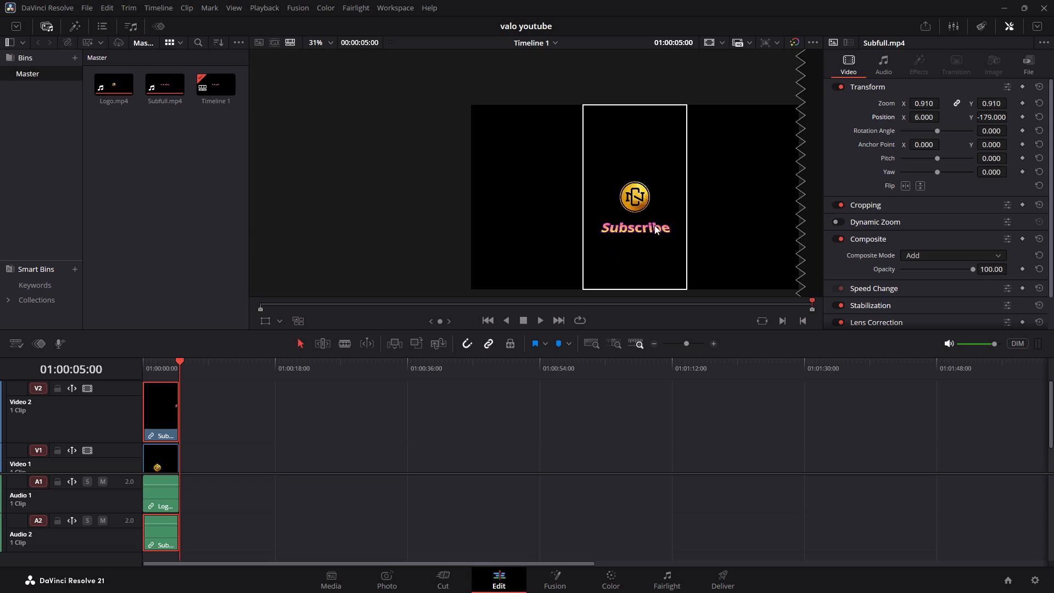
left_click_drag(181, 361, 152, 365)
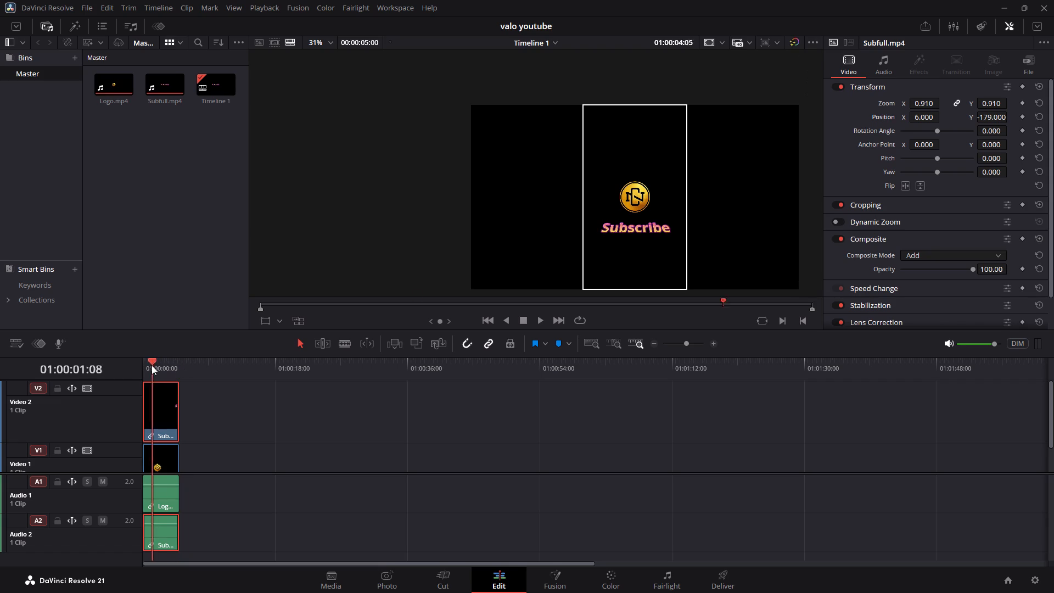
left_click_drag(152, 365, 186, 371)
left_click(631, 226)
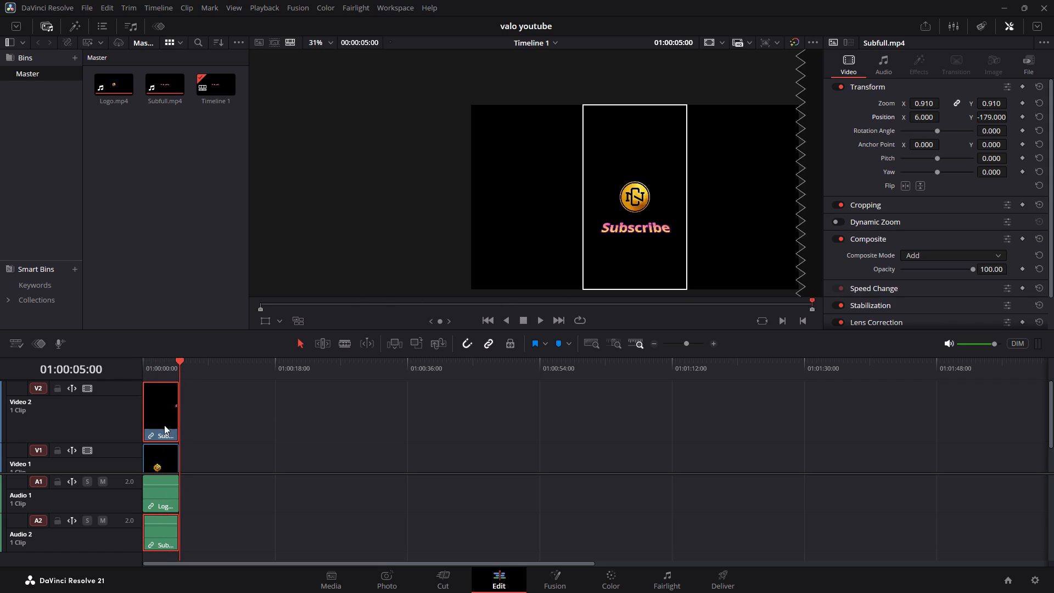
Delete the Subfull.mp4 clip from Video 2 and return the playhead to the start of Timeline 1.
scroll(165, 462, "down", 4)
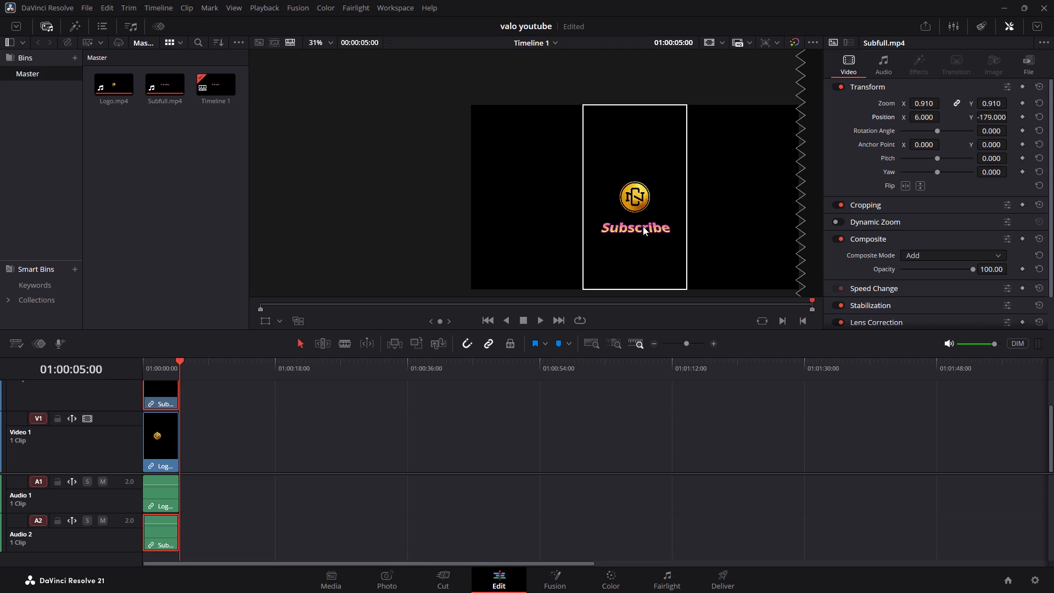
left_click(155, 395)
right_click(155, 395)
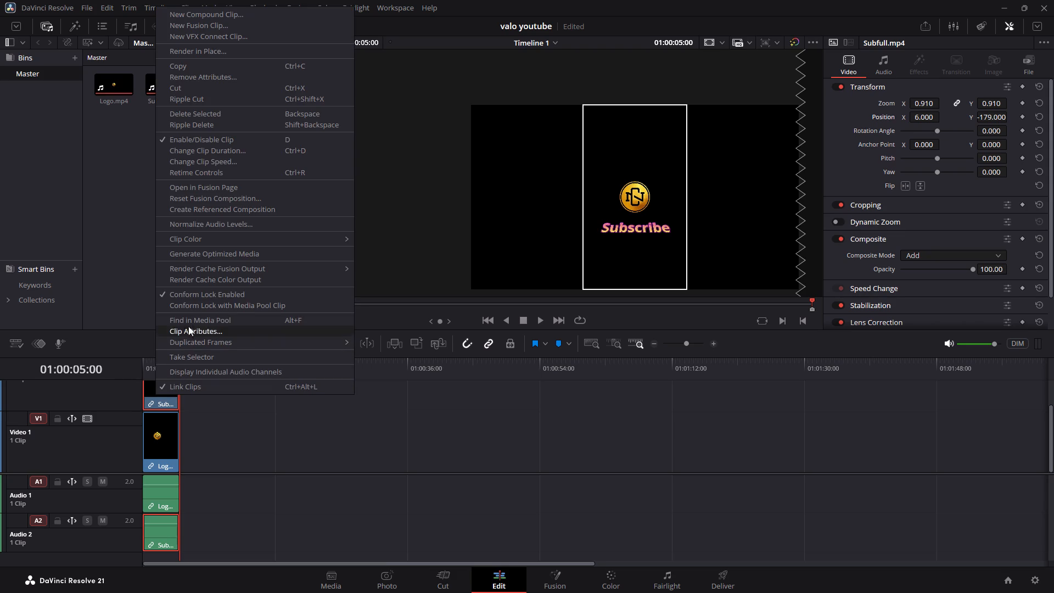
left_click(211, 115)
left_click_drag(180, 356, 166, 350)
left_click_drag(178, 356, 147, 356)
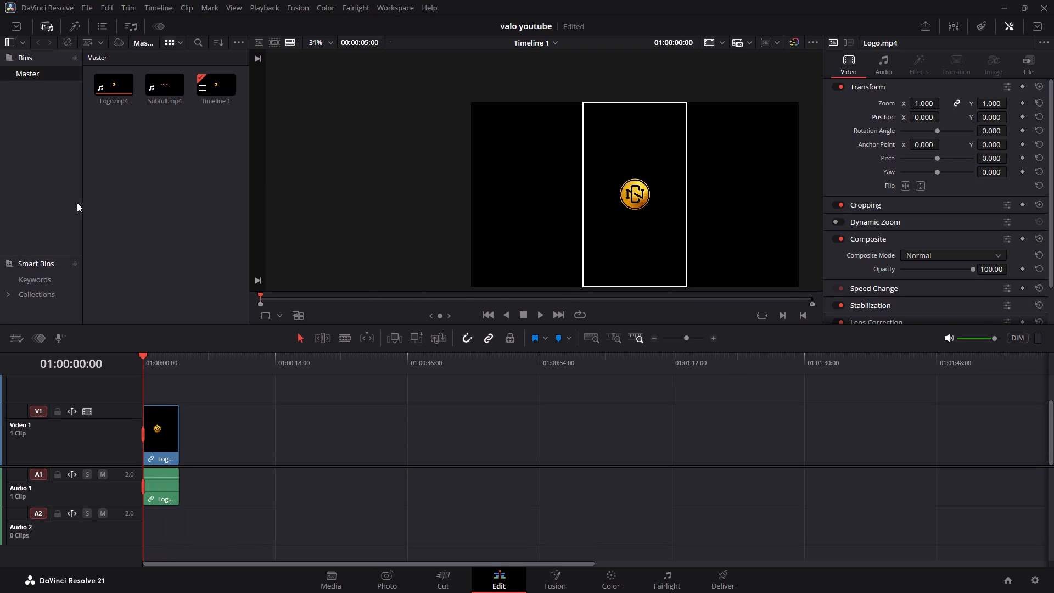
scroll(80, 200, "up", 3)
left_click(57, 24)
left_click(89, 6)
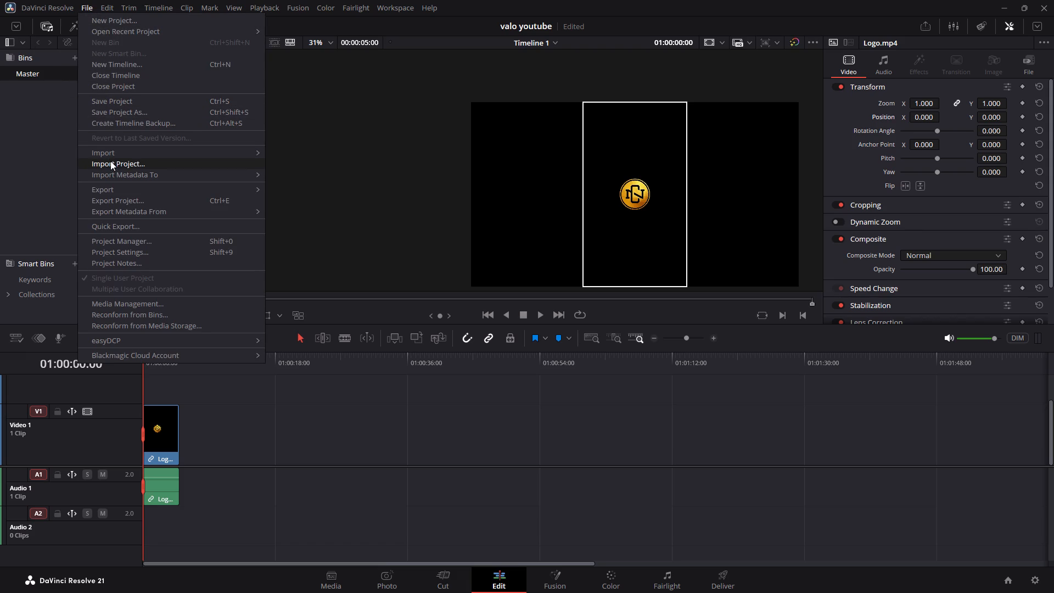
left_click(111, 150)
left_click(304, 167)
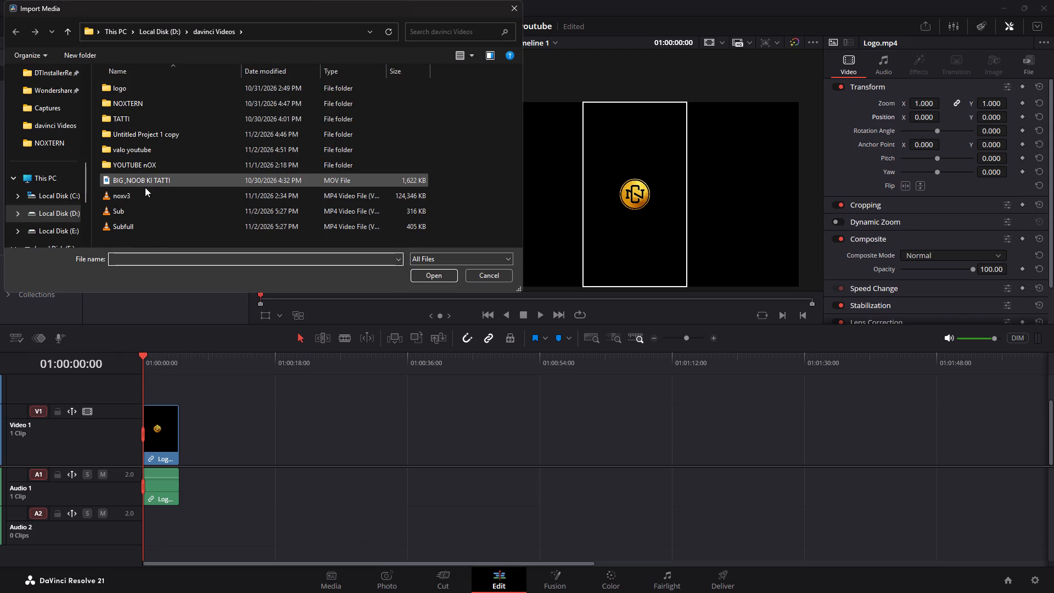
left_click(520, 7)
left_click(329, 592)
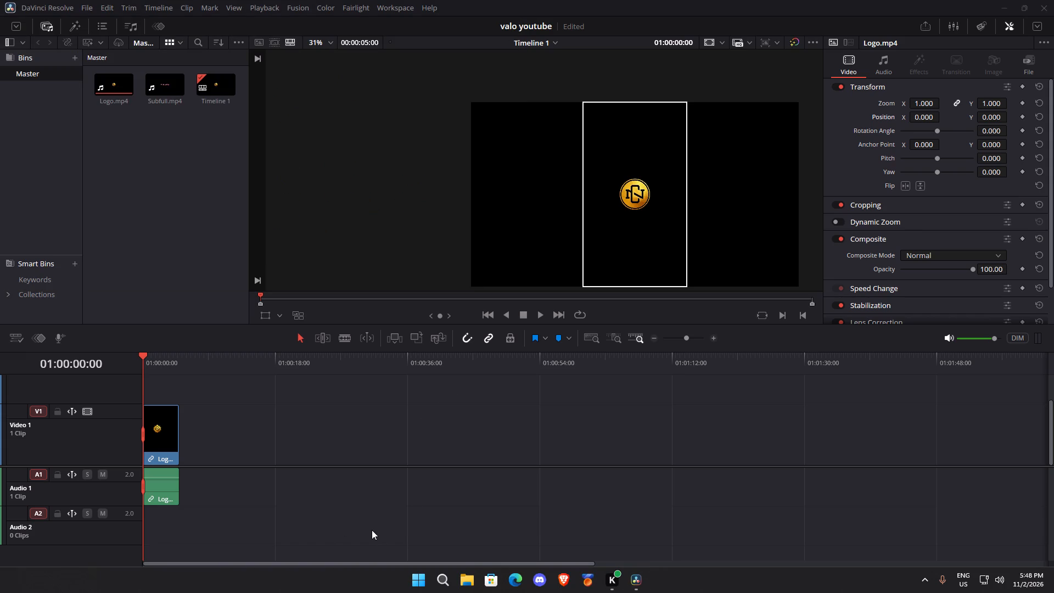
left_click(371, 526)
Browse the user's Videos, C: and D: folders in media storage on the Media page for source footage.
left_click(329, 578)
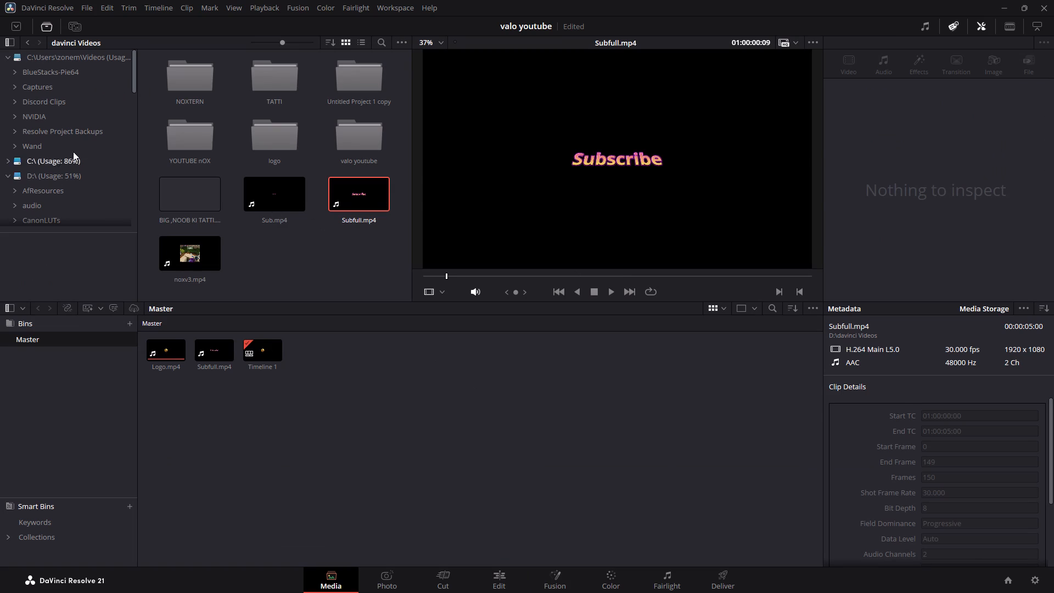
scroll(71, 150, "up", 6)
scroll(37, 195, "down", 7)
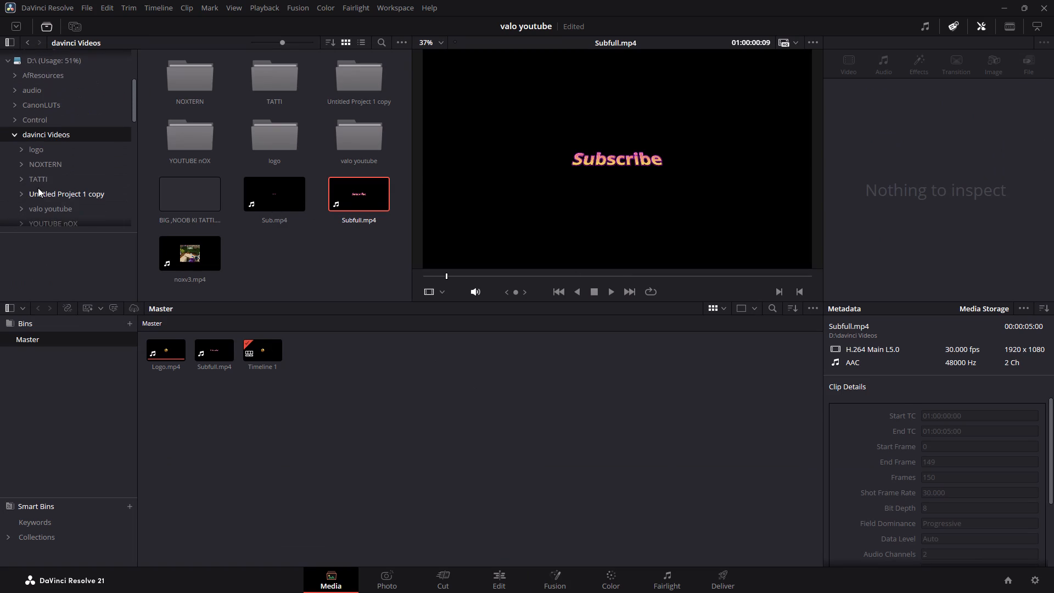
scroll(38, 188, "up", 3)
left_click(16, 186)
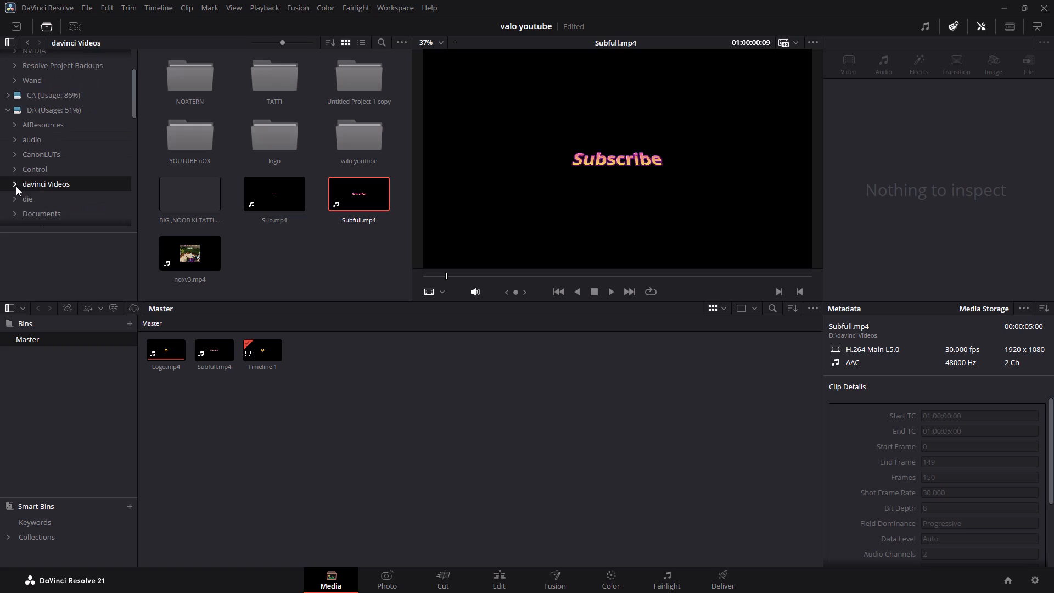
scroll(16, 186, "up", 7)
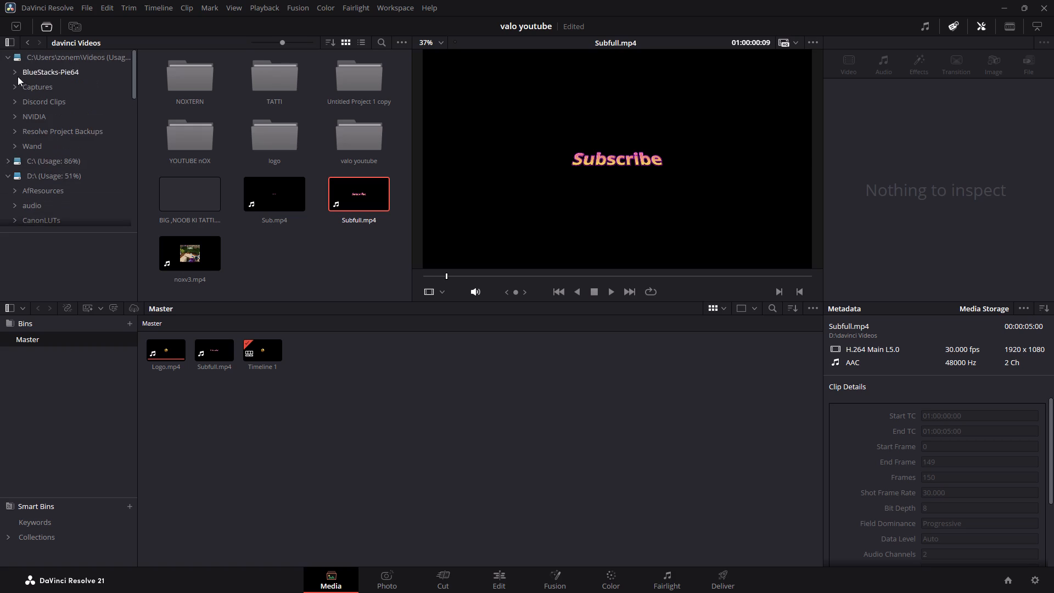
left_click(15, 132)
left_click(14, 131)
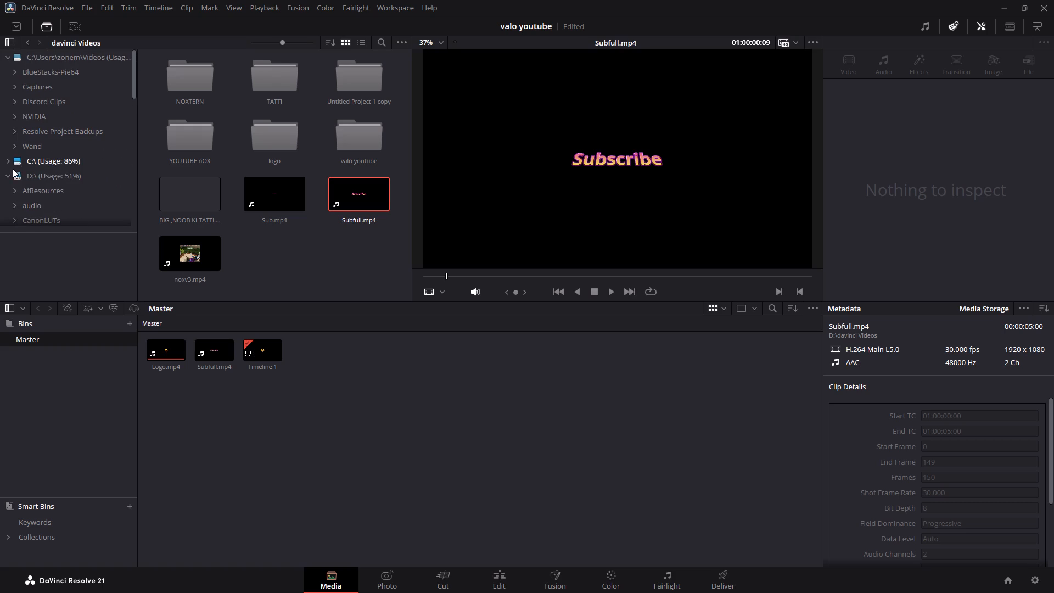
left_click(7, 159)
scroll(32, 174, "down", 2)
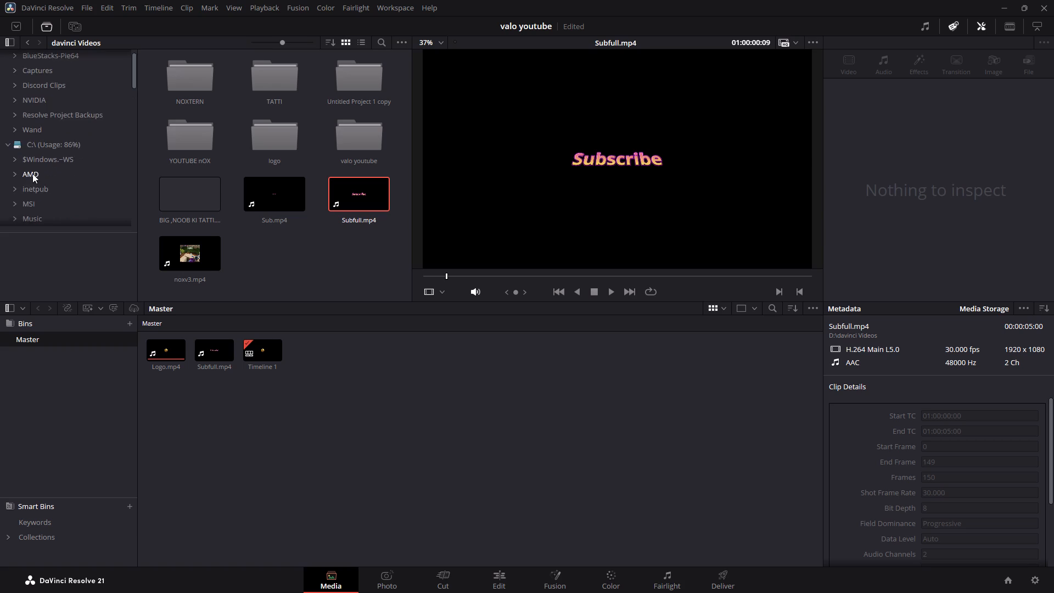
scroll(32, 174, "down", 15)
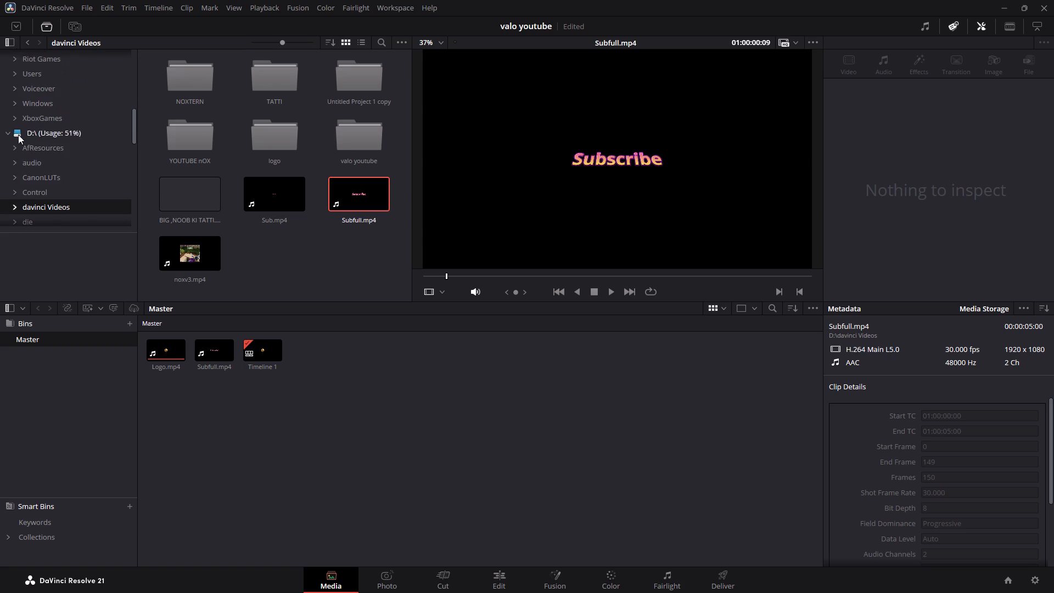
scroll(37, 179, "down", 5)
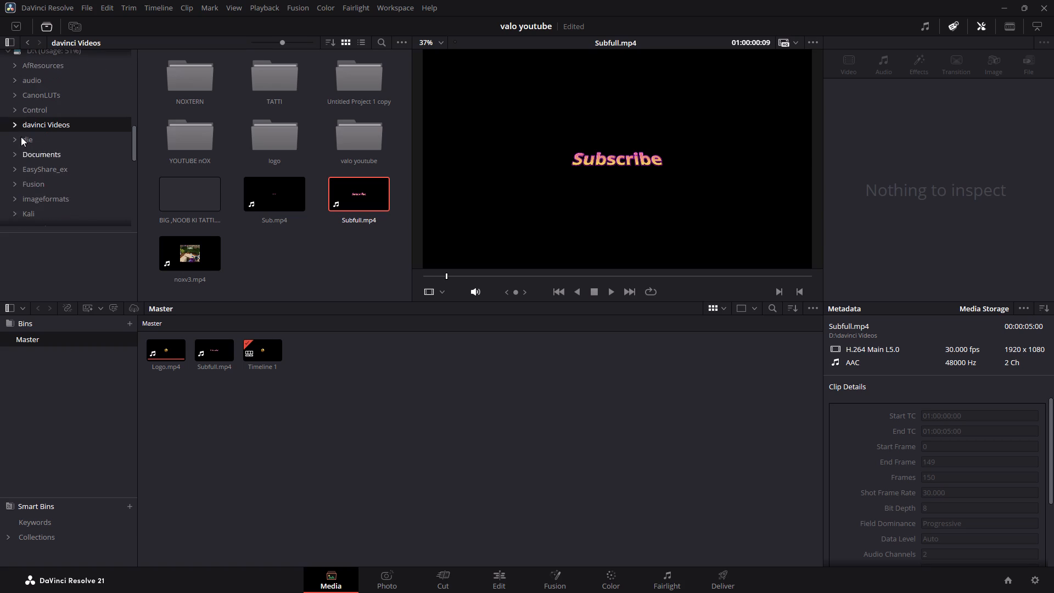
scroll(26, 171, "down", 3)
scroll(26, 171, "up", 12)
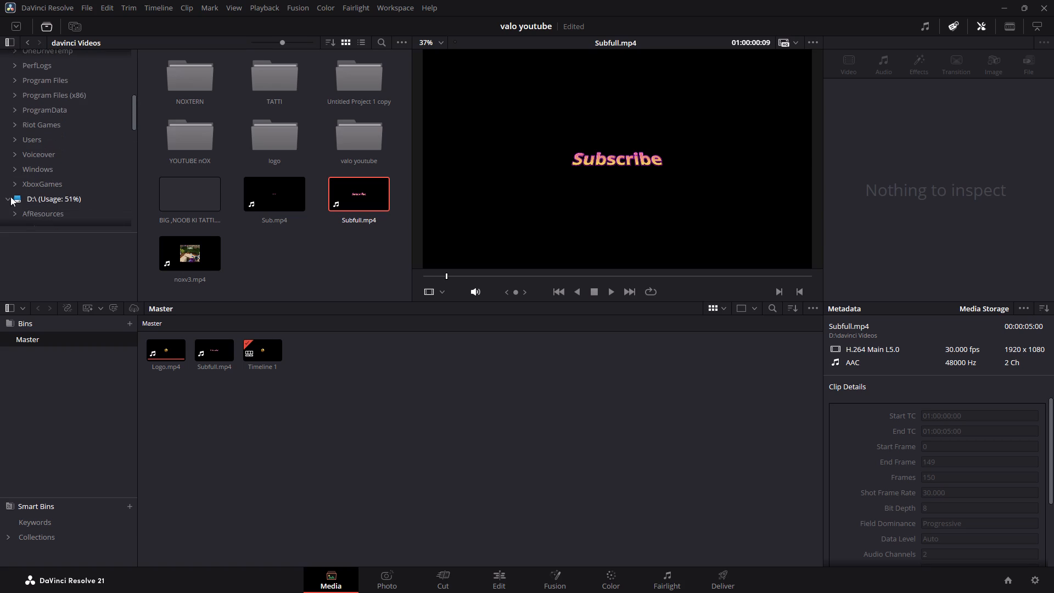
left_click(8, 198)
scroll(14, 194, "up", 10)
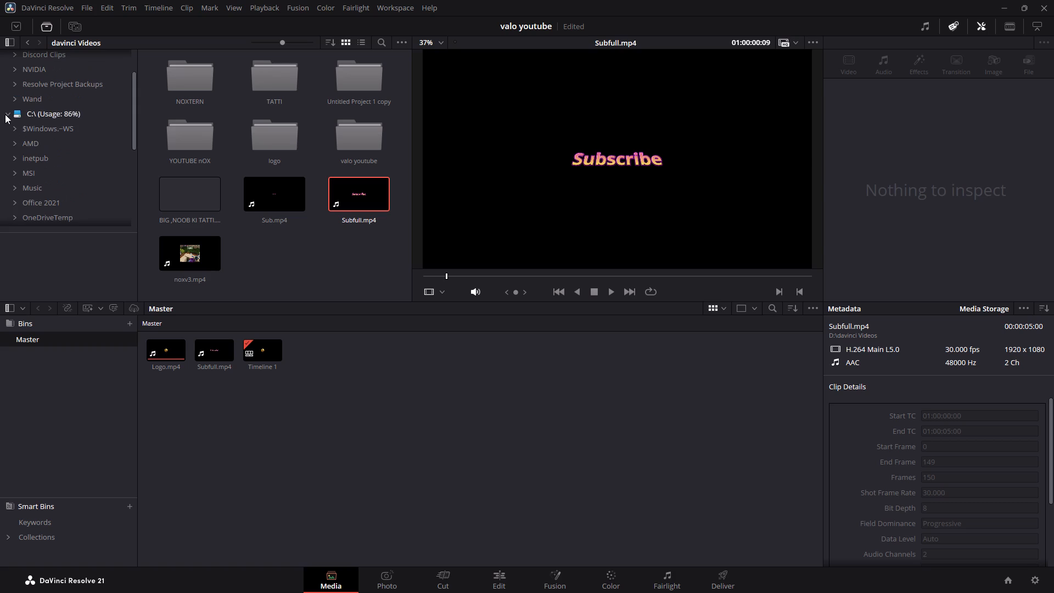
left_click(5, 114)
scroll(31, 147, "up", 5)
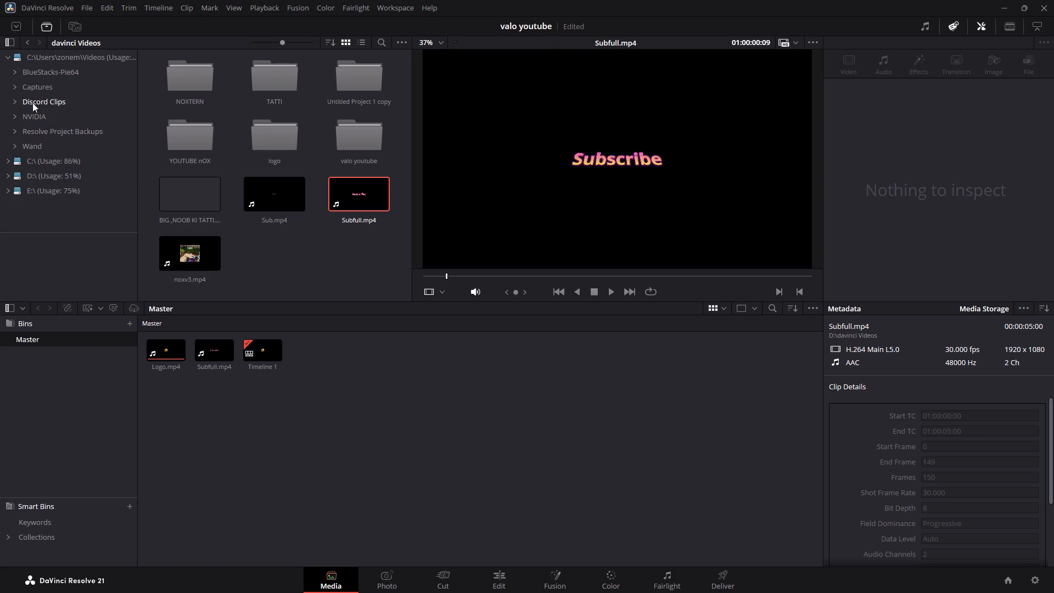
scroll(251, 204, "down", 4)
left_click(52, 59)
scroll(302, 201, "down", 3)
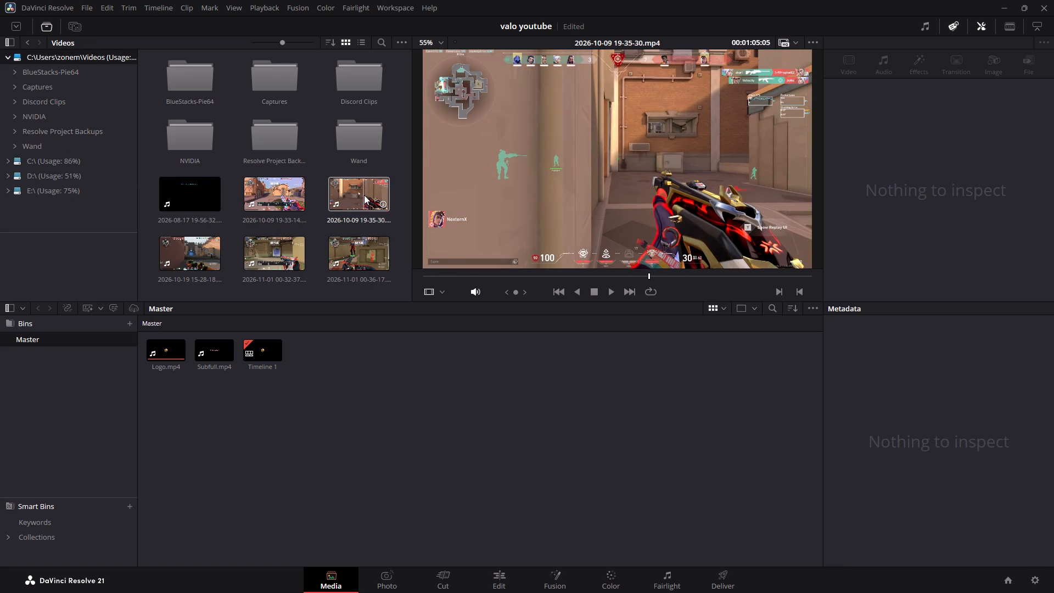
left_click_drag(364, 195, 272, 434)
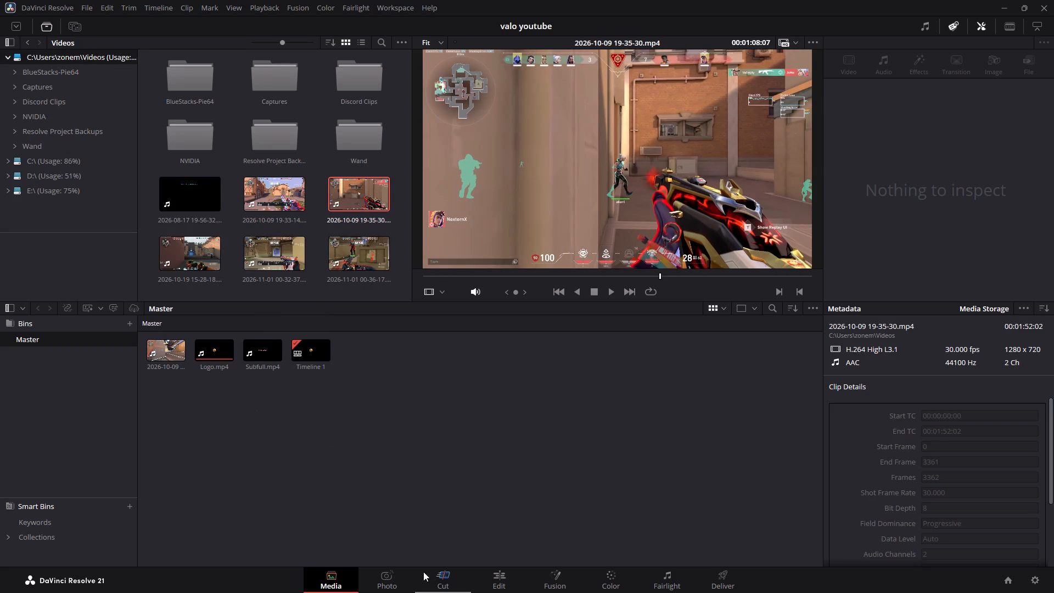
On the Edit page, delete the Logo.mp4 clip from Timeline 1.
left_click(488, 574)
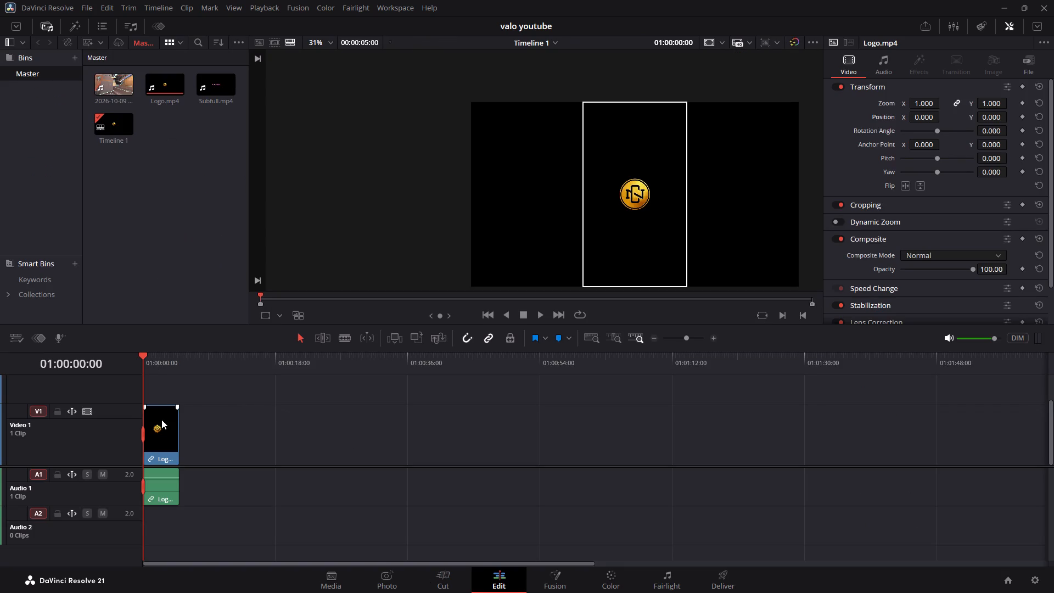
right_click(161, 419)
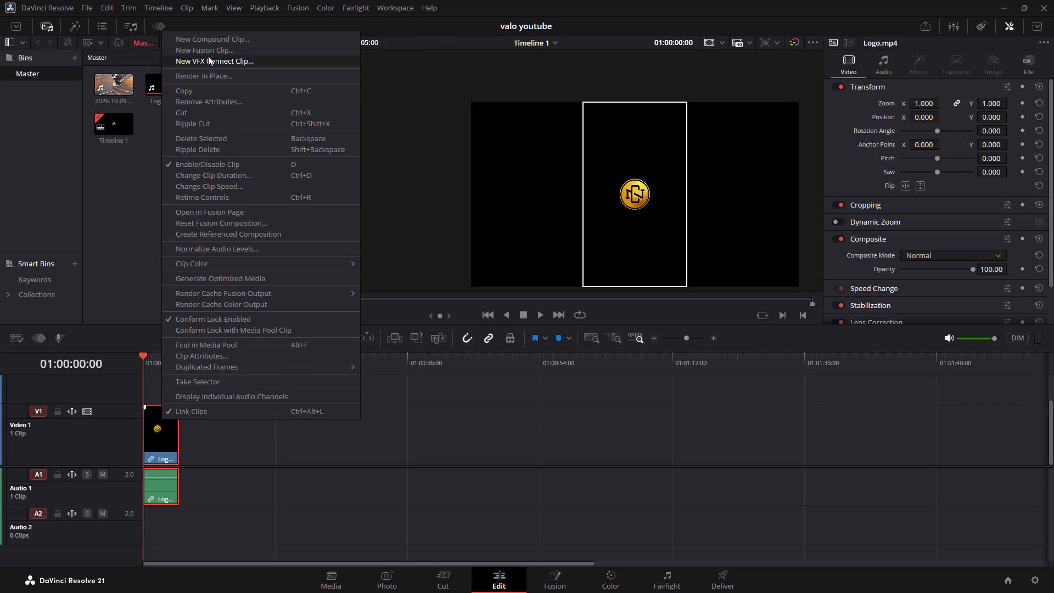
left_click(218, 139)
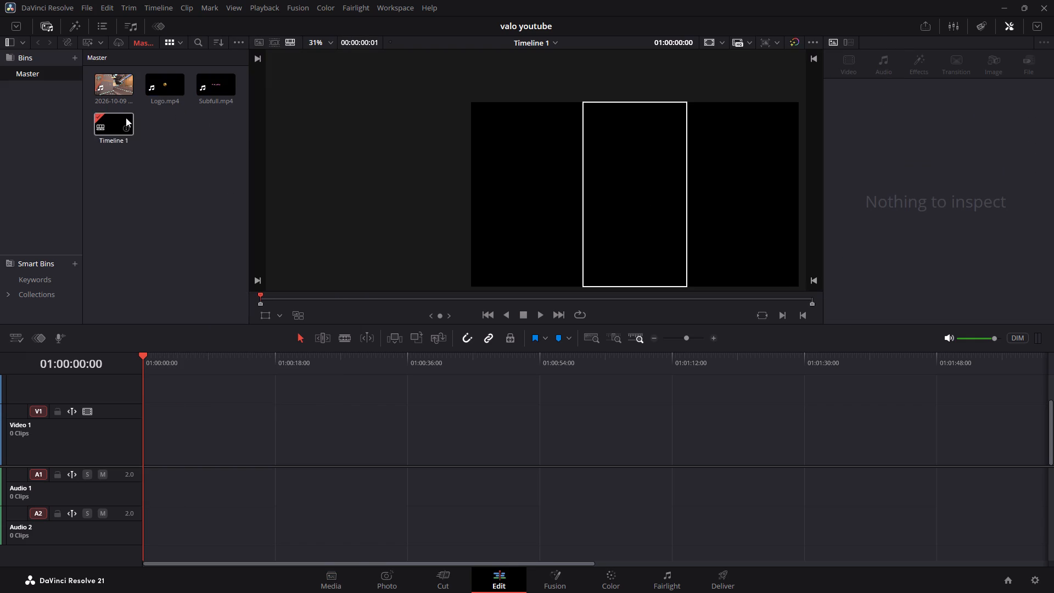
left_click_drag(117, 92, 143, 446)
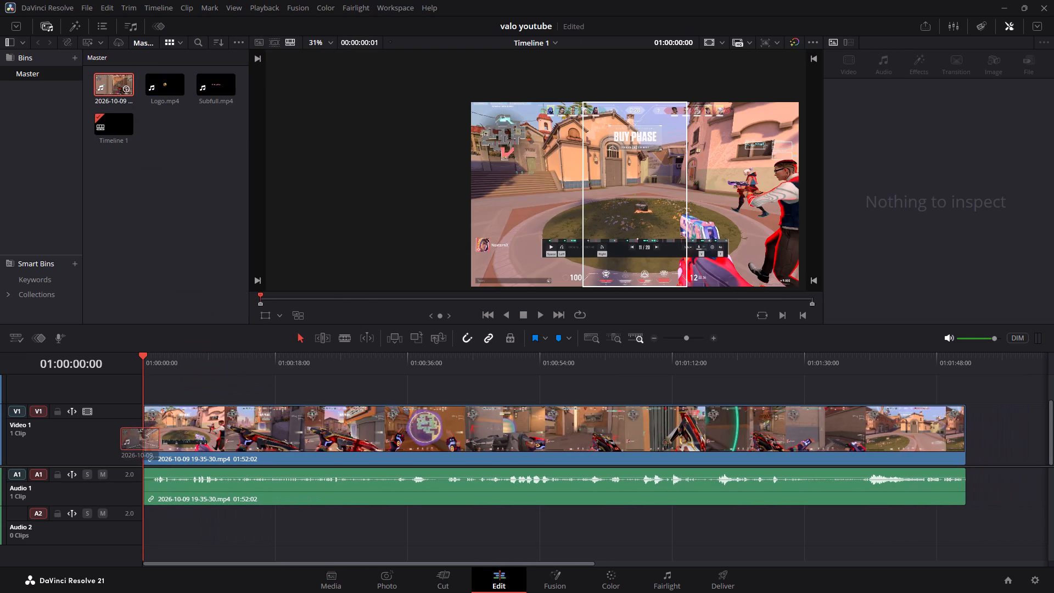
left_click_drag(143, 446, 143, 445)
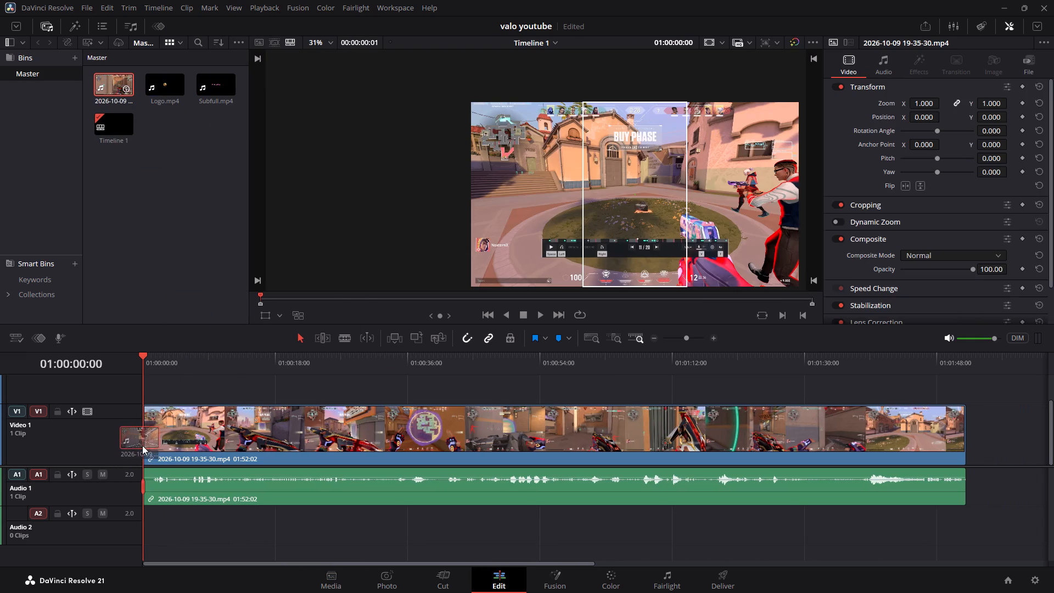
Scrub through about the first 8 seconds of the gameplay clip and return the playhead to the start.
left_click_drag(143, 355, 165, 357)
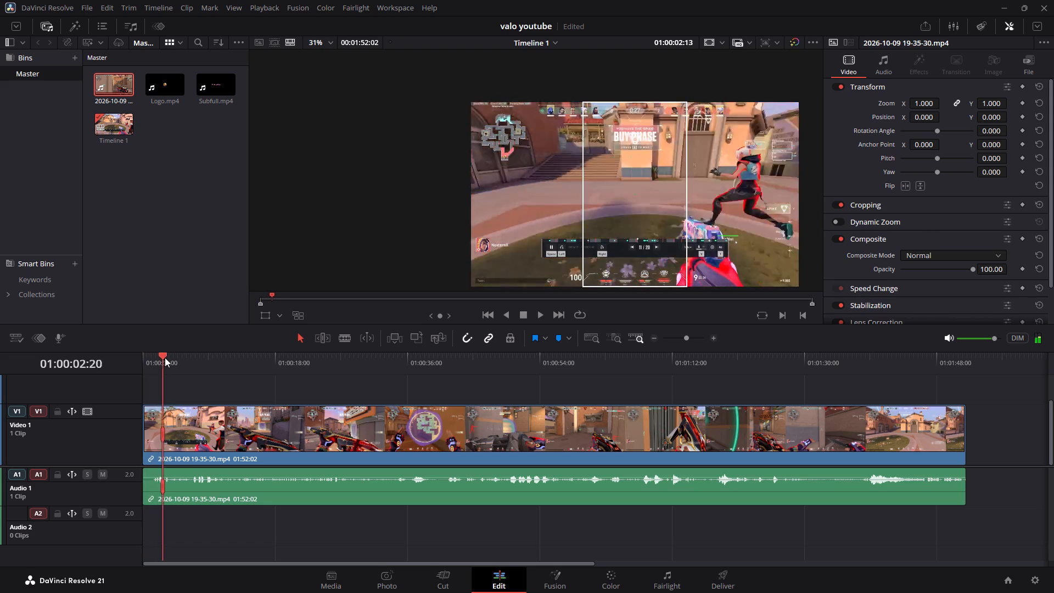
left_click_drag(165, 357, 204, 357)
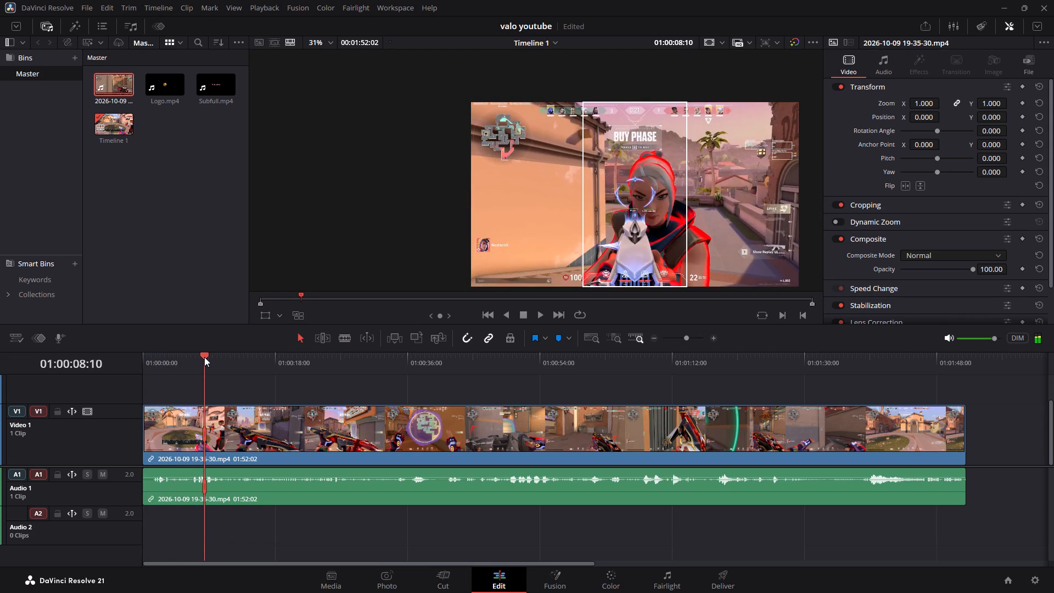
left_click_drag(204, 357, 138, 360)
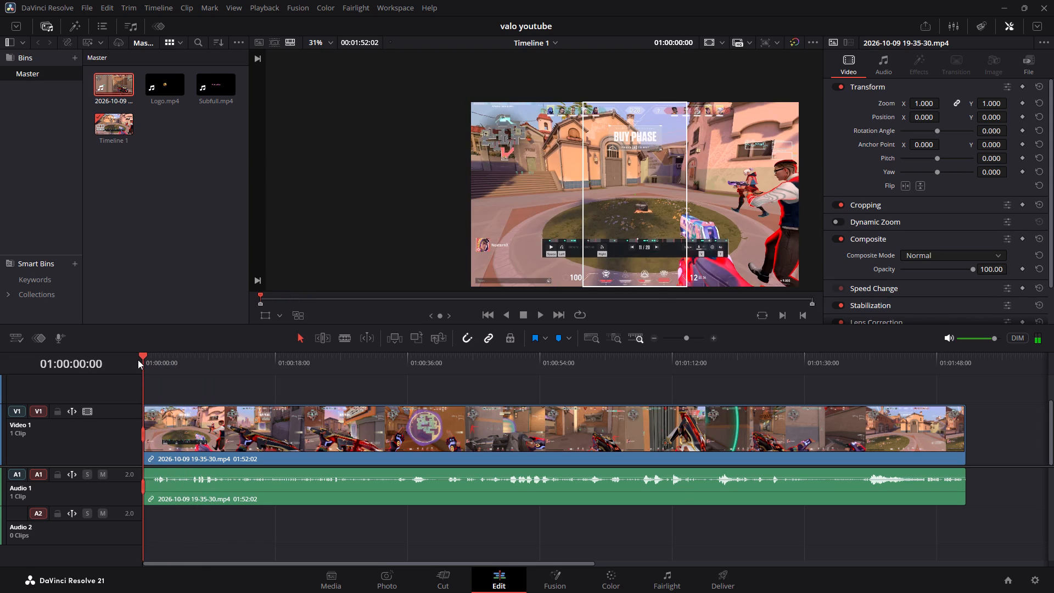
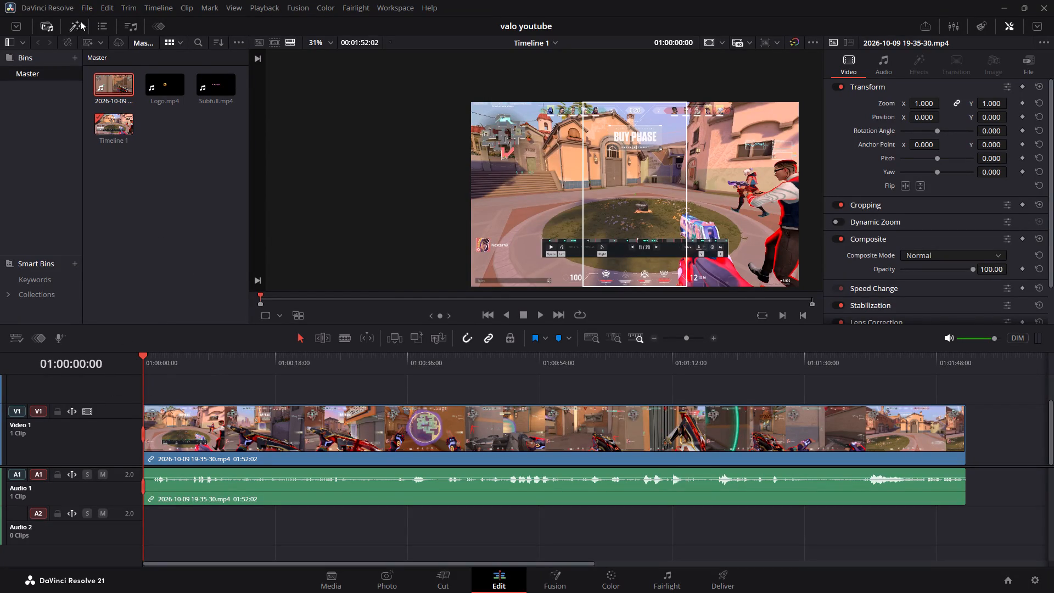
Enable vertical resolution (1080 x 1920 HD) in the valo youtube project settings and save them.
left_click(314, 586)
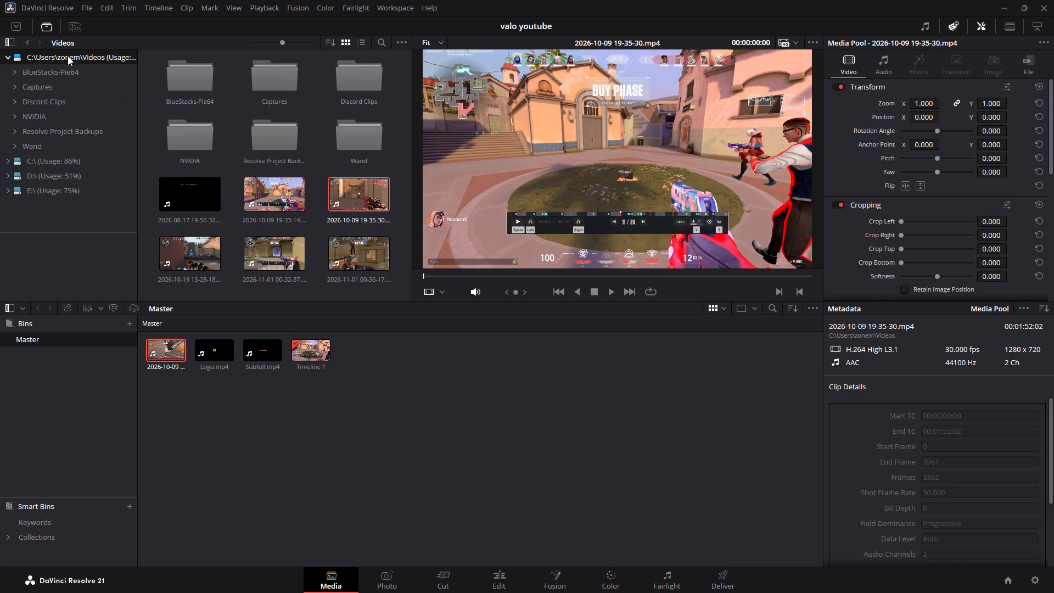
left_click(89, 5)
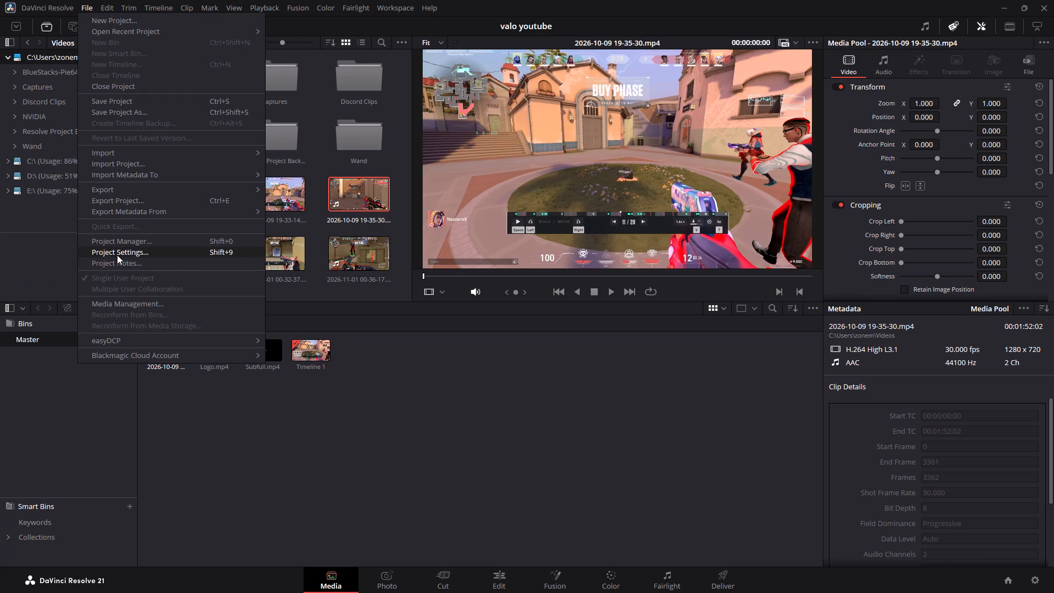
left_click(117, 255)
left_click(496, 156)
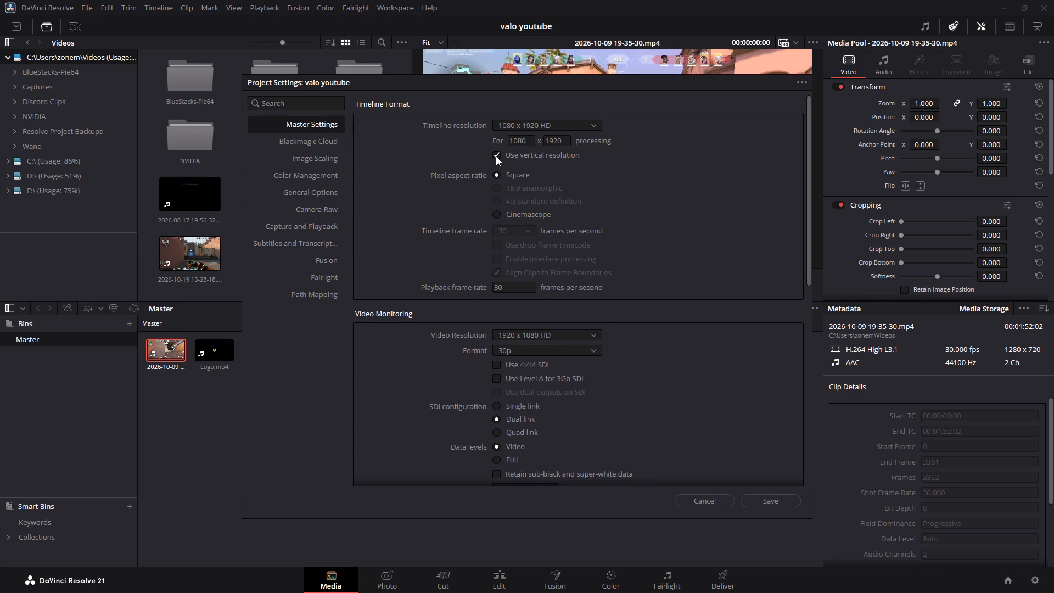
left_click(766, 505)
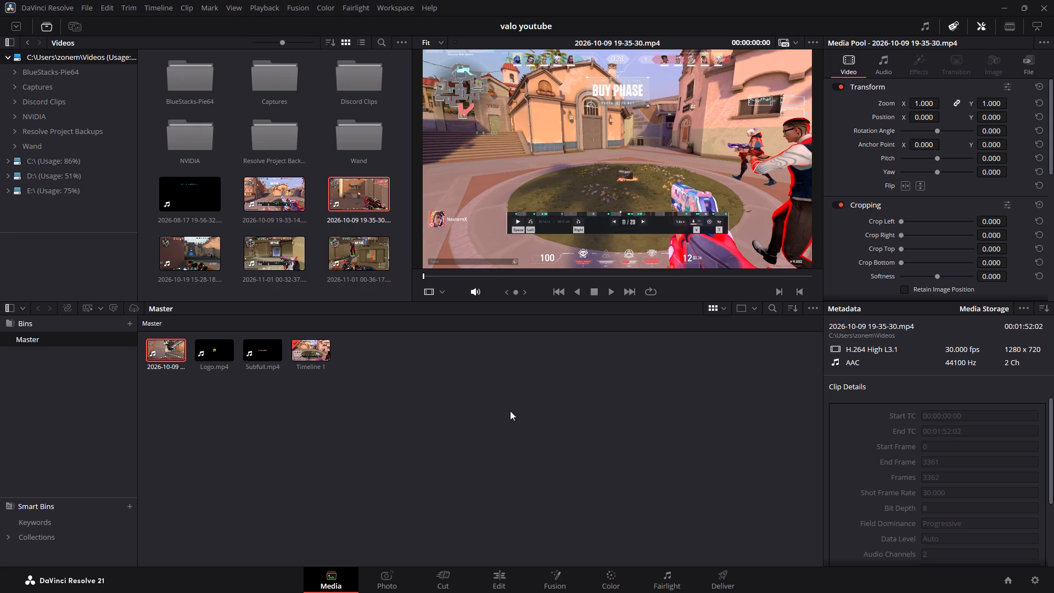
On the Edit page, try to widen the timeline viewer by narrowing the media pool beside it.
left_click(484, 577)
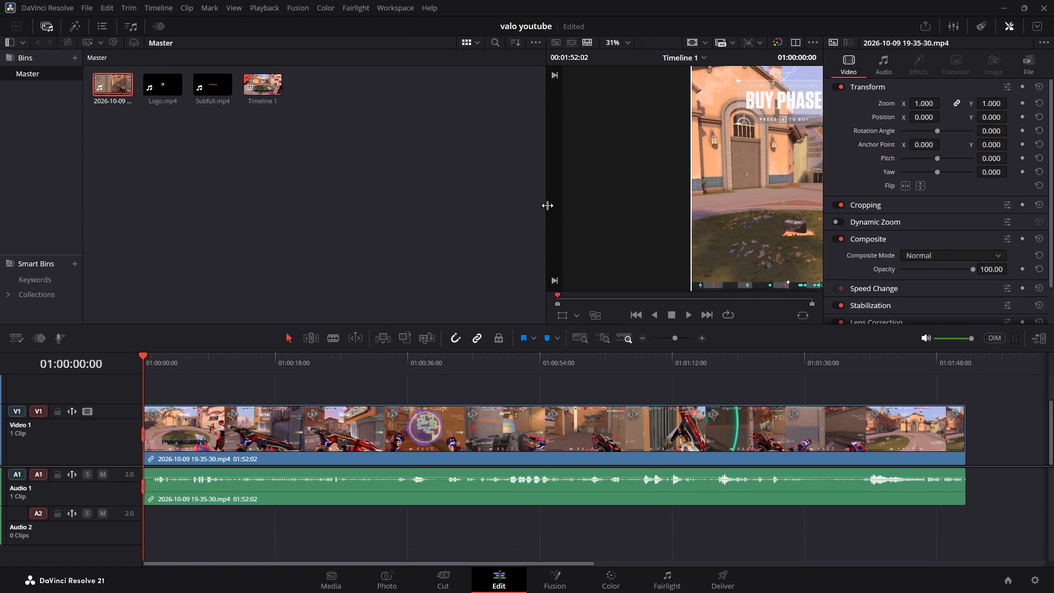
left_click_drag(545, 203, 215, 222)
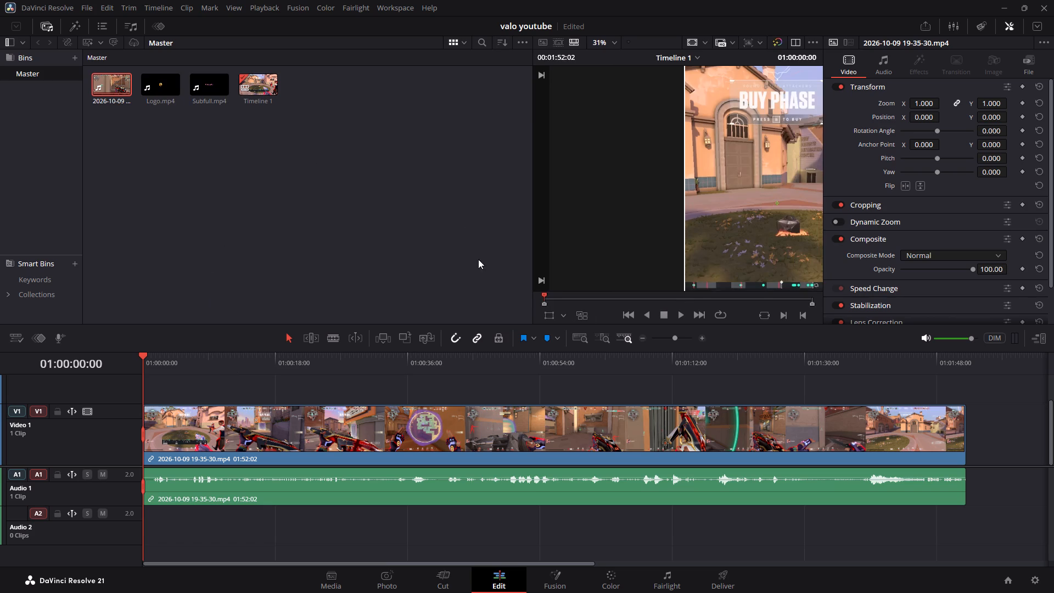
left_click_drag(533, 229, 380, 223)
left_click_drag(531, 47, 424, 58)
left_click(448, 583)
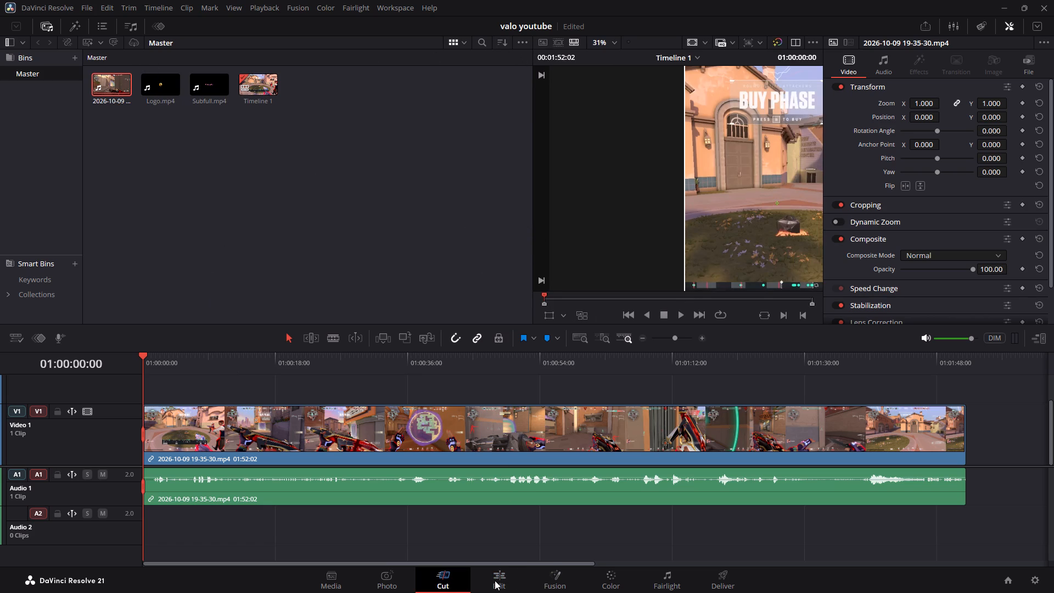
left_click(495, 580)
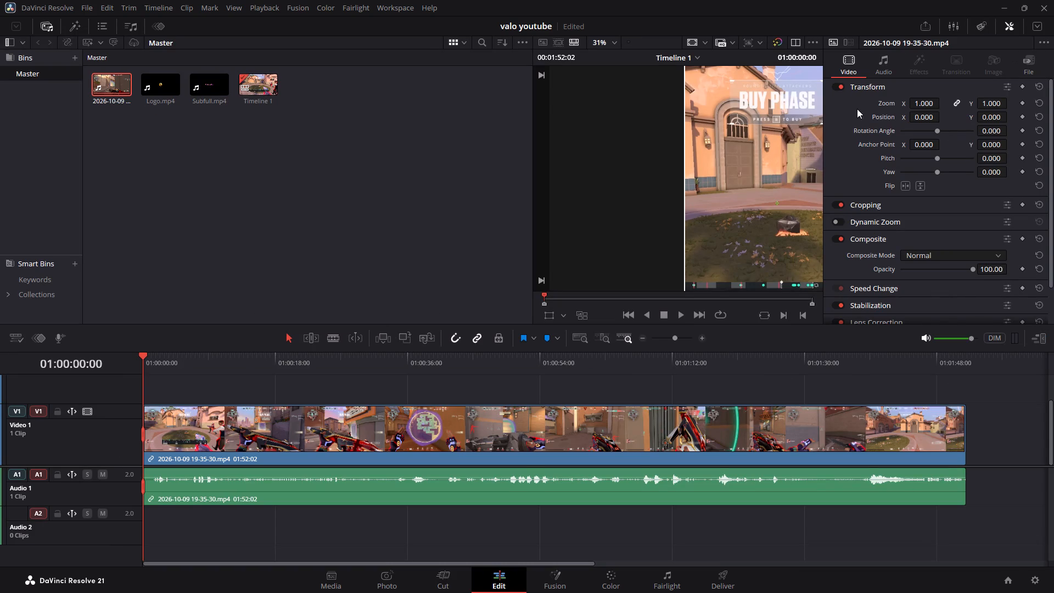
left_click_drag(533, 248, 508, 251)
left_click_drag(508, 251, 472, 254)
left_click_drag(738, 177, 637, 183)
Close the valo youtube project and delete it from the local projects.
left_click(83, 3)
left_click(86, 8)
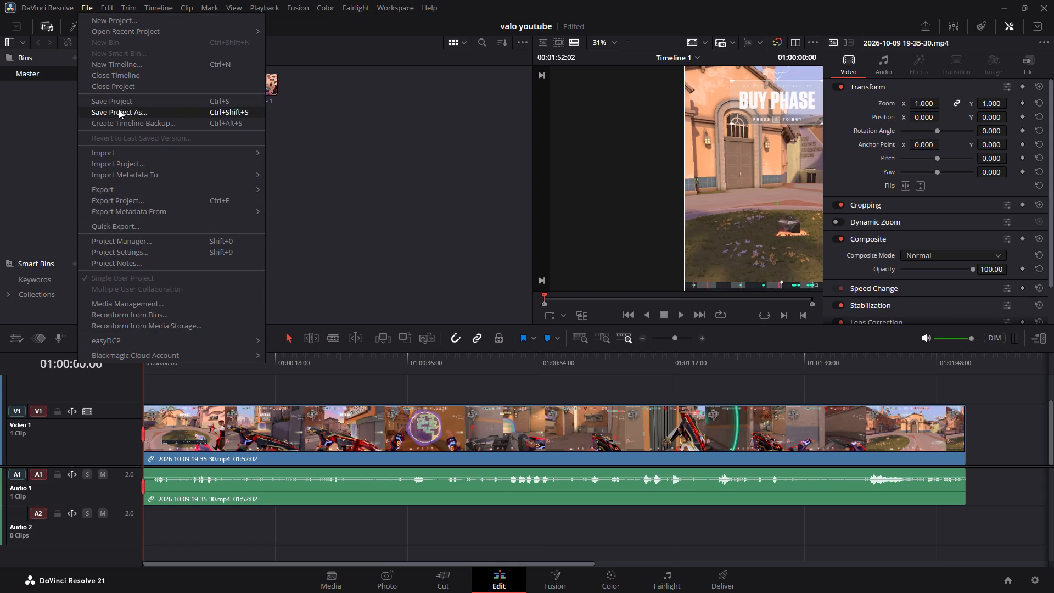
left_click(126, 83)
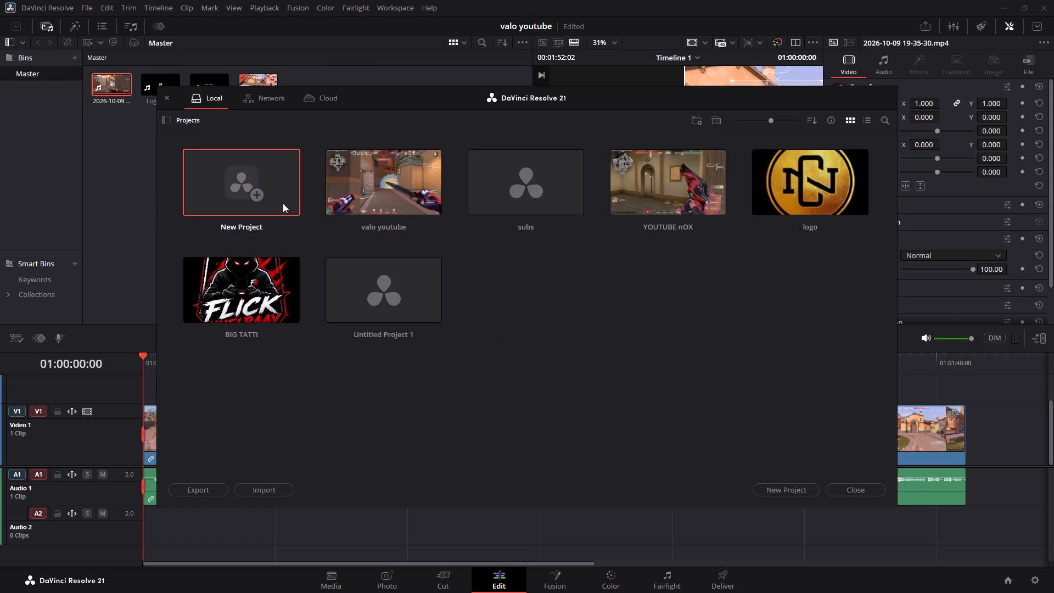
right_click(388, 188)
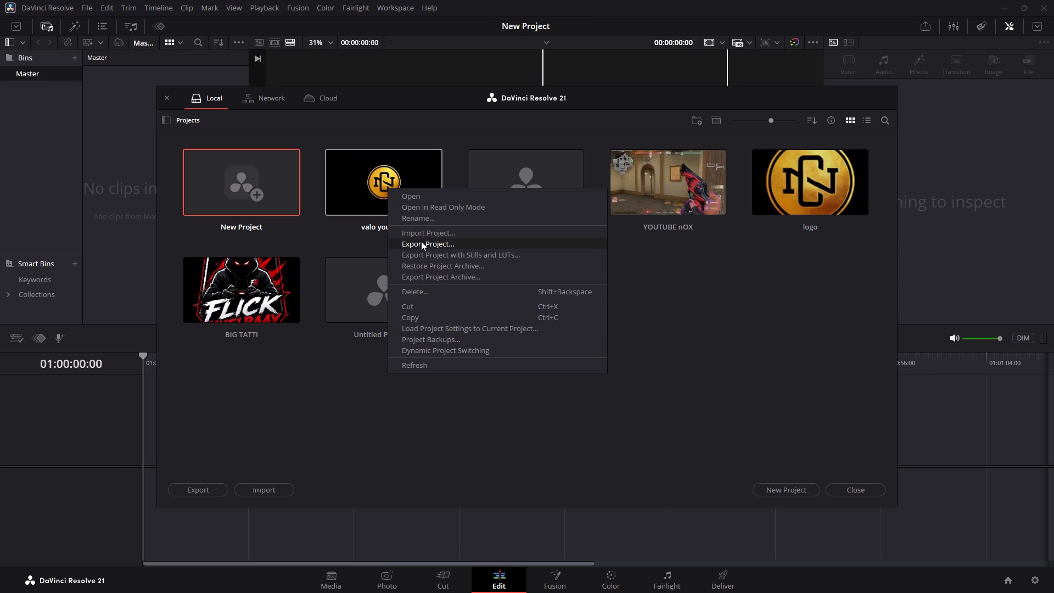
double_click(422, 289)
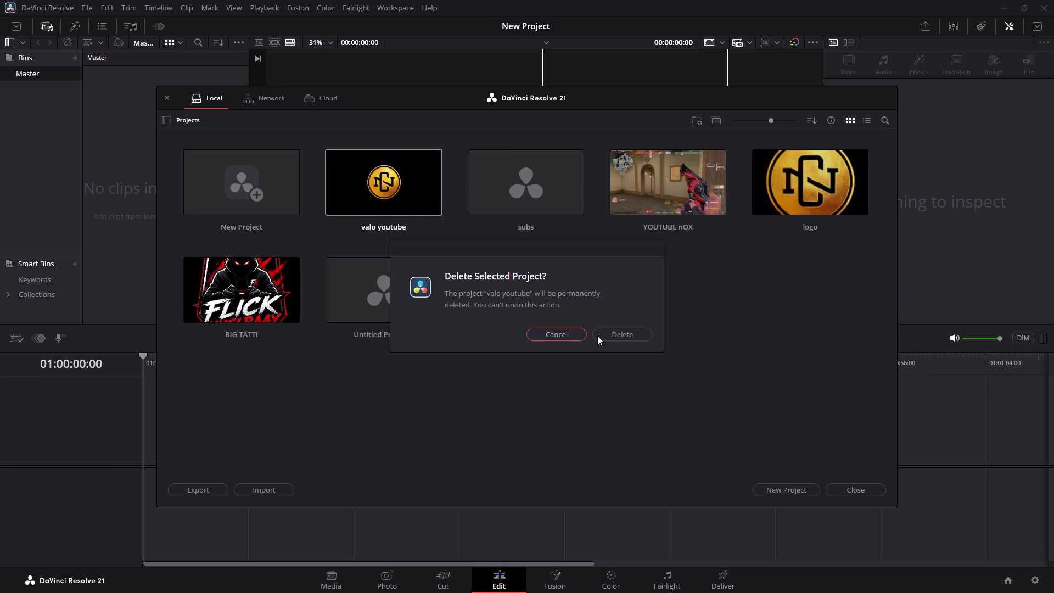
left_click(630, 334)
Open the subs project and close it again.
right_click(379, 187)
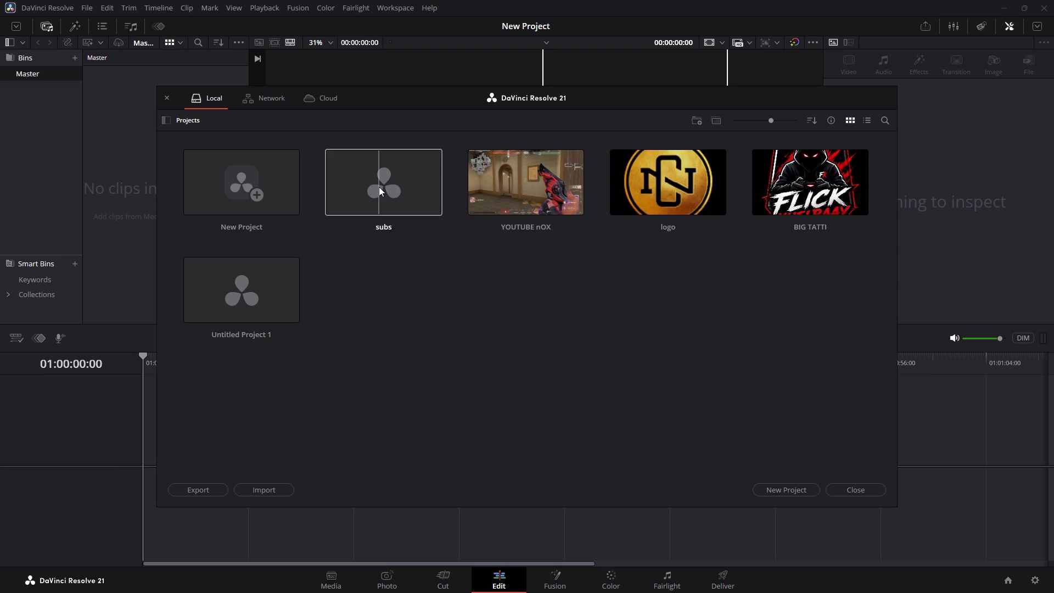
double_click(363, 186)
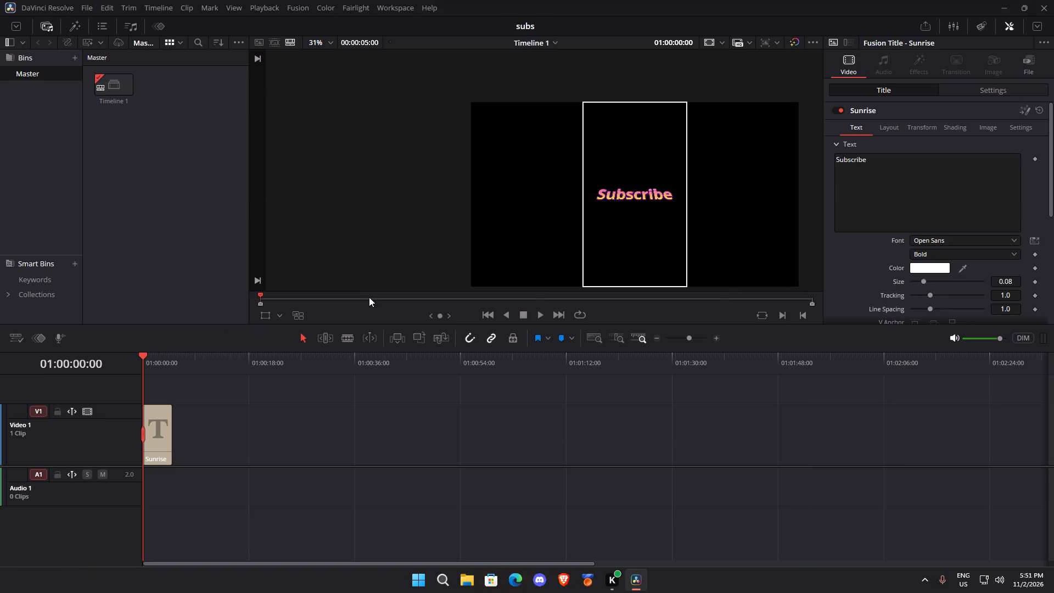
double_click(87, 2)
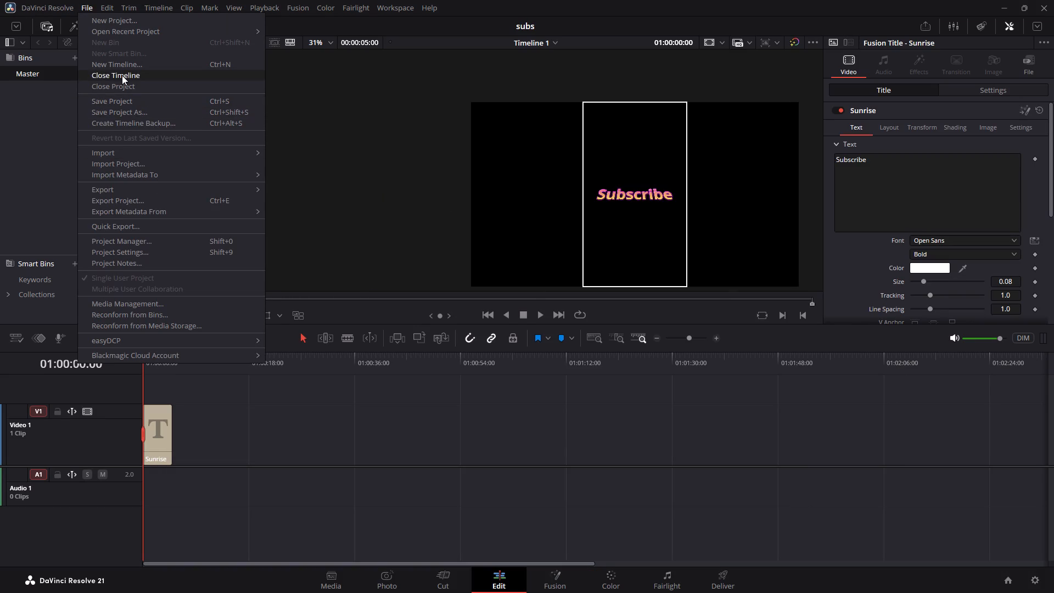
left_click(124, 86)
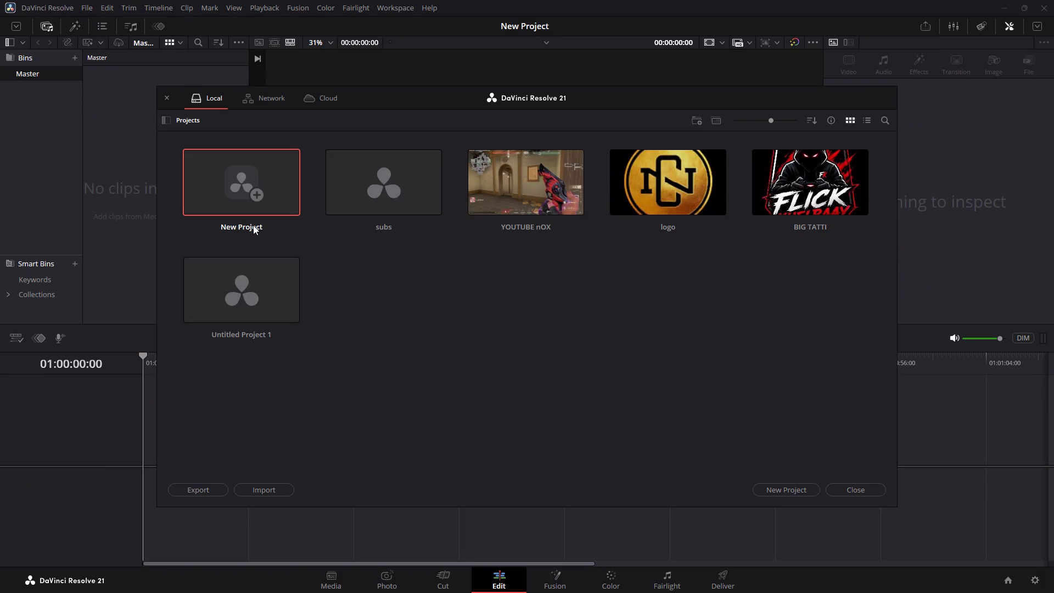
Create a new local project named valoyoutube.
left_click(225, 192)
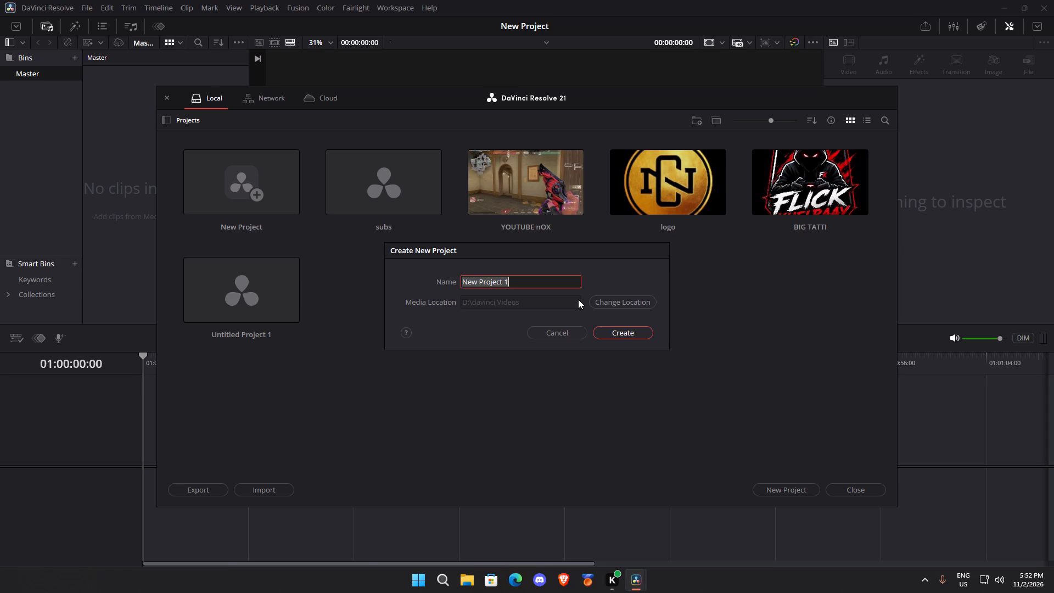
key("BackSpace")
type("valo")
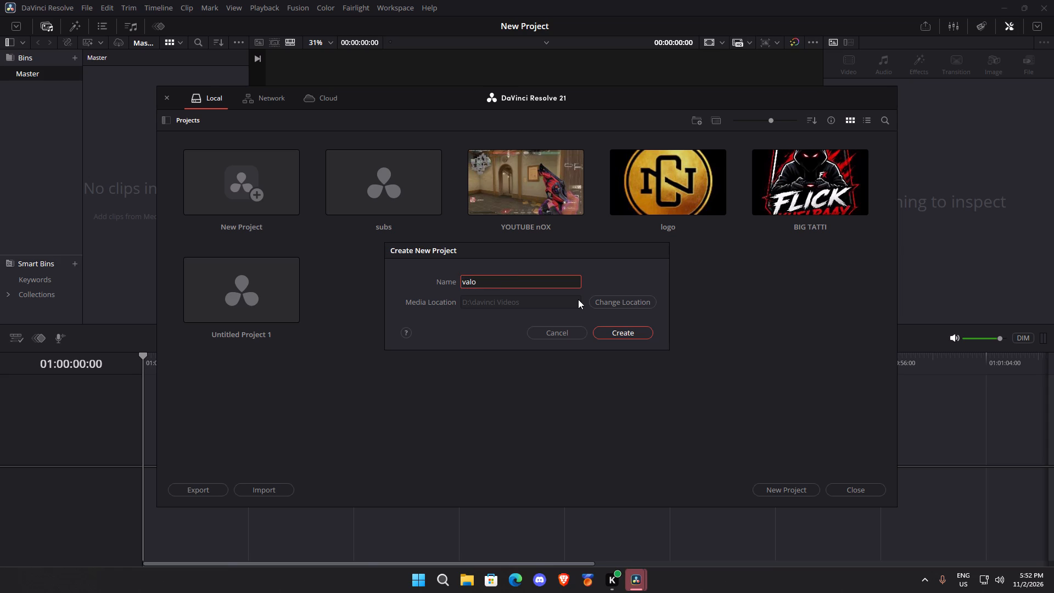
type("youtube")
key("Return")
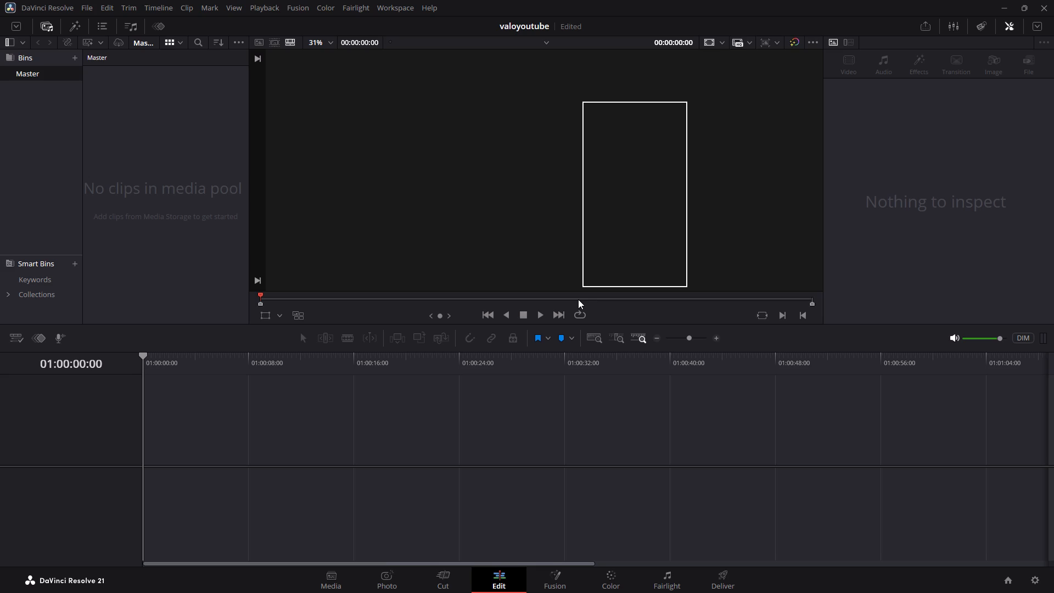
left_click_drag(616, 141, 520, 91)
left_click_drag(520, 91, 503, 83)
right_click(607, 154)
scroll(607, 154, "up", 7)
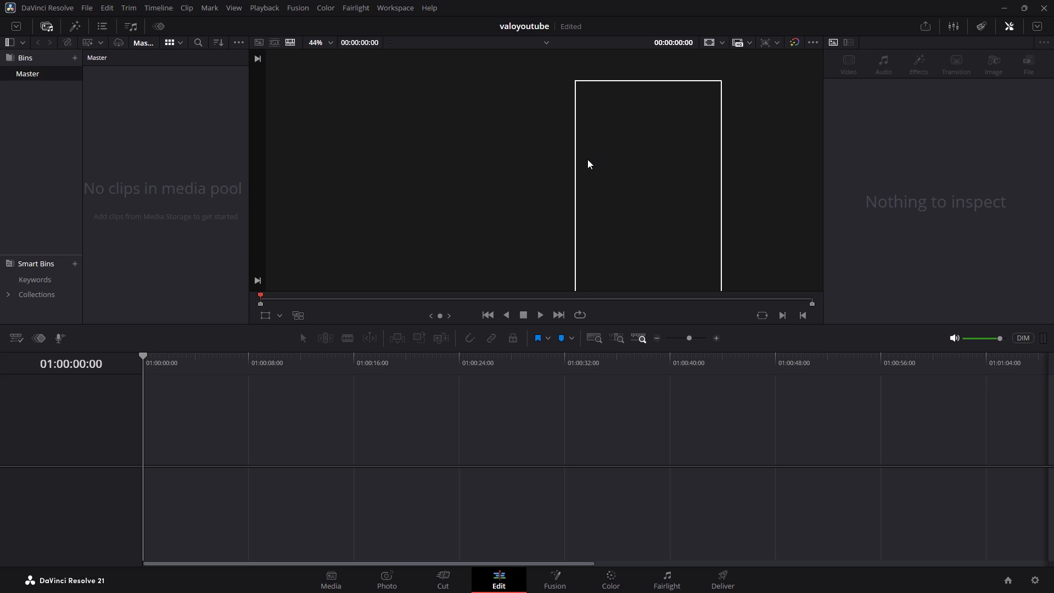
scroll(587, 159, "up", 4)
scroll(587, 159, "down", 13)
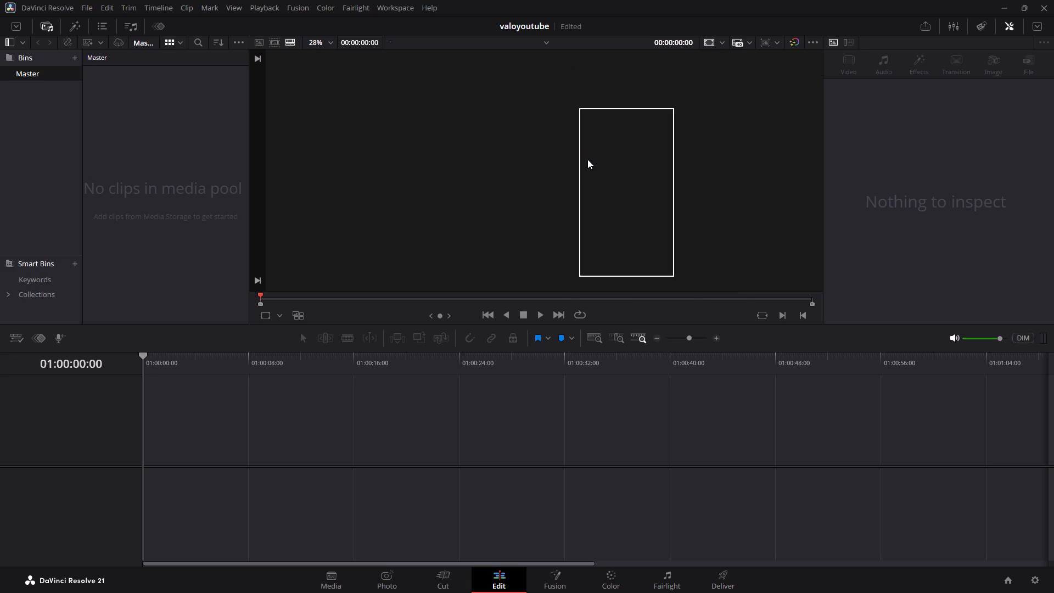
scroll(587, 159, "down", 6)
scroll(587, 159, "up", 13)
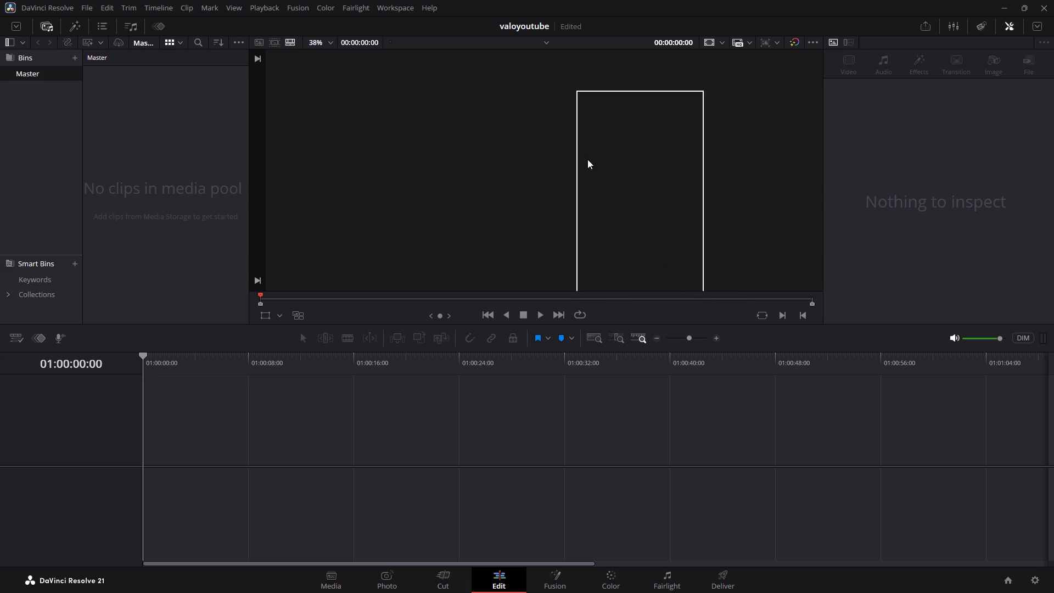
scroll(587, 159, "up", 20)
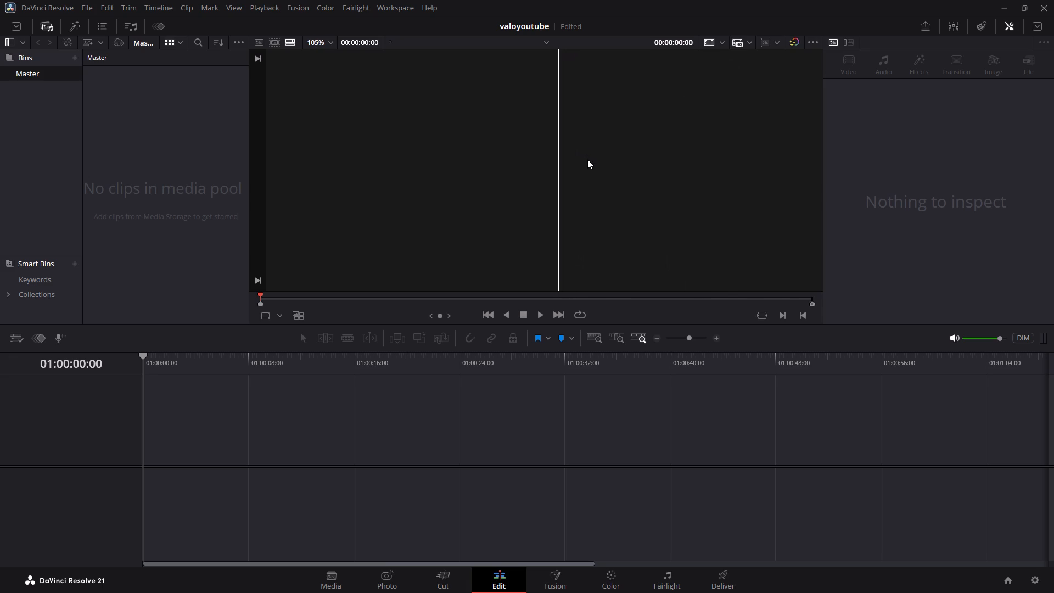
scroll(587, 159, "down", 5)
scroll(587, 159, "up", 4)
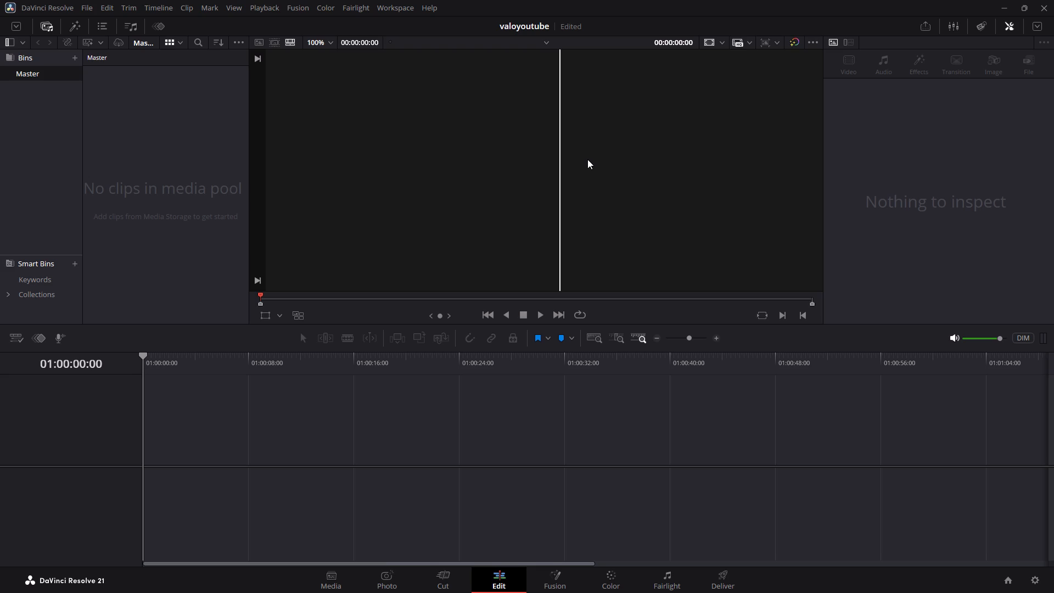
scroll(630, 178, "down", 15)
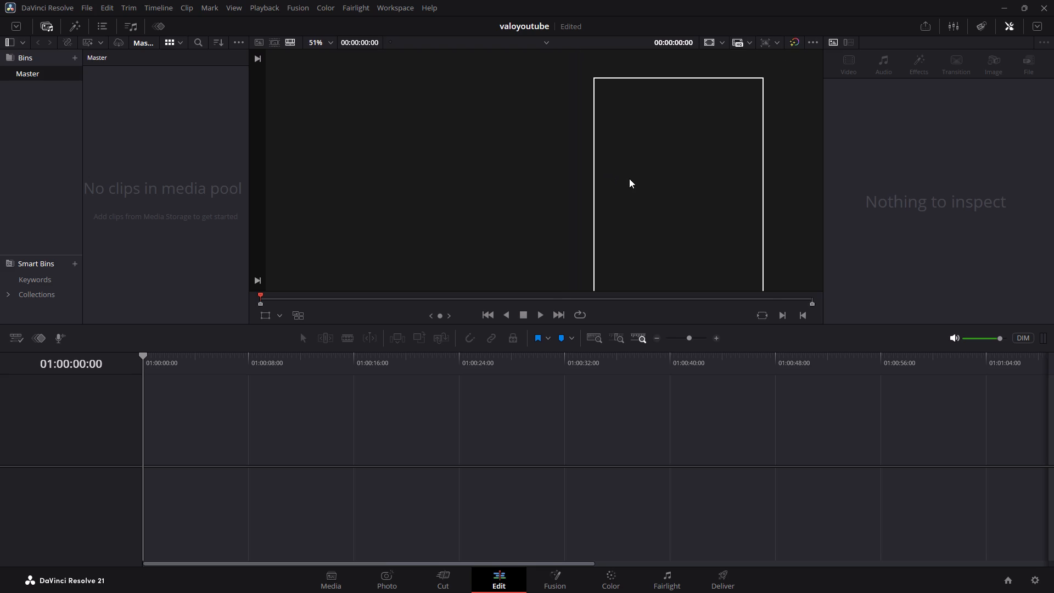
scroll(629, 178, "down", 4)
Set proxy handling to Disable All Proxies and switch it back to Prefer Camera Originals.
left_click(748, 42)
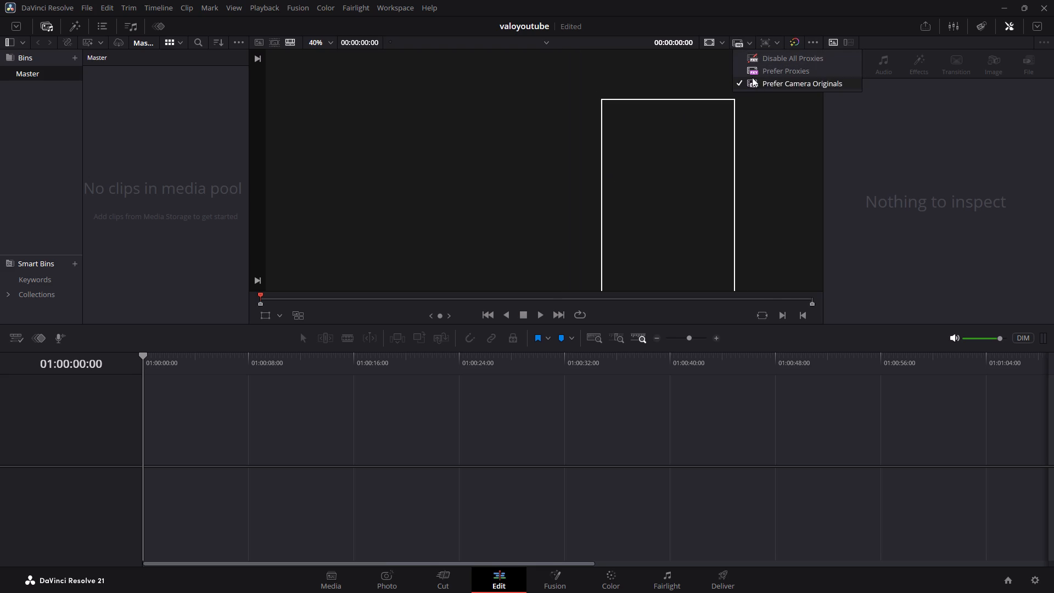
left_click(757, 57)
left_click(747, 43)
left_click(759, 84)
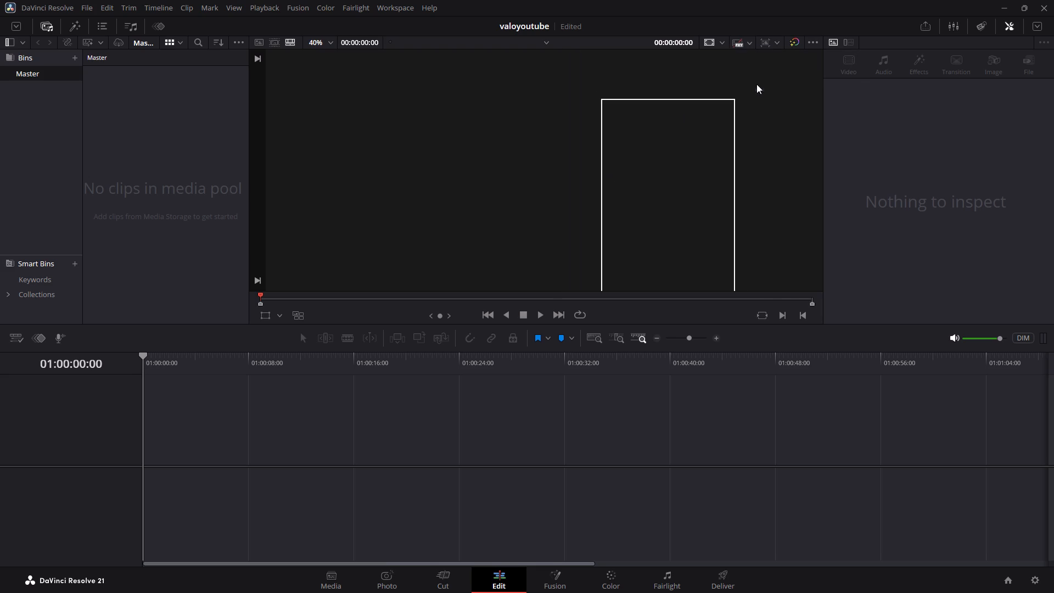
Turn off the 9:16 guide overlay in the timeline viewer.
left_click(713, 37)
left_click(713, 39)
left_click(713, 39)
left_click(719, 41)
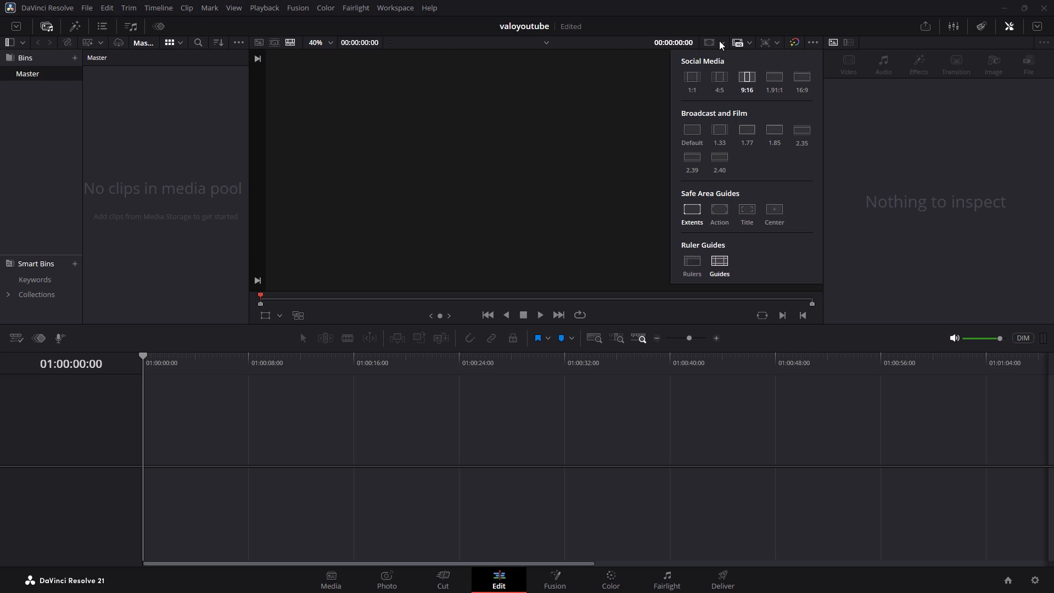
left_click(717, 46)
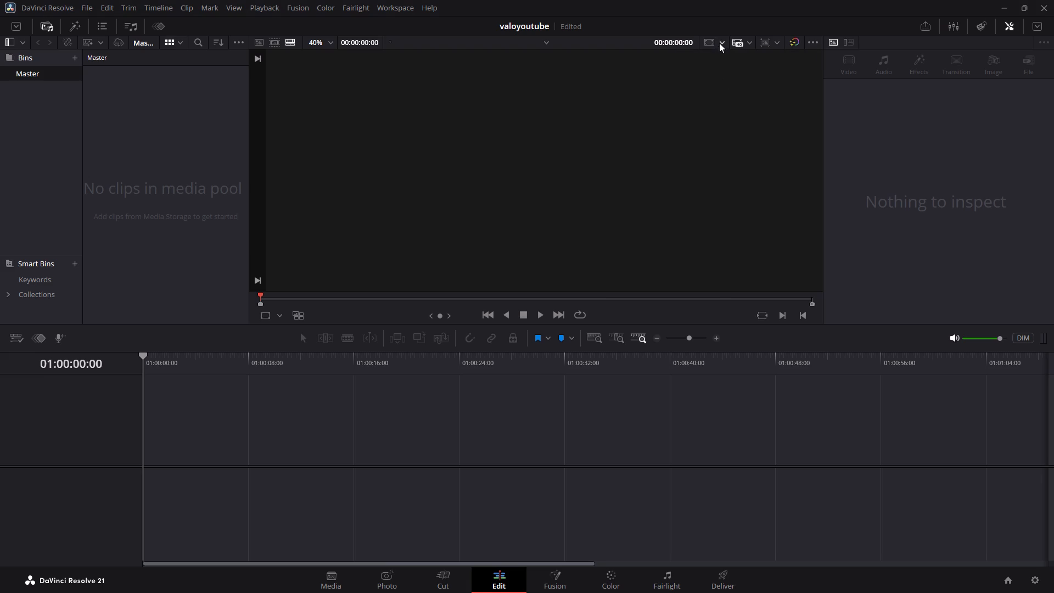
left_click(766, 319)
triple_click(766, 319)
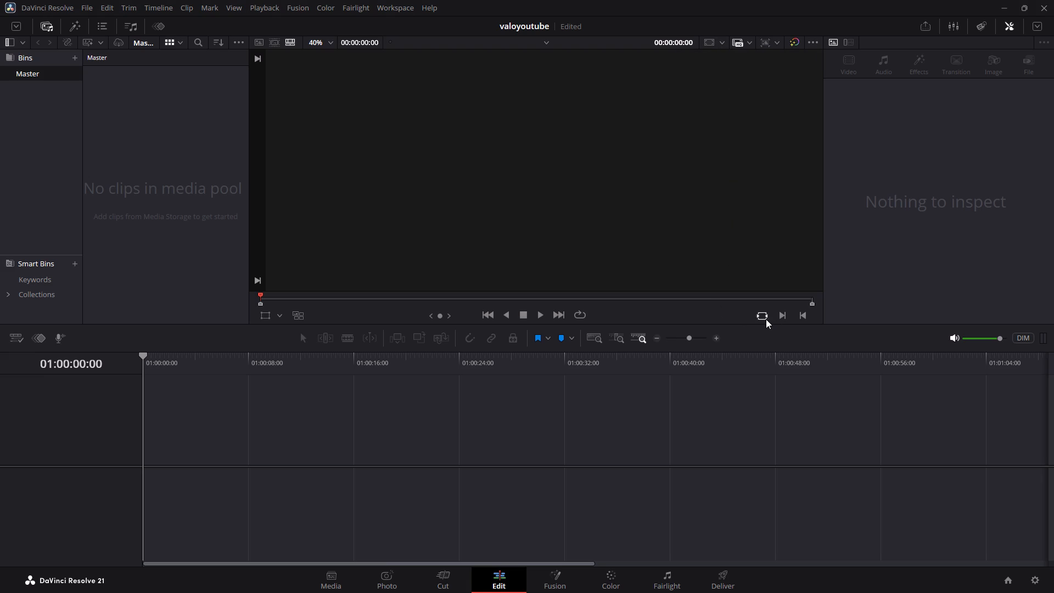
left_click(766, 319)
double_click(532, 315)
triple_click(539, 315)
Quit DaVinci Resolve with the valoyoutube project saved.
left_click(1041, 0)
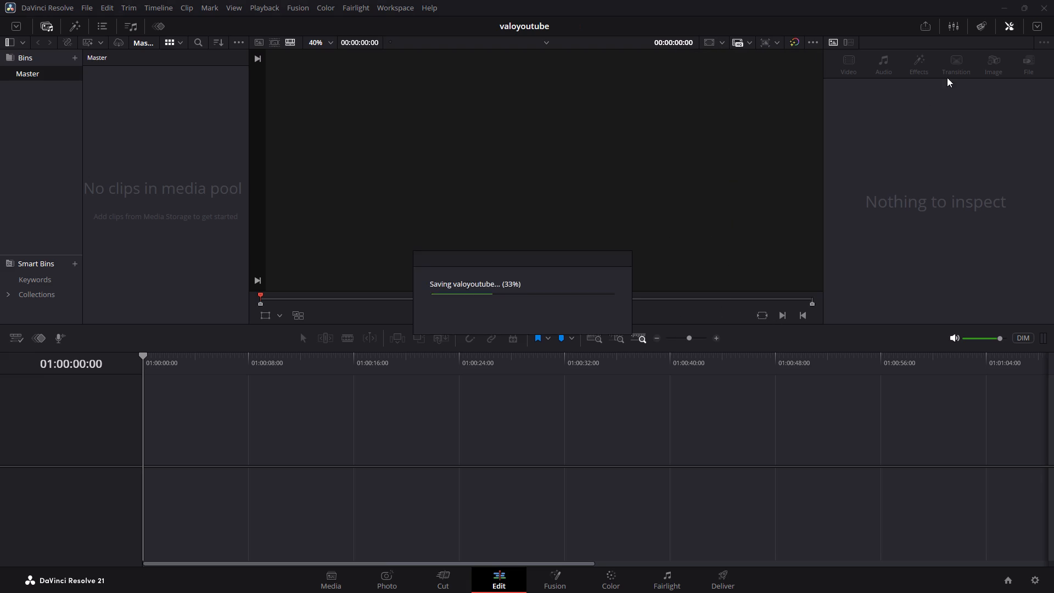
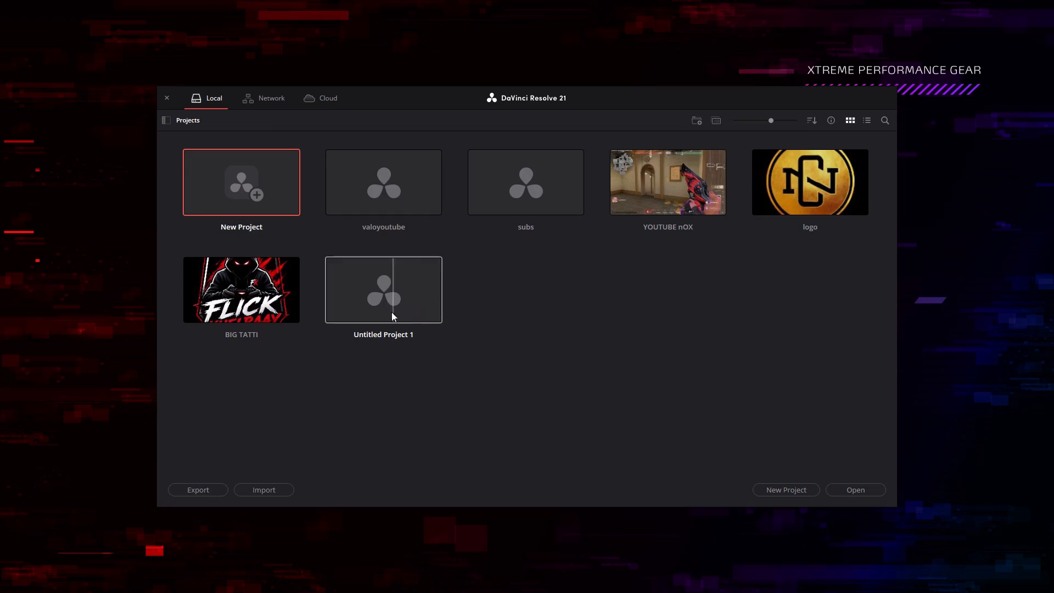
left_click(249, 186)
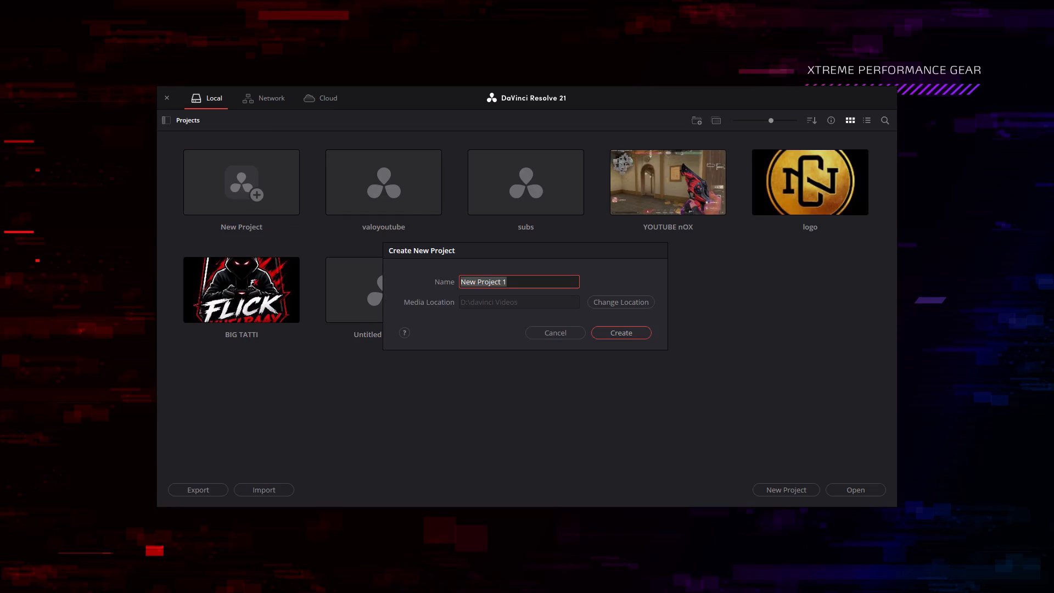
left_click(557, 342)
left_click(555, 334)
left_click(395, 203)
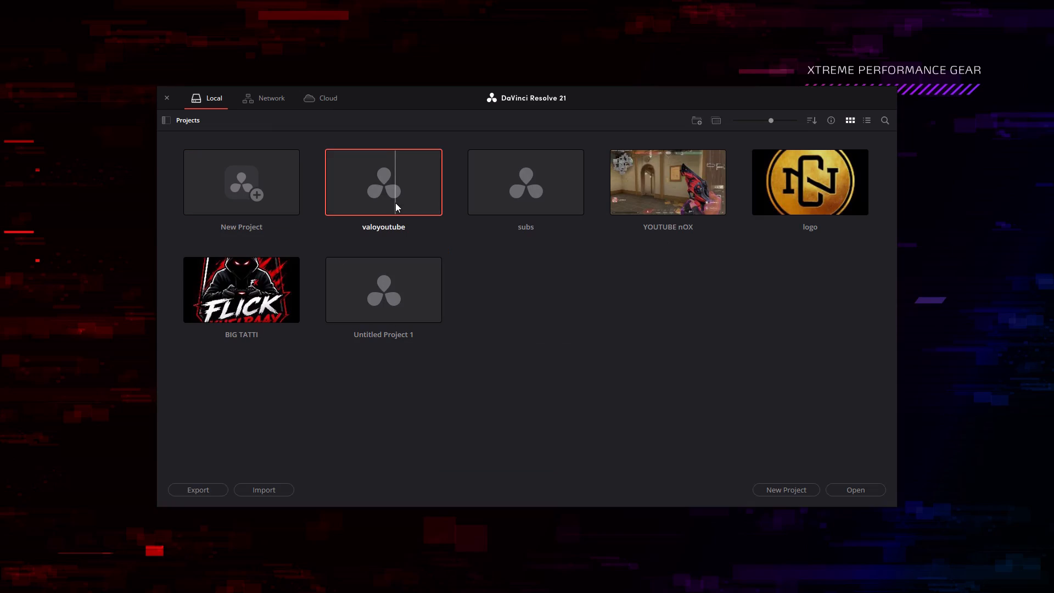
Switch to Brave, search YouTube for "udi udi" and play the New Bombay Collective official music video.
left_click(558, 575)
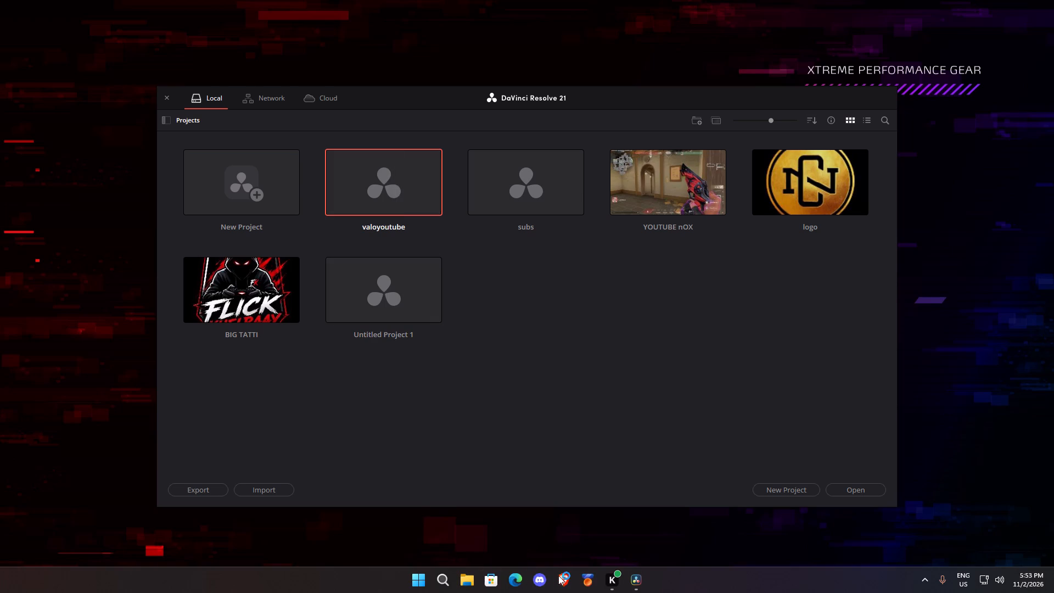
left_click(484, 309)
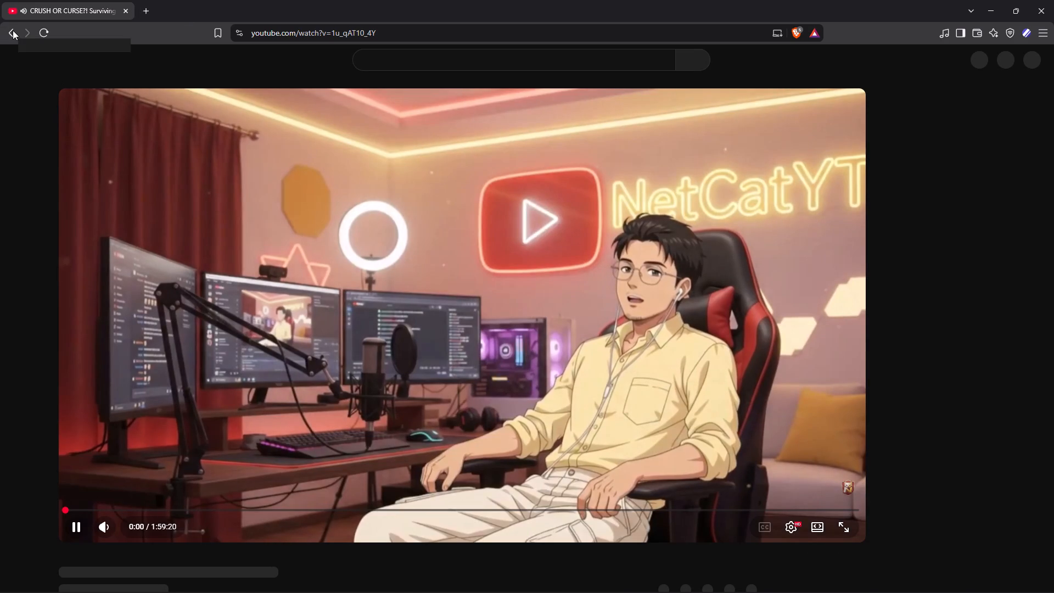
left_click(9, 85)
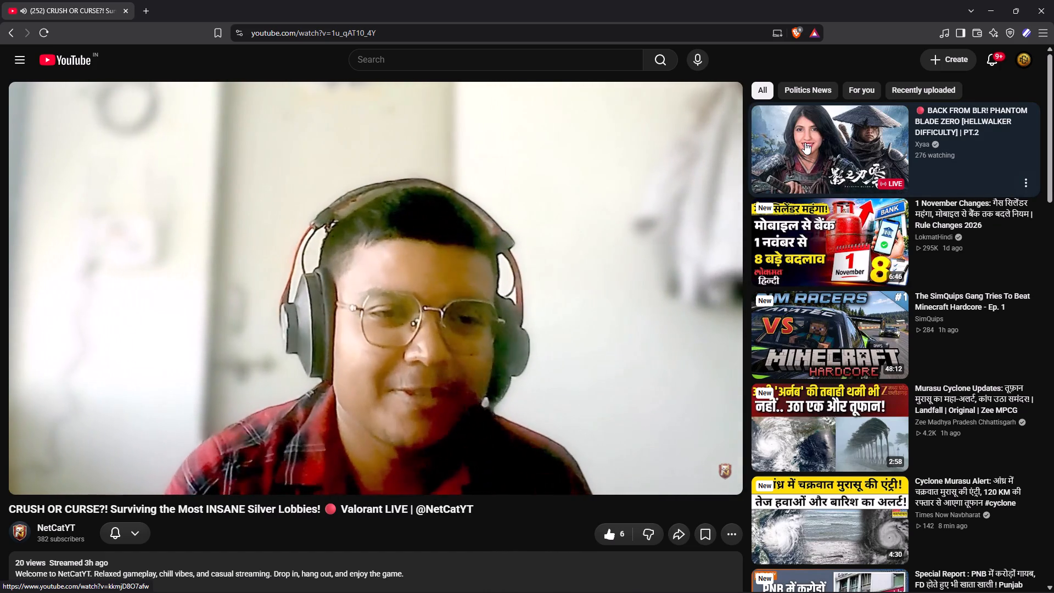
left_click(388, 64)
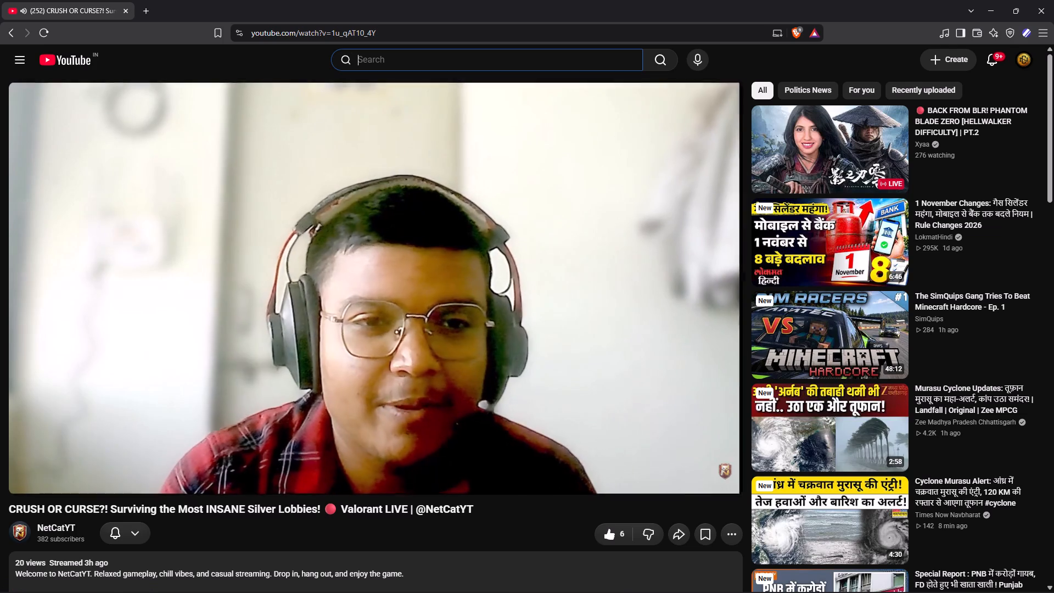
type("udi udi")
key("Return")
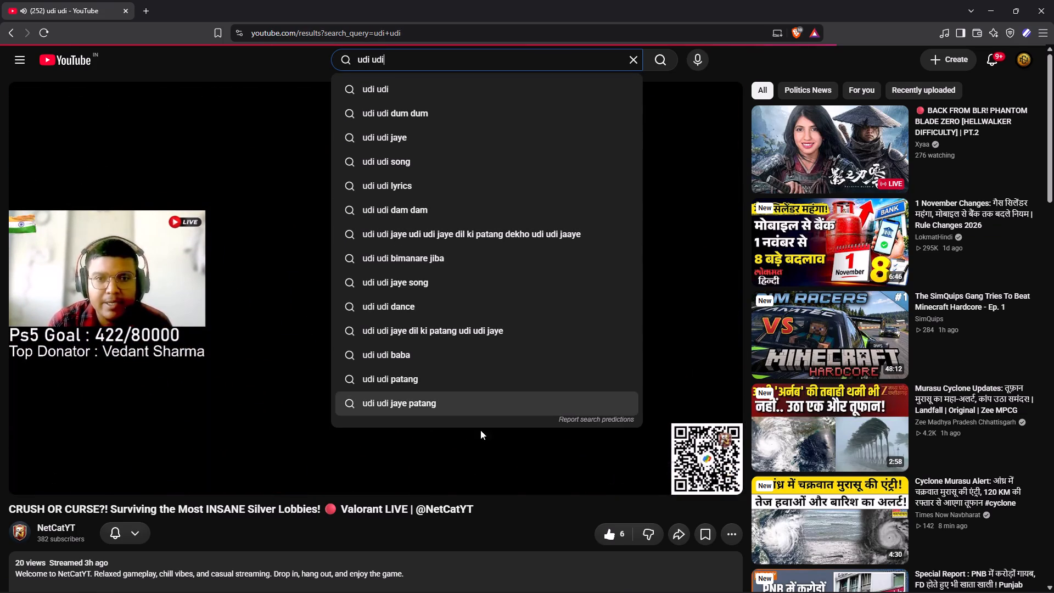
left_click(519, 512)
left_click(438, 217)
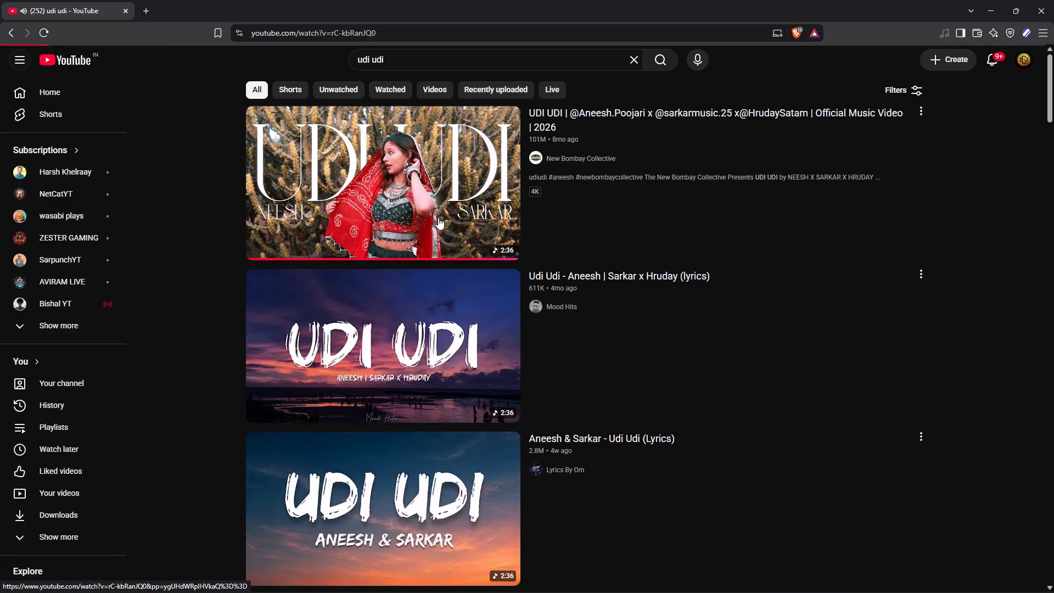
left_click(995, 5)
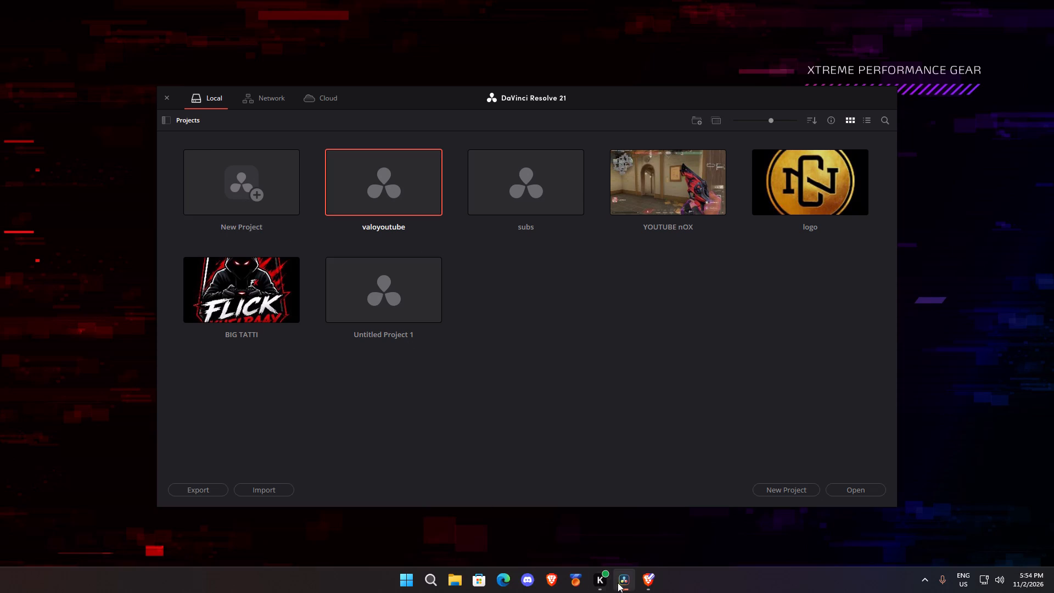
Switch to DaVinci Resolve and open the valoyoutube project.
left_click(646, 581)
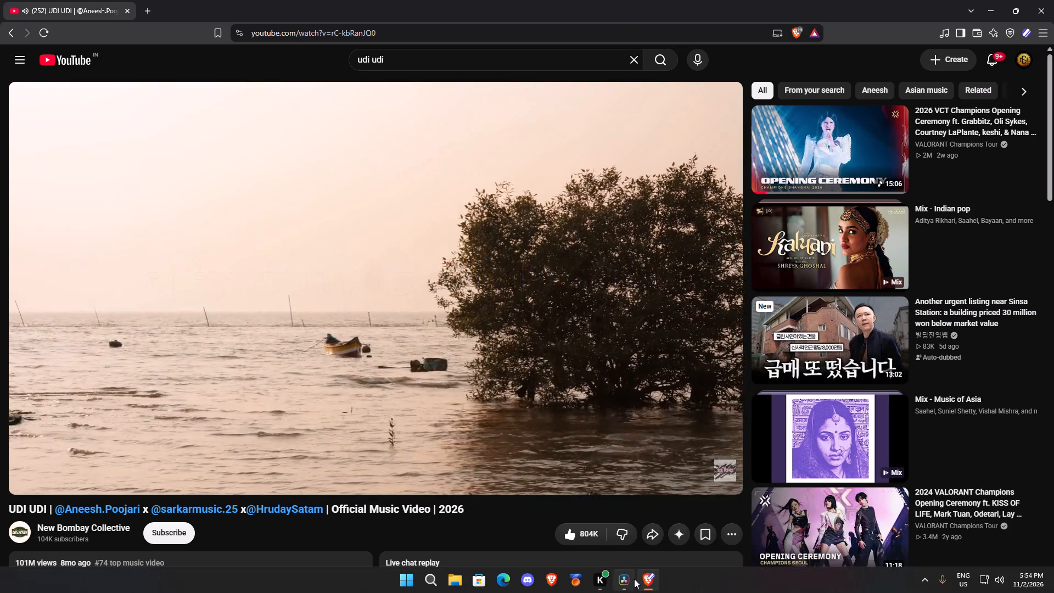
left_click(623, 580)
double_click(374, 189)
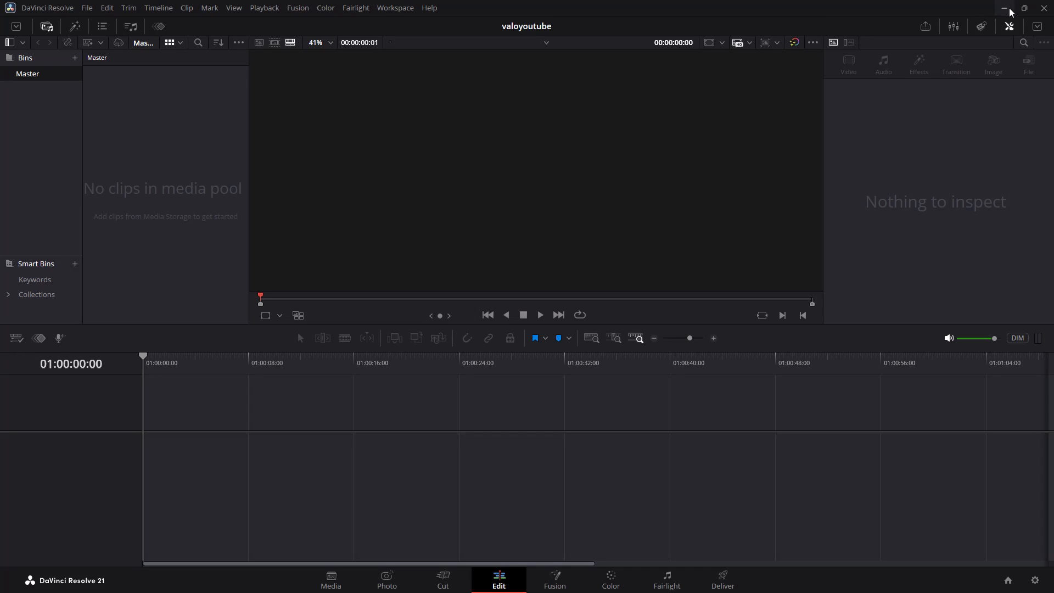
left_click(1019, 7)
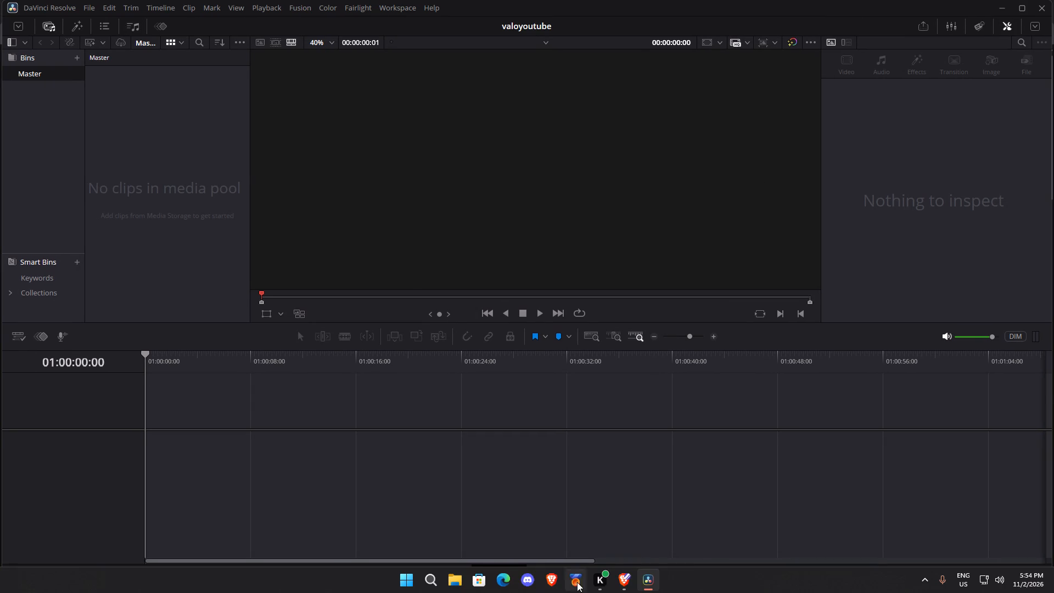
Switch to Brave and add the 2026 and 2024 VALORANT Champions opening ceremony videos to the YouTube queue.
left_click(621, 578)
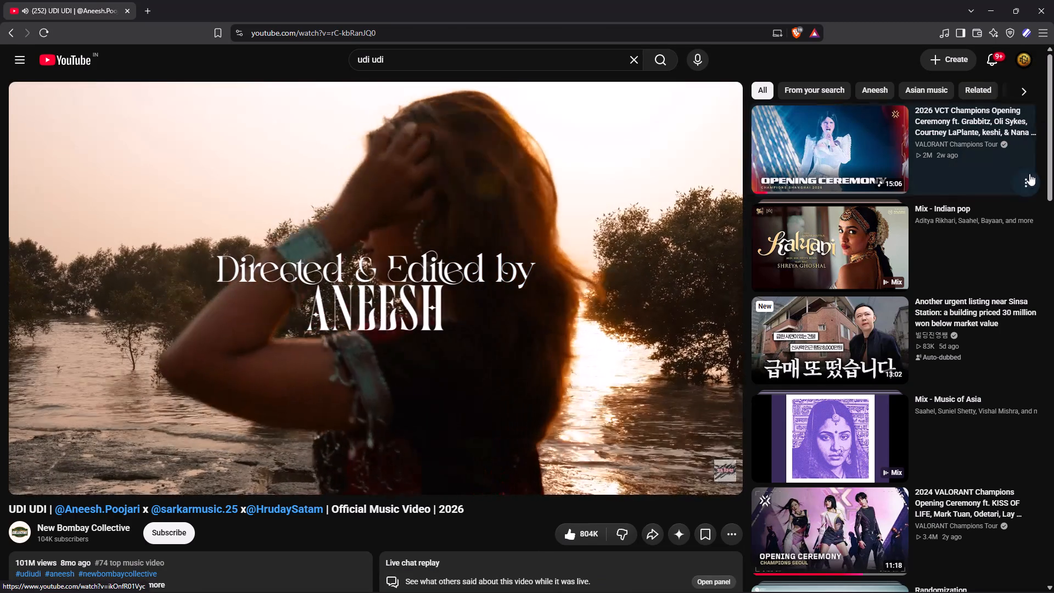
left_click(1029, 180)
left_click(960, 213)
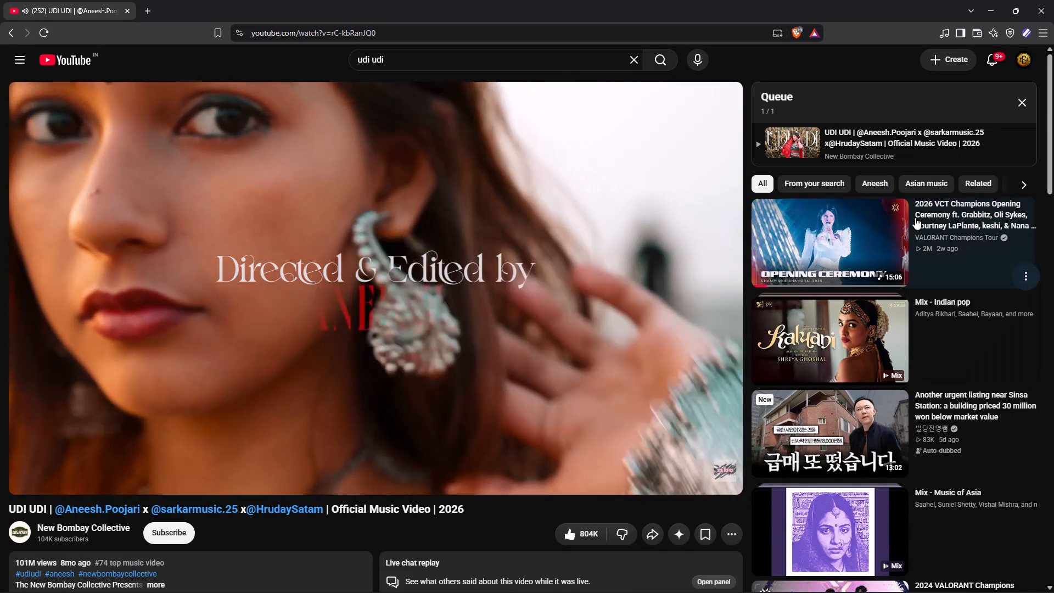
scroll(896, 429, "down", 6)
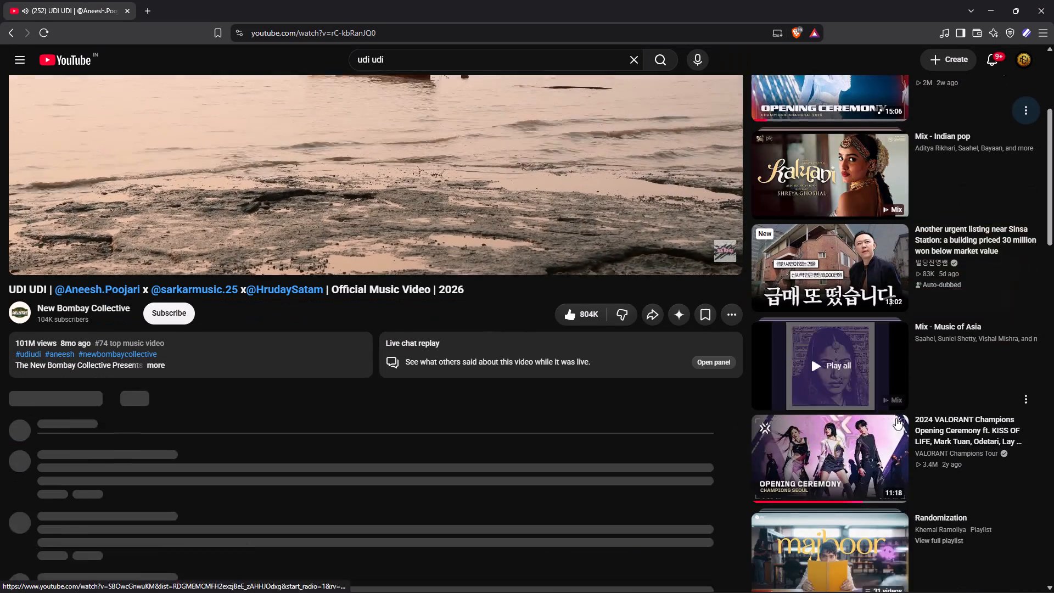
scroll(896, 418, "down", 2)
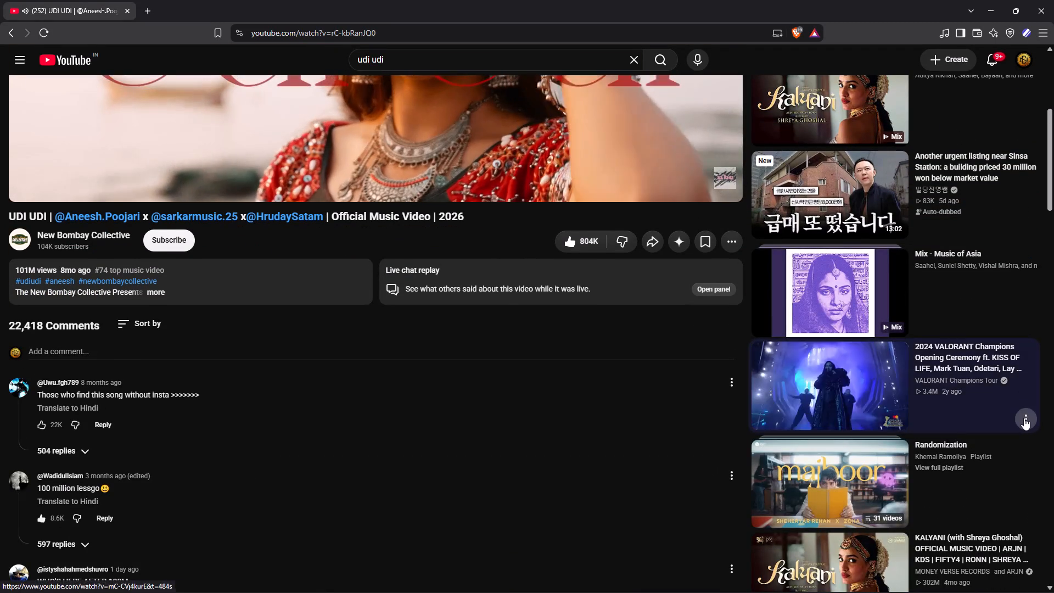
left_click(1024, 418)
left_click(951, 238)
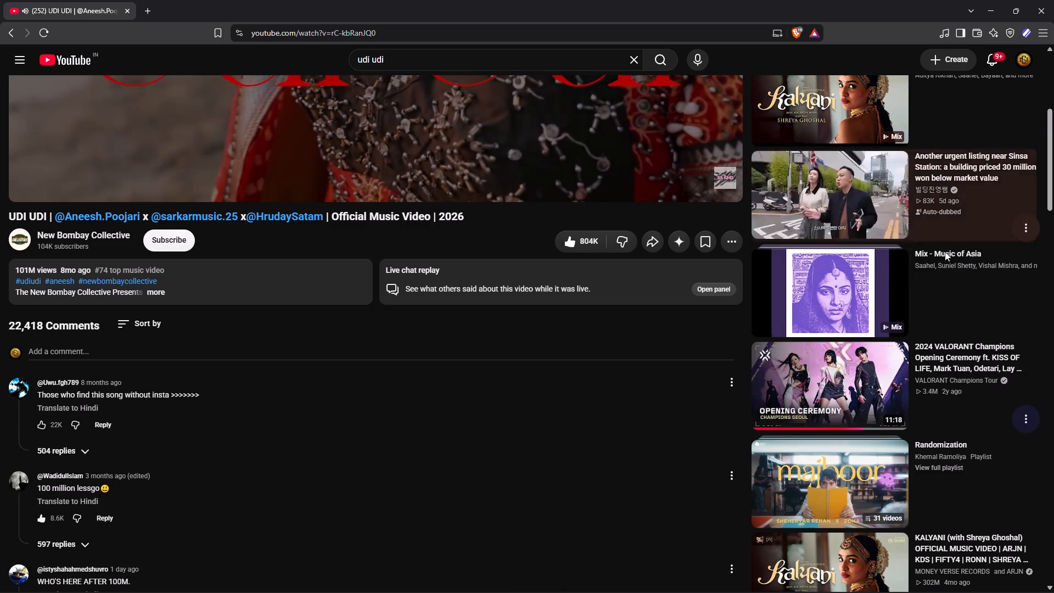
Add the KALYANI official music video, Dheere Dheere's neighbour Majboor, to the queue from the recommendations.
scroll(924, 390, "down", 8)
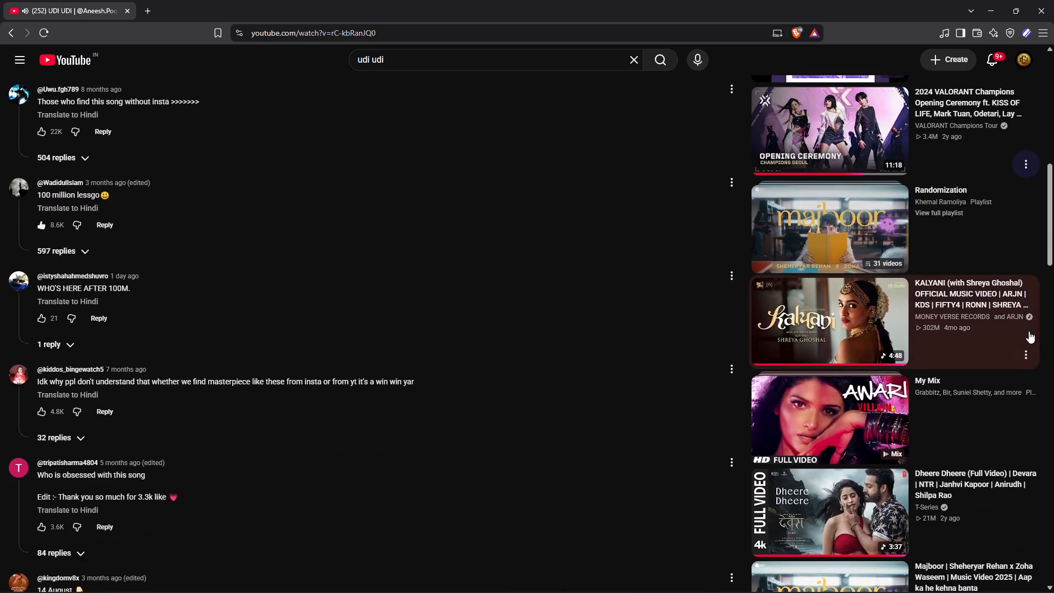
left_click(1028, 345)
left_click(969, 383)
scroll(918, 381, "down", 5)
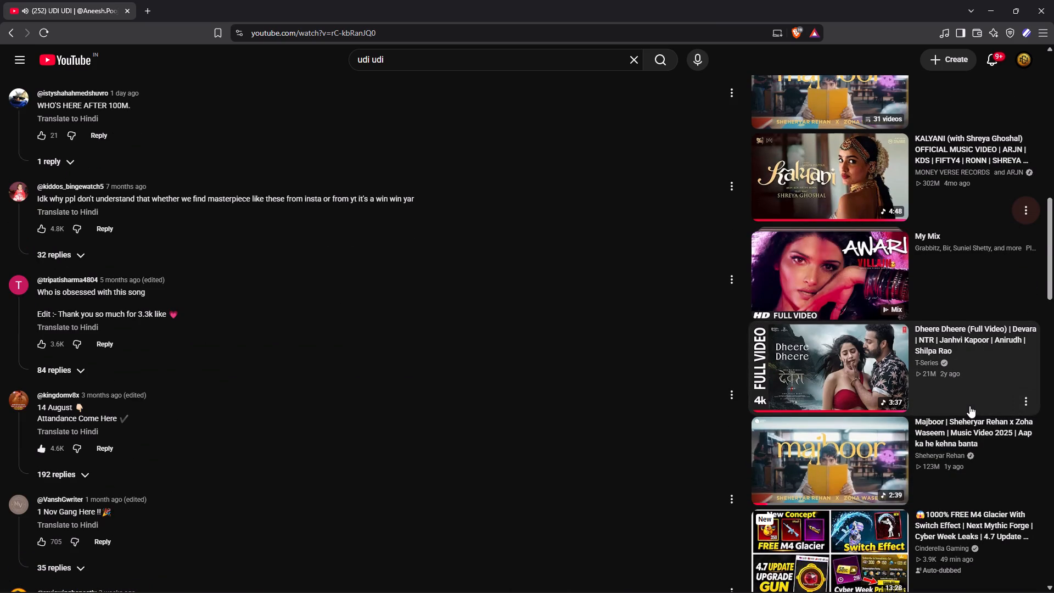
left_click(1029, 493)
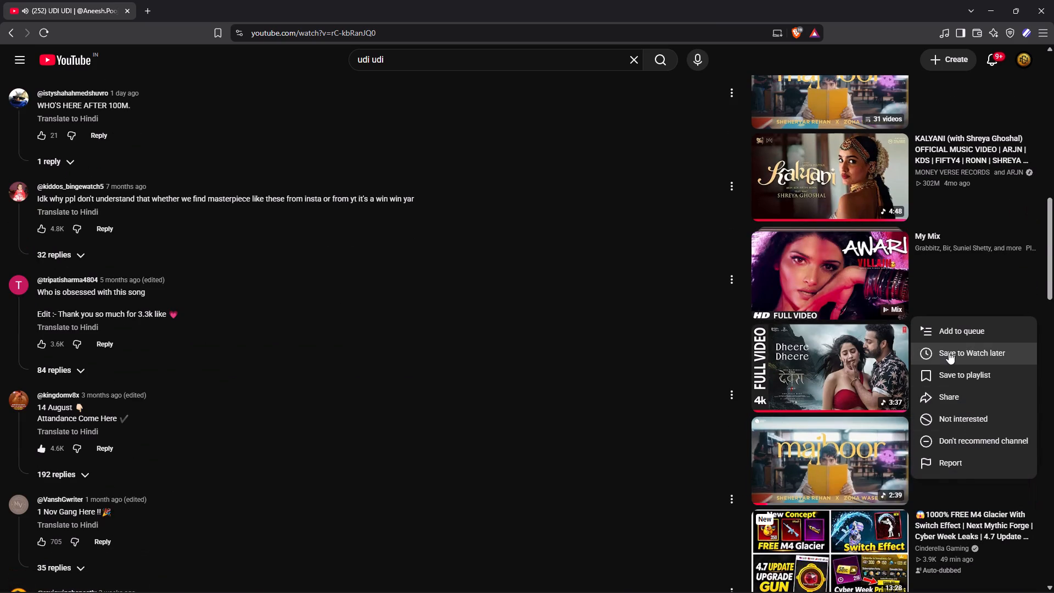
left_click(950, 336)
Play the Taras 8K video from the recommendations.
scroll(923, 421, "down", 12)
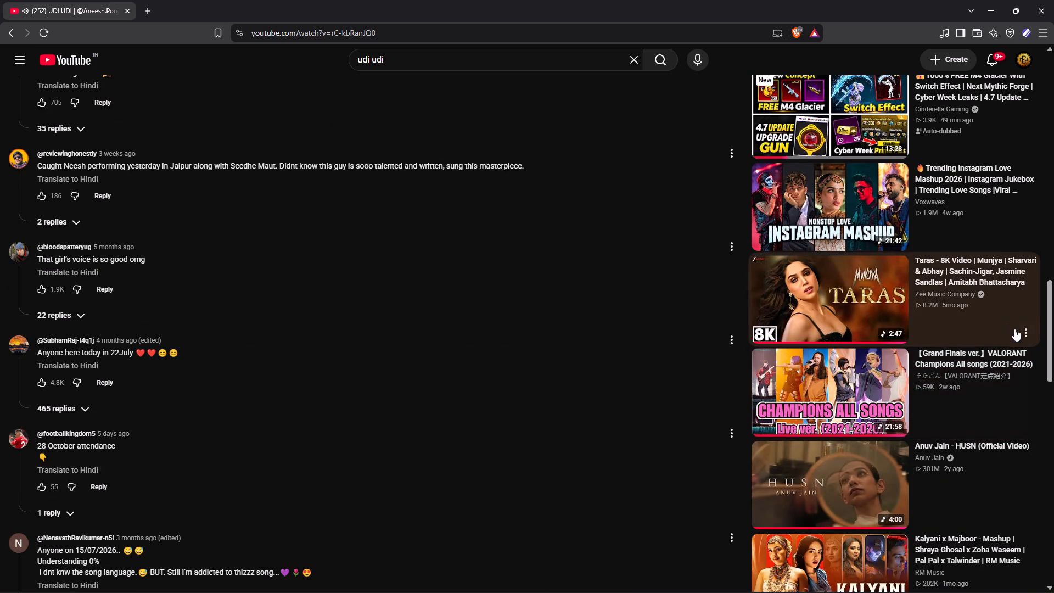
left_click(1028, 331)
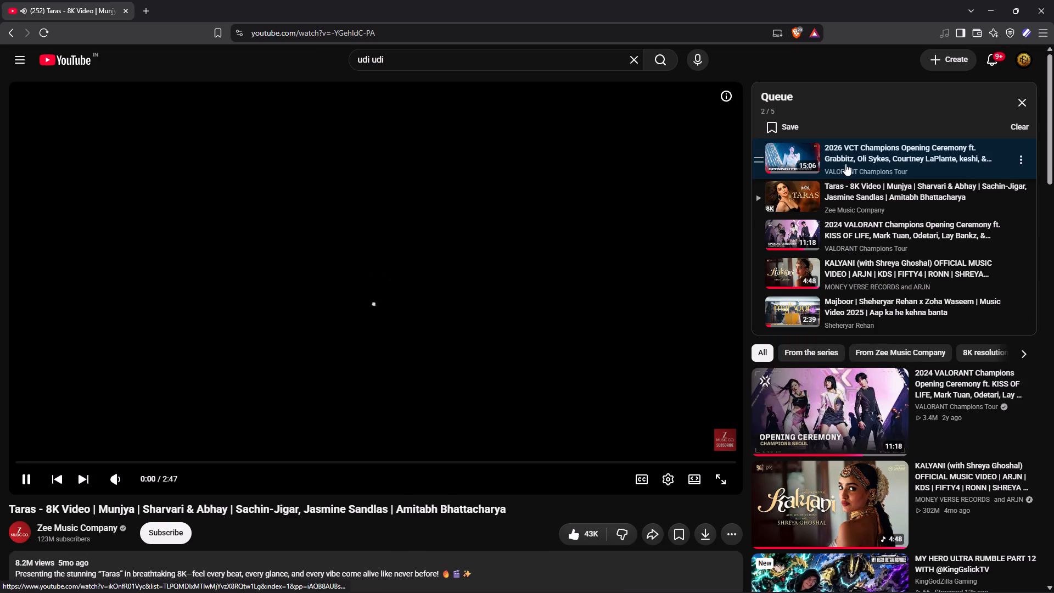
scroll(829, 268, "down", 2)
scroll(829, 270, "up", 18)
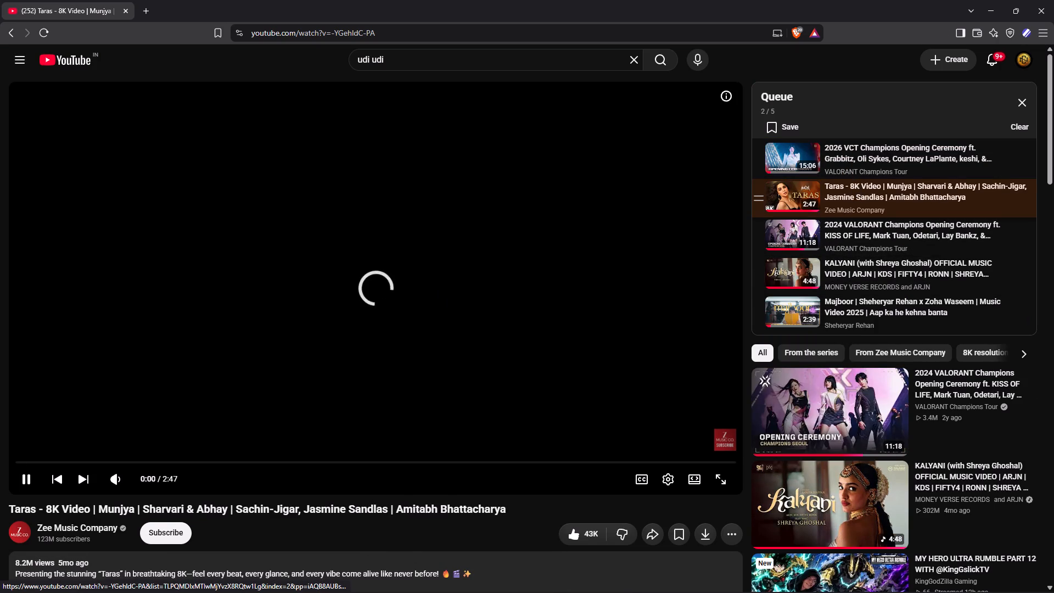
scroll(941, 180, "up", 8)
scroll(827, 189, "up", 9)
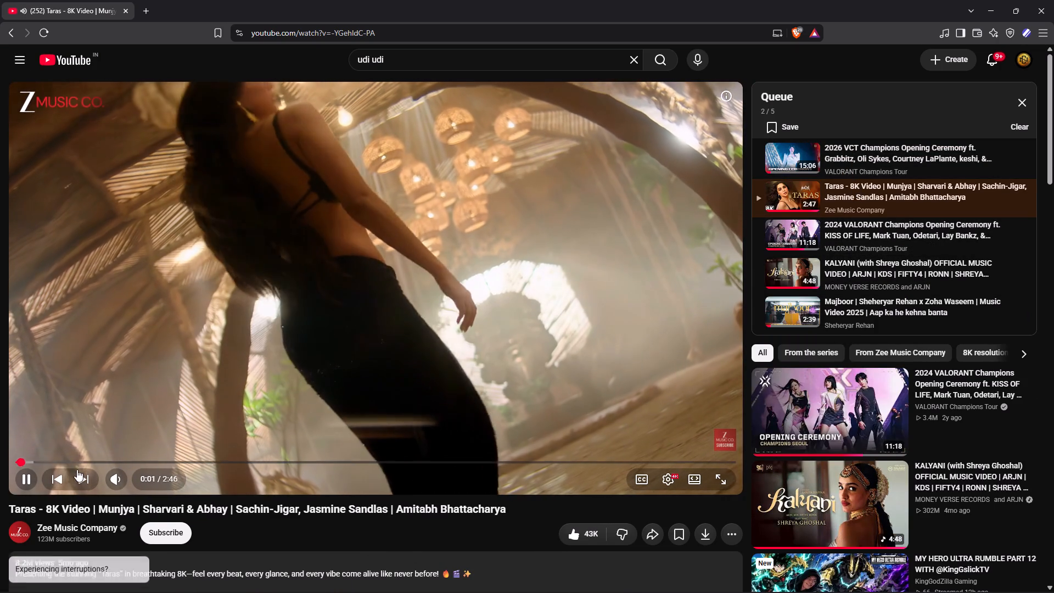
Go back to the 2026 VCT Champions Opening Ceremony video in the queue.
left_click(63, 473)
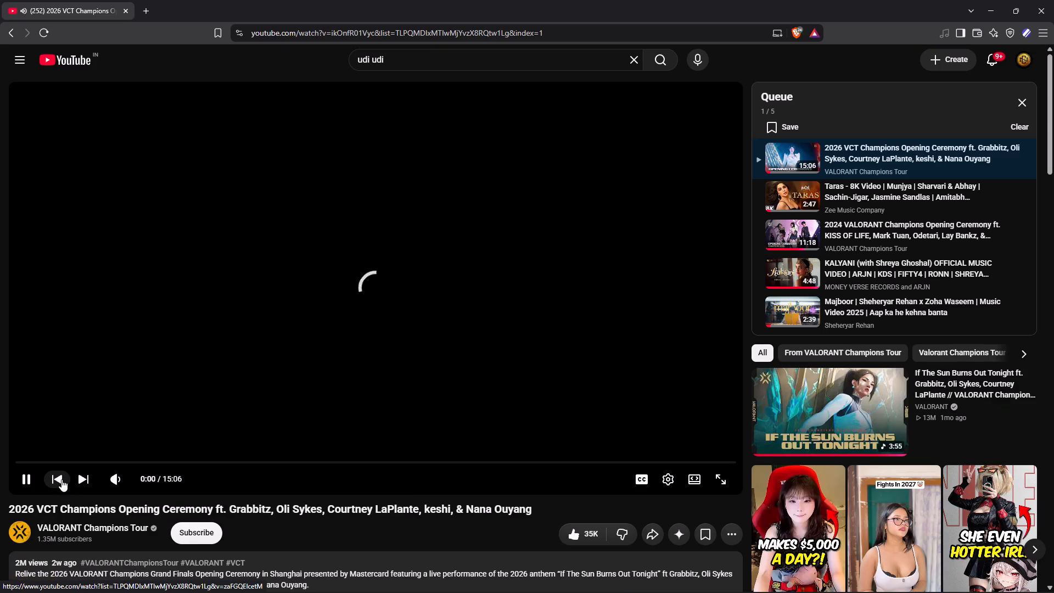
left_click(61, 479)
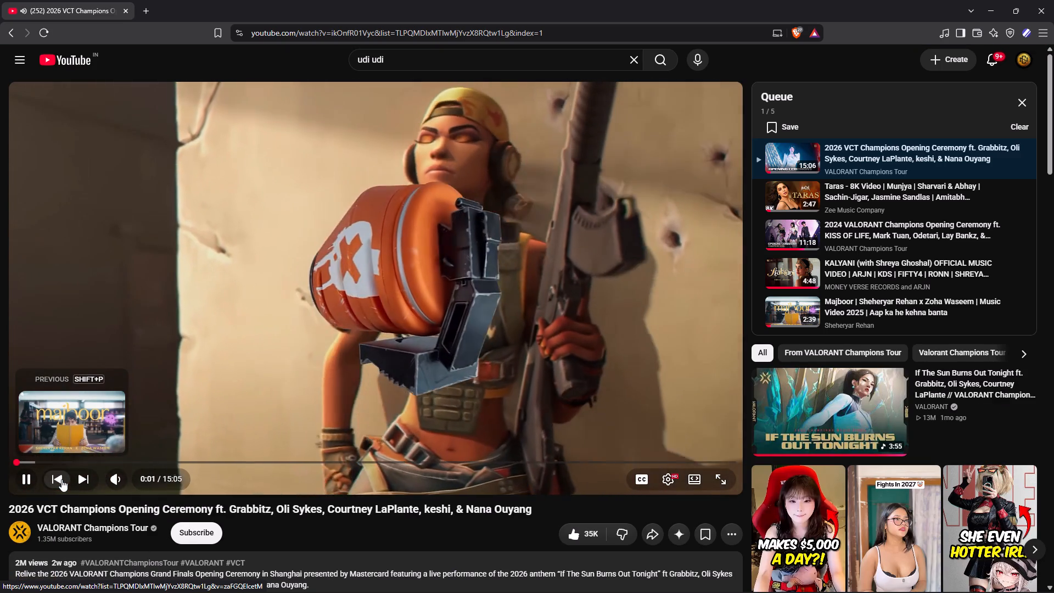
Search YouTube for "udi udi" again, add the official music video to the queue and expand the miniplayer.
left_click(410, 60)
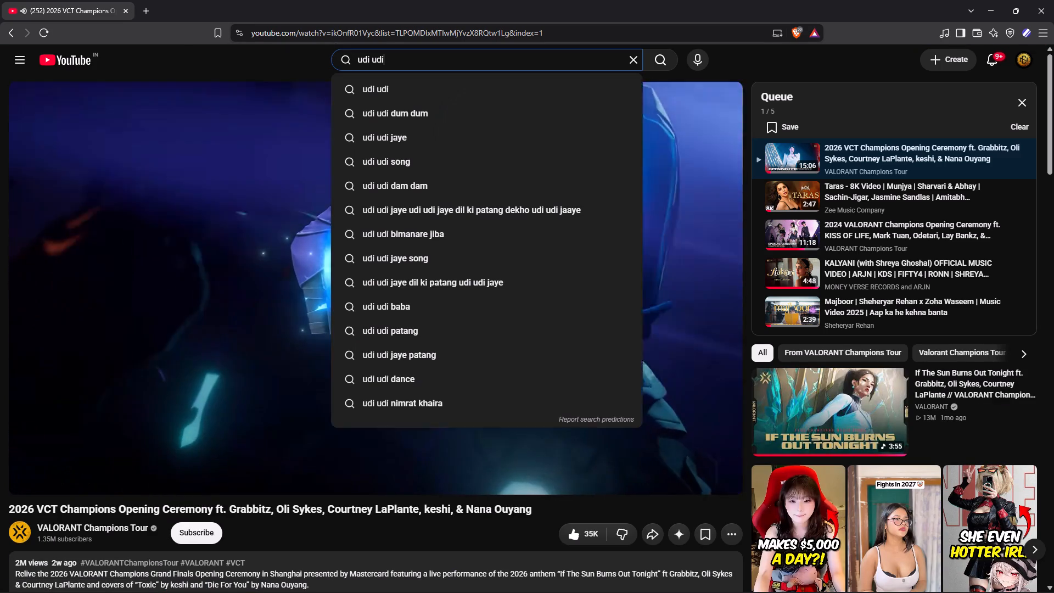
key("Return")
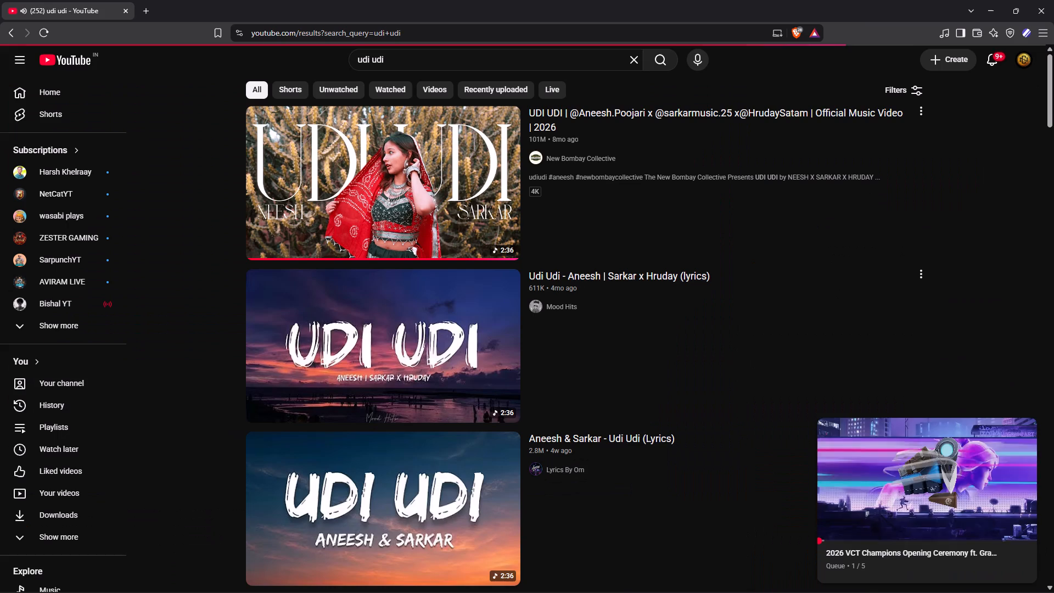
left_click(918, 109)
left_click(928, 137)
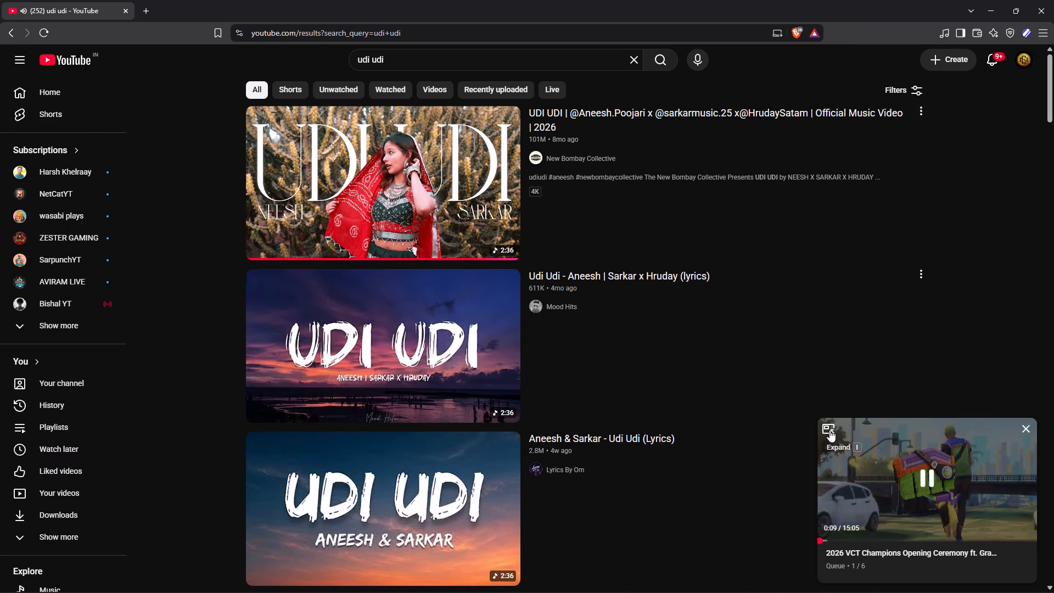
left_click(829, 430)
scroll(831, 328, "down", 2)
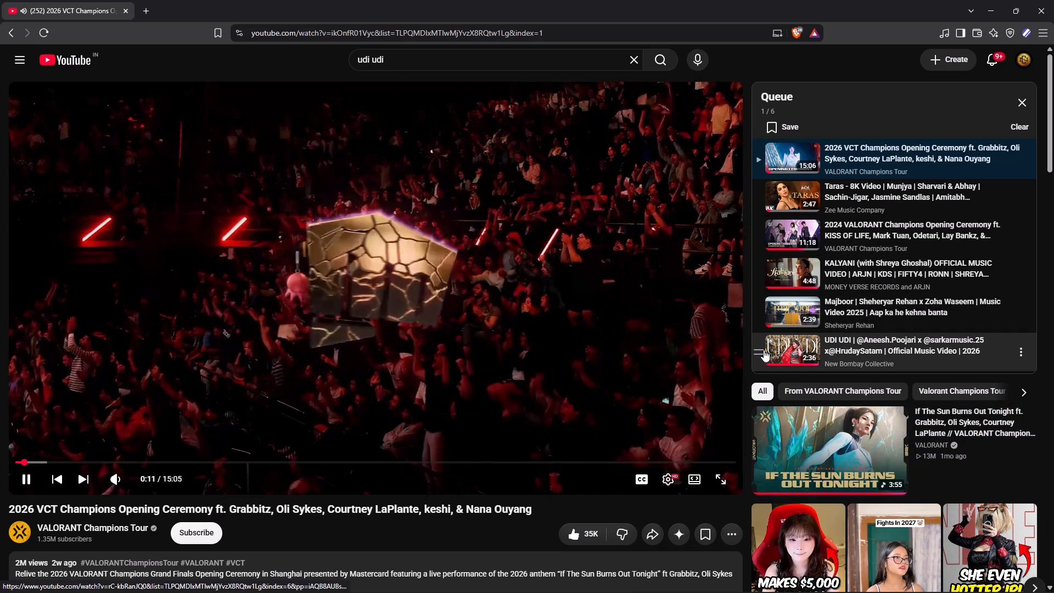
Move the UDI UDI video to the top of the queue and play it.
left_click_drag(763, 350, 753, 153)
left_click(846, 158)
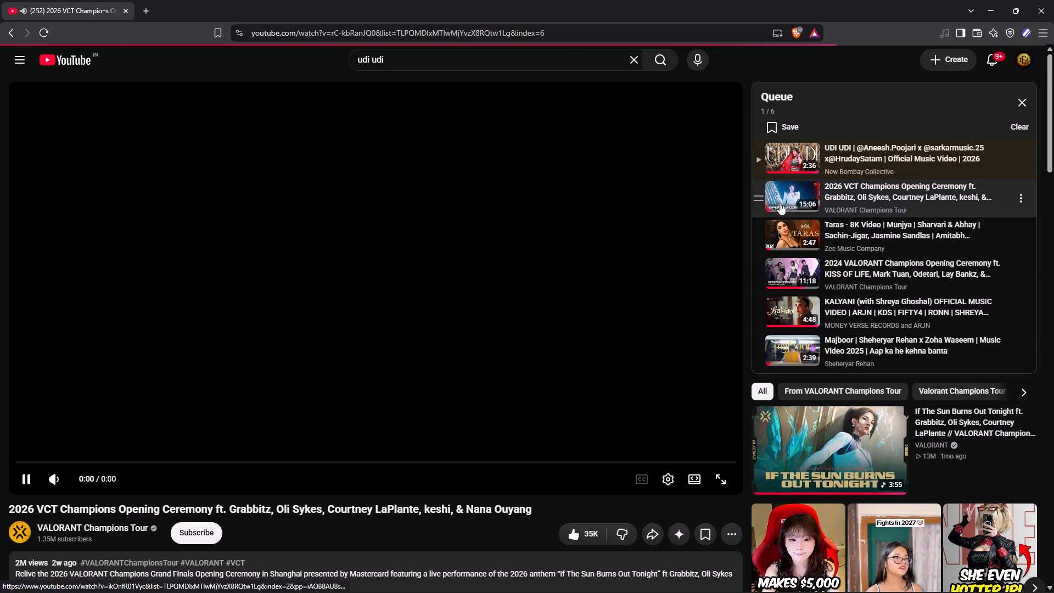
Move the 2024 and 2026 opening ceremony videos to the end of the queue, 2026 last, and return to DaVinci Resolve.
left_click_drag(756, 193, 755, 329)
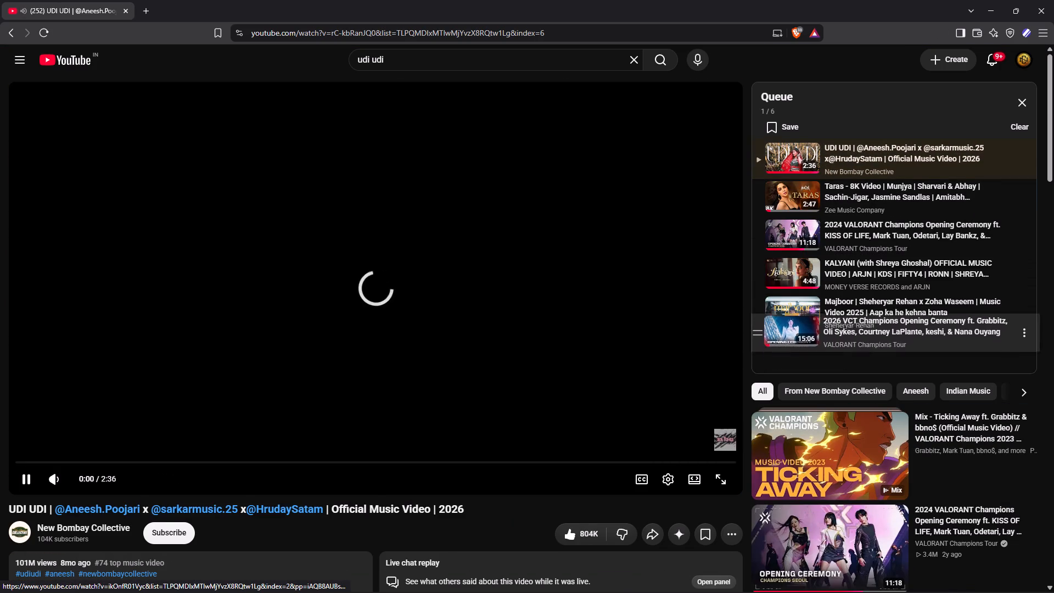
left_click_drag(755, 329, 754, 348)
left_click_drag(760, 233, 766, 296)
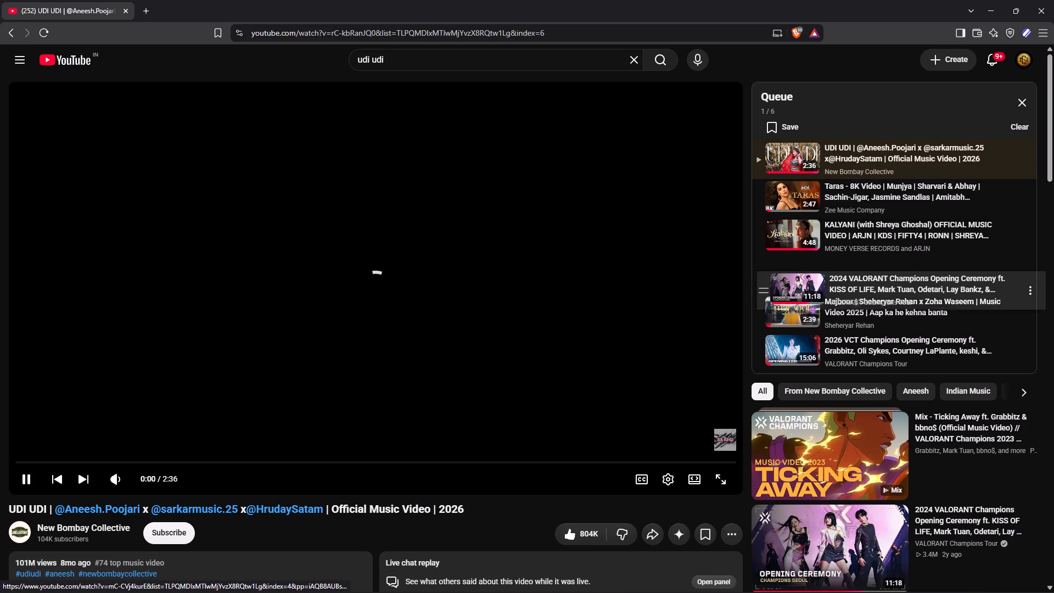
left_click_drag(766, 296, 763, 314)
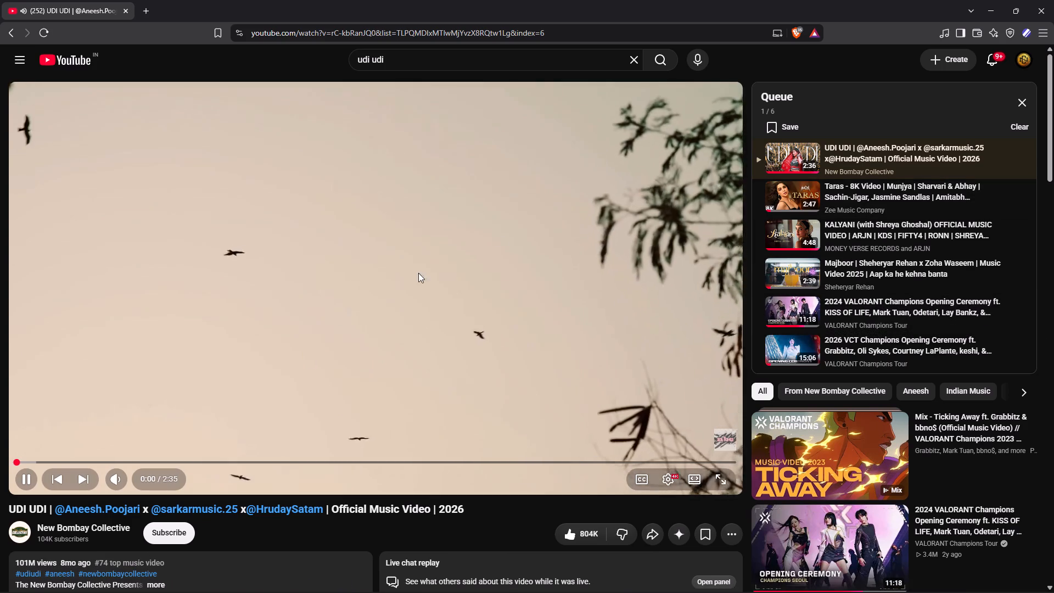
left_click(1001, 7)
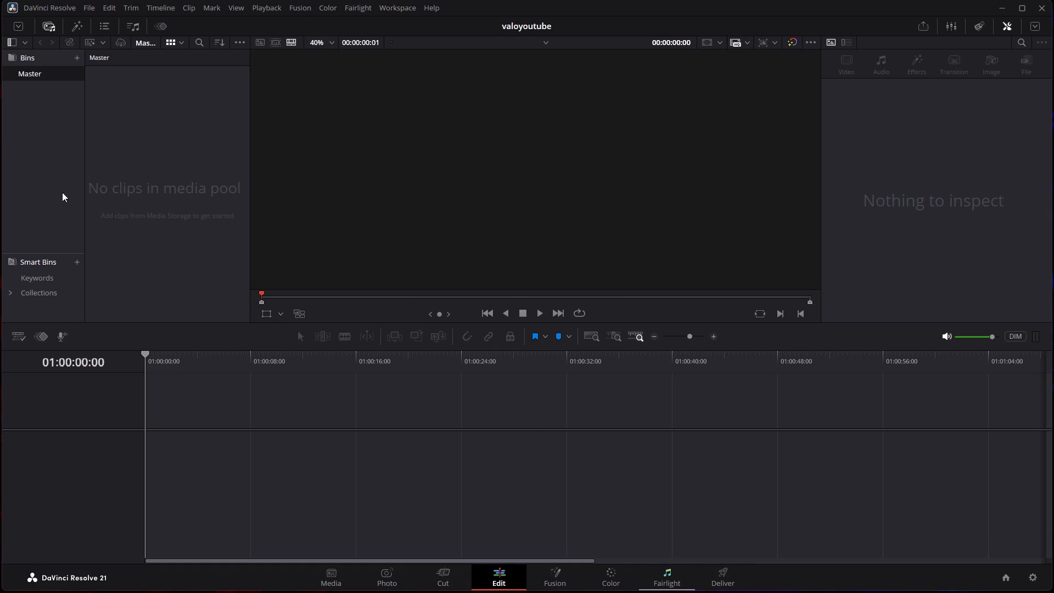
Enable vertical resolution for the timeline in the valoyoutube project settings and save the settings.
left_click(85, 6)
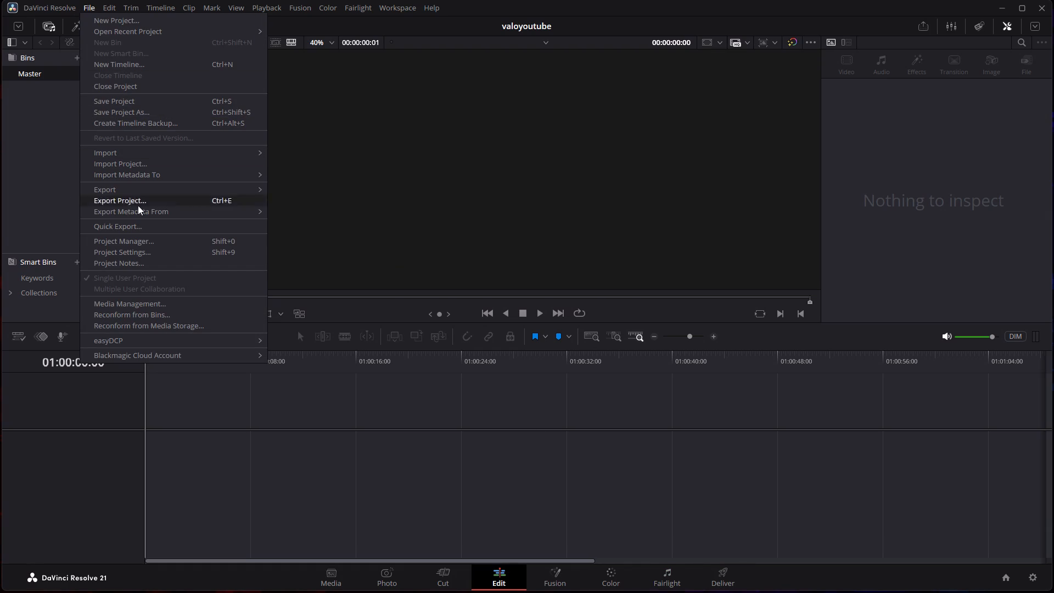
left_click(132, 248)
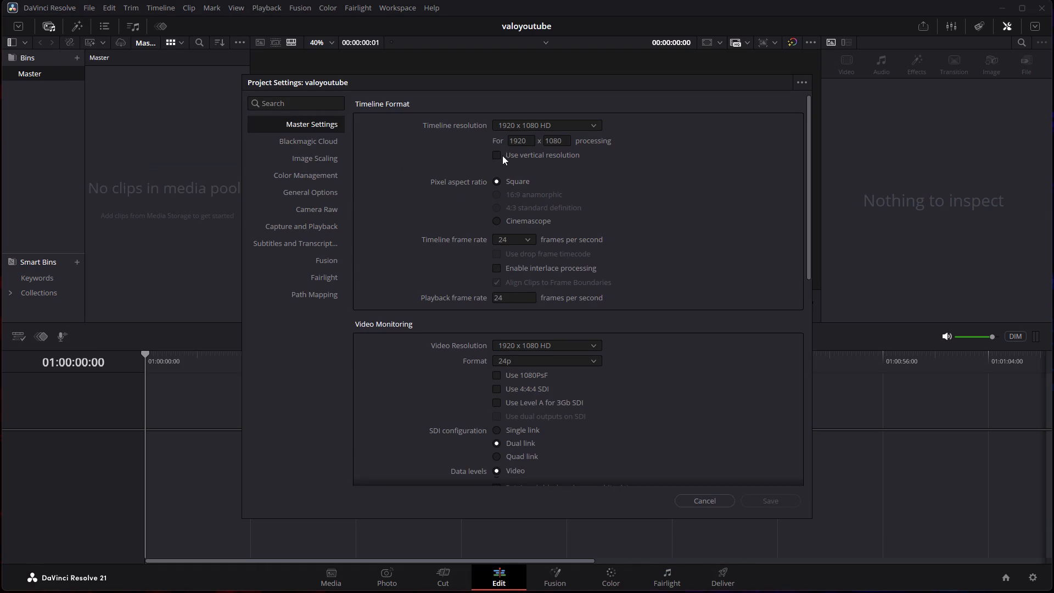
left_click(498, 155)
left_click(777, 503)
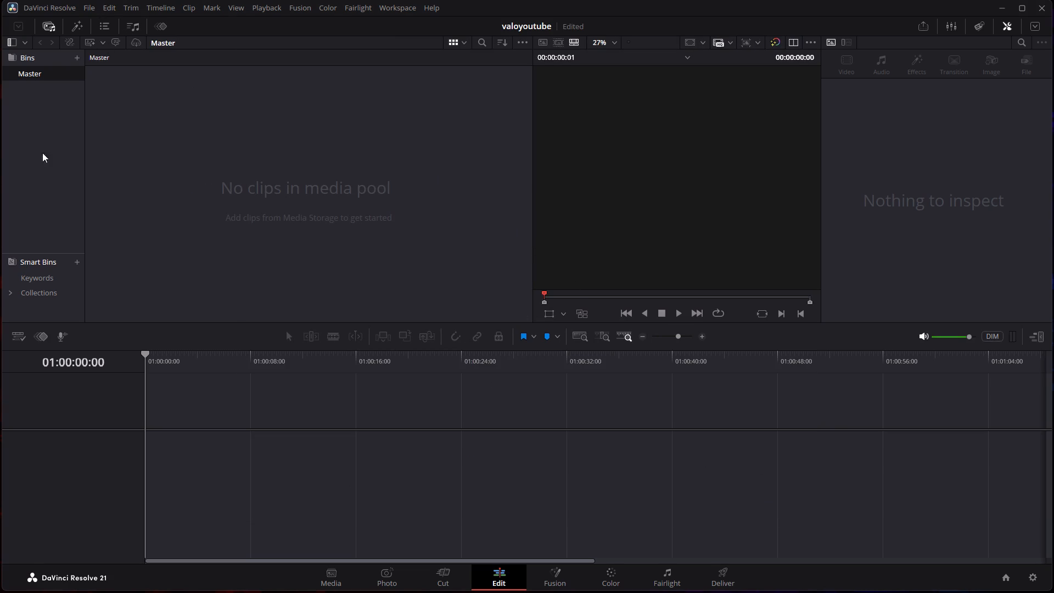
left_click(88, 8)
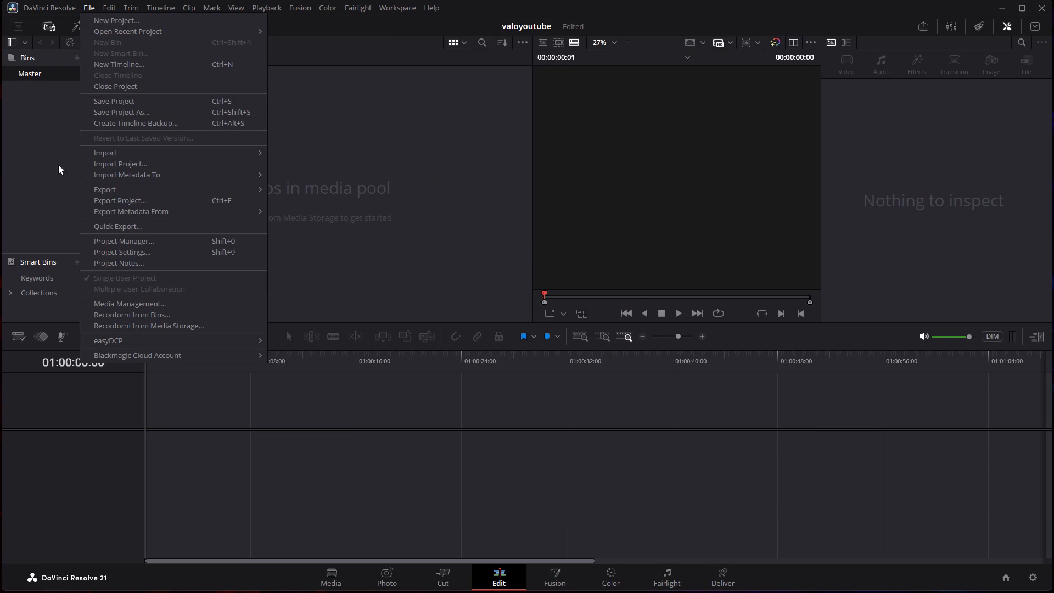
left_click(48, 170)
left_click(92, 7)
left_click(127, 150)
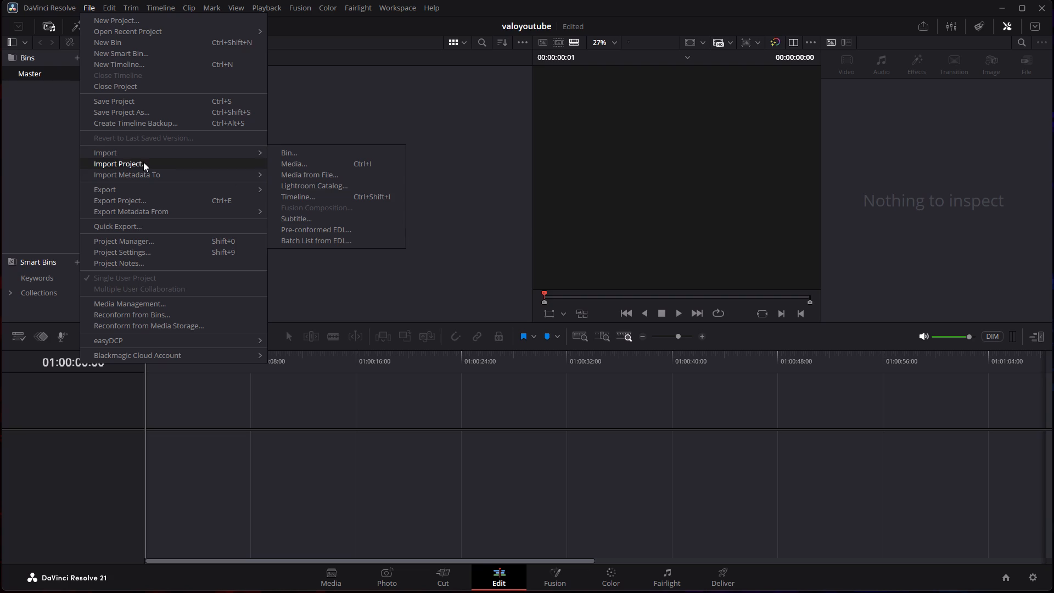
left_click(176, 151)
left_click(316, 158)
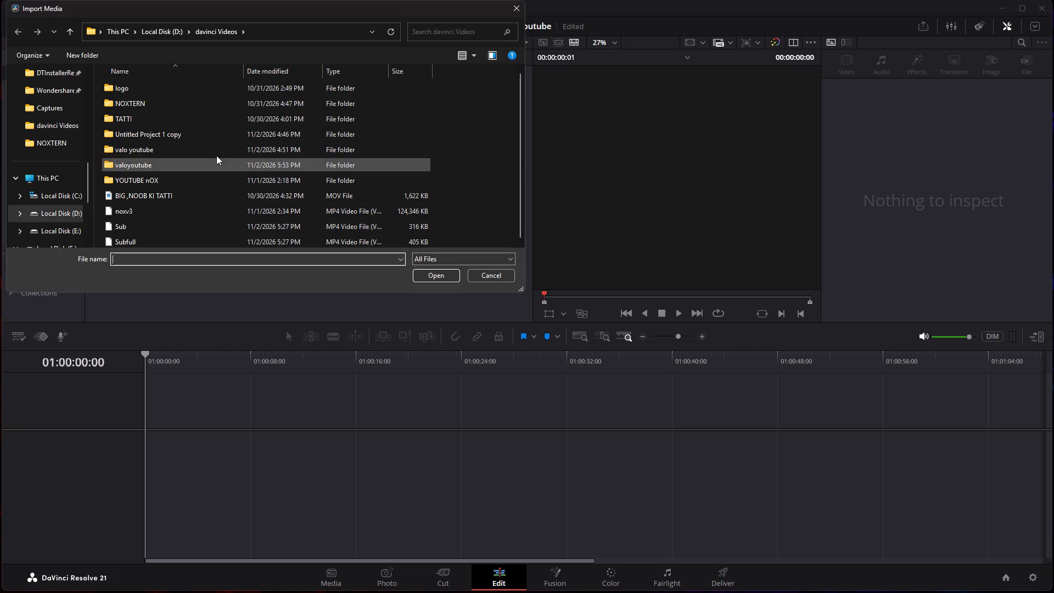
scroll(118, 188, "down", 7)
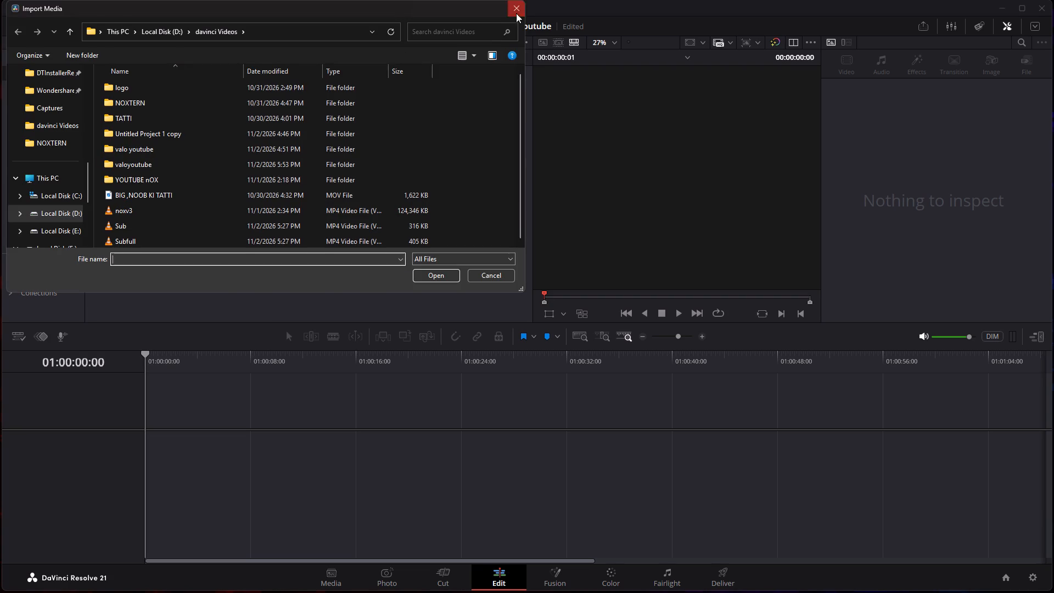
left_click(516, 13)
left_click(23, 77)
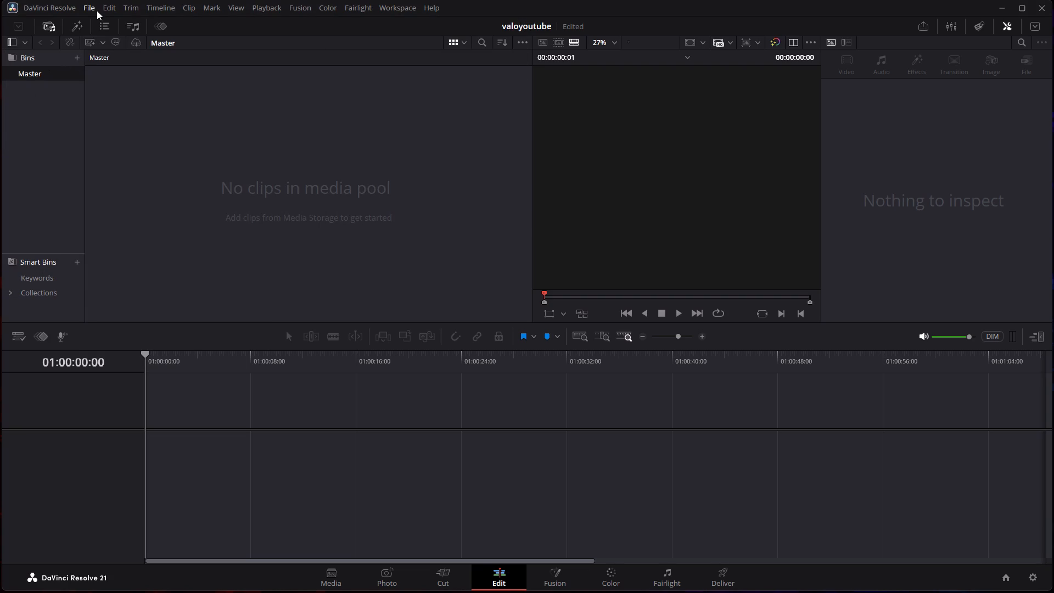
left_click(328, 573)
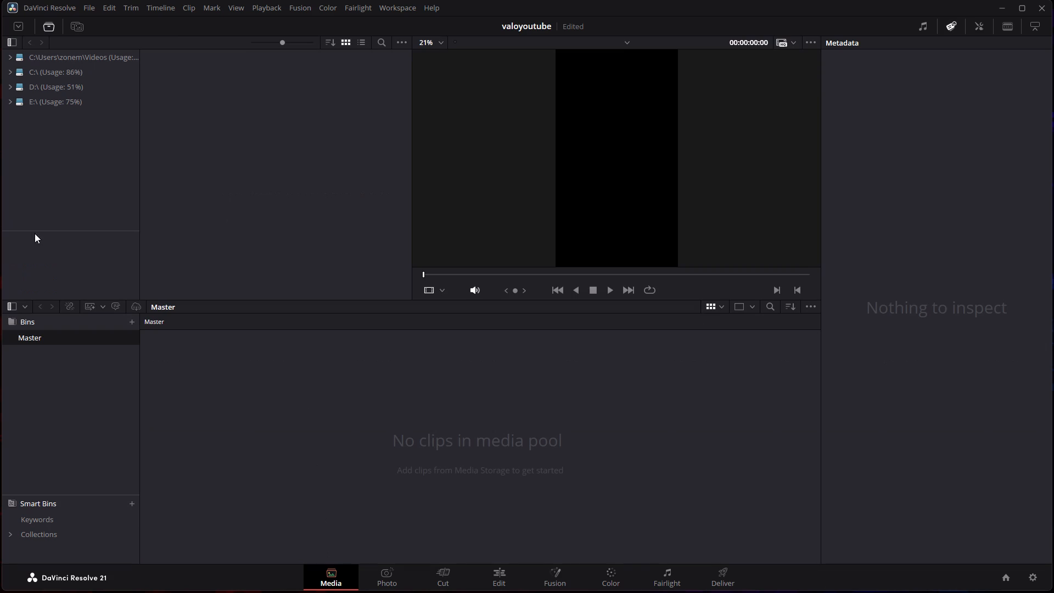
left_click(12, 59)
left_click(44, 60)
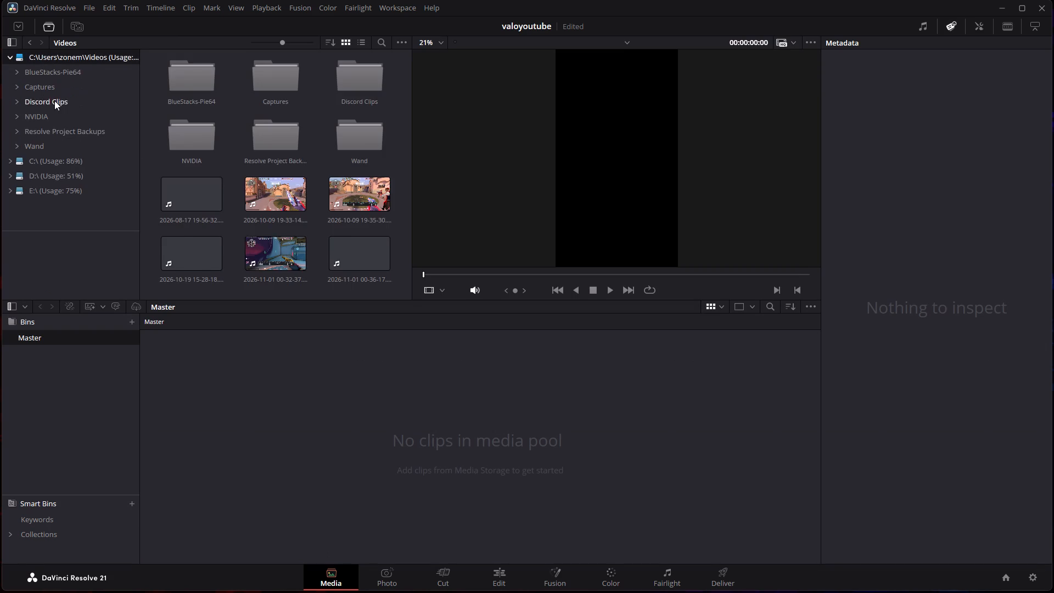
scroll(257, 210, "down", 5)
left_click_drag(352, 194, 220, 367)
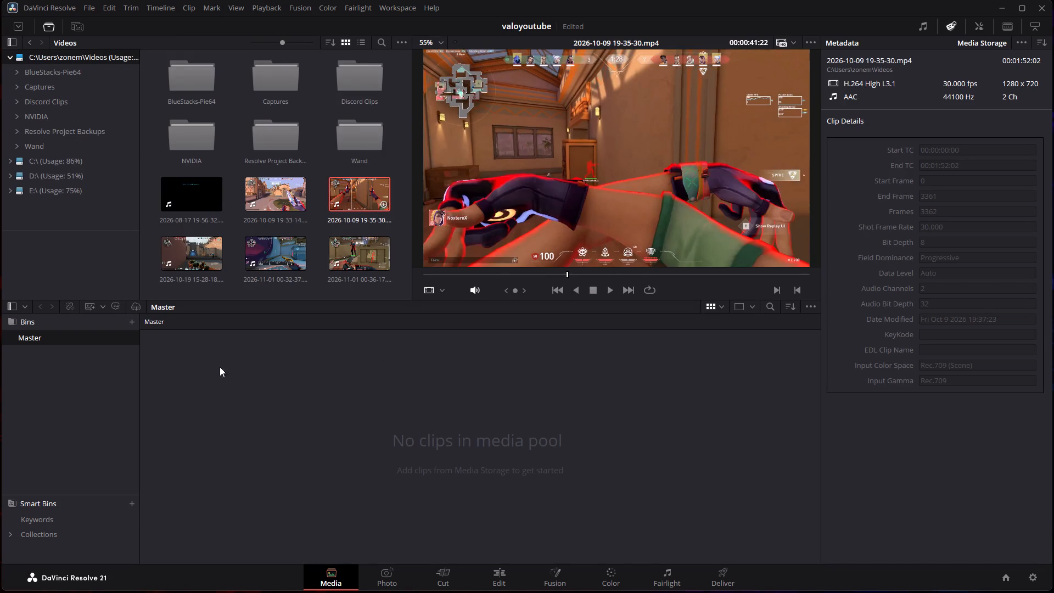
left_click_drag(220, 367, 131, 313)
left_click_drag(355, 193, 242, 403)
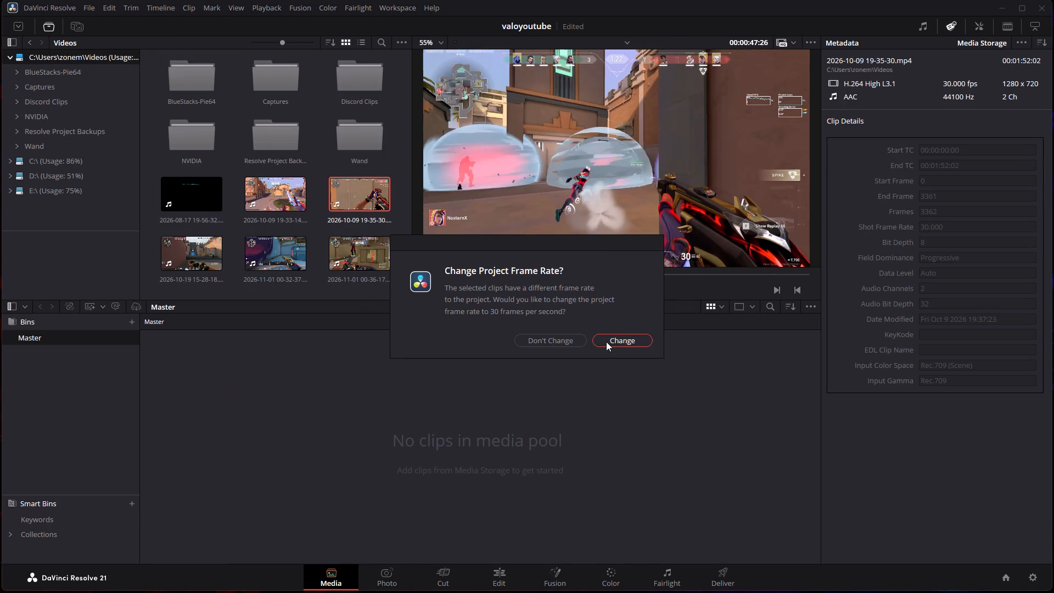
left_click(606, 342)
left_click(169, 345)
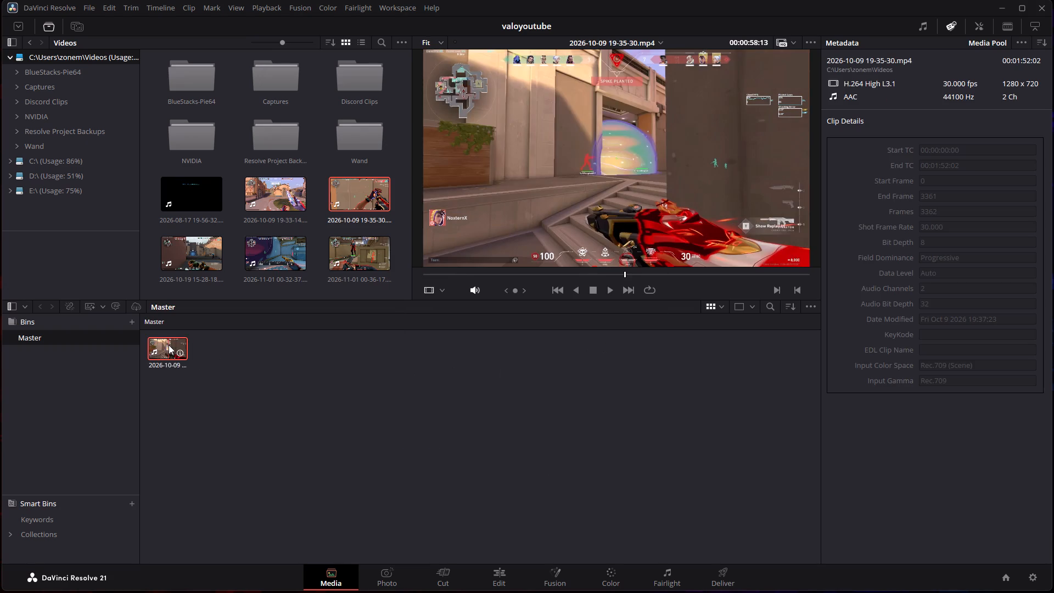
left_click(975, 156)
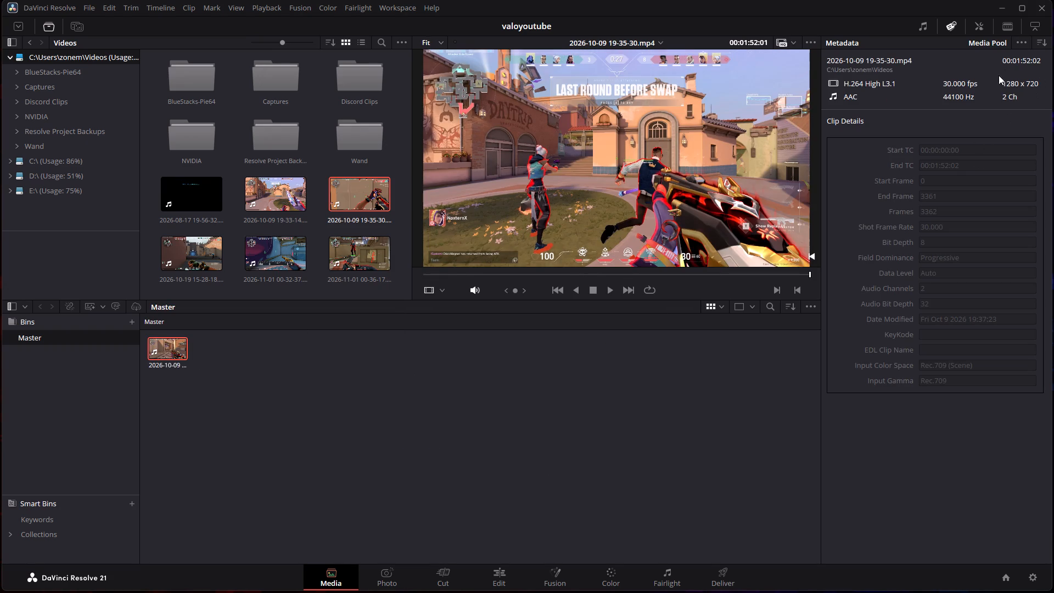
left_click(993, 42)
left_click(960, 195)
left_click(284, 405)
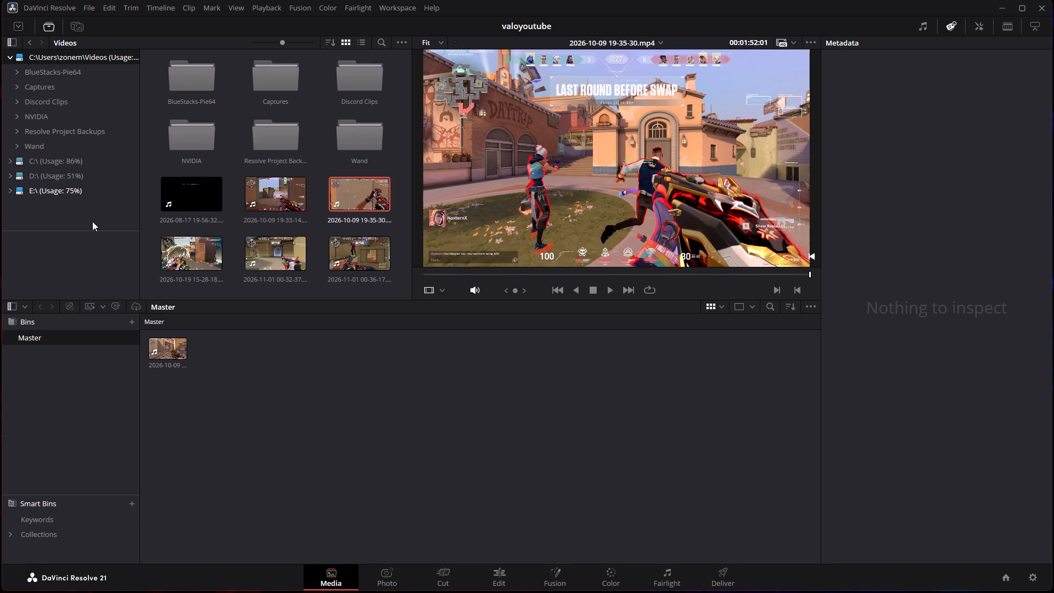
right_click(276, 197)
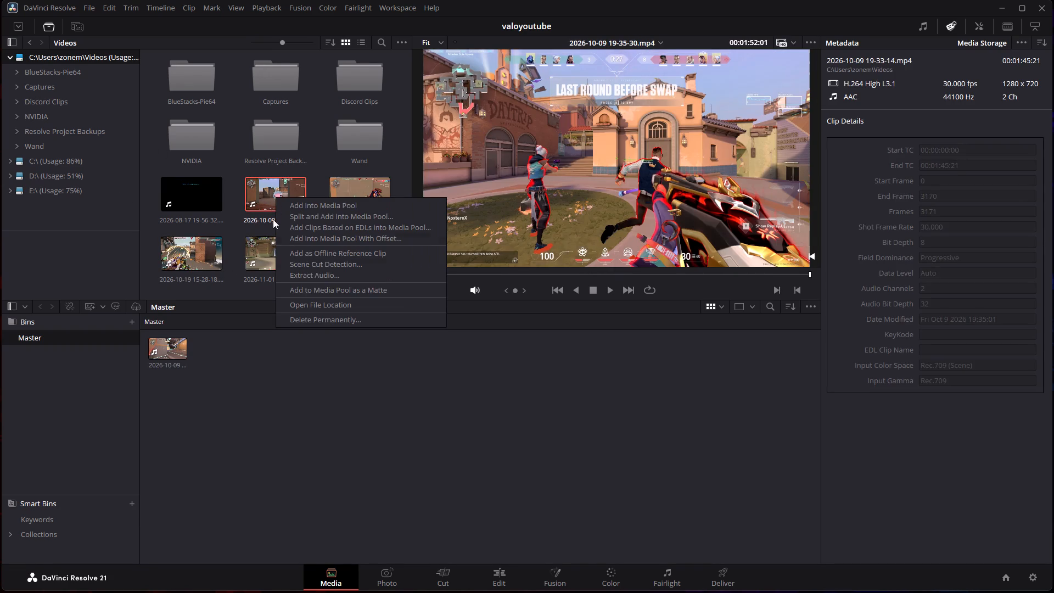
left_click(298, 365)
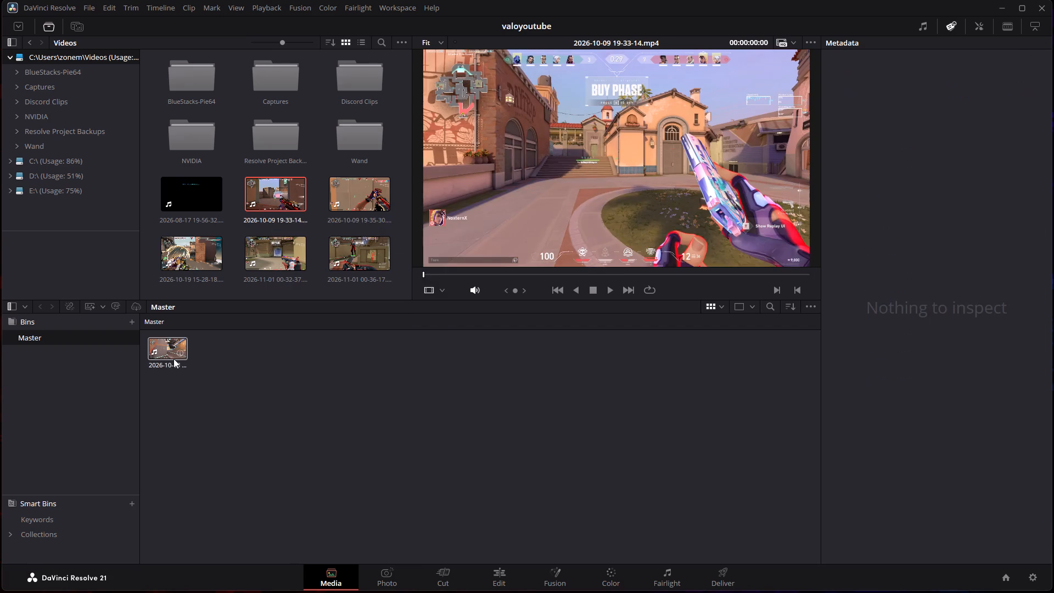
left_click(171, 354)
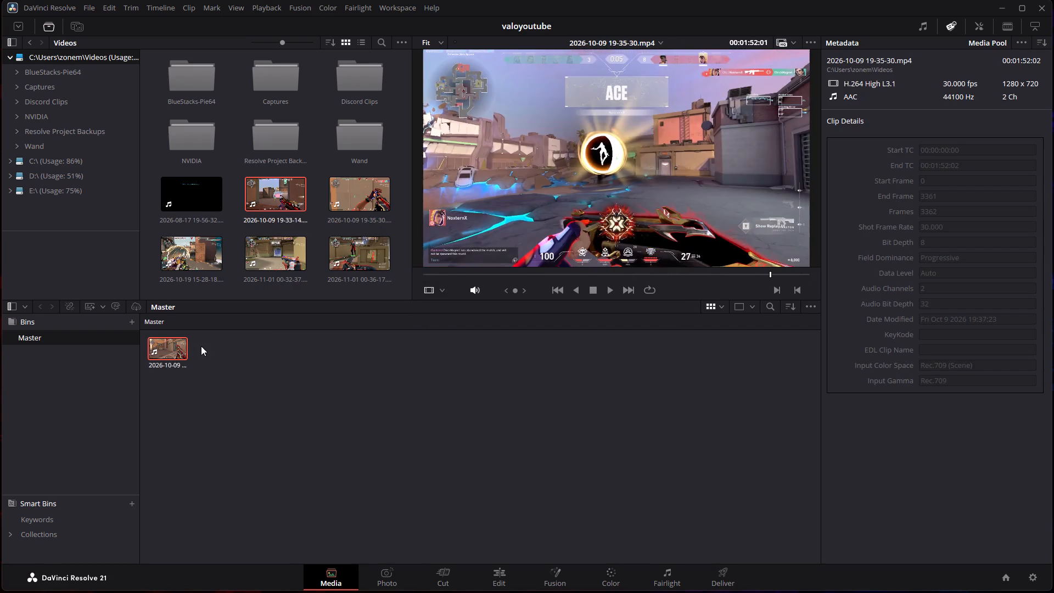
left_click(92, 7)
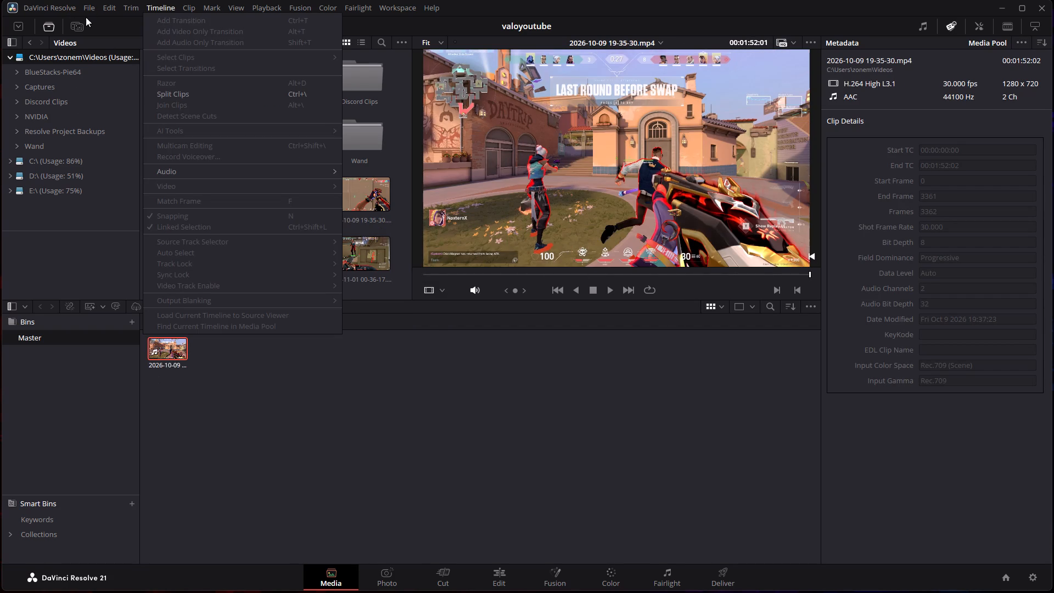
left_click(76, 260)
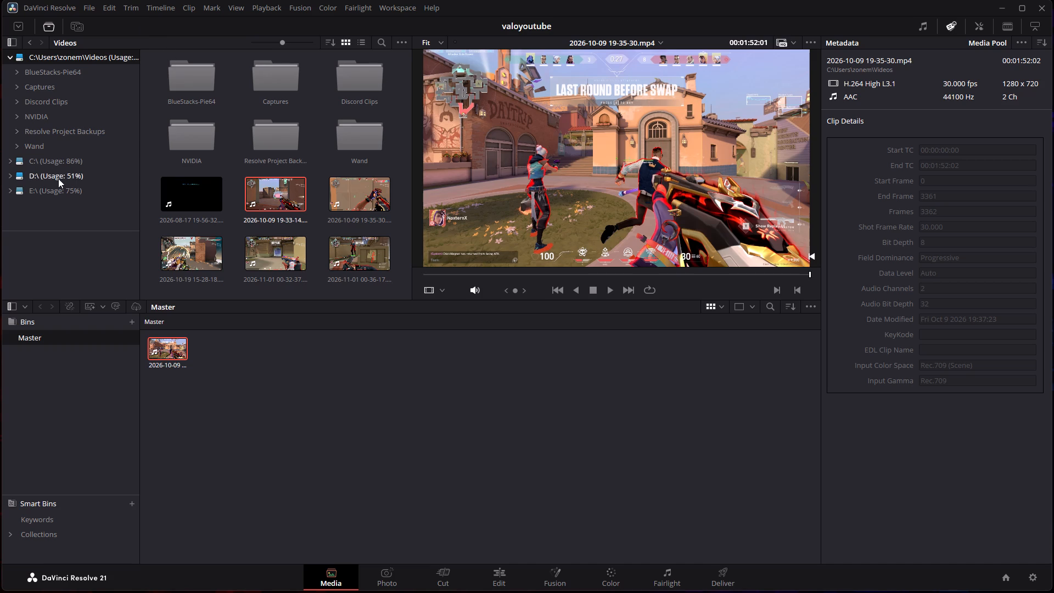
Add Subfull.mp4 from the davinci Videos folder on drive D to the media pool.
left_click(9, 177)
scroll(46, 195, "down", 2)
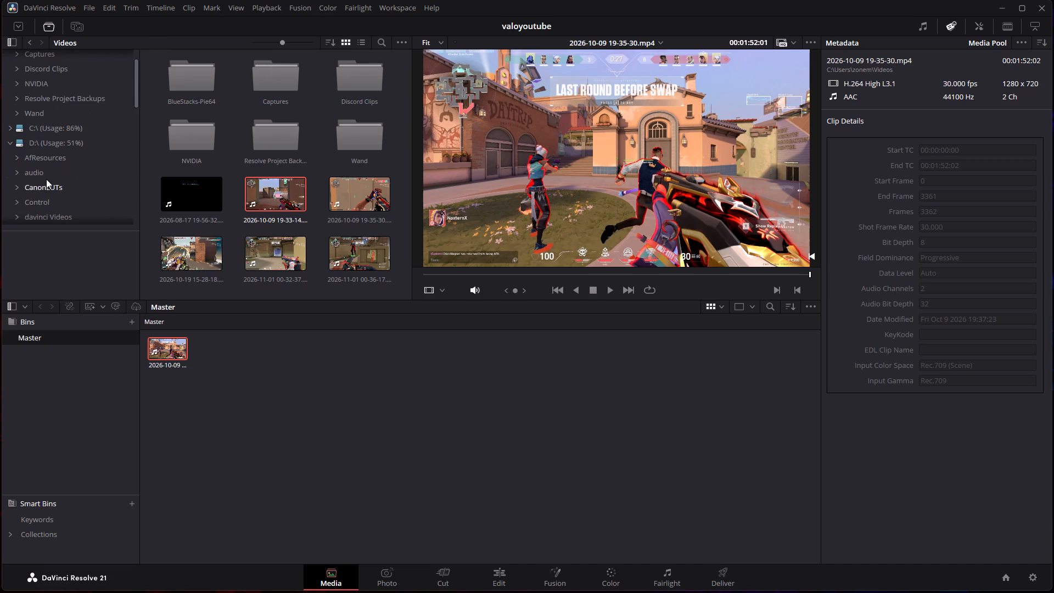
scroll(48, 191, "down", 1)
left_click(49, 199)
left_click(12, 200)
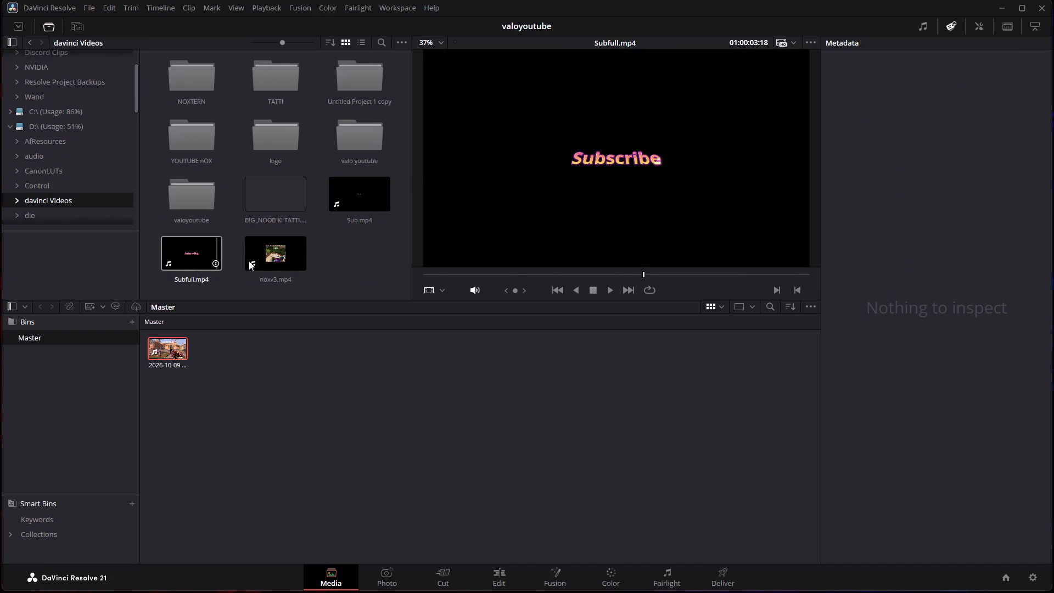
left_click_drag(192, 253, 218, 287)
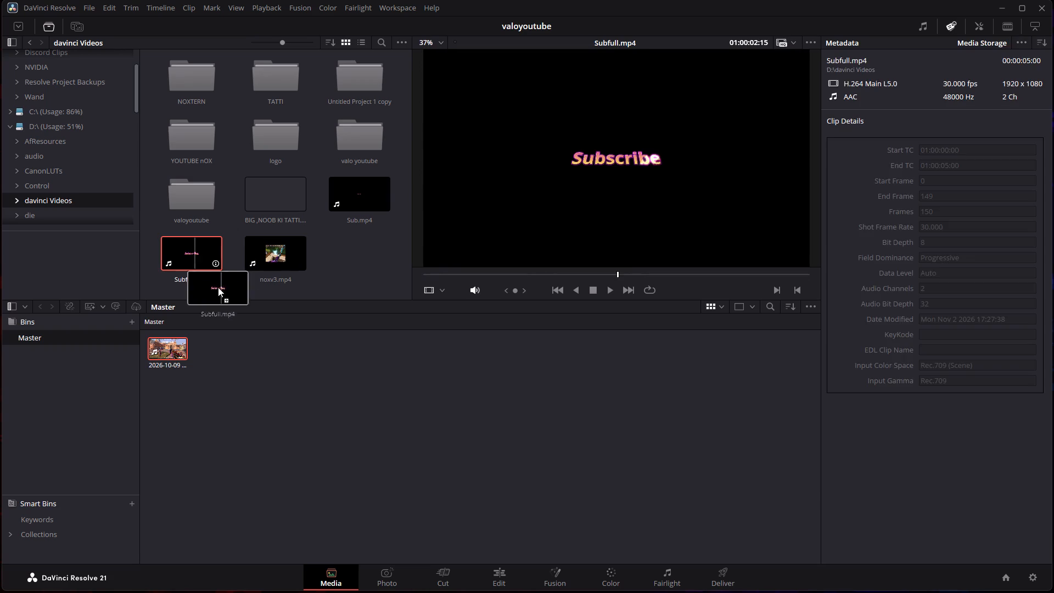
left_click_drag(218, 287, 224, 348)
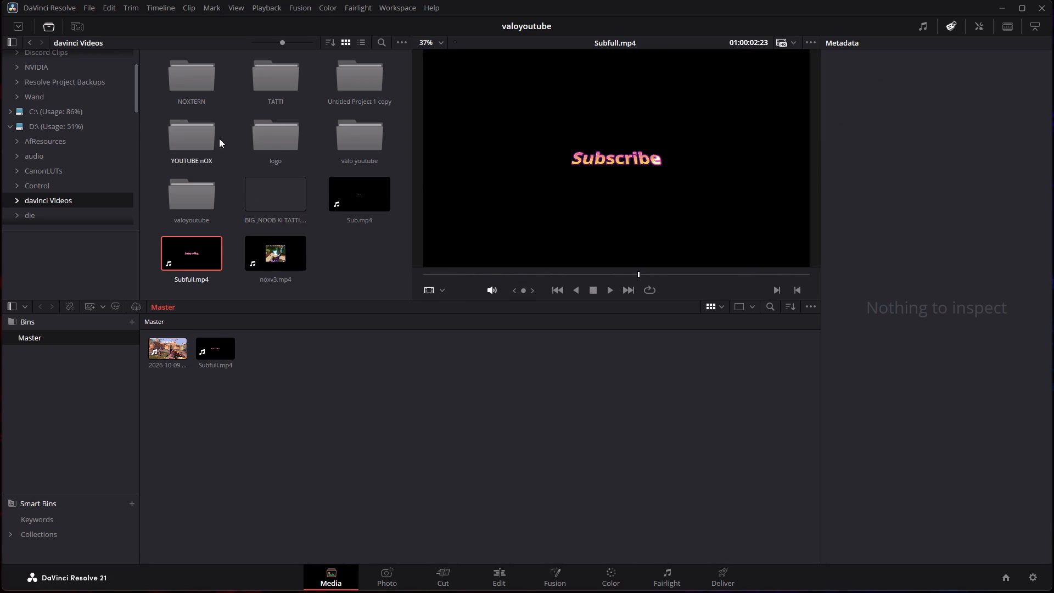
Find Logo.mp4 in the NOXTERN subfolder of davinci Videos and add it to the media pool.
double_click(359, 138)
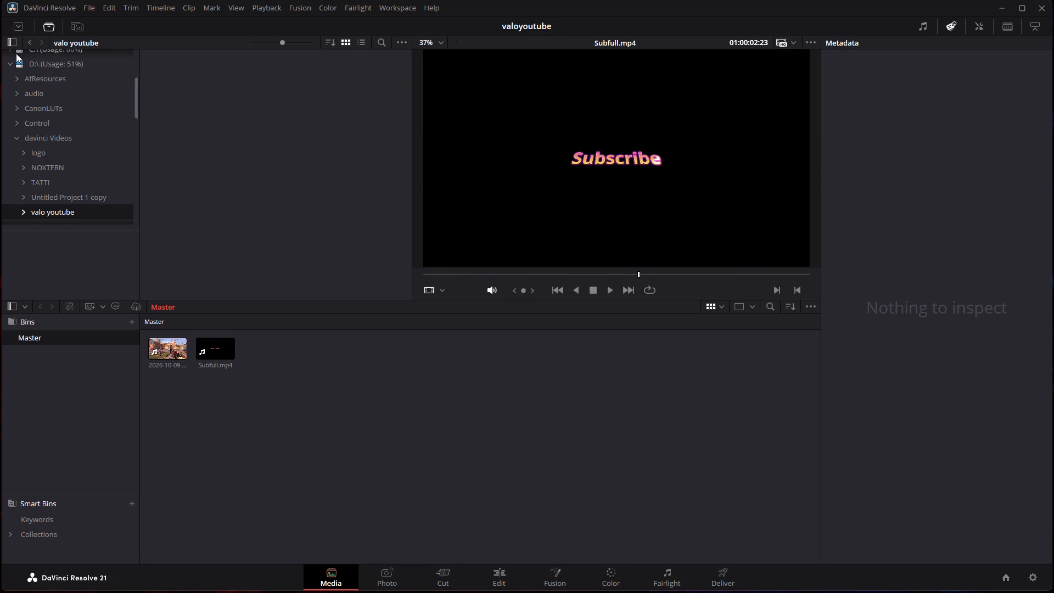
left_click(29, 43)
double_click(192, 210)
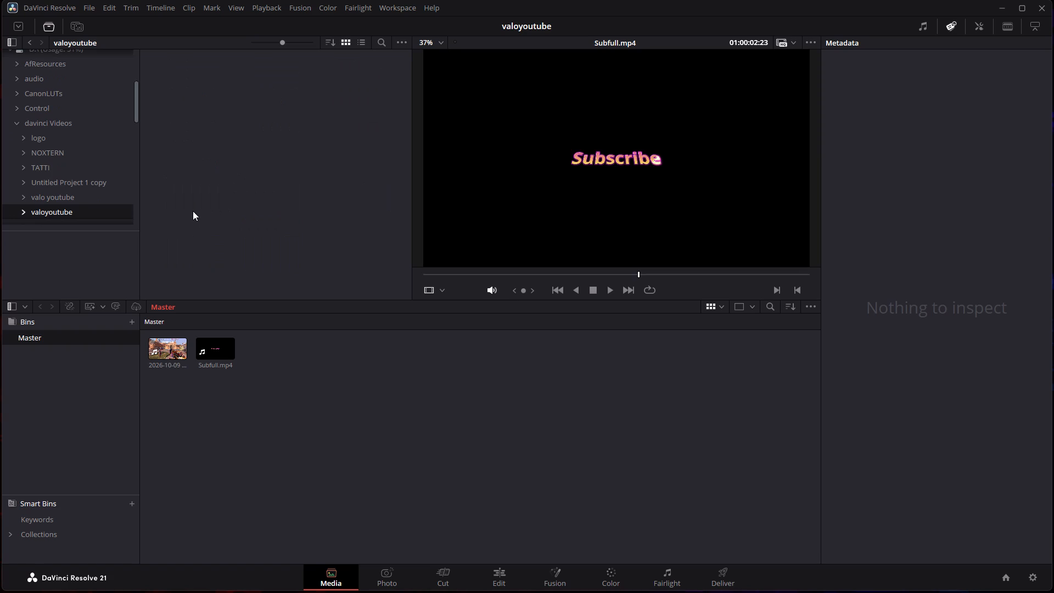
left_click(26, 44)
left_click(31, 44)
left_click(276, 140)
left_click(276, 140)
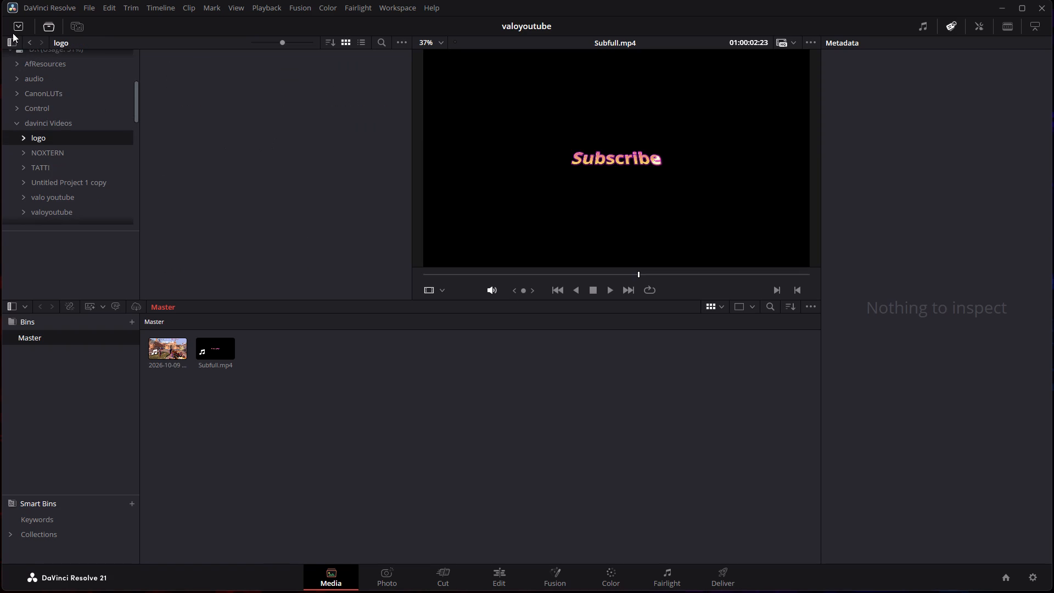
left_click(26, 46)
left_click(31, 41)
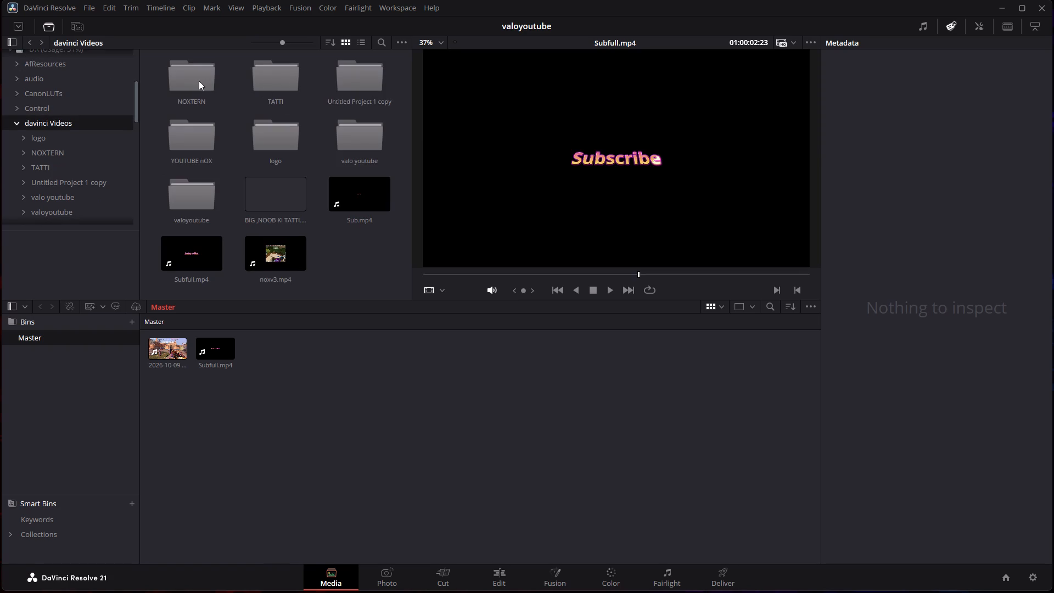
double_click(199, 81)
left_click_drag(189, 134, 258, 347)
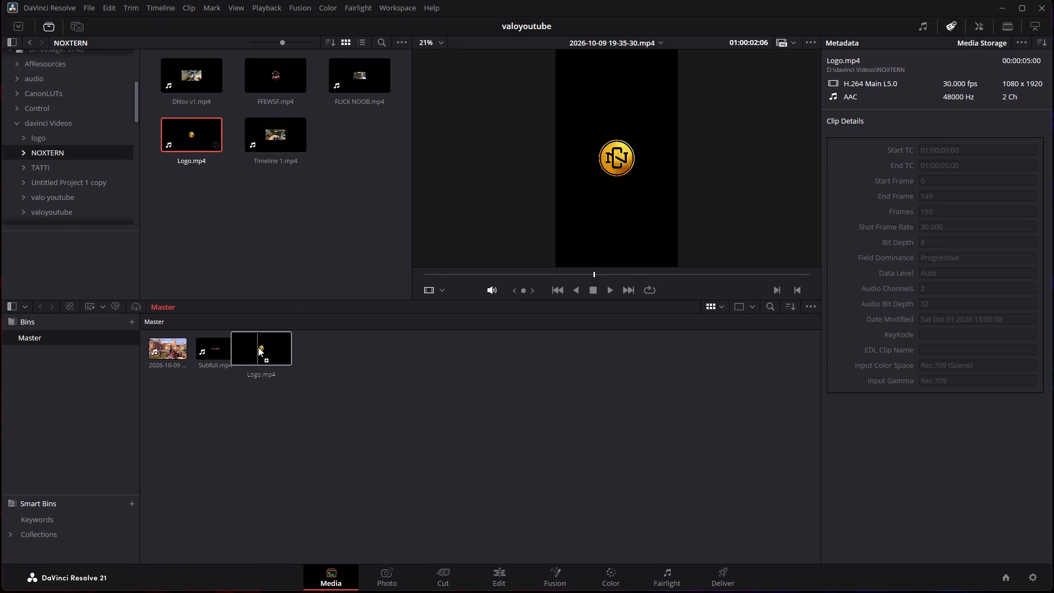
left_click_drag(258, 347, 267, 351)
left_click(511, 577)
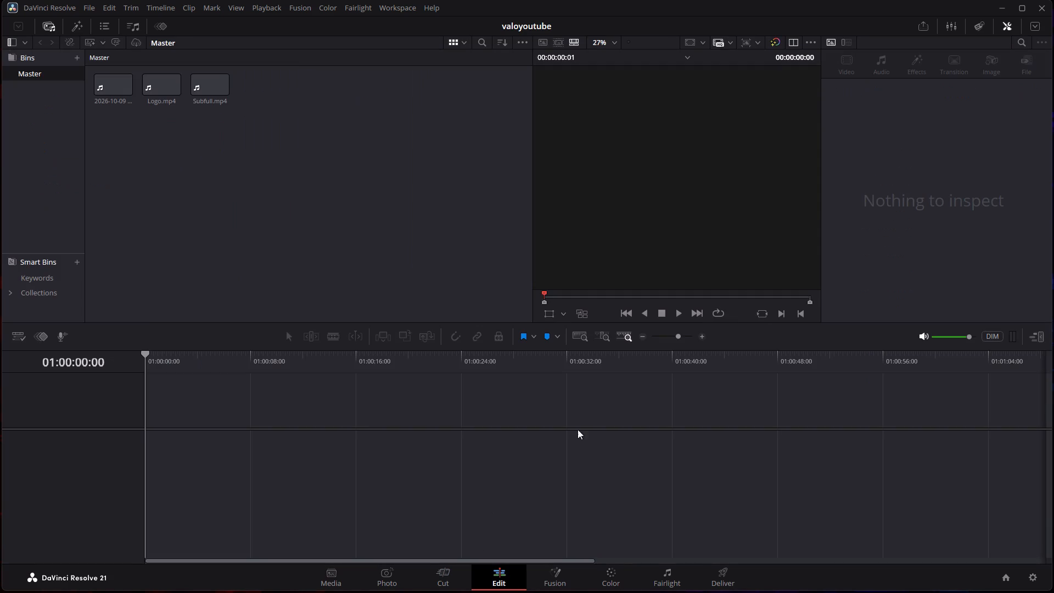
left_click_drag(115, 80, 202, 470)
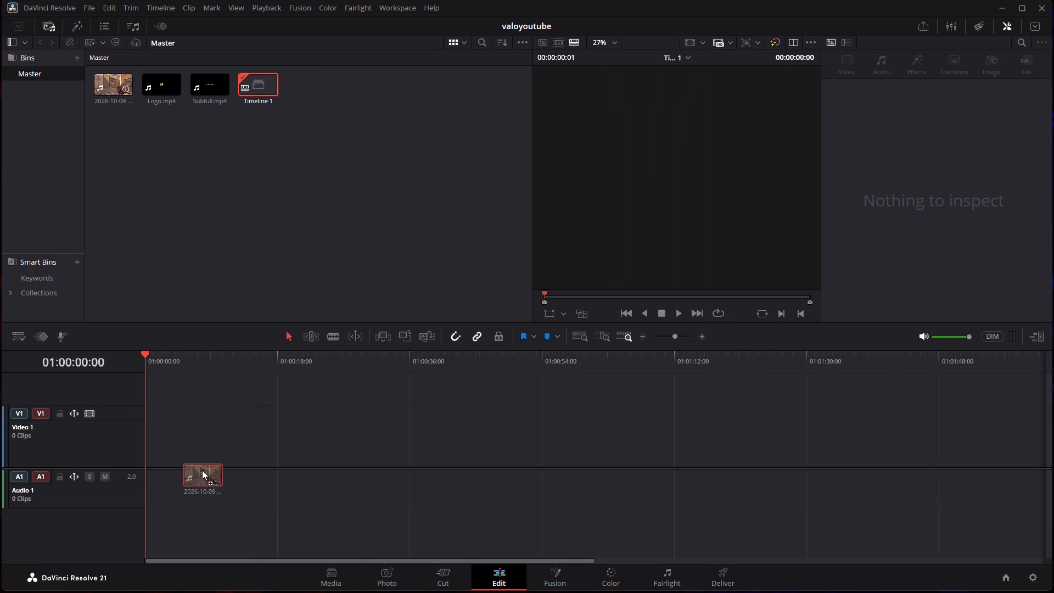
left_click_drag(202, 470, 133, 461)
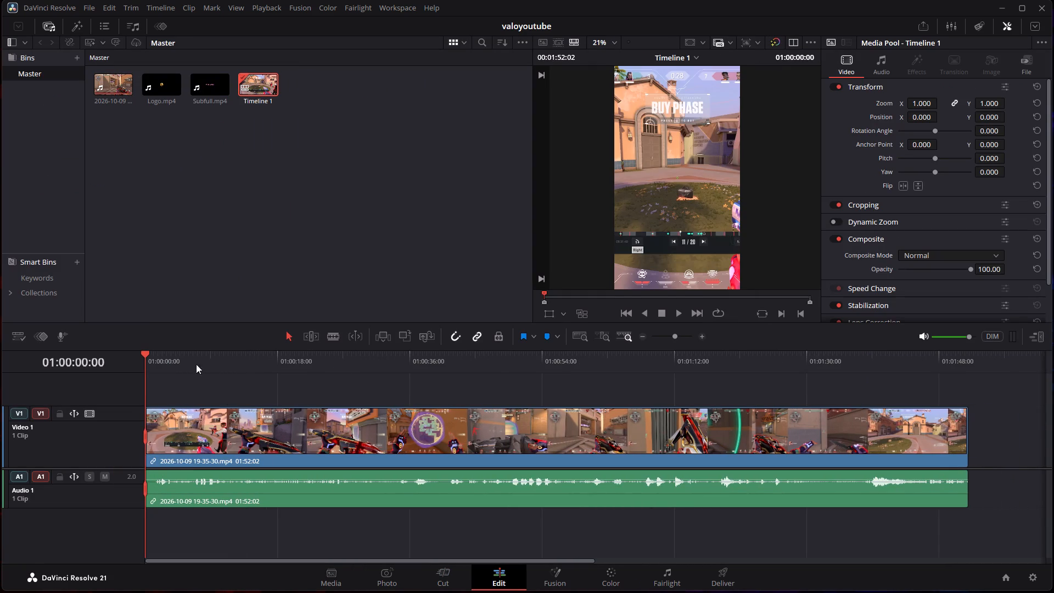
Find where the buy phase ends in the gameplay clip and split the clip at 01:00:30:05.
left_click_drag(144, 355, 191, 359)
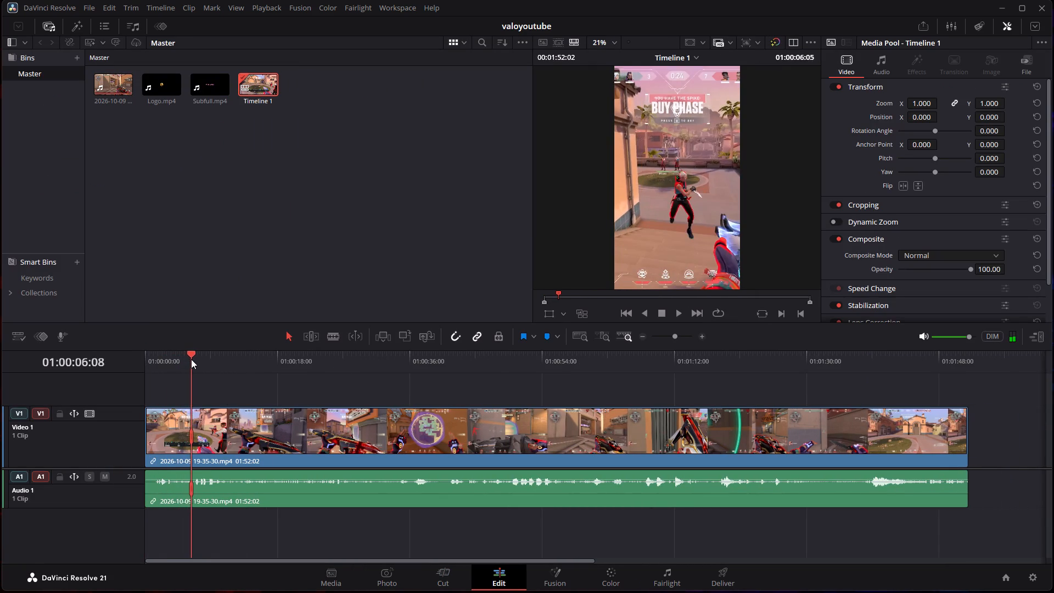
left_click_drag(191, 359, 217, 362)
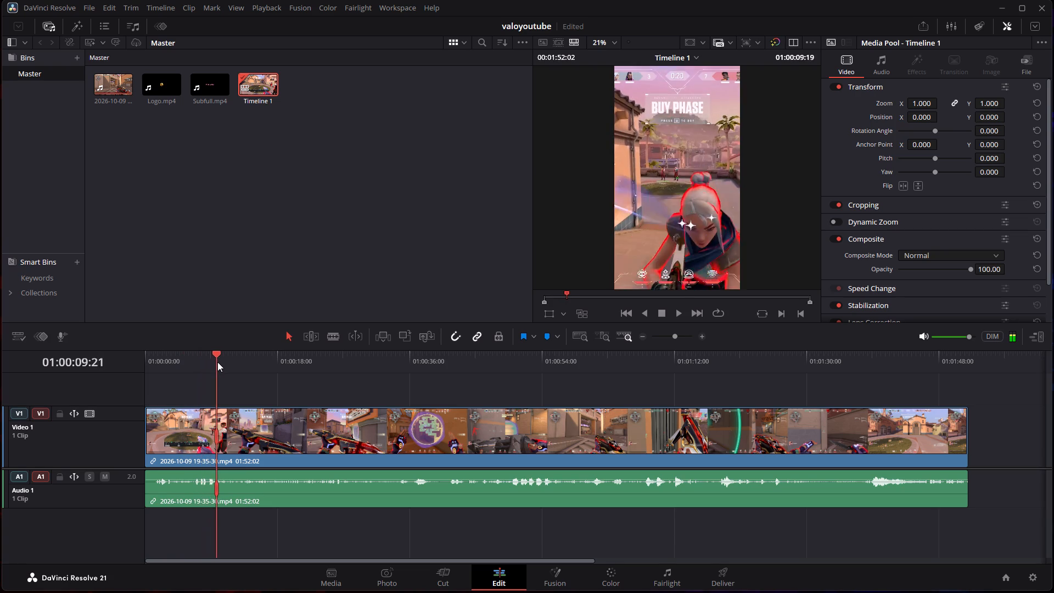
left_click_drag(217, 362, 253, 364)
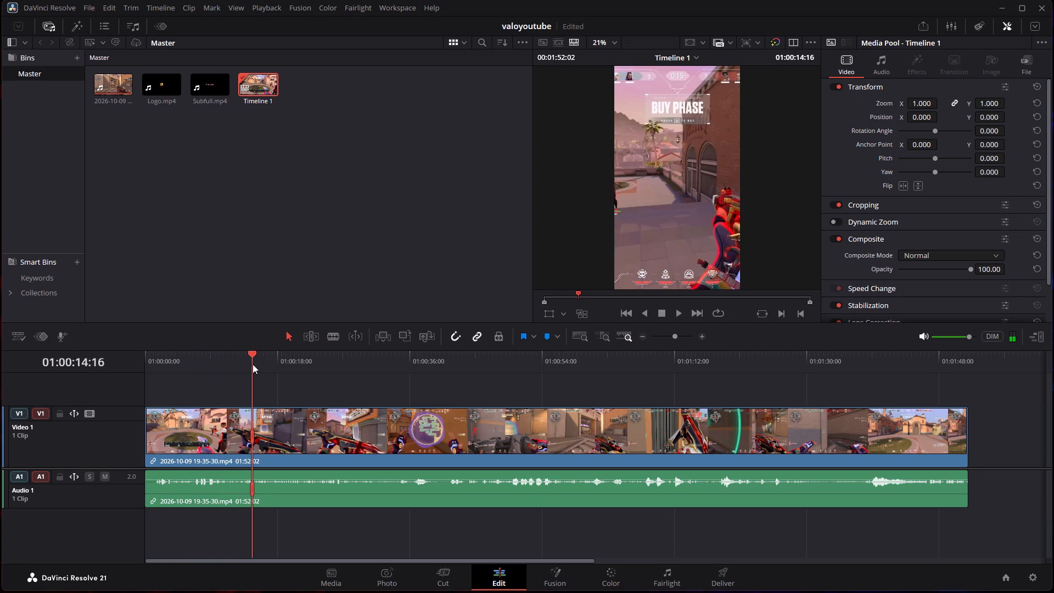
left_click_drag(253, 364, 289, 365)
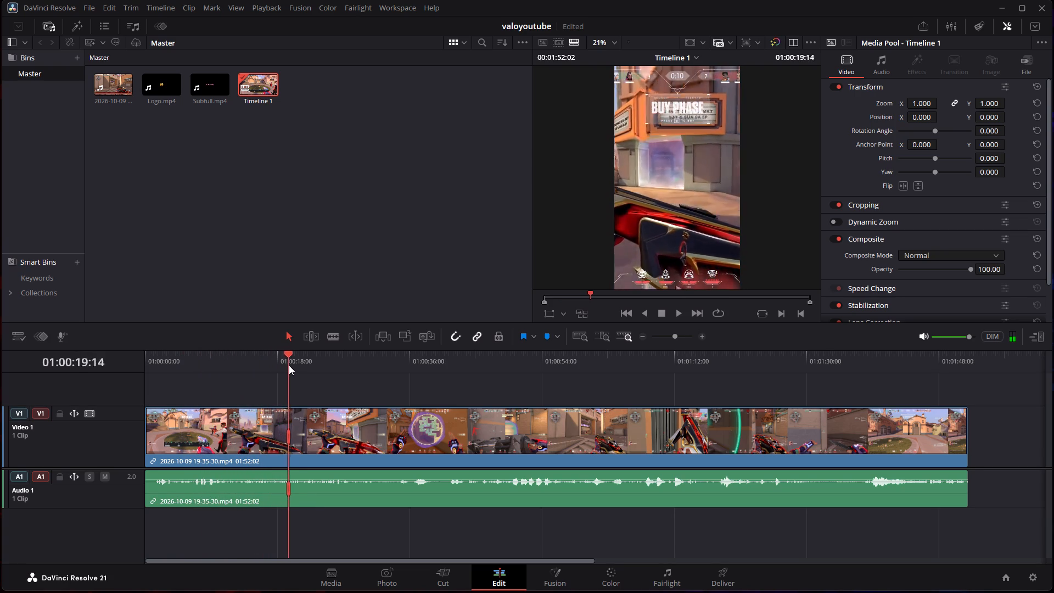
left_click_drag(289, 365, 323, 365)
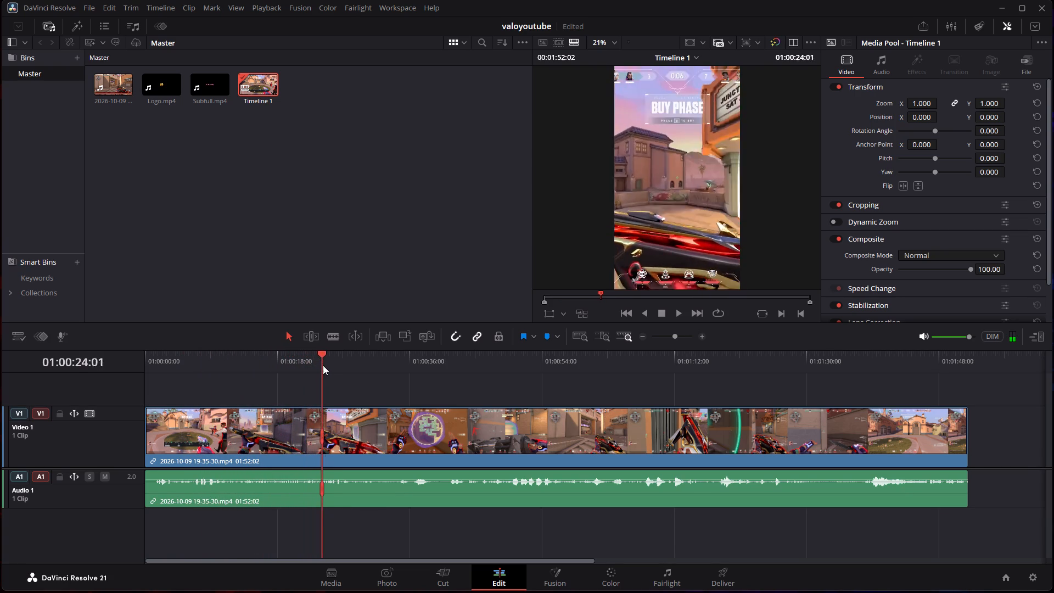
left_click_drag(323, 365, 354, 366)
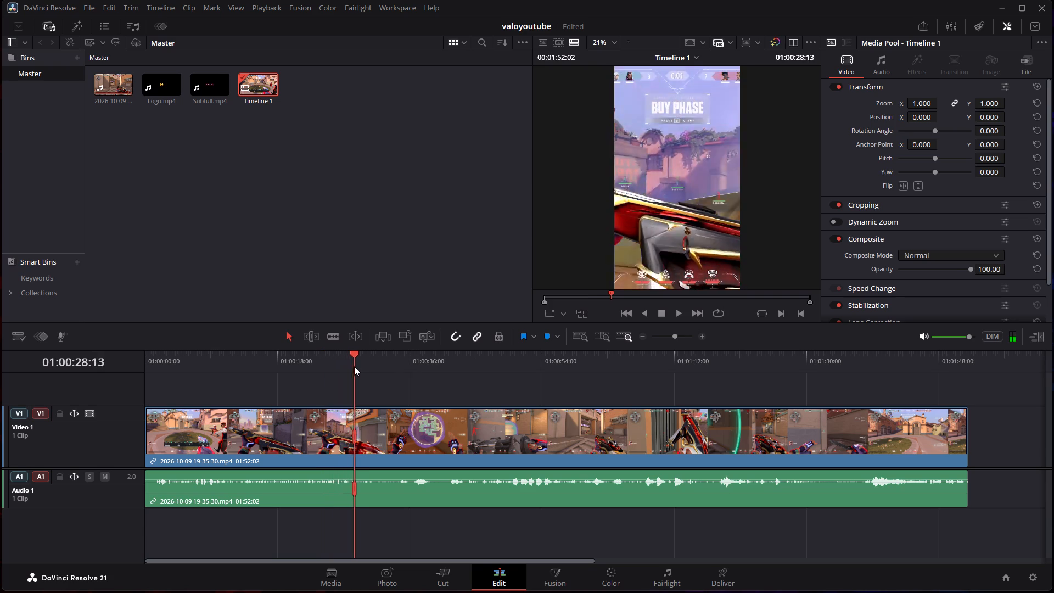
left_click_drag(354, 366, 377, 367)
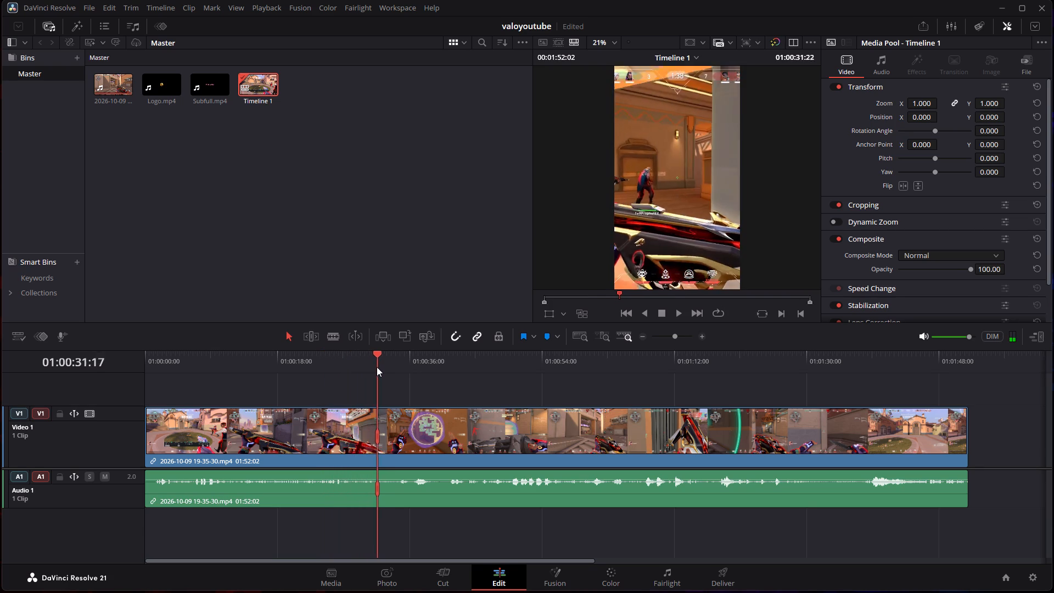
left_click_drag(377, 367, 368, 367)
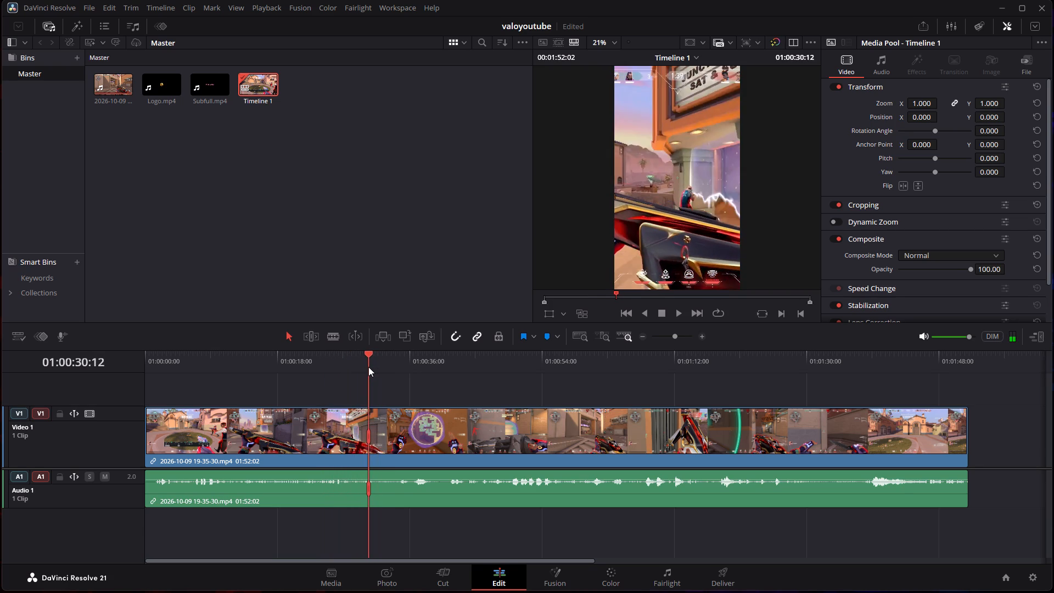
left_click_drag(368, 367, 368, 367)
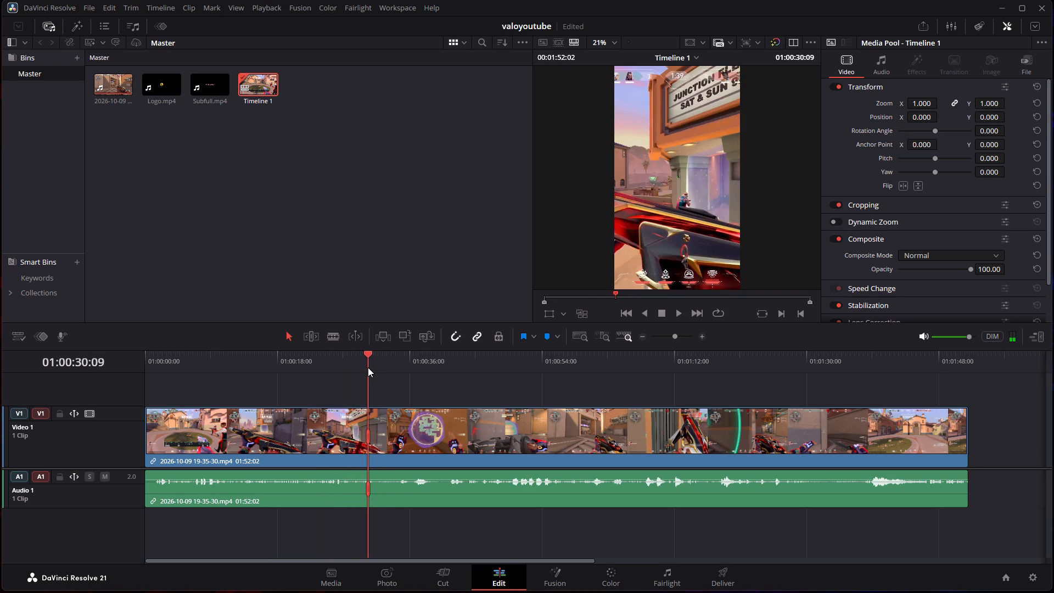
left_click_drag(368, 367, 367, 367)
left_click(355, 430)
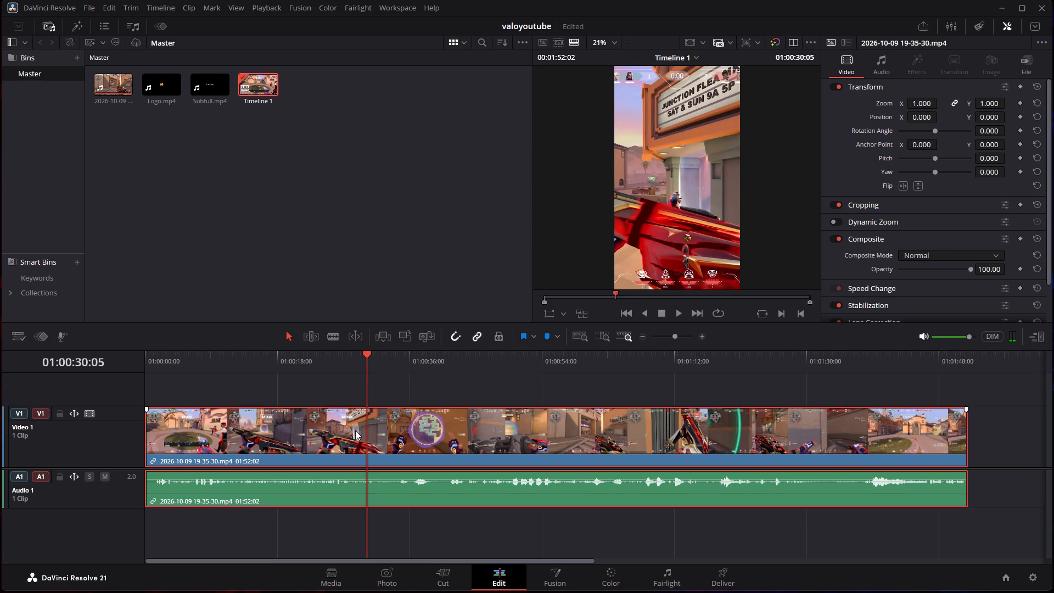
left_click(329, 338)
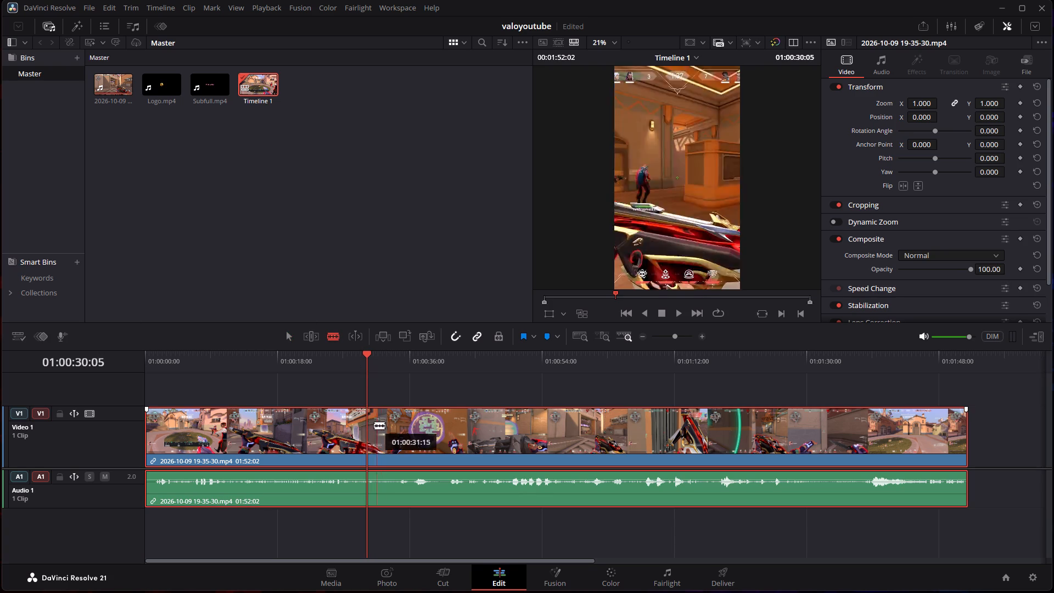
left_click(362, 423)
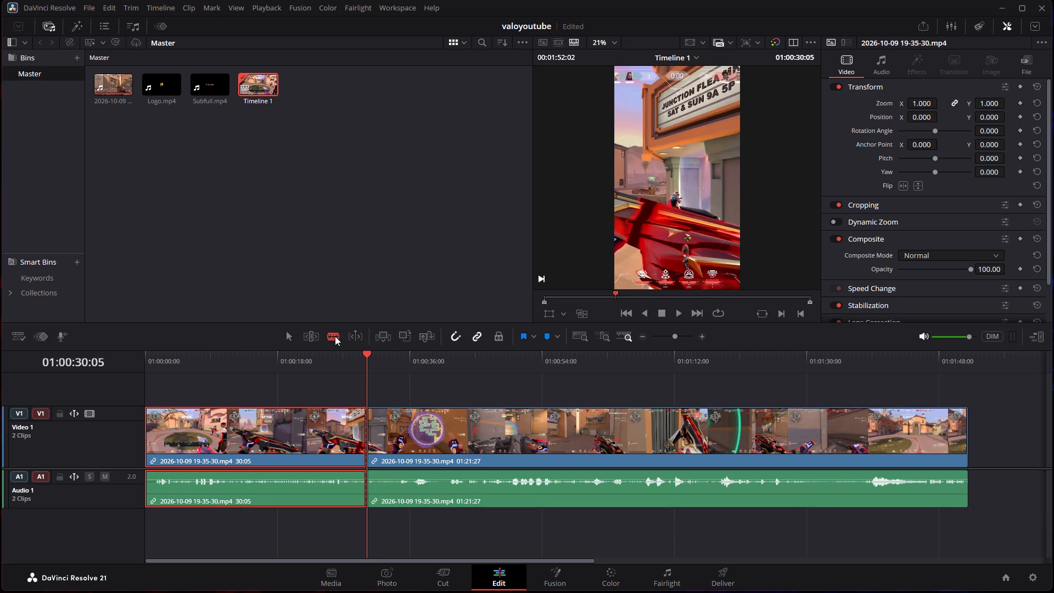
left_click(335, 336)
left_click(294, 335)
Delete the buy-phase segment before the cut and move the remaining gameplay clip to the timeline start.
left_click(331, 426)
right_click(305, 423)
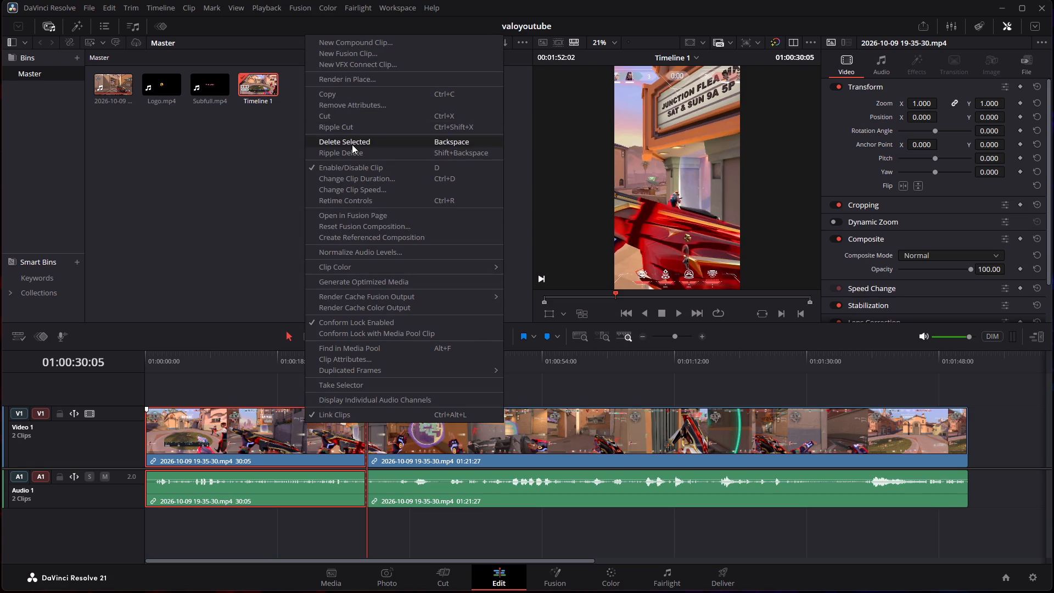
left_click(352, 144)
left_click_drag(429, 456, 204, 455)
Find where the round ends after the ACE banner and split the gameplay clip at 01:01:16:12.
left_click_drag(367, 354, 143, 357)
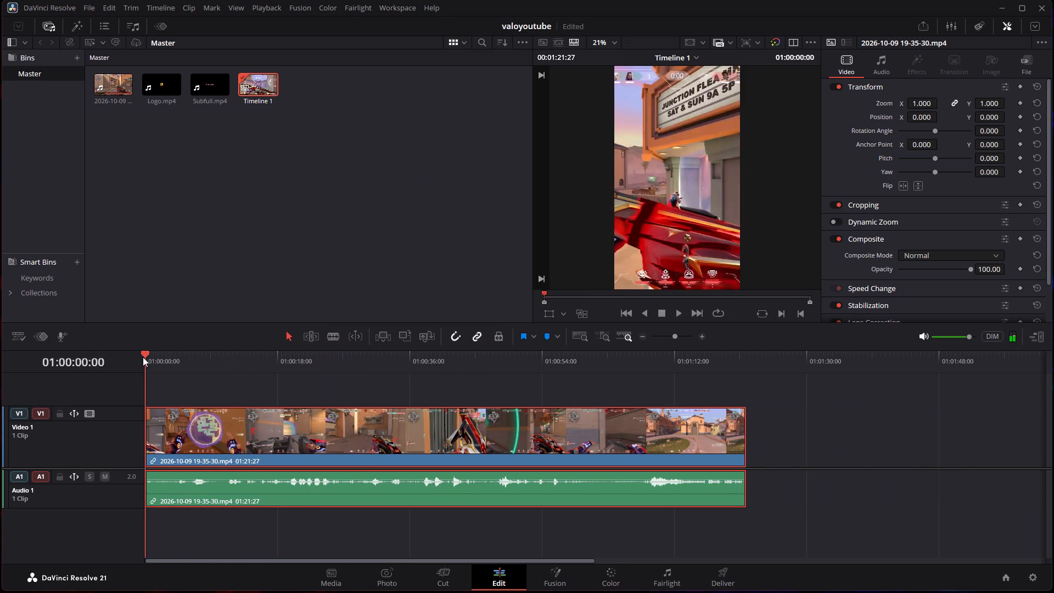
left_click_drag(143, 357, 351, 360)
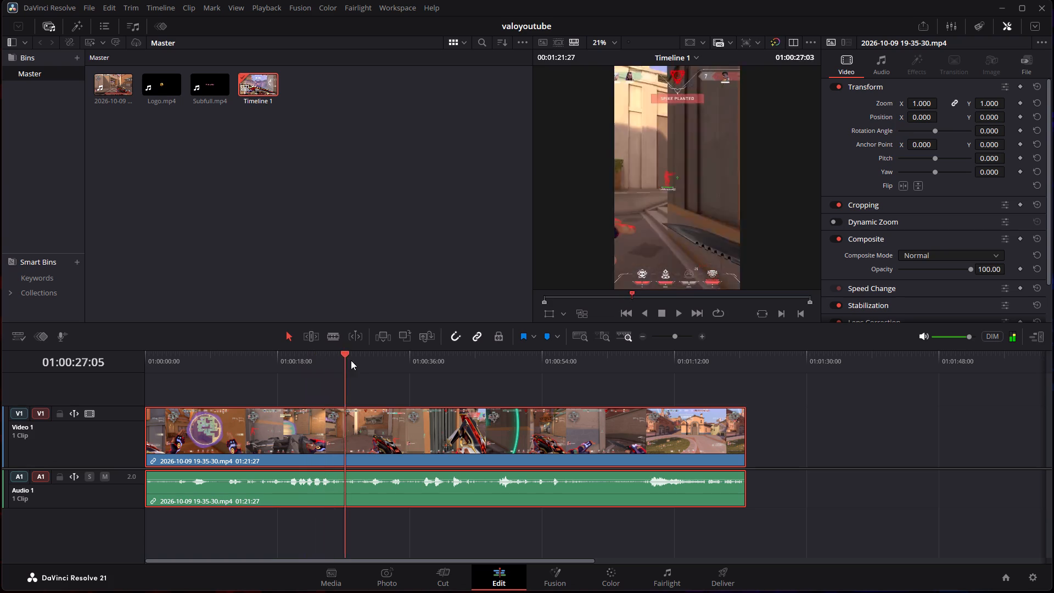
left_click_drag(351, 360, 452, 360)
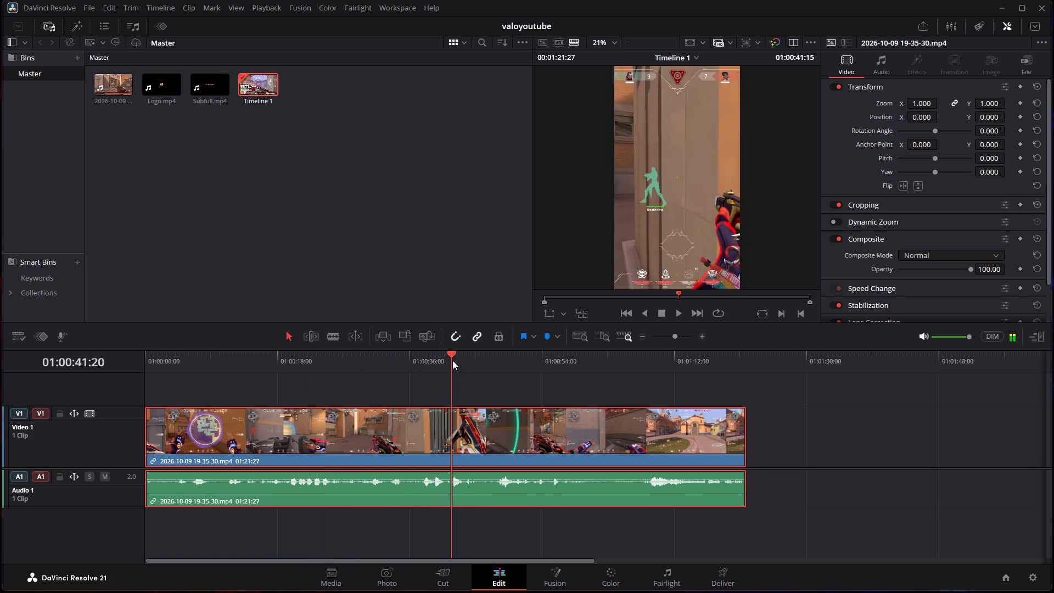
left_click_drag(452, 360, 515, 360)
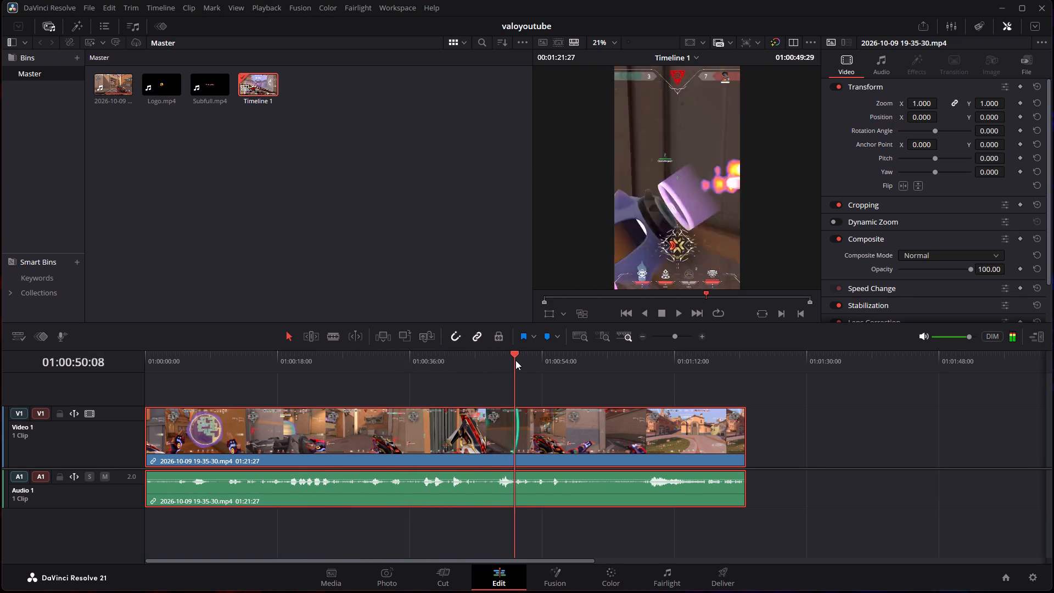
left_click_drag(515, 360, 549, 360)
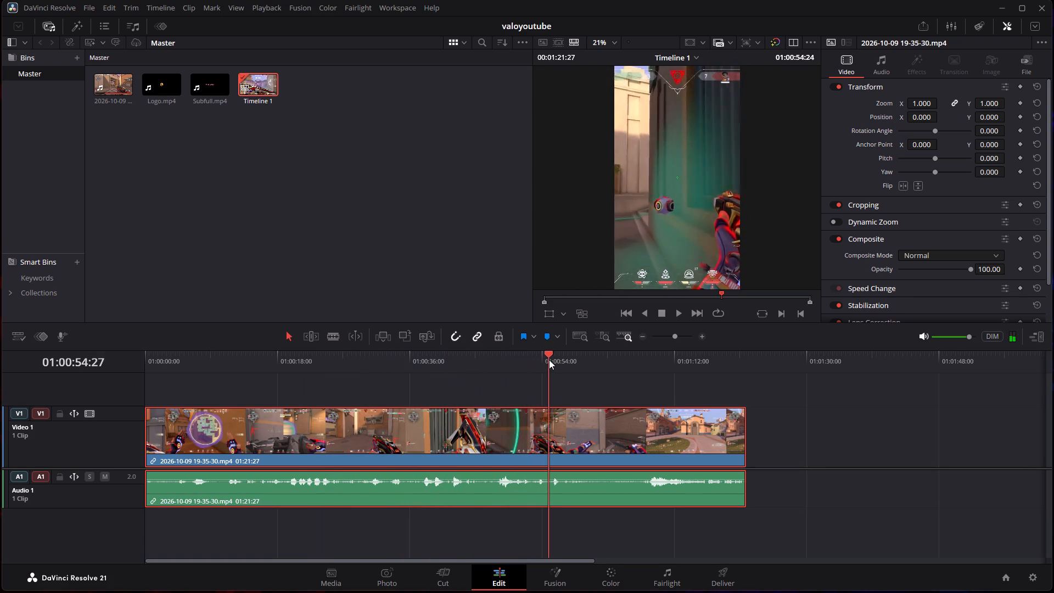
left_click_drag(549, 360, 581, 360)
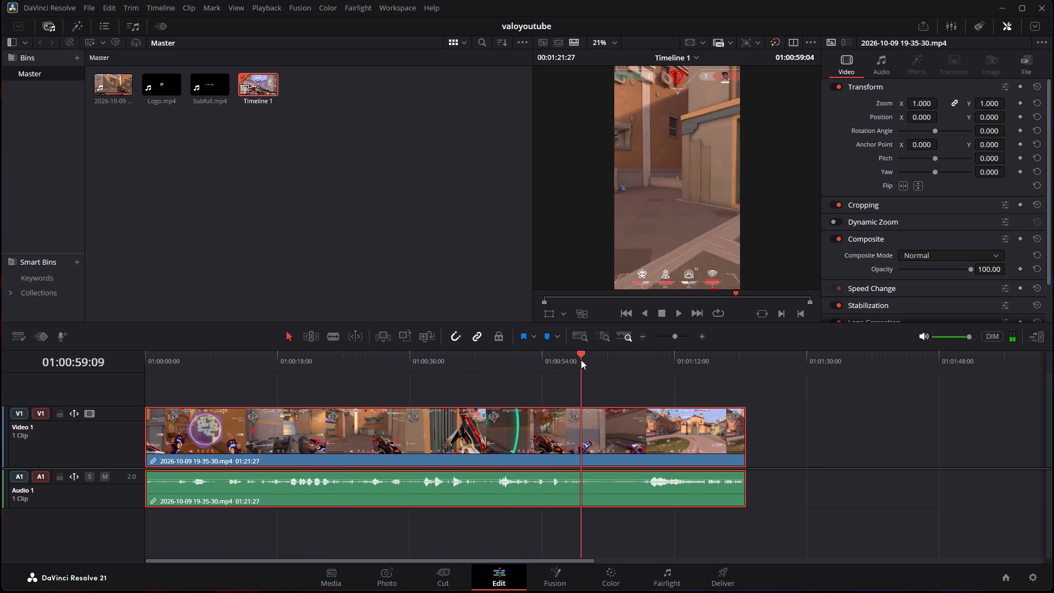
left_click_drag(581, 360, 590, 360)
left_click_drag(590, 358, 585, 358)
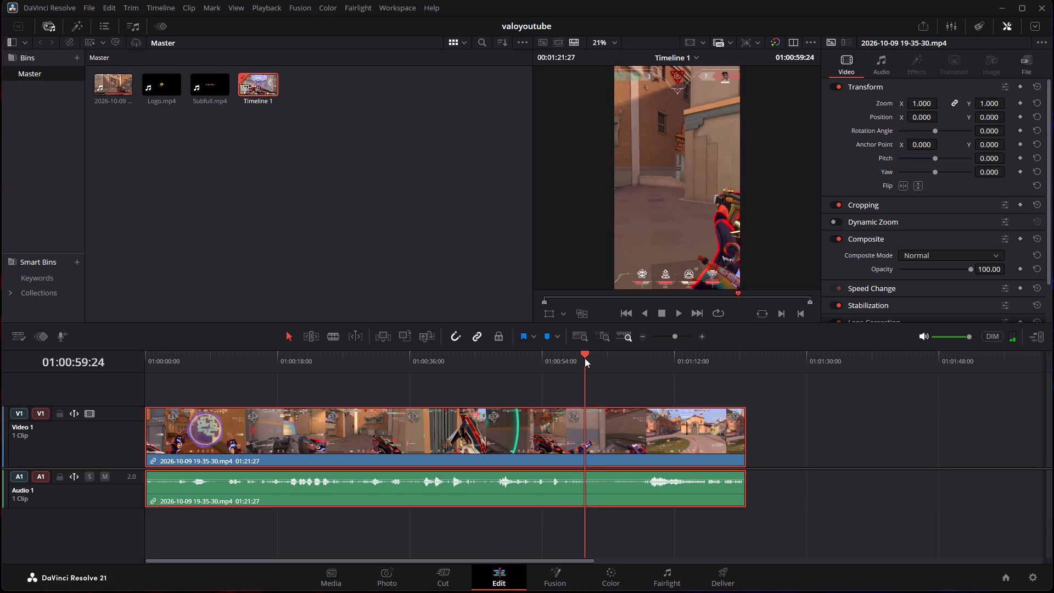
left_click_drag(585, 358, 630, 361)
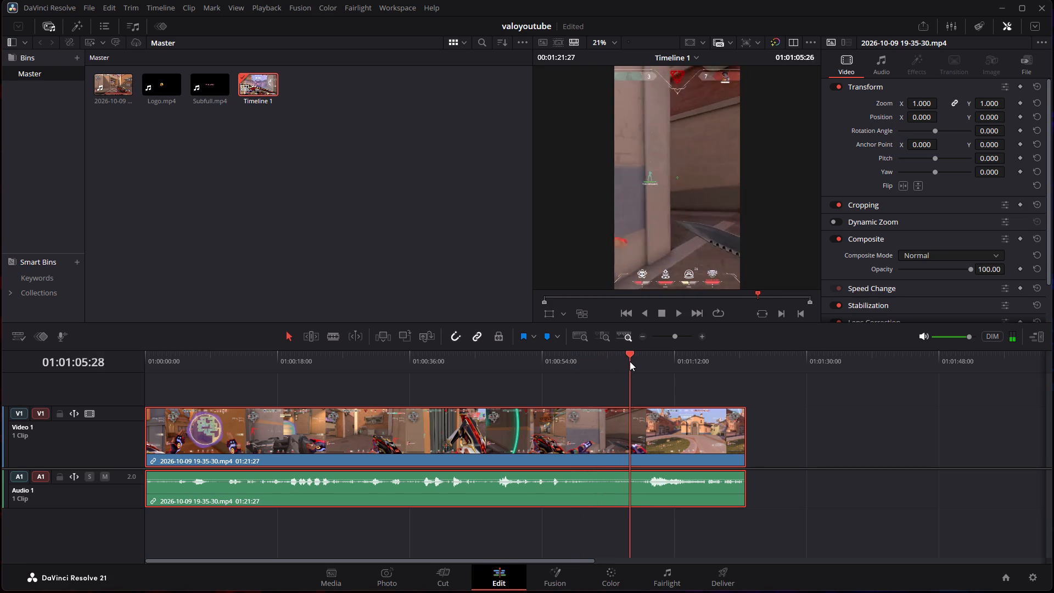
left_click_drag(630, 361, 655, 362)
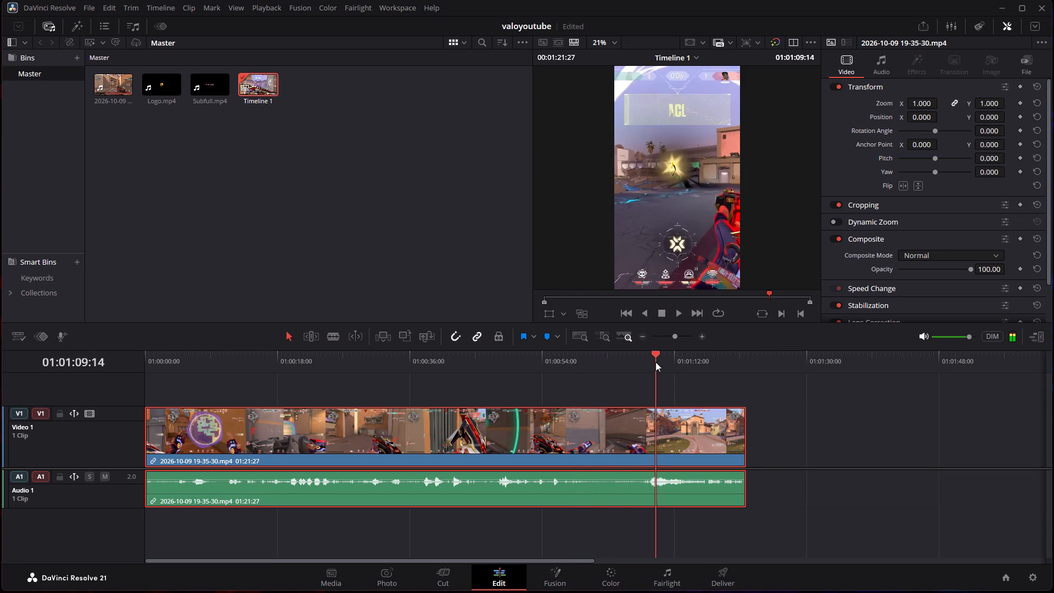
left_click_drag(655, 362, 689, 362)
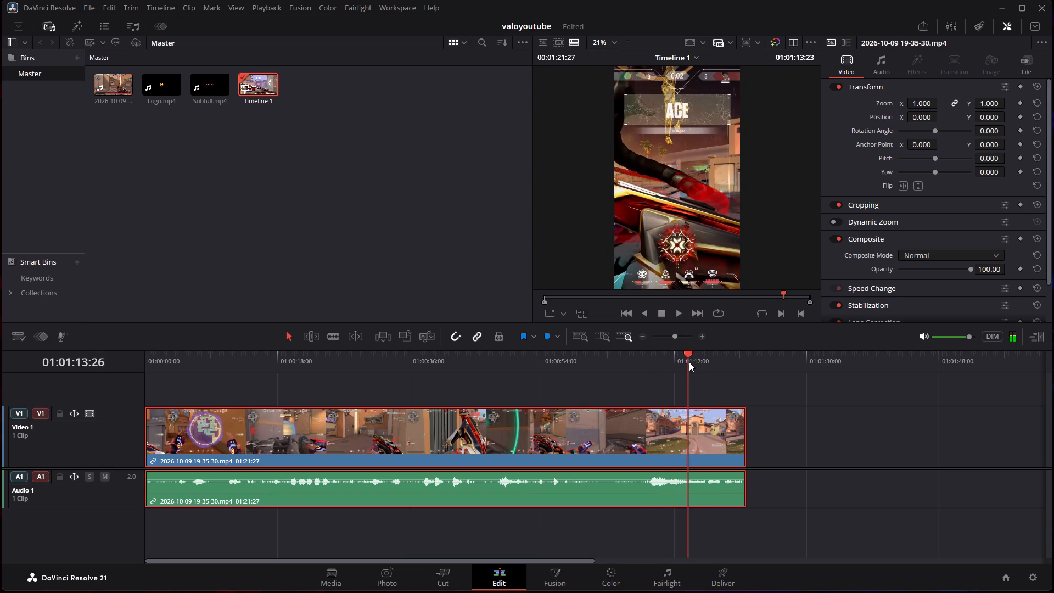
left_click_drag(689, 362, 731, 362)
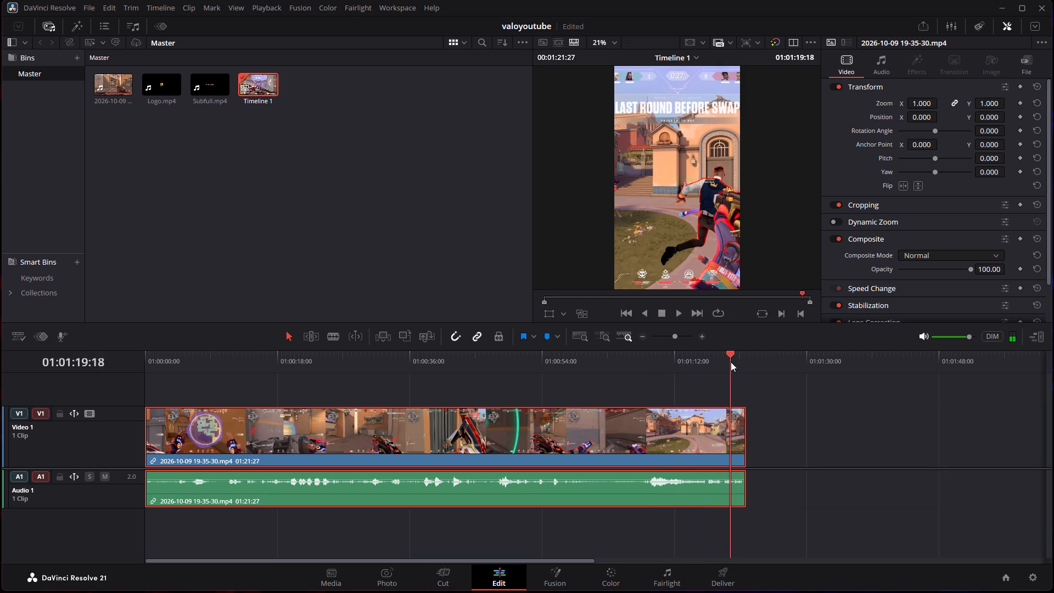
left_click_drag(731, 362, 707, 363)
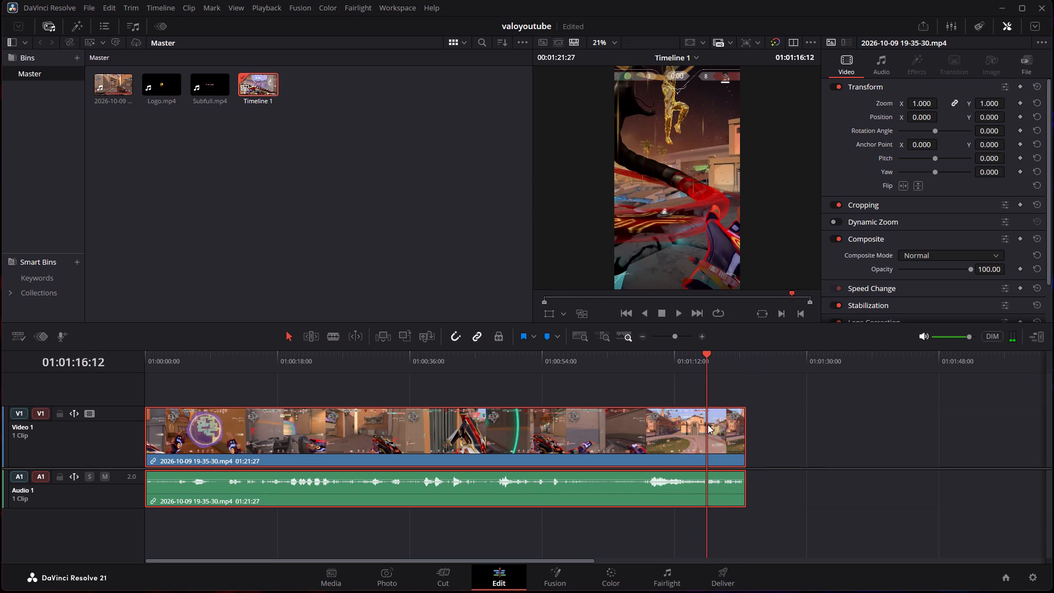
left_click(338, 340)
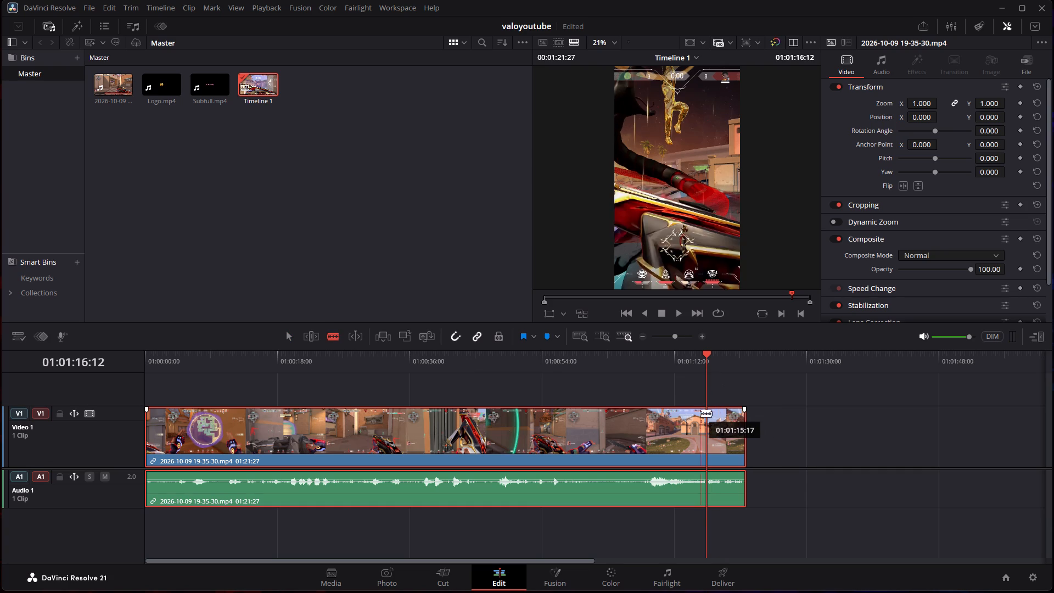
left_click(704, 413)
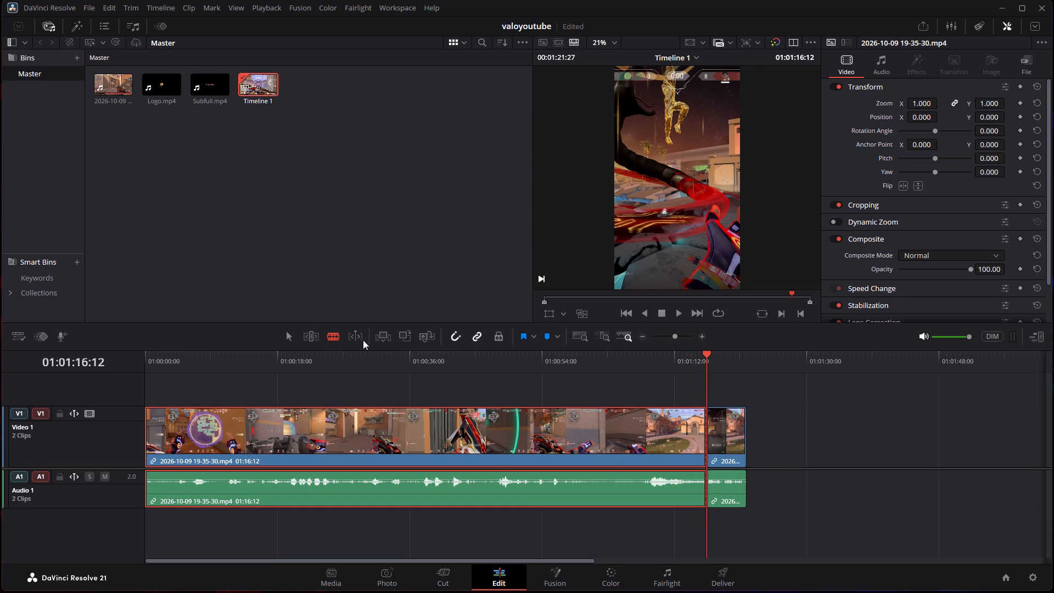
left_click(337, 338)
left_click(288, 336)
Delete the short leftover gameplay segment after the 01:01:16:12 cut.
left_click(715, 429)
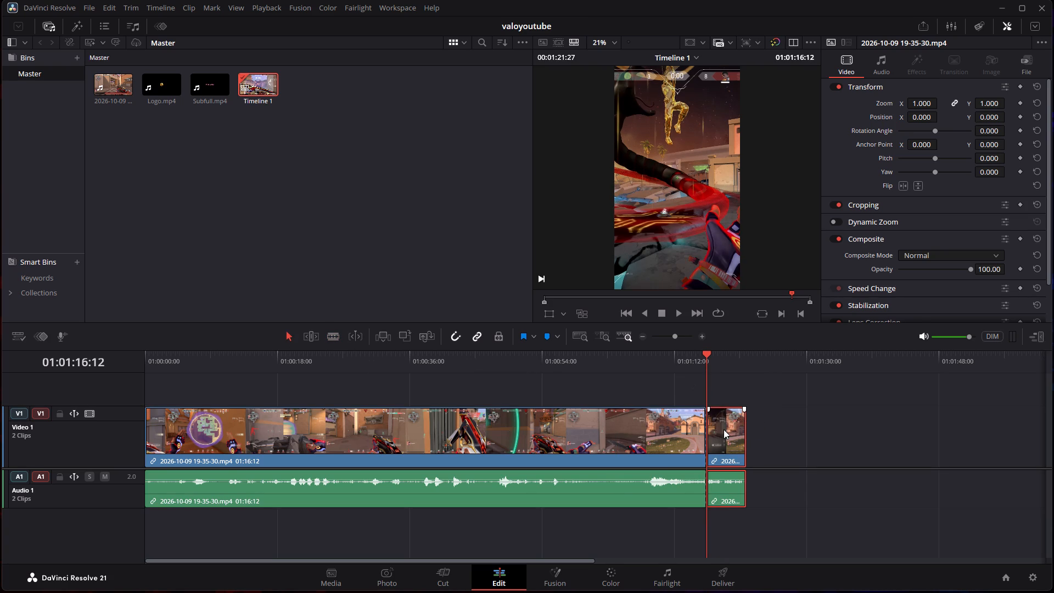
right_click(724, 429)
left_click(794, 148)
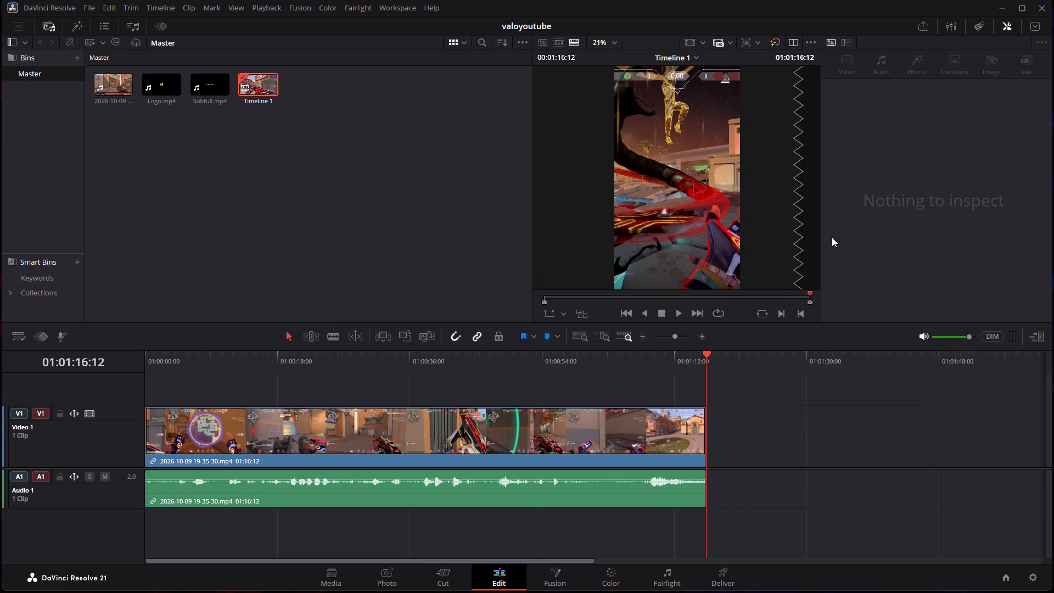
Scrub through the trimmed gameplay clip to review its content from beginning to end.
left_click_drag(707, 354, 383, 383)
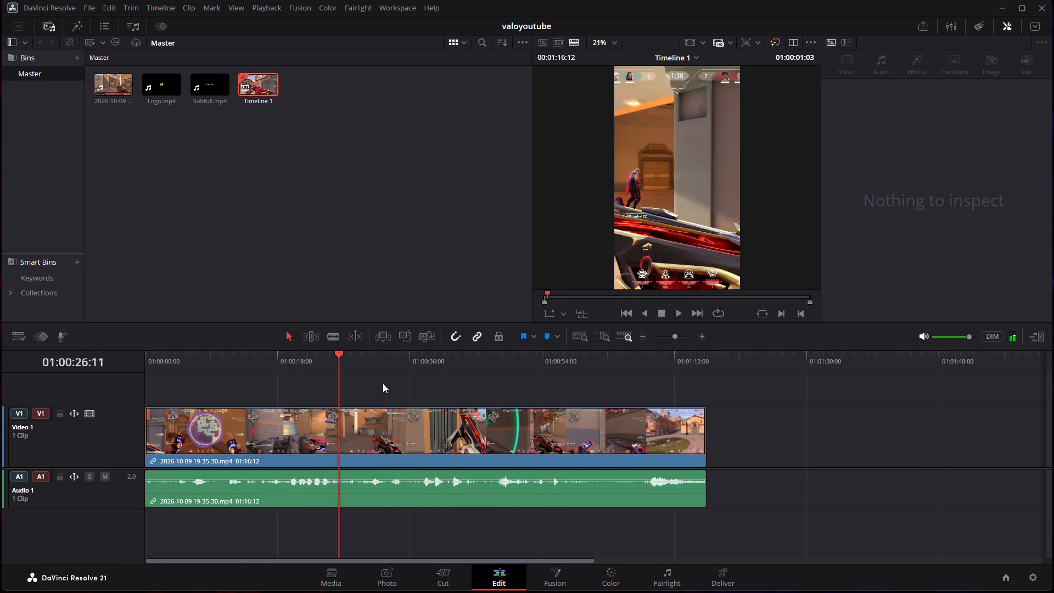
left_click_drag(383, 383, 688, 390)
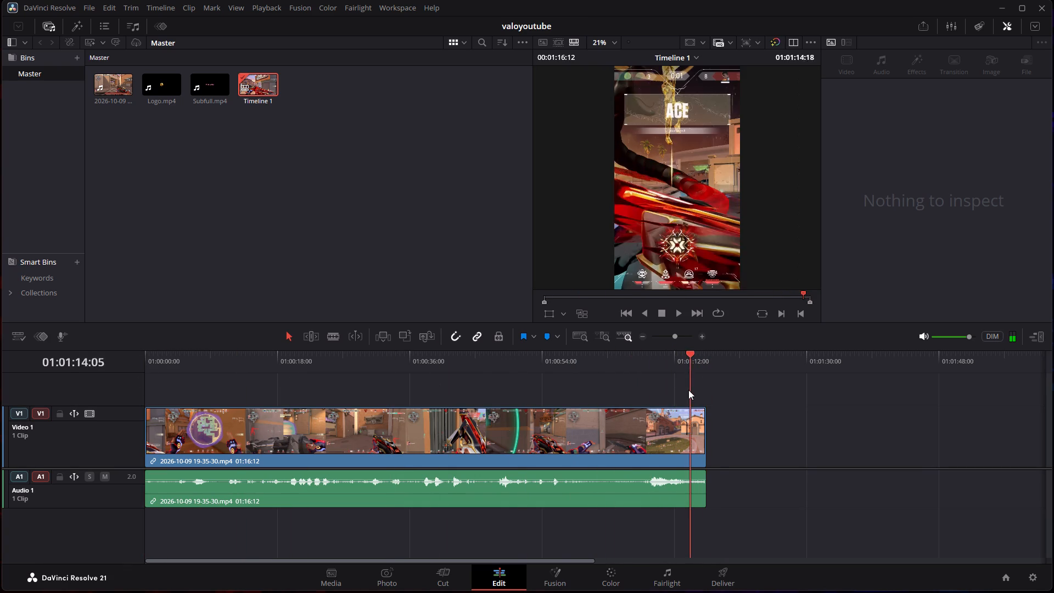
left_click_drag(688, 390, 703, 390)
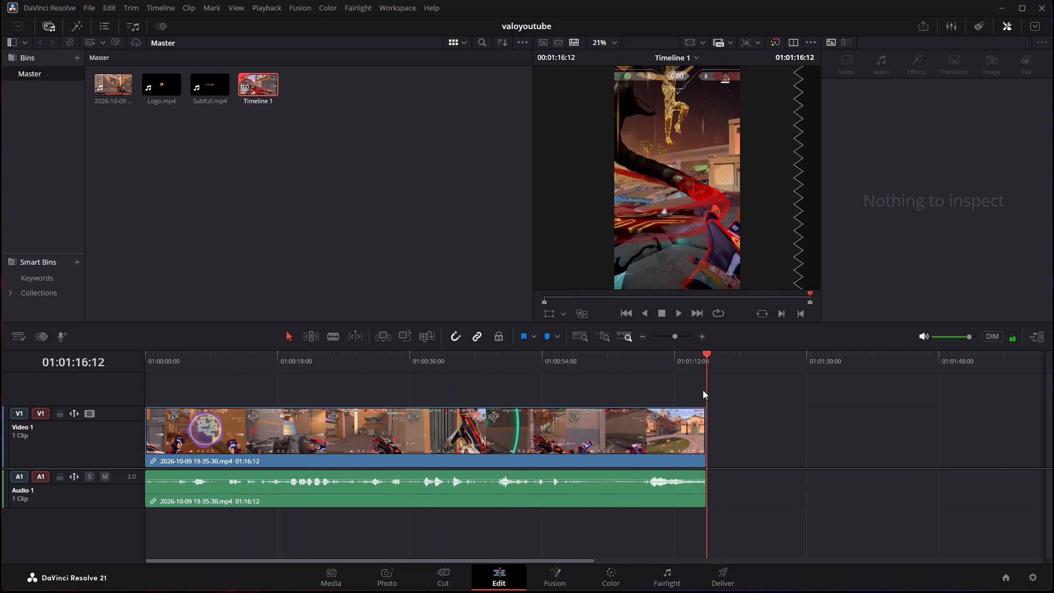
left_click_drag(703, 390, 704, 391)
left_click_drag(704, 391, 152, 388)
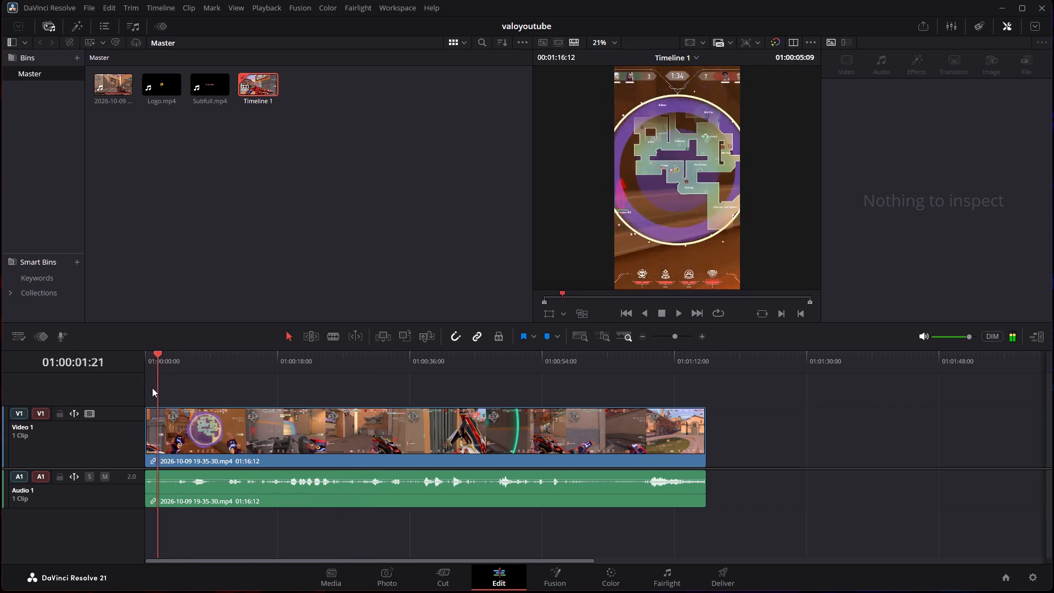
Add Logo.mp4 to Video 1 directly after the end of the gameplay clip.
left_click_drag(152, 388, 704, 399)
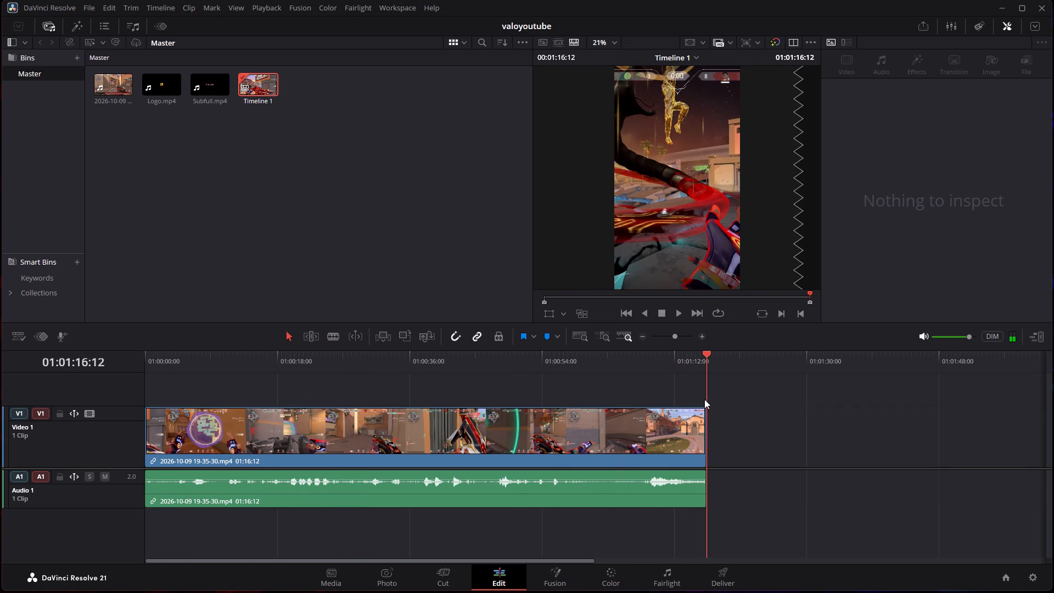
left_click_drag(704, 399, 699, 399)
left_click_drag(159, 94, 658, 376)
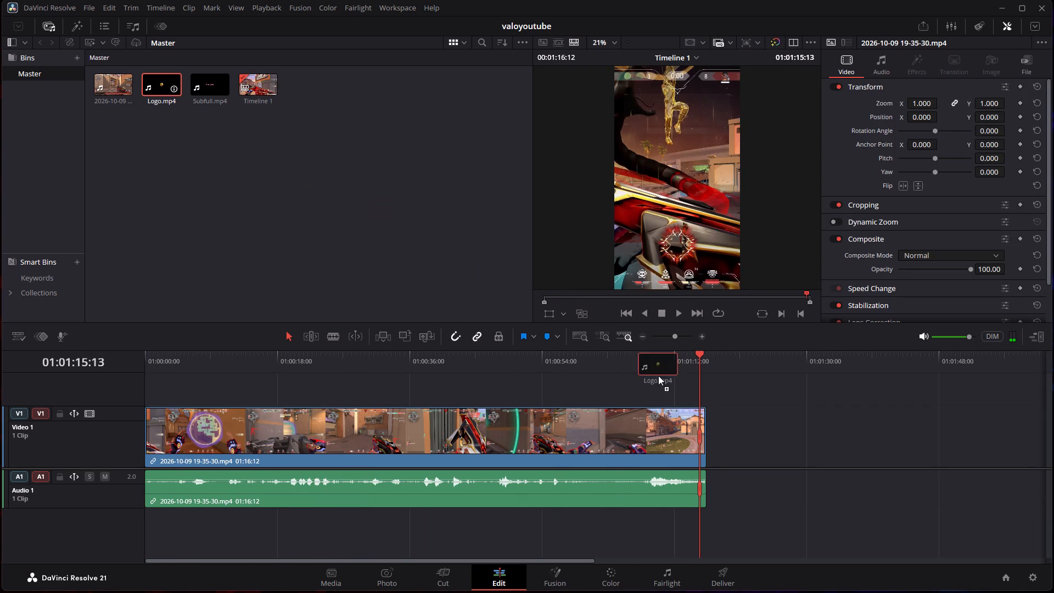
left_click_drag(658, 376, 709, 431)
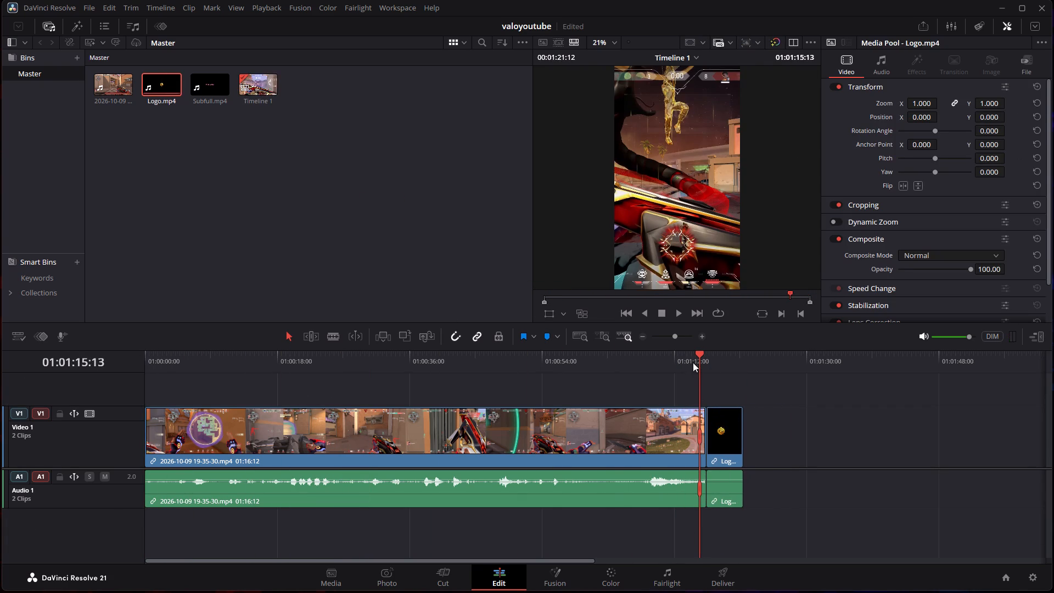
Place Subfull.mp4 on a new Video 2 track above the last seconds of the gameplay, ending where the logo begins.
left_click_drag(698, 355, 321, 366)
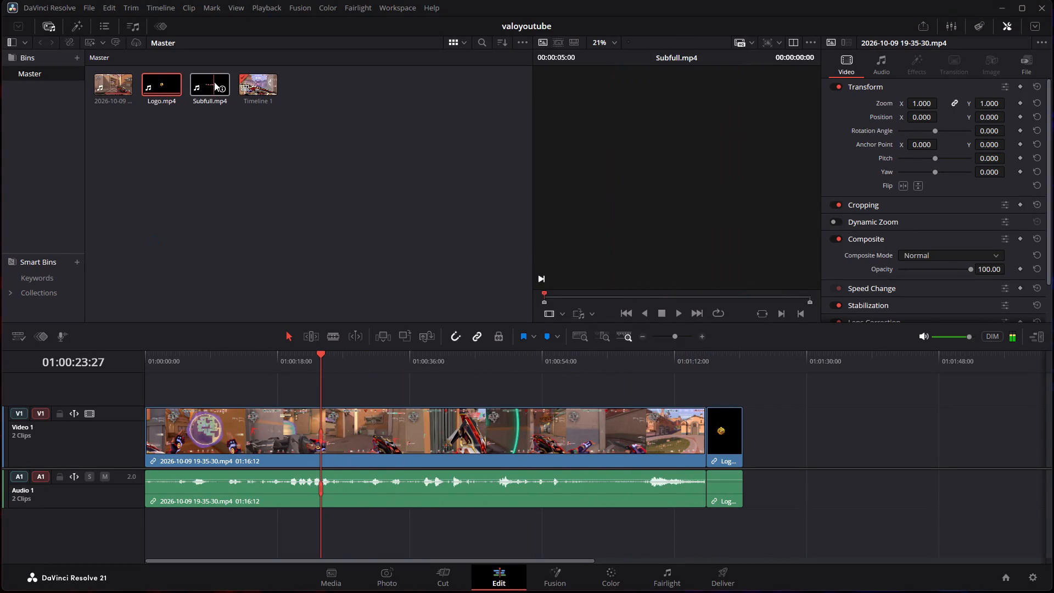
left_click_drag(212, 85, 330, 384)
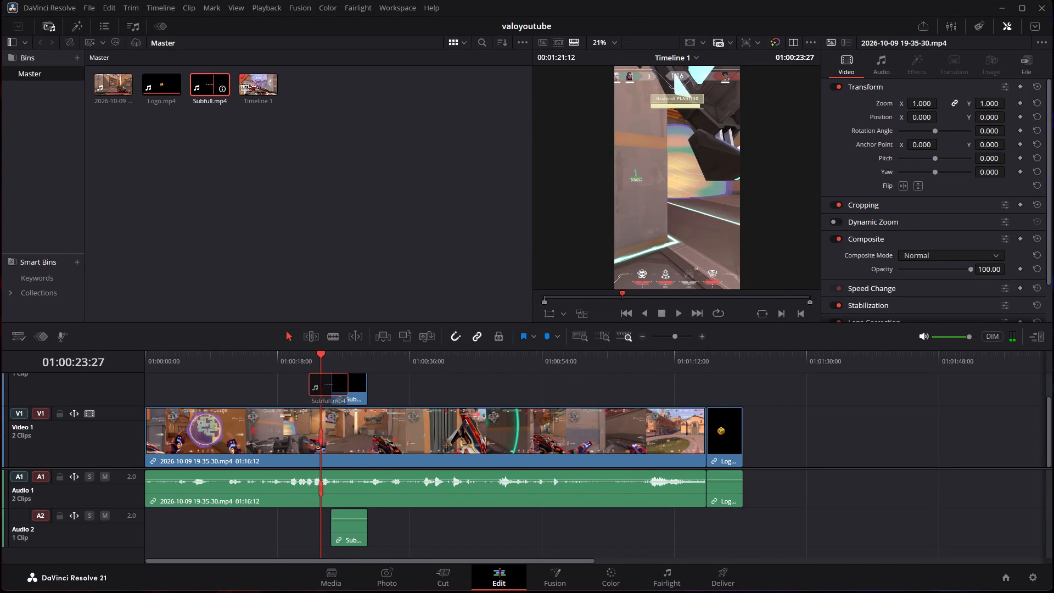
left_click_drag(330, 384, 523, 382)
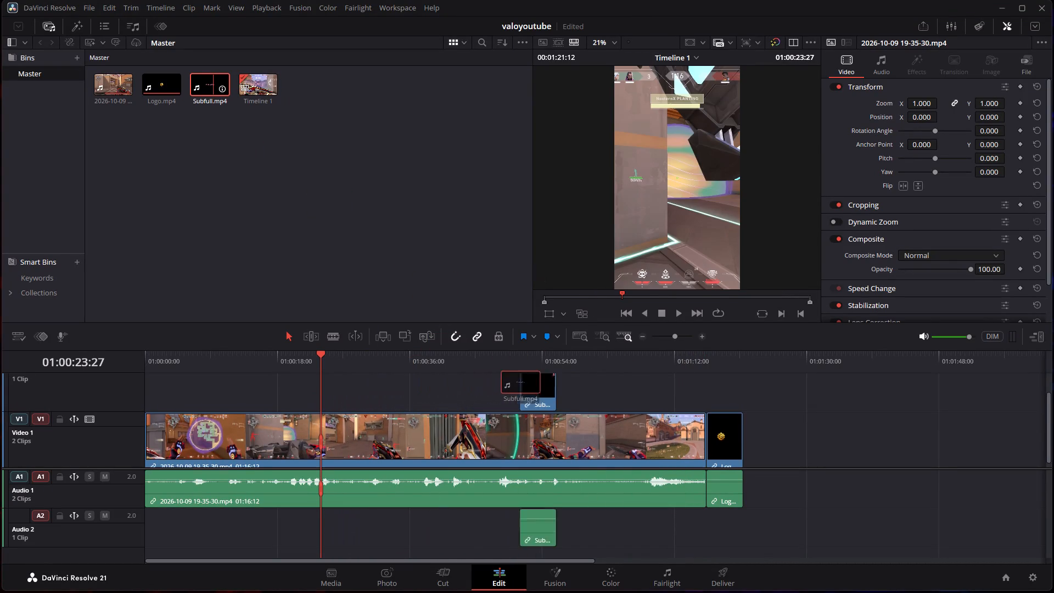
left_click_drag(523, 382, 668, 378)
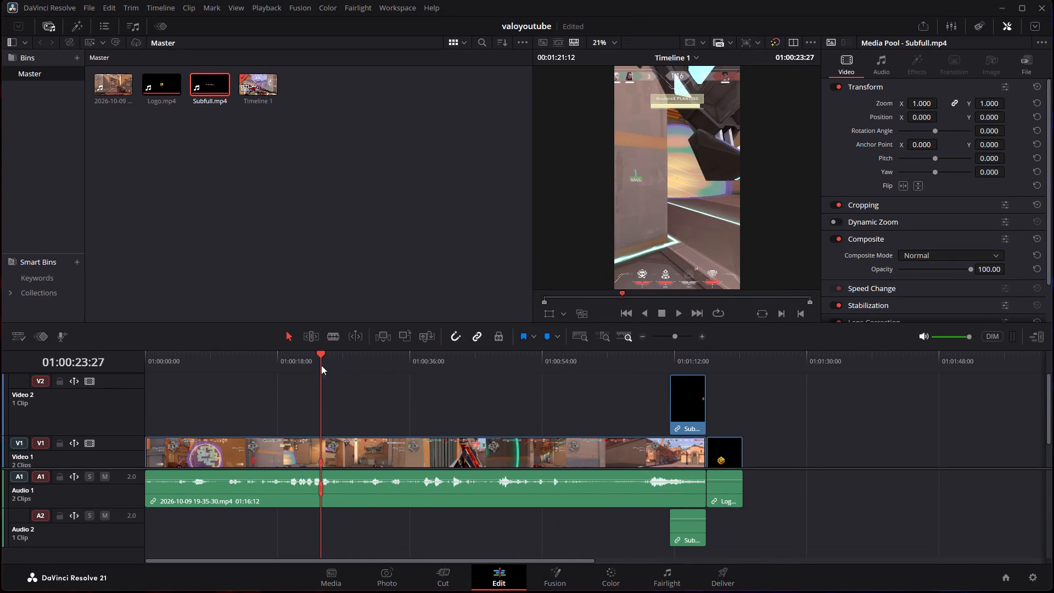
Find the ACE banner moment in the gameplay and set the Subfull.mp4 clip's composite mode to Add.
left_click_drag(318, 356, 429, 360)
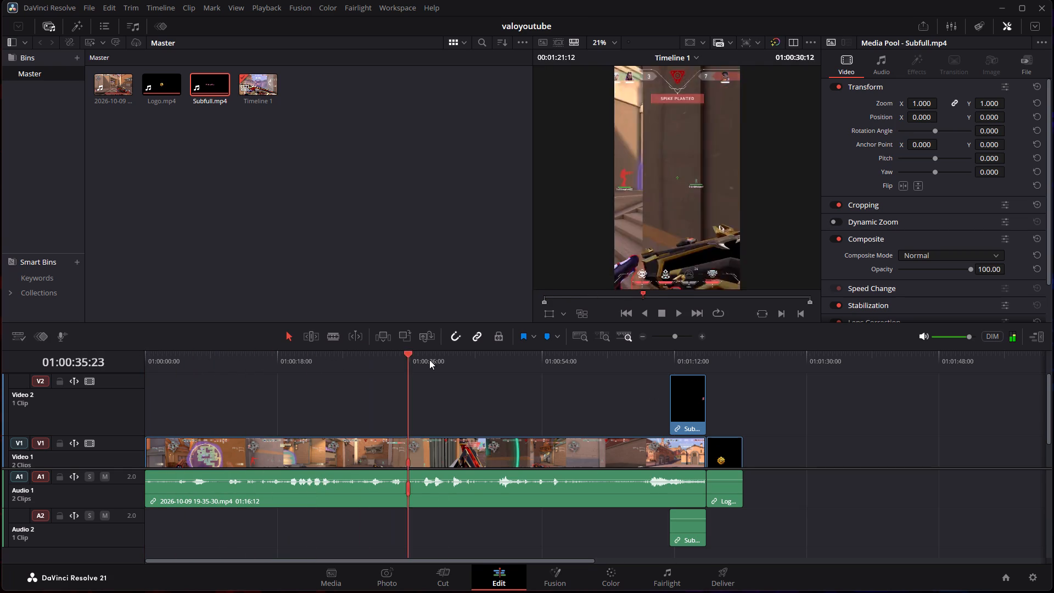
left_click_drag(429, 360, 654, 355)
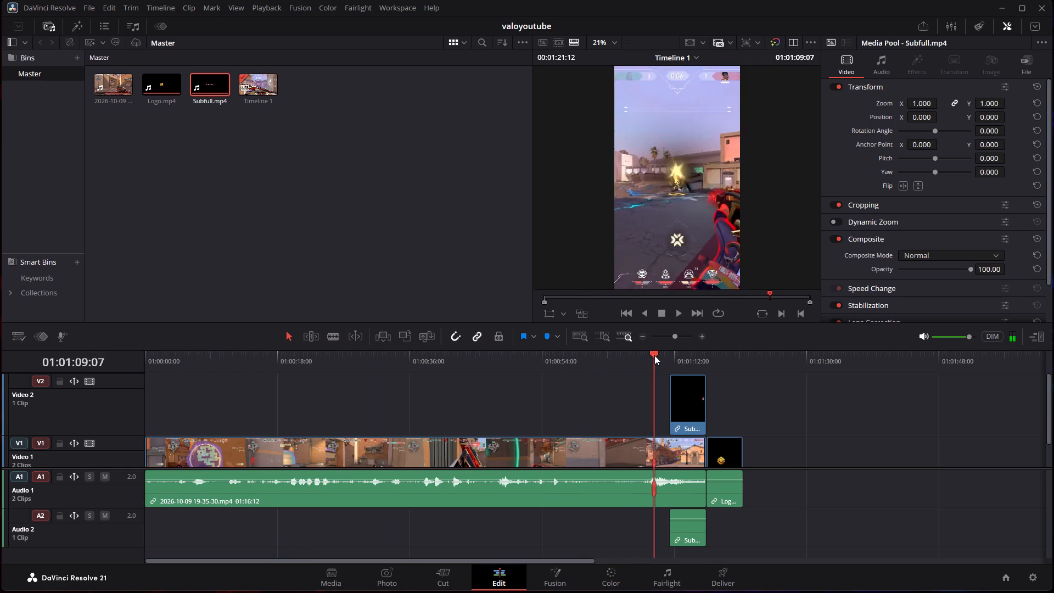
left_click_drag(654, 355, 661, 355)
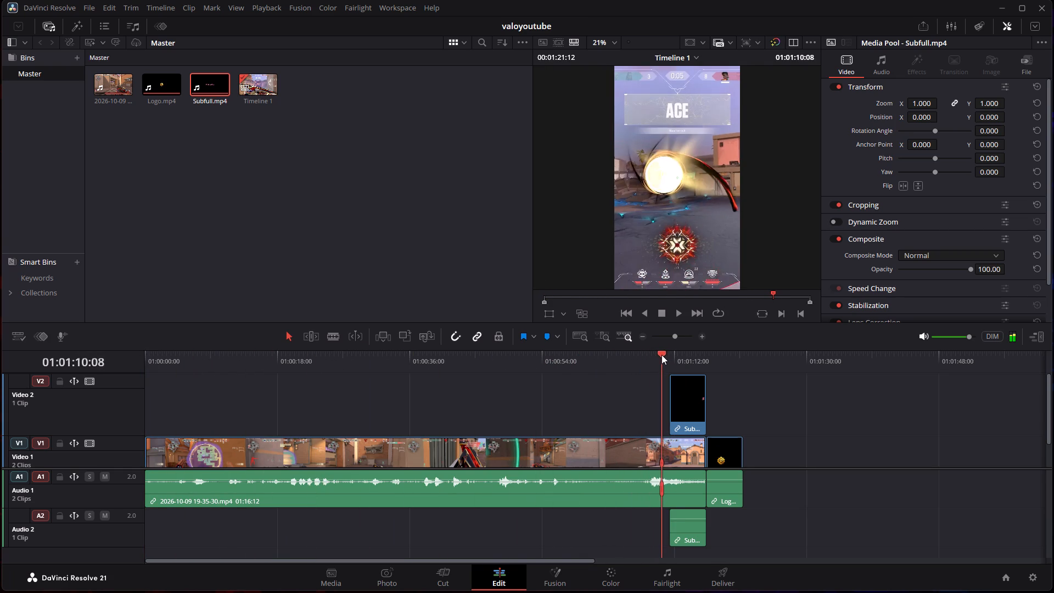
left_click_drag(661, 355, 660, 355)
left_click(691, 396)
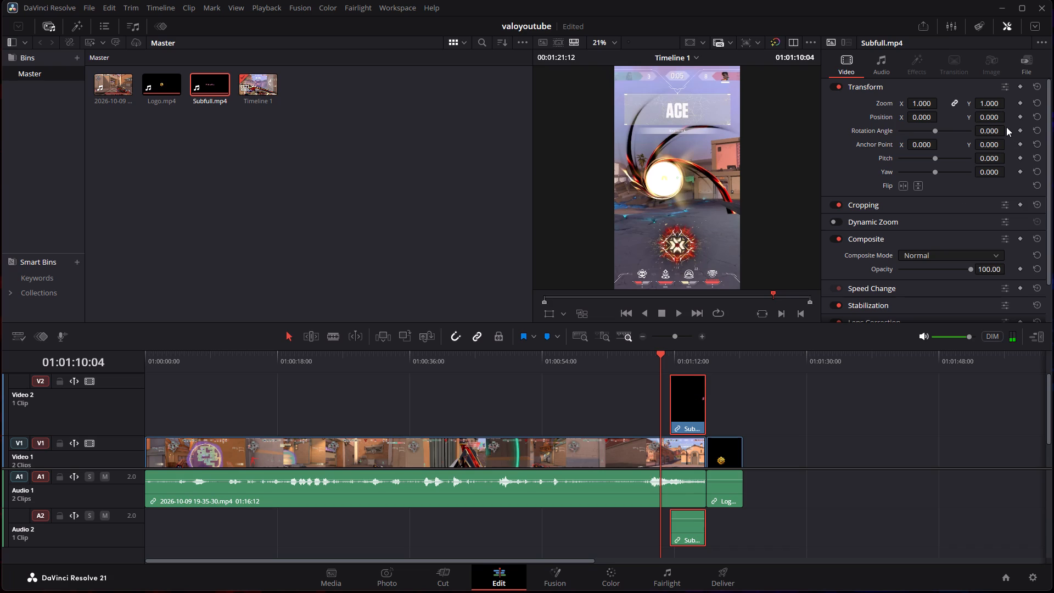
left_click(1044, 40)
left_click(1044, 40)
scroll(951, 226, "down", 7)
left_click(952, 251)
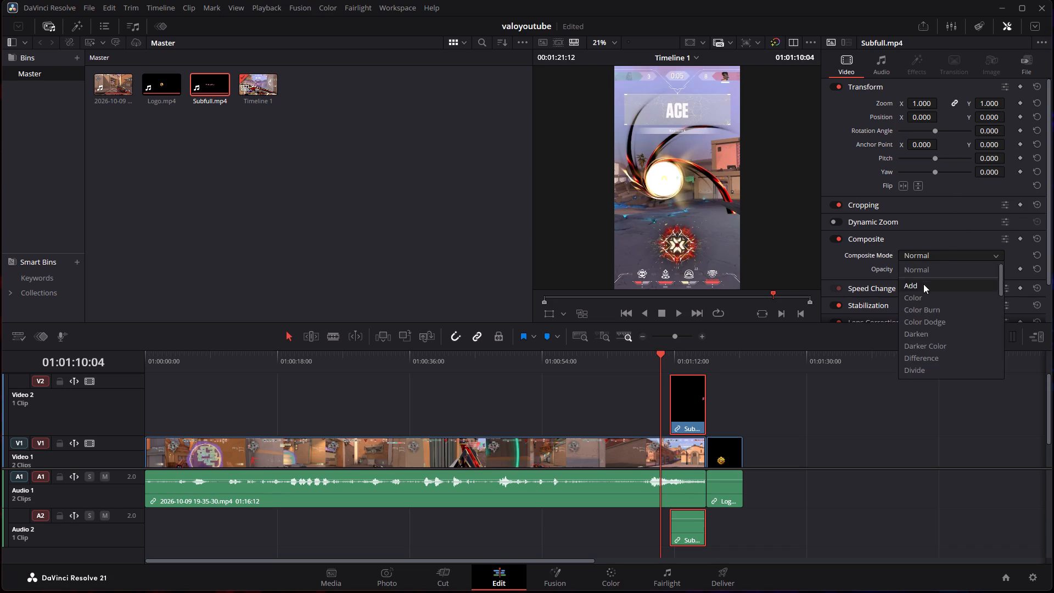
left_click(923, 284)
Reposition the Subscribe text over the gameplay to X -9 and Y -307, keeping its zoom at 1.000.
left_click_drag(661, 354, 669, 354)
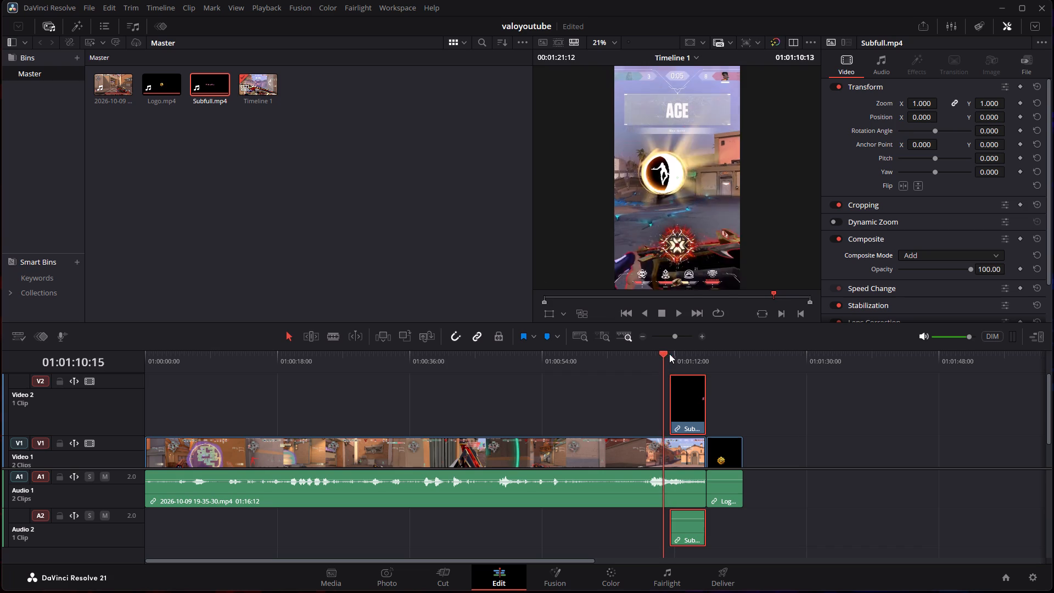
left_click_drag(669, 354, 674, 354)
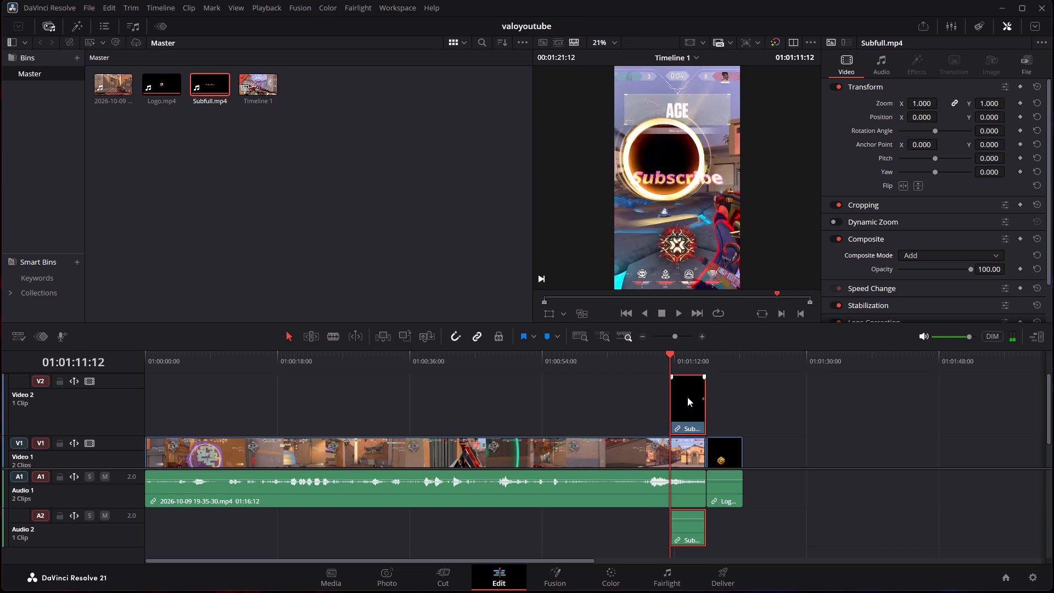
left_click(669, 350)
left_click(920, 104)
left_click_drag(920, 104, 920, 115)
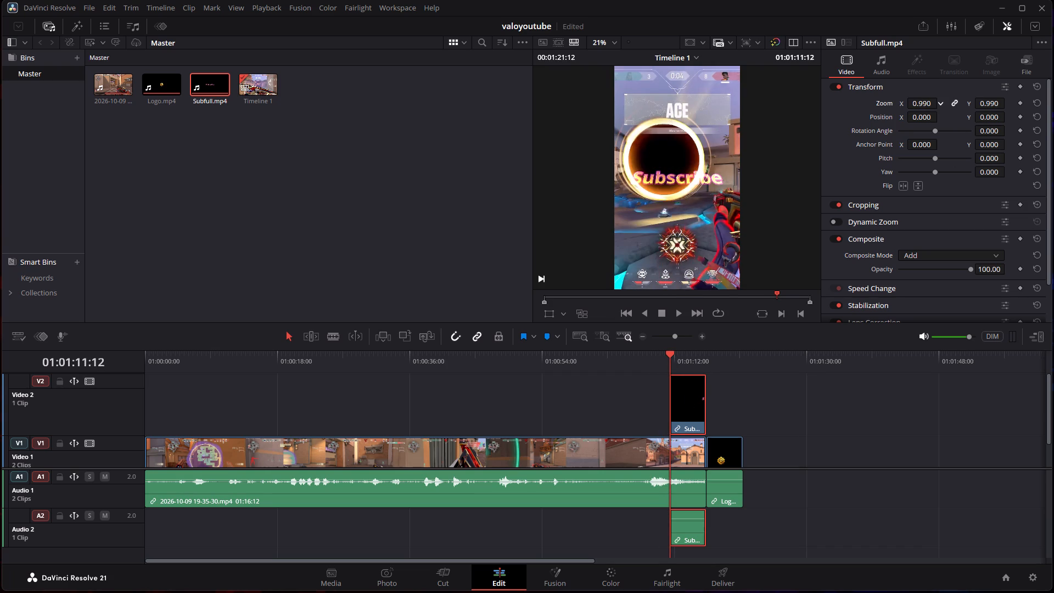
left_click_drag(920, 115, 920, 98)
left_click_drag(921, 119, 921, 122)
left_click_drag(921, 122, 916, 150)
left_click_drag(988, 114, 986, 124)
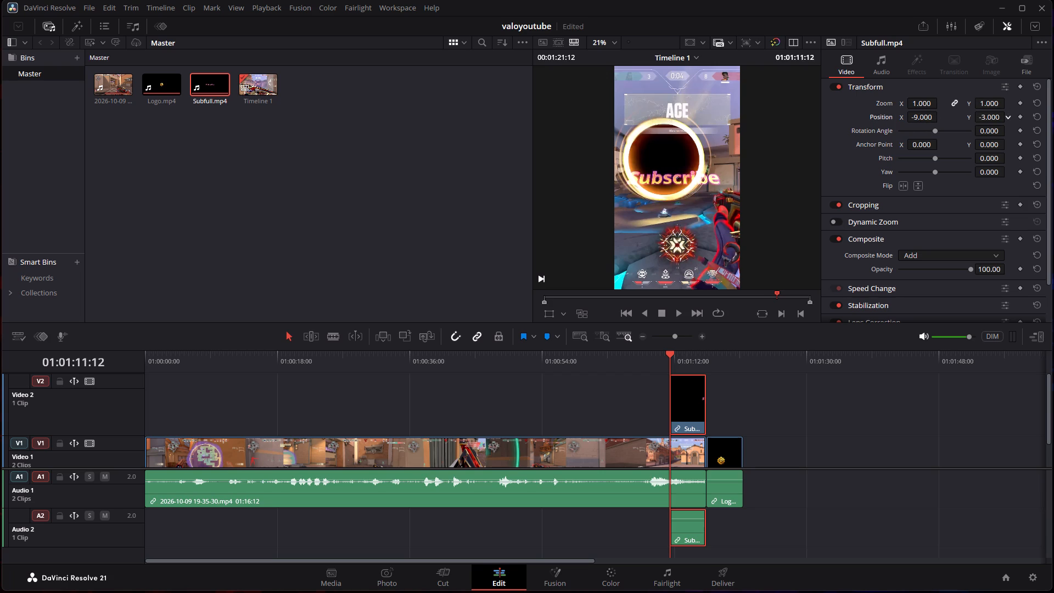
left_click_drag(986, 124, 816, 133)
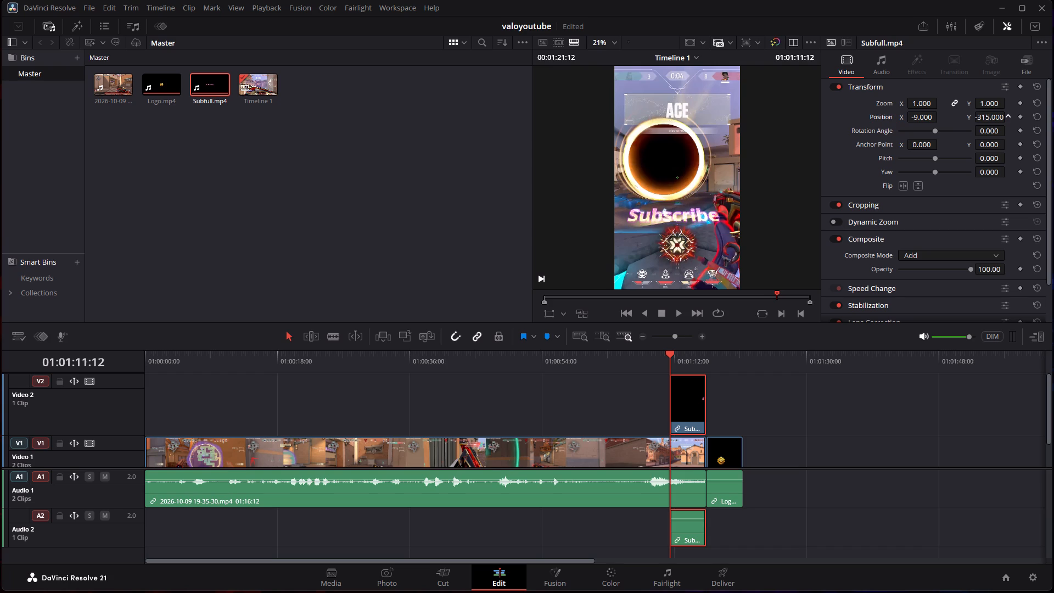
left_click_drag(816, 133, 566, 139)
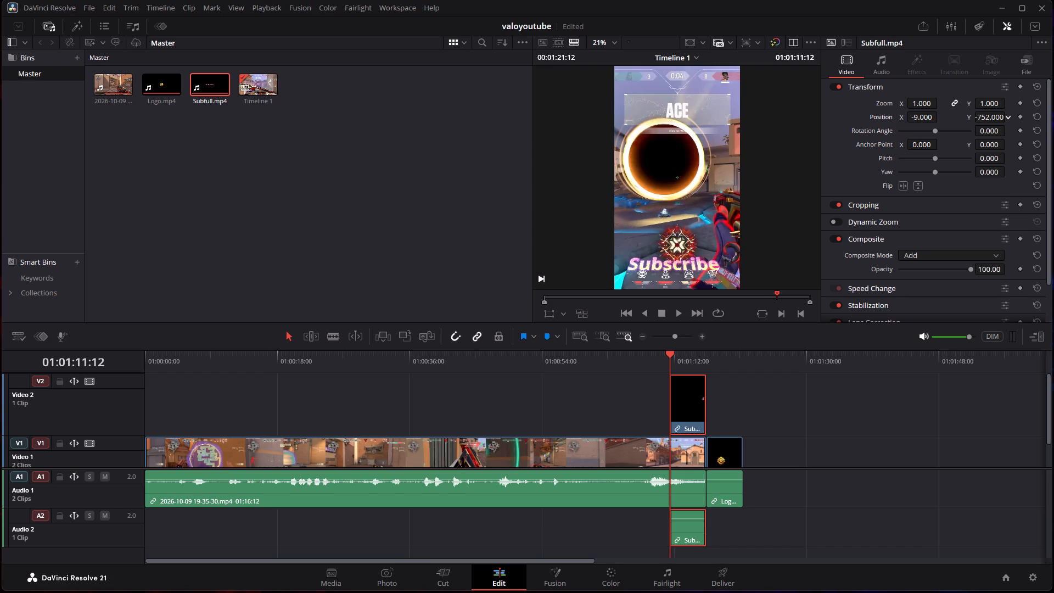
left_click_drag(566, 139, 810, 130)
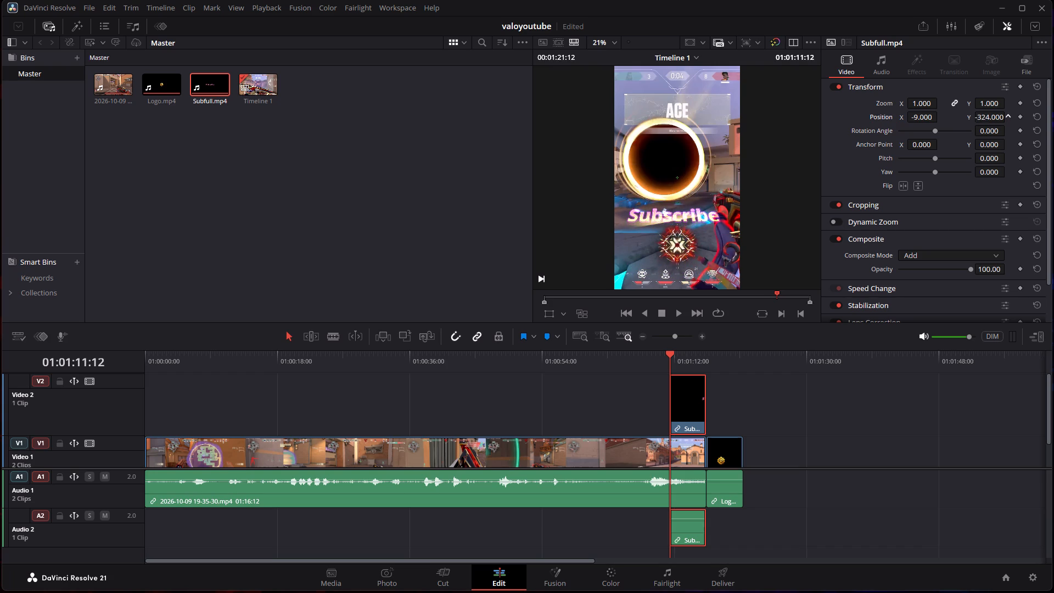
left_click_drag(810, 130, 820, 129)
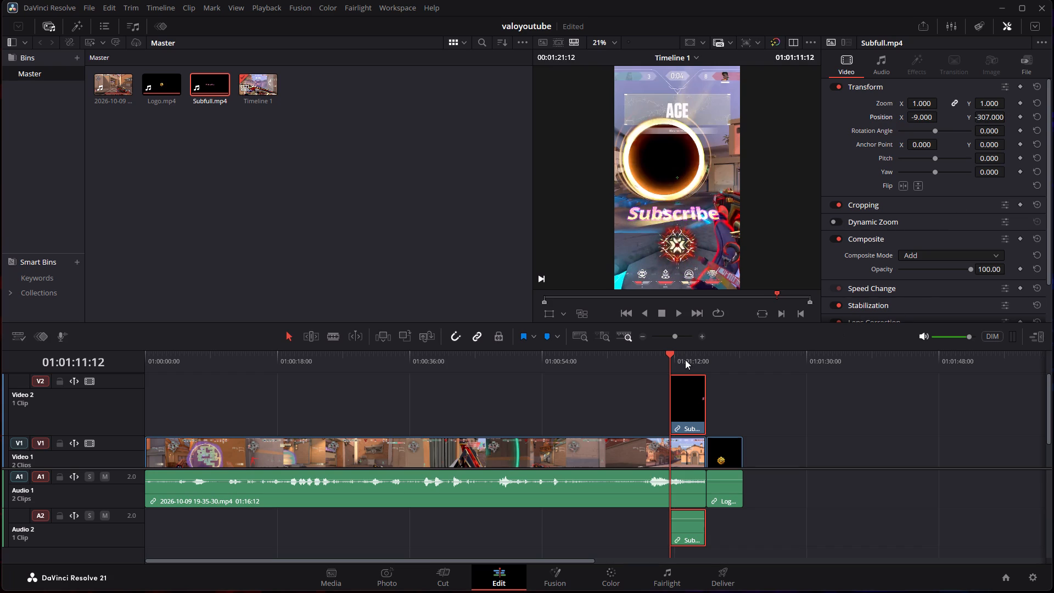
Play back the ending and move the Subfull.mp4 clip on Video 2 so it lines up directly above Logo.mp4.
left_click(681, 316)
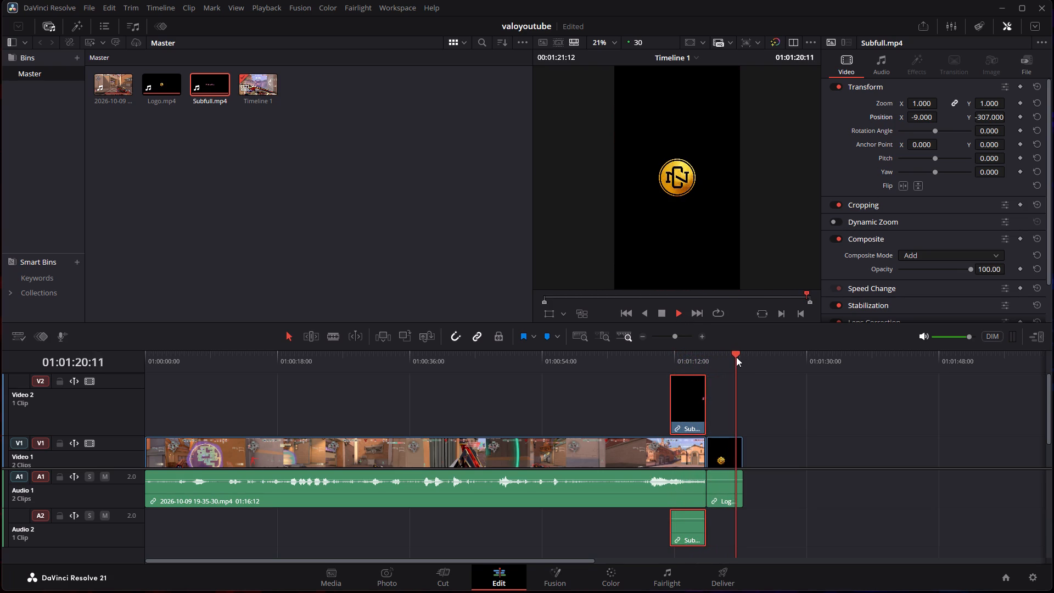
left_click_drag(736, 355, 707, 357)
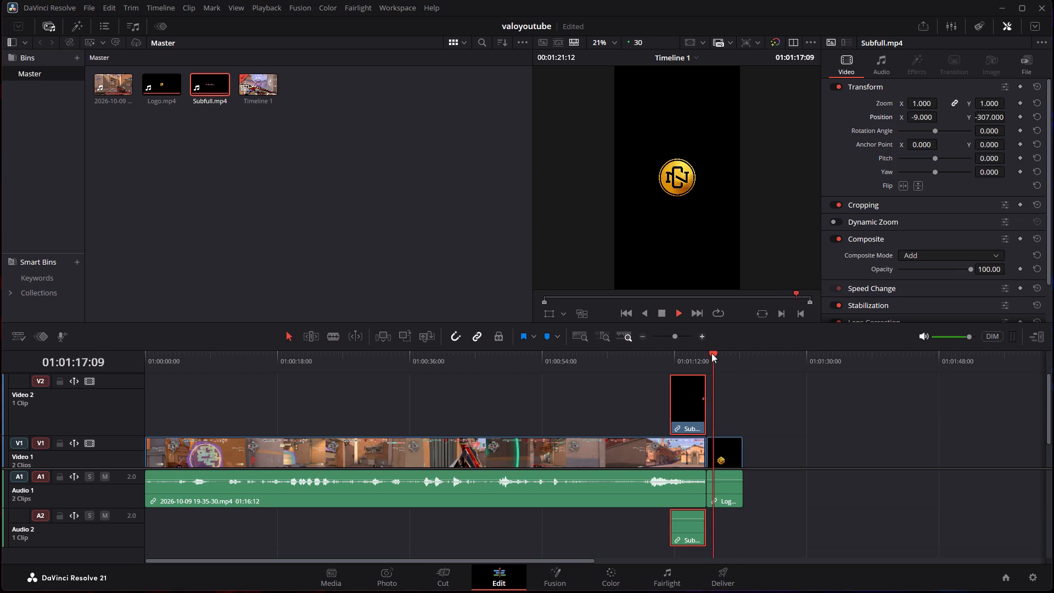
left_click_drag(714, 353, 670, 355)
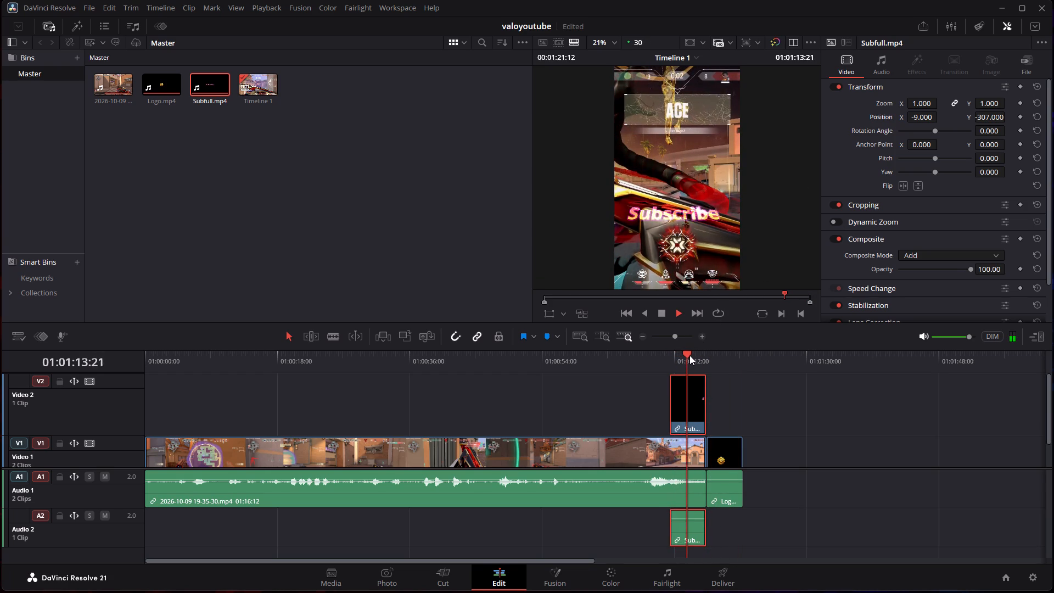
left_click_drag(694, 356, 672, 356)
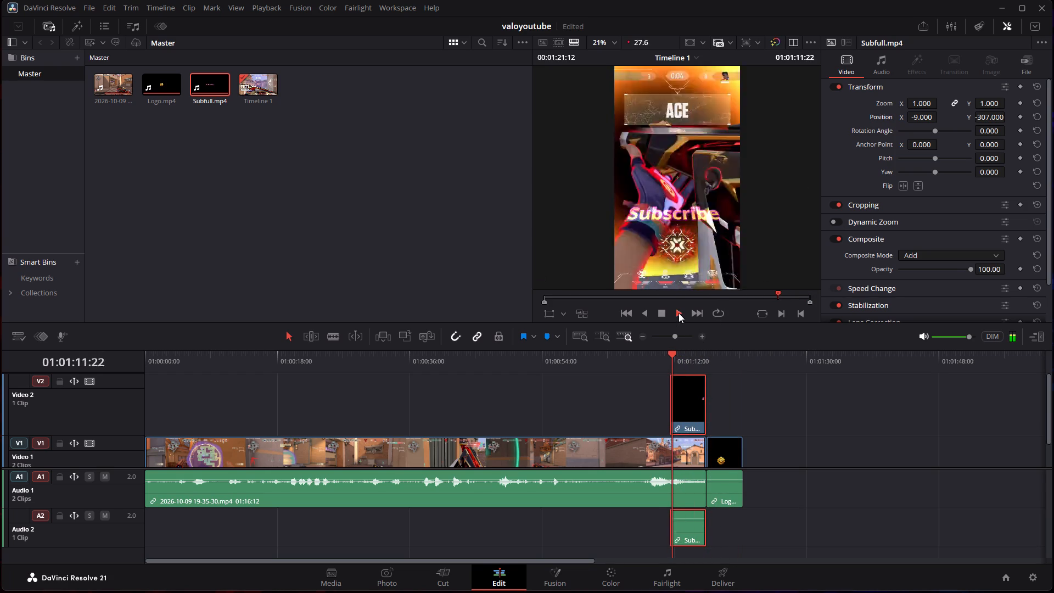
left_click(679, 313)
left_click_drag(687, 386, 720, 388)
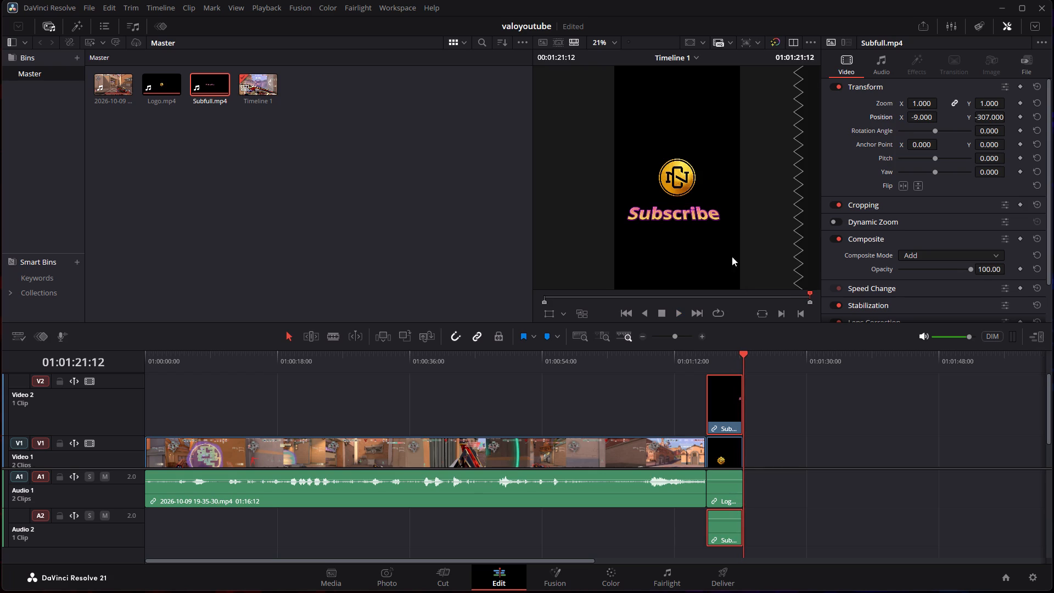
Adjust the Subscribe text's position beneath the logo to X 8 and Y -293.
left_click(688, 222)
left_click_drag(919, 117, 924, 117)
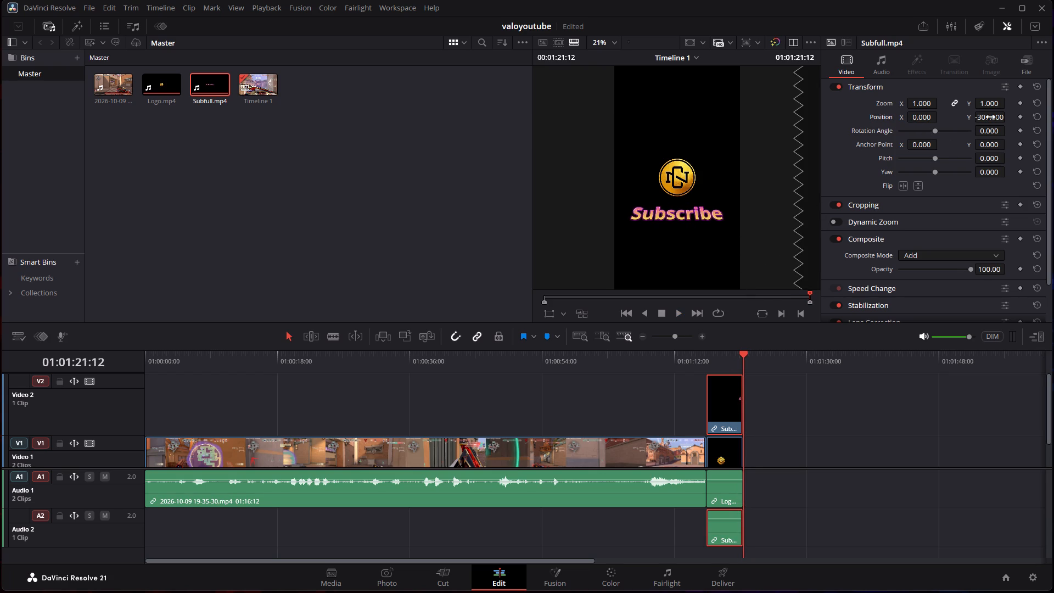
left_click_drag(990, 117, 993, 116)
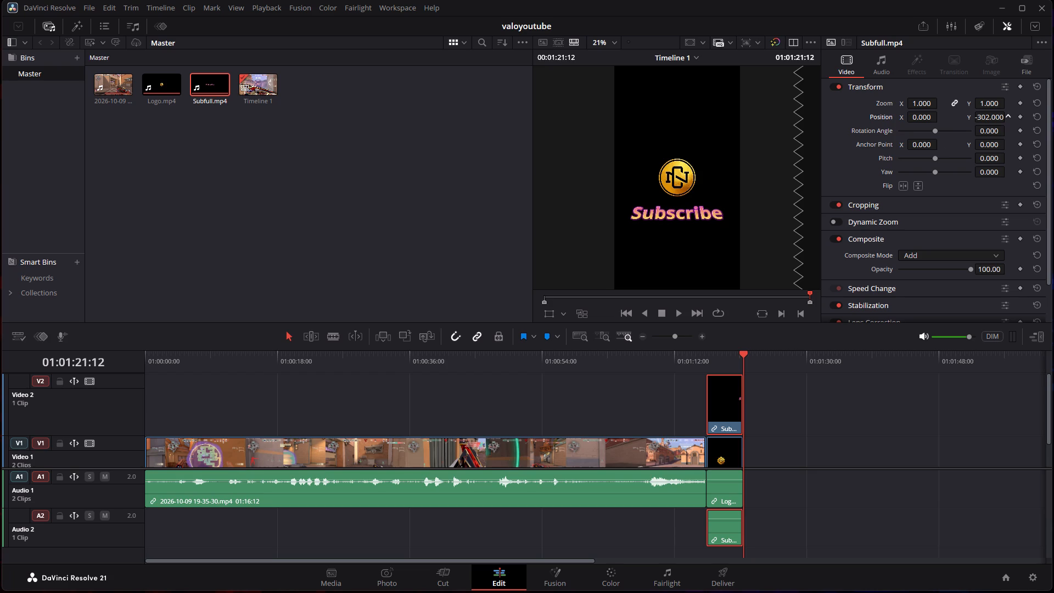
left_click_drag(993, 116, 999, 116)
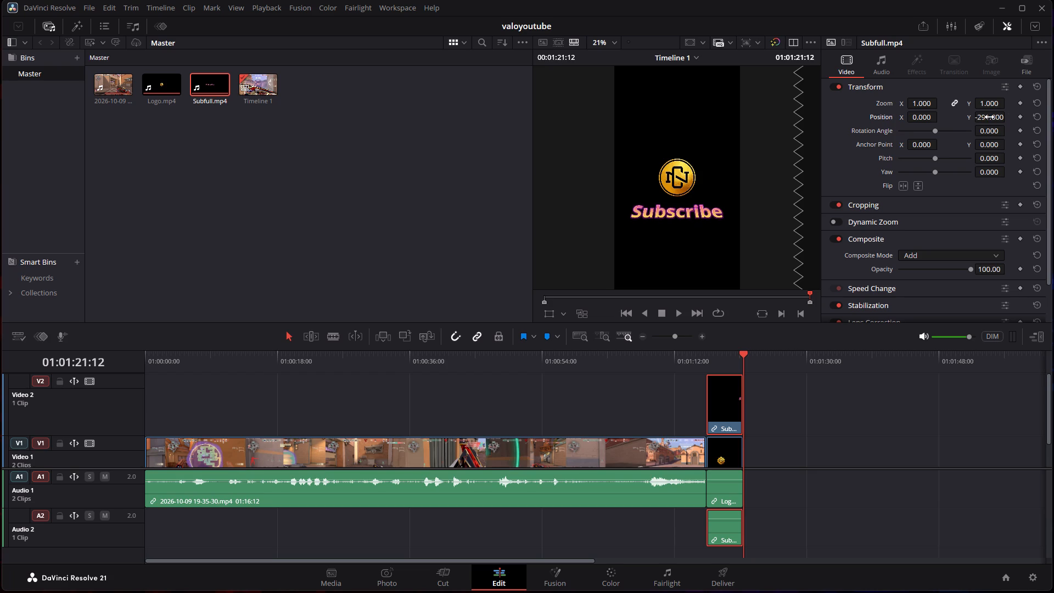
left_click(988, 117)
left_click(924, 118)
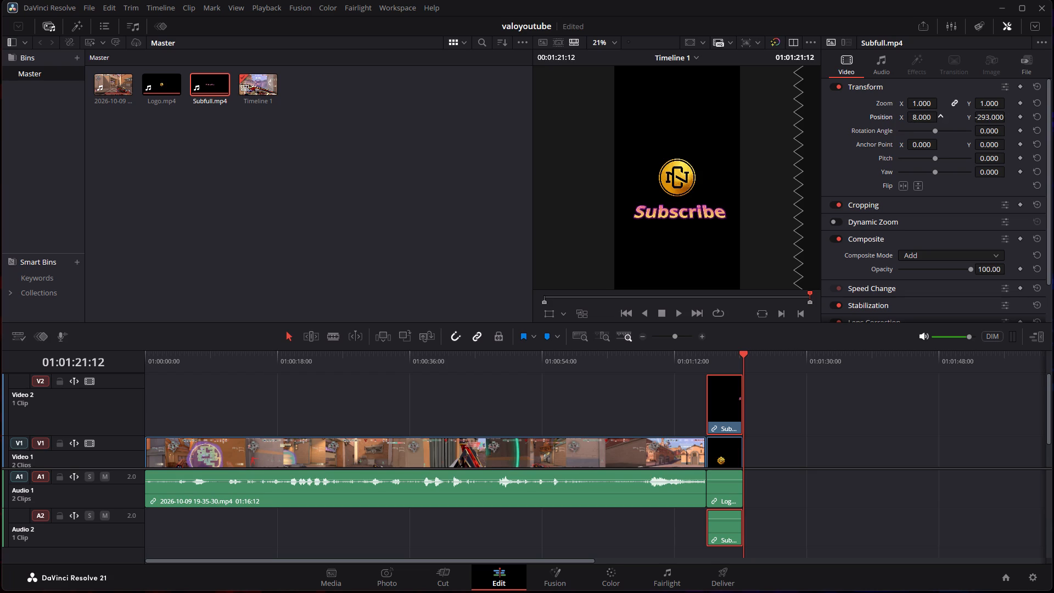
Play back the opening seconds of Timeline 1 from the start to review the gameplay.
left_click(464, 261)
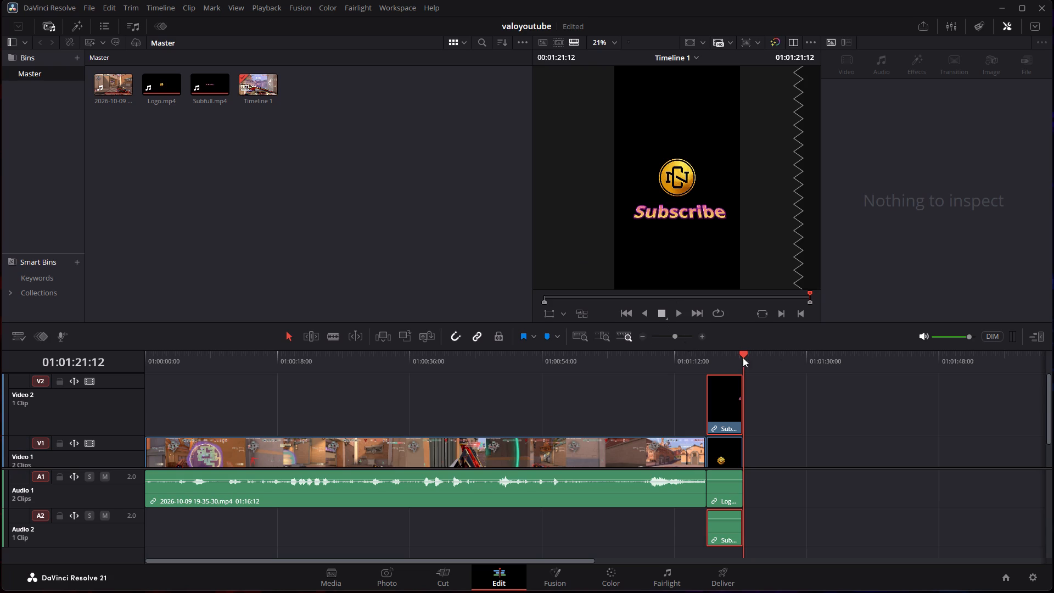
left_click_drag(744, 351, 150, 369)
left_click(677, 314)
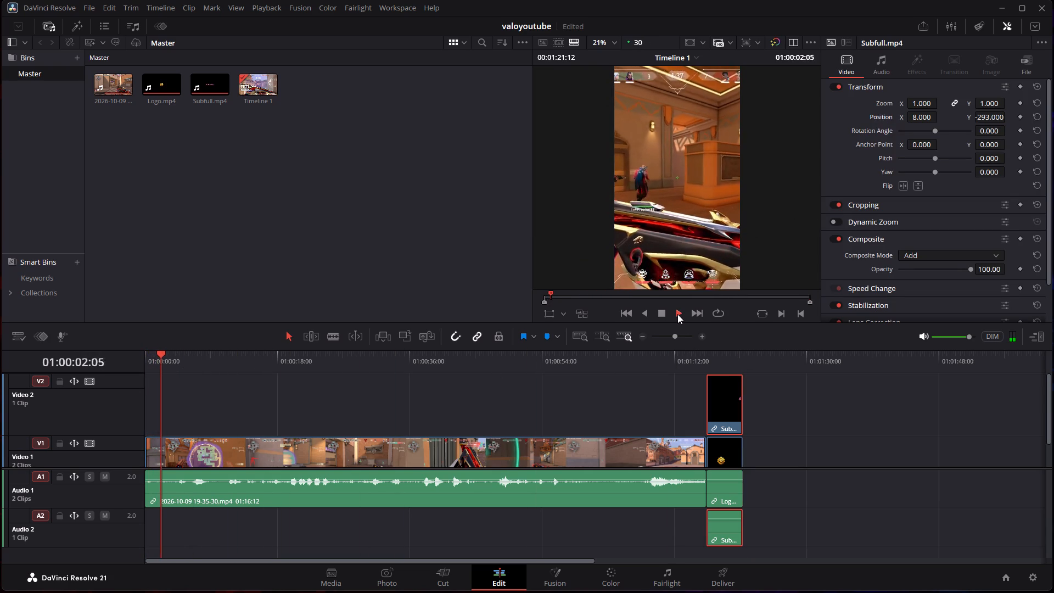
left_click(677, 314)
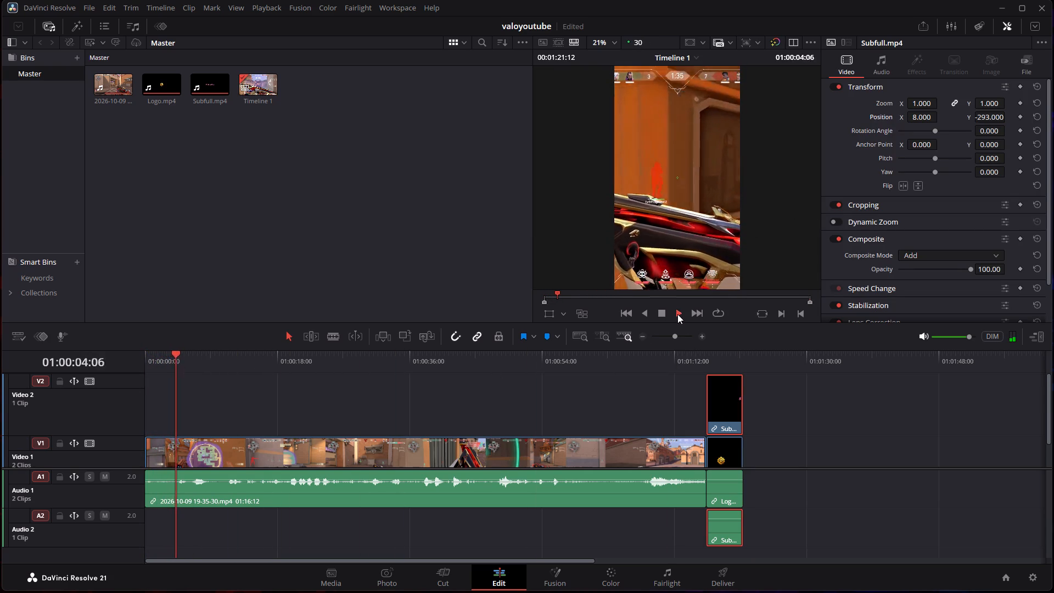
left_click_drag(563, 294, 551, 294)
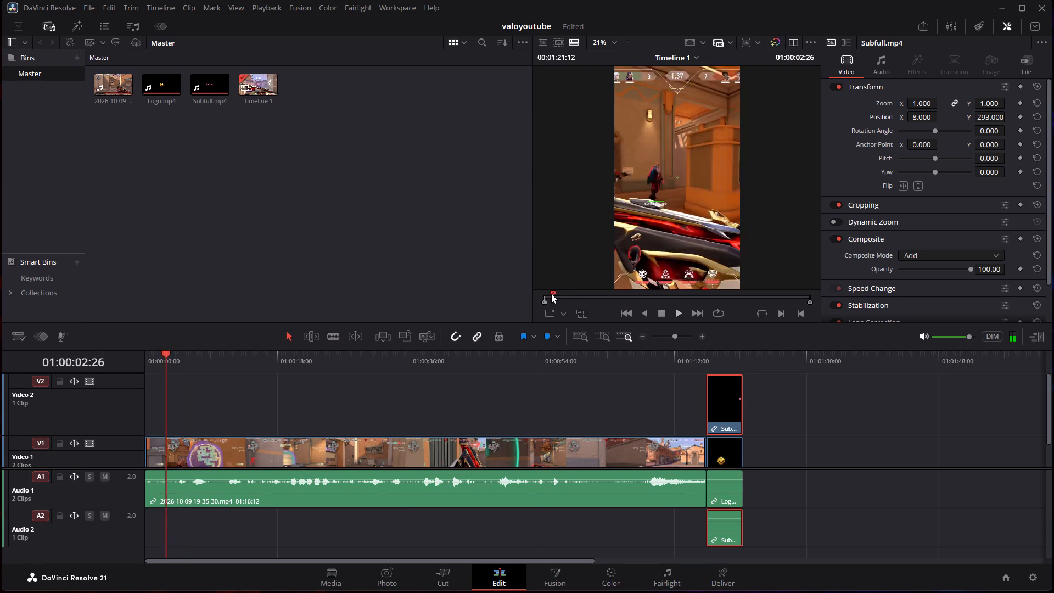
left_click_drag(551, 294, 539, 294)
left_click(659, 311)
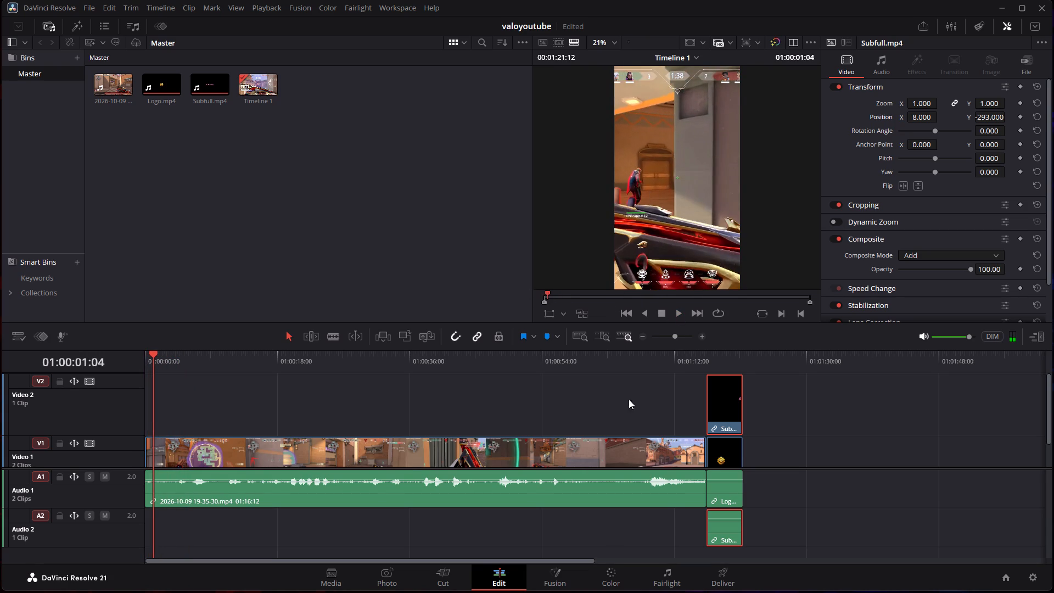
Switch to the Brave browser and search the web for "voicelab ai" in a new tab.
left_click(619, 583)
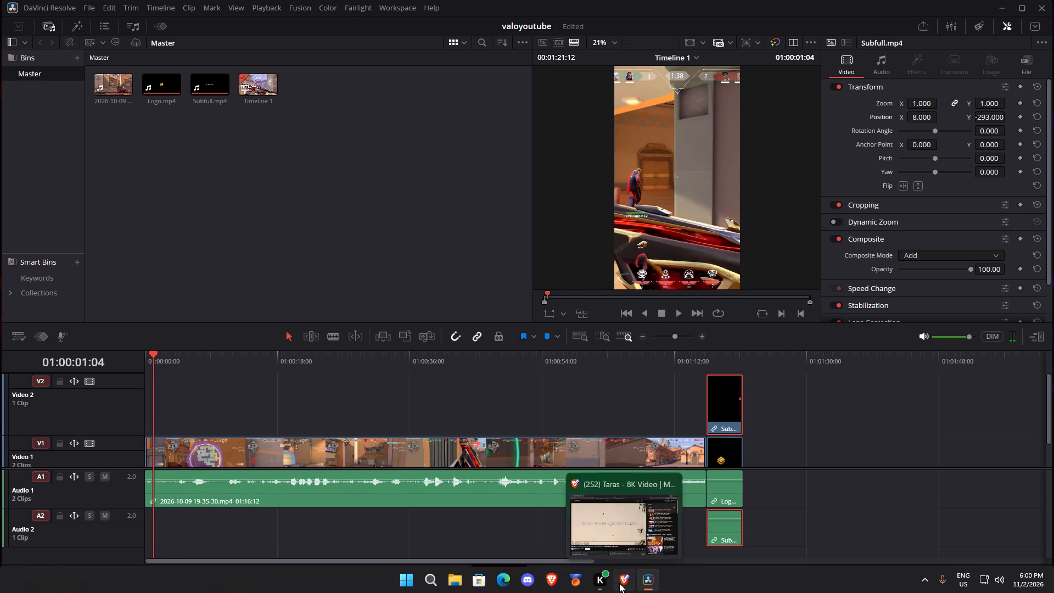
left_click(154, 9)
left_click(81, 1)
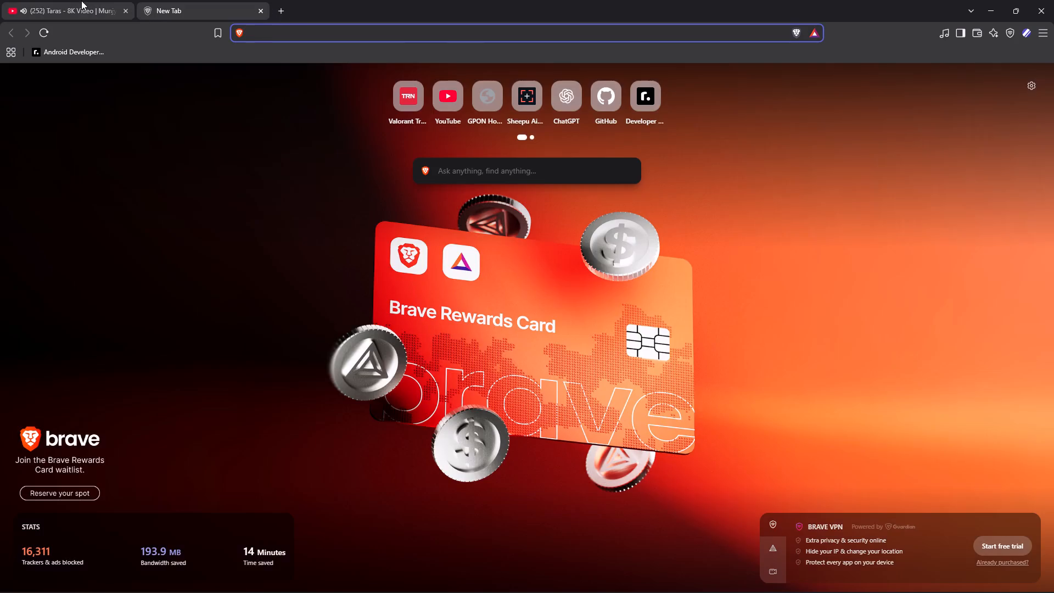
left_click(175, 3)
left_click(317, 30)
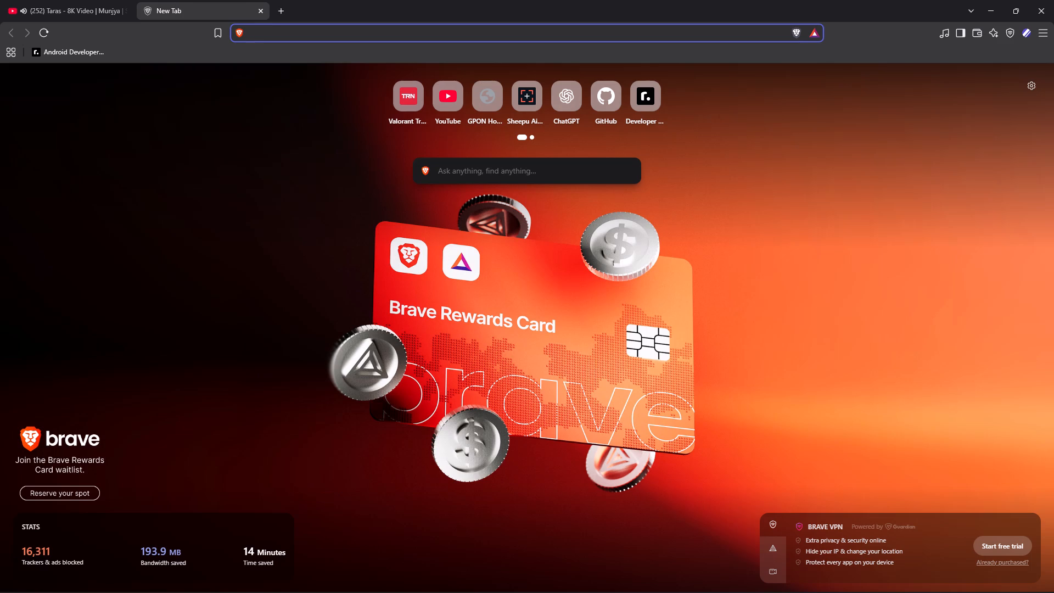
type("voice")
key("space")
type("line")
key("space")
key("BackSpace")
key("BackSpace")
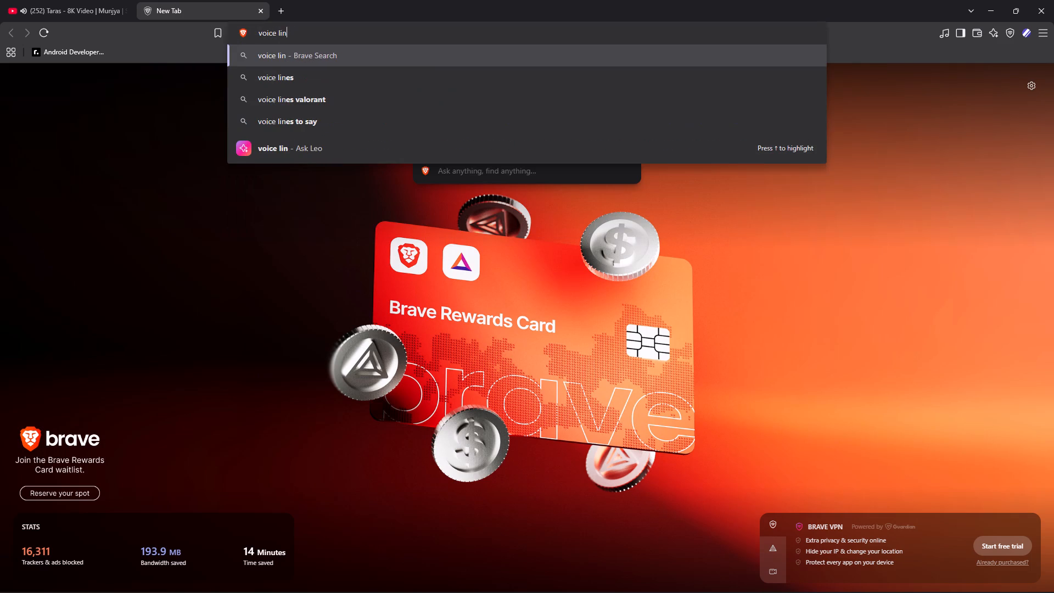
key("BackSpace")
key("BackSpace")
key("BackSpace")
key("BackSpace")
type("labs")
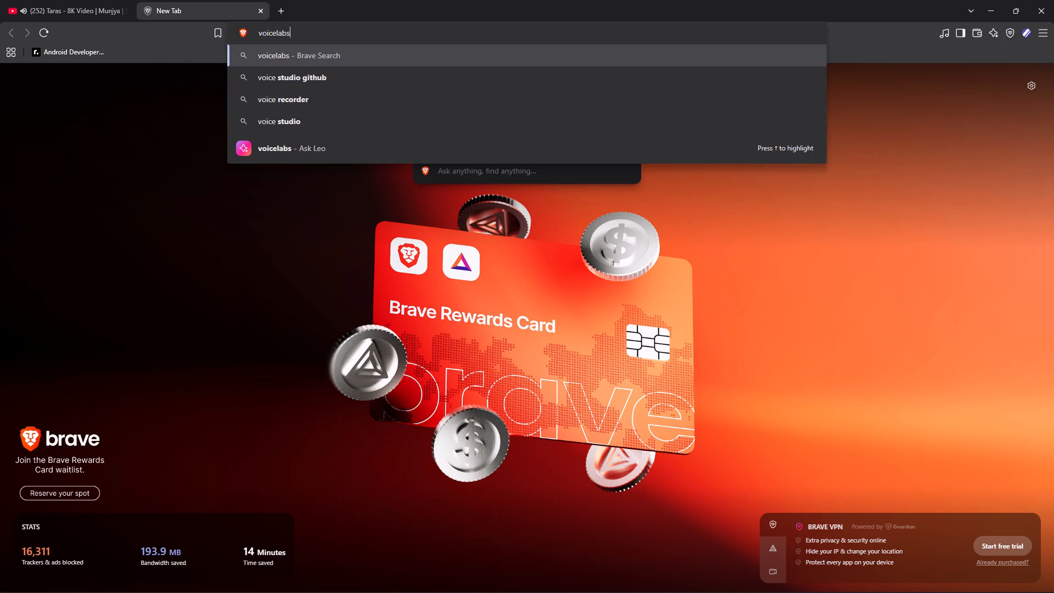
key("BackSpace")
key("space")
type("ai")
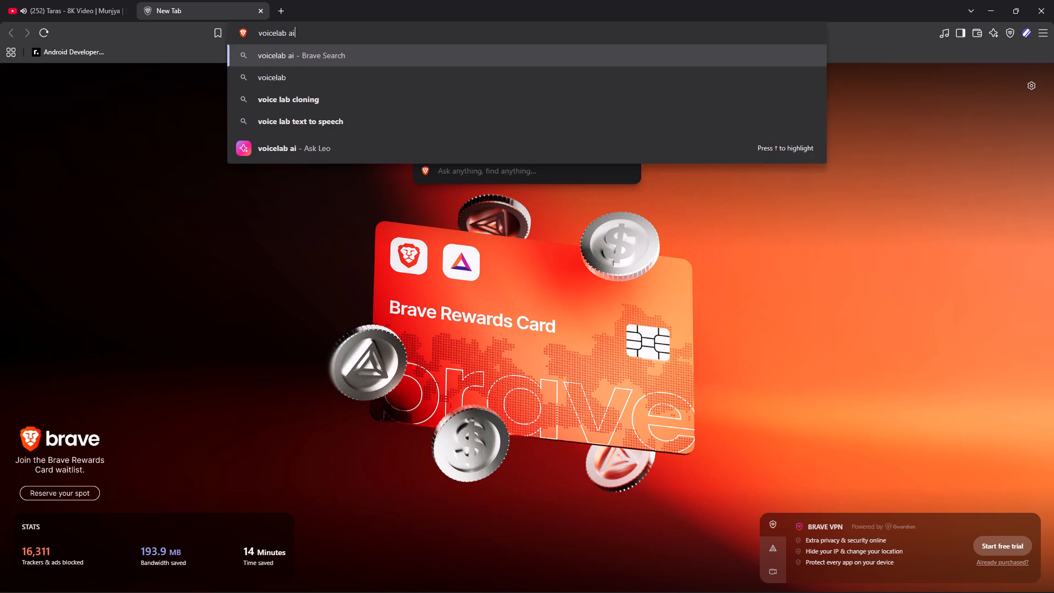
key("Return")
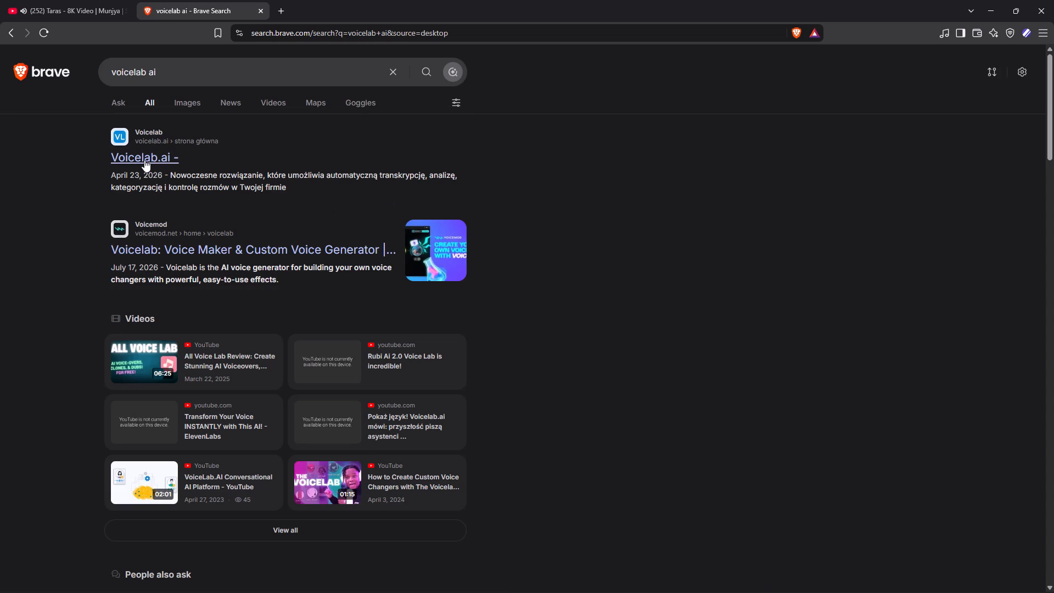
left_click(144, 160)
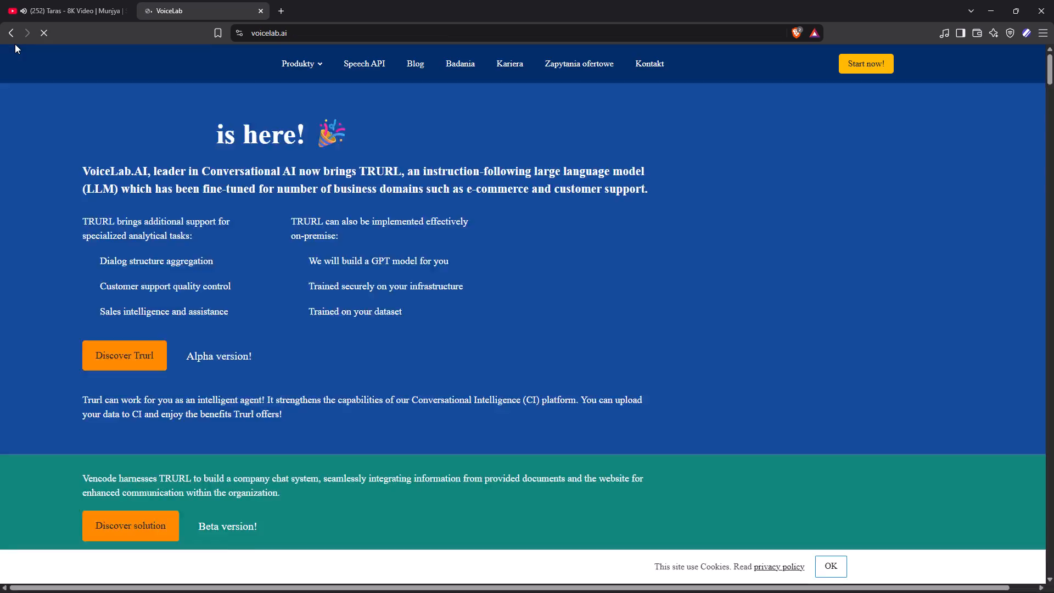
scroll(410, 317, "down", 5)
left_click(13, 31)
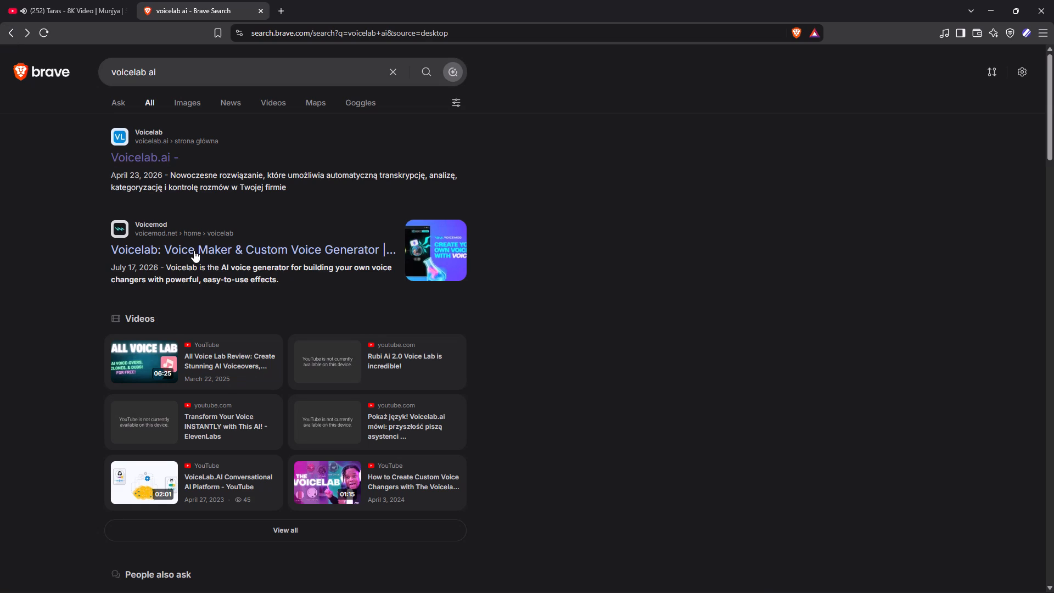
left_click(194, 250)
left_click(79, 0)
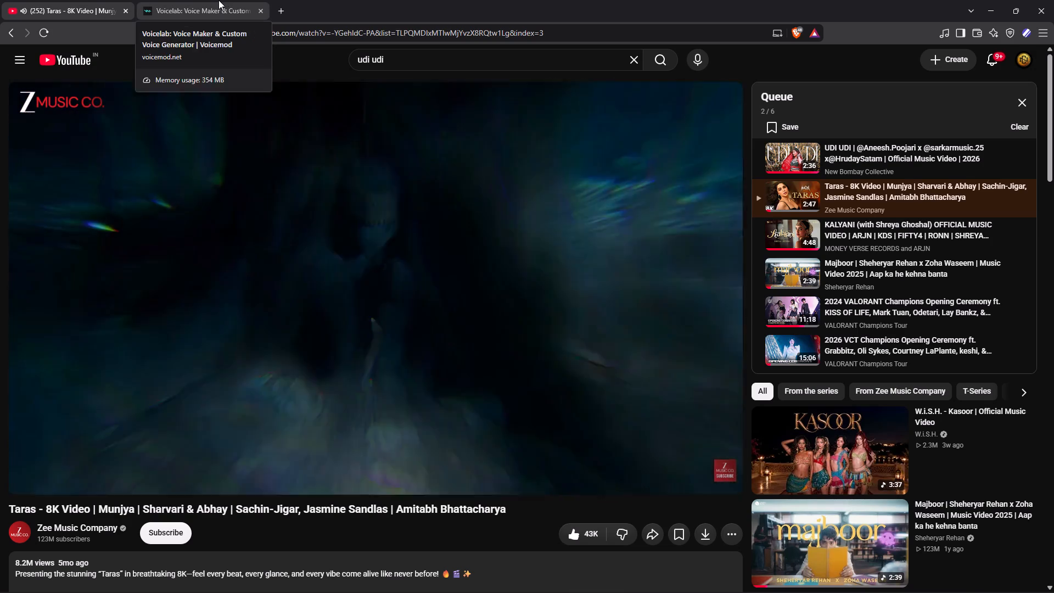
left_click(218, 0)
left_click(49, 0)
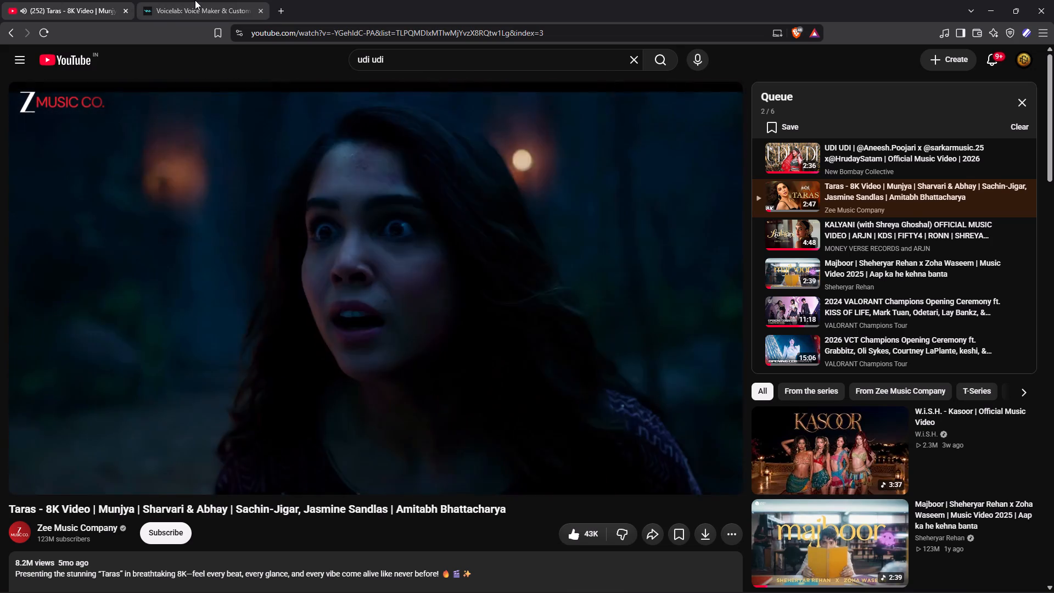
left_click(195, 0)
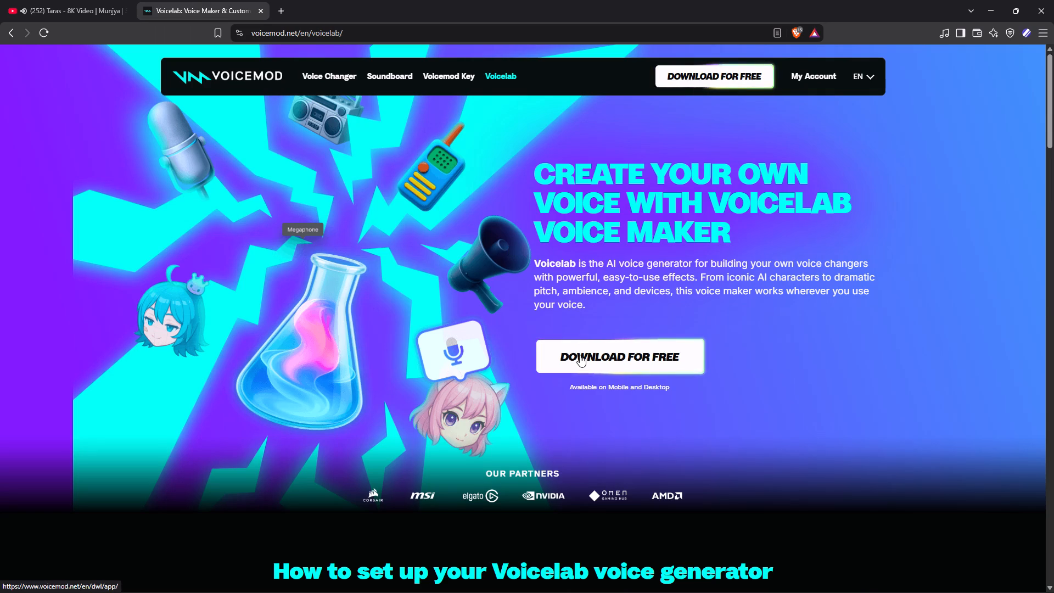
scroll(445, 351, "down", 11)
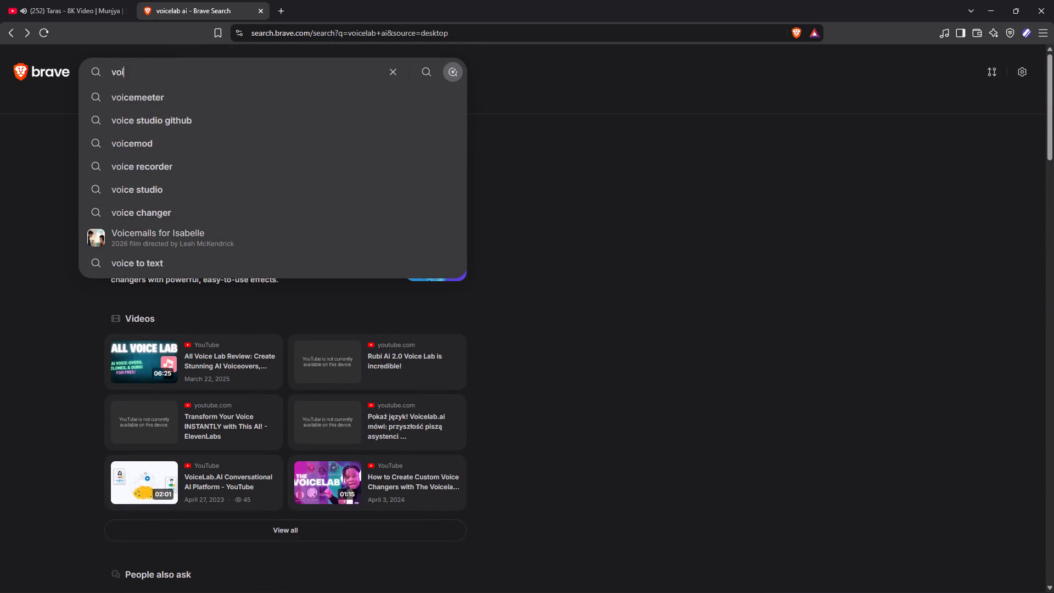
type("text into voi")
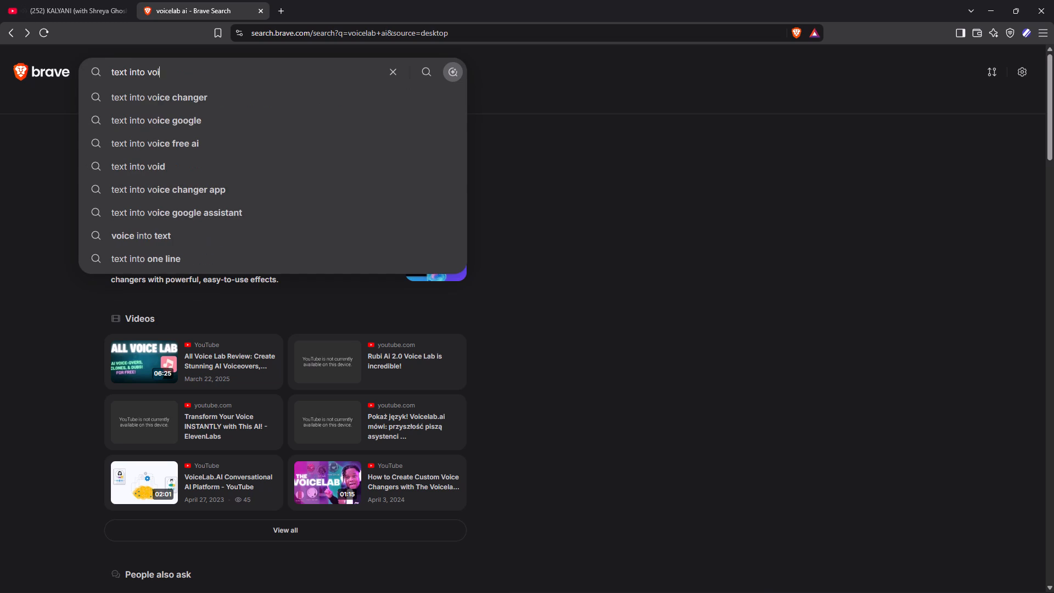
key("BackSpace")
type("ice")
key("space")
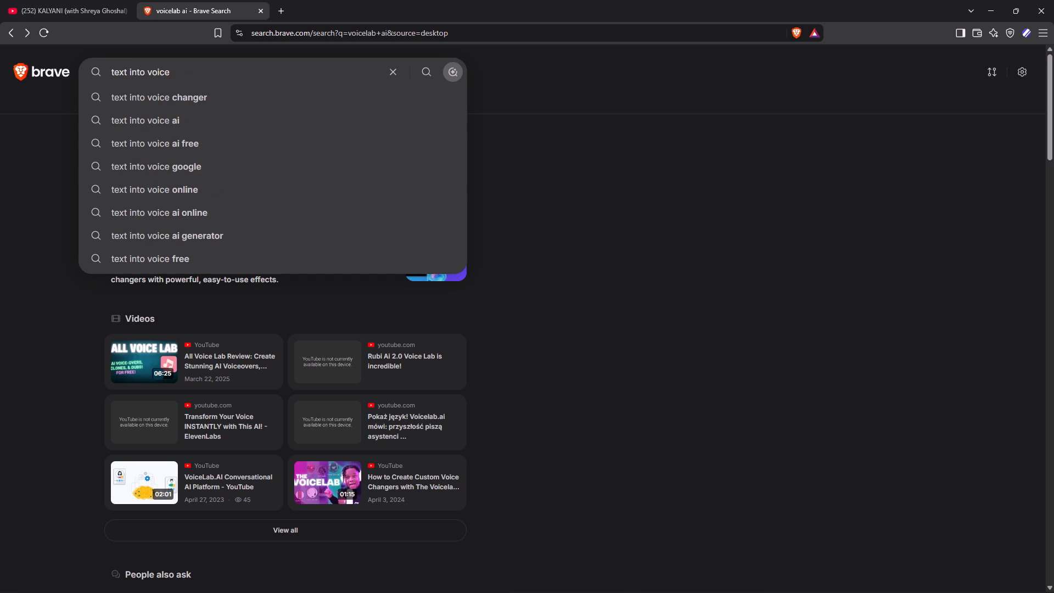
type("ai")
key("space")
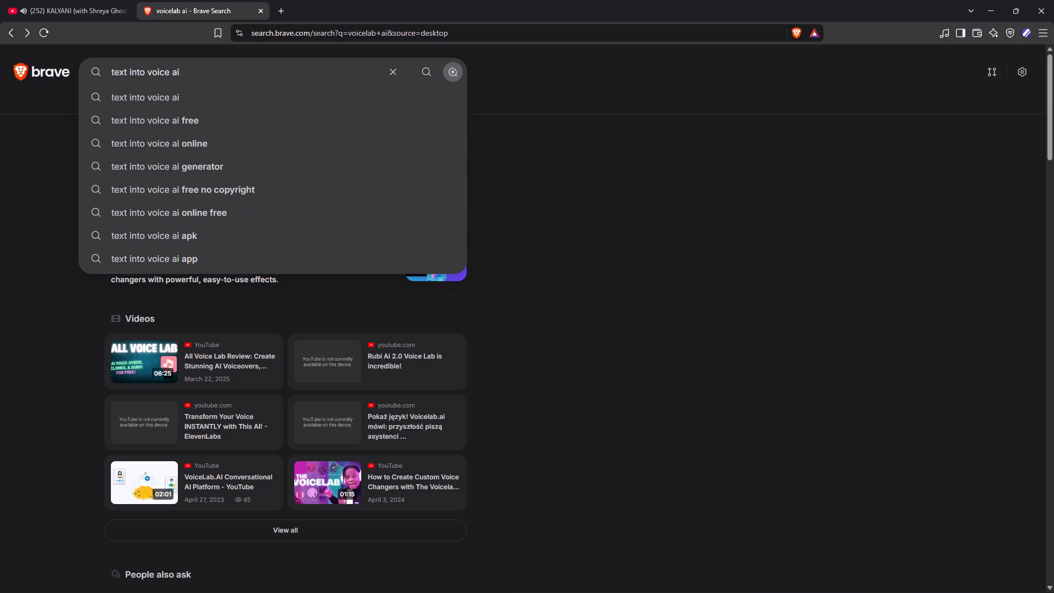
type("for s")
key("BackSpace")
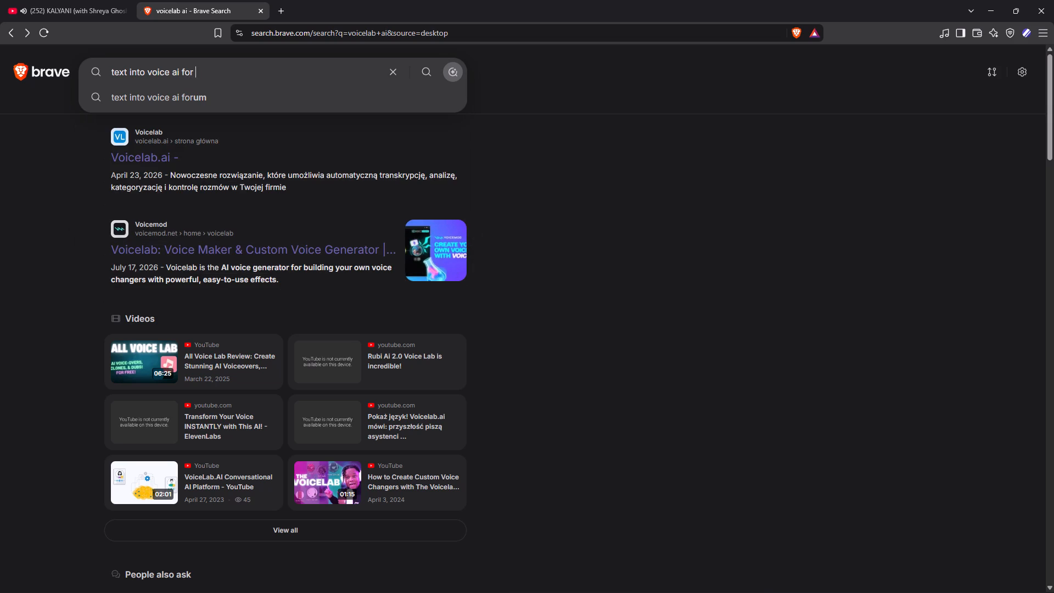
type("youtube shorts")
key("Return")
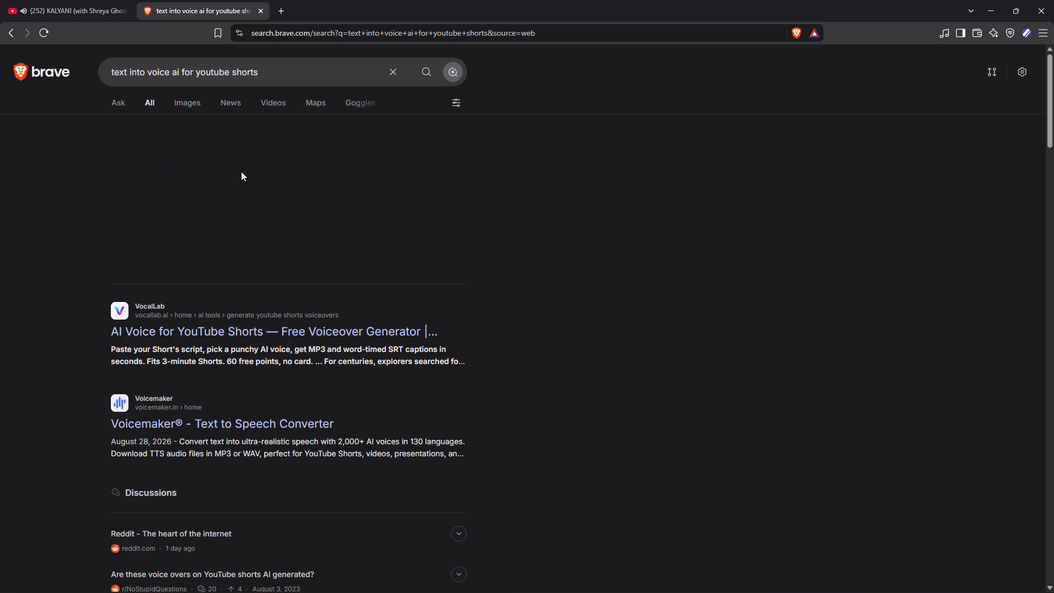
Open VocalLab's "AI Voice for YouTube Shorts — Free Voiceover Generator" page from the search results.
left_click(77, 11)
left_click(188, 3)
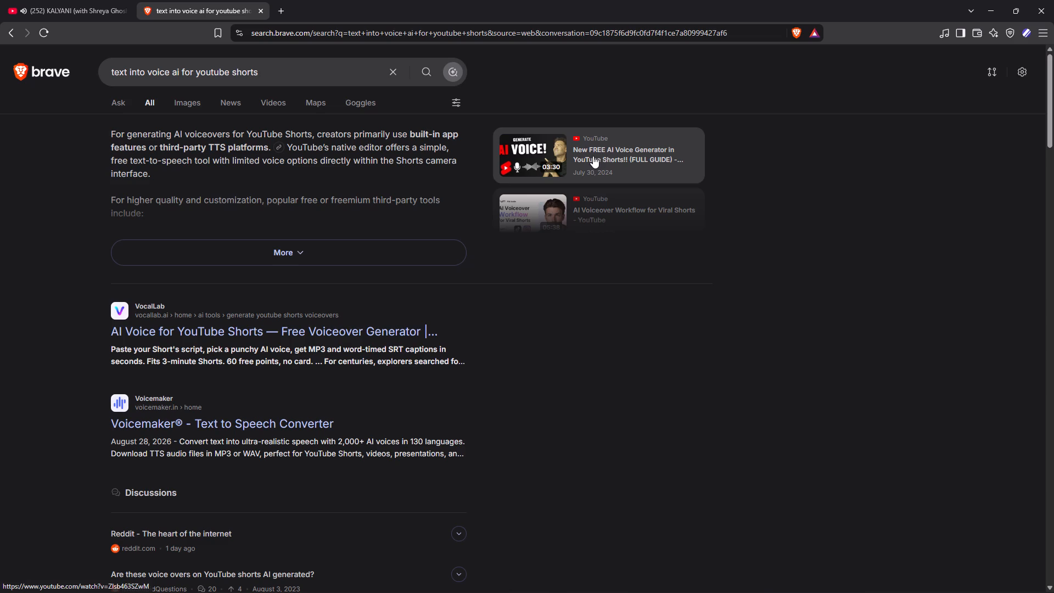
scroll(304, 296, "down", 3)
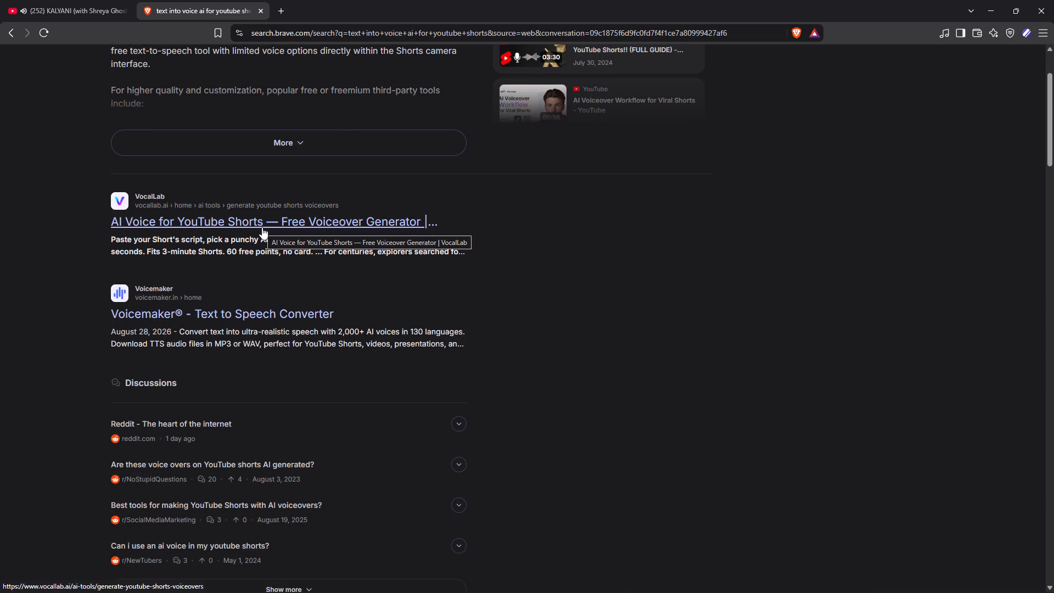
left_click(260, 225)
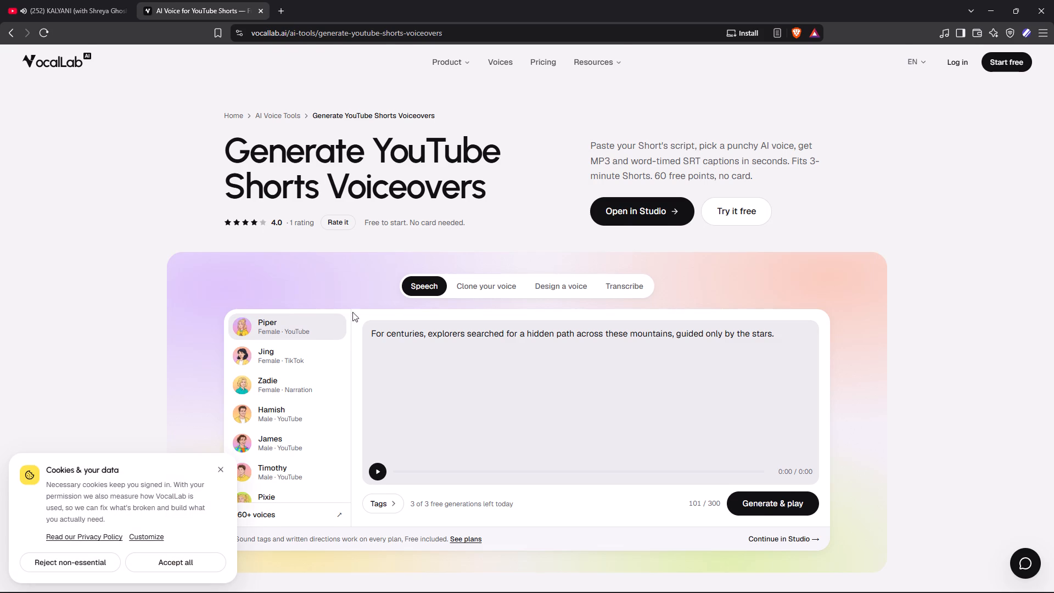
Look over the VocalLab voiceover generator and play the sample sentence in the Piper voice.
scroll(431, 362, "down", 4)
scroll(497, 346, "up", 8)
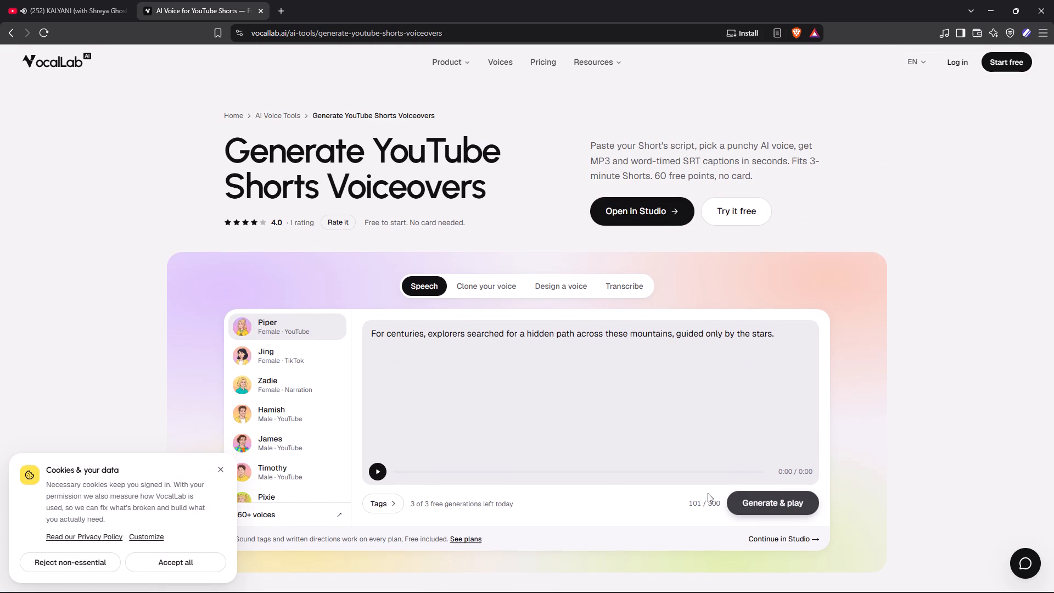
scroll(500, 490, "down", 10)
scroll(465, 466, "up", 8)
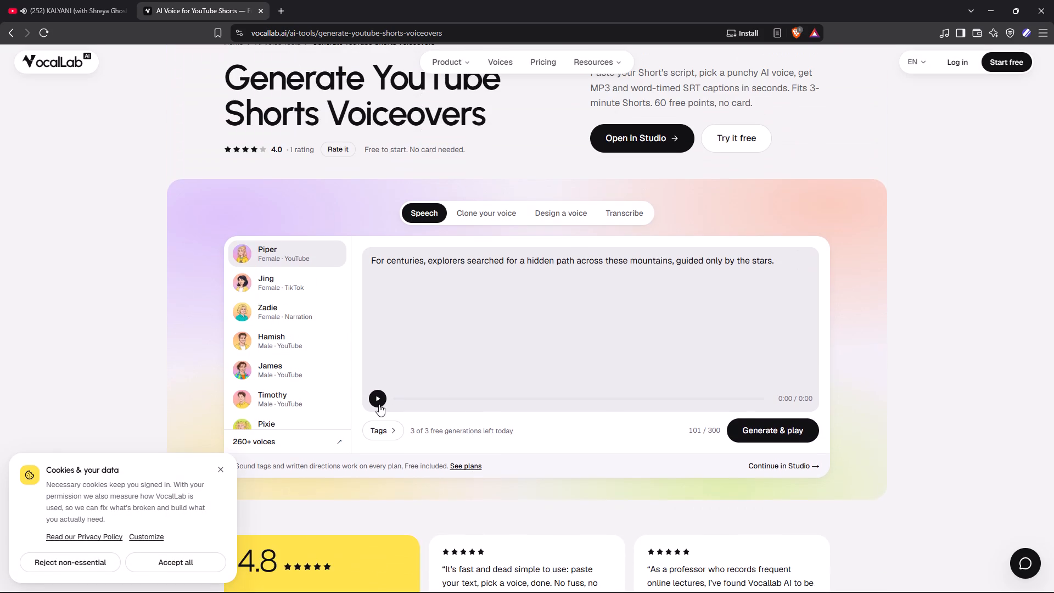
left_click(379, 400)
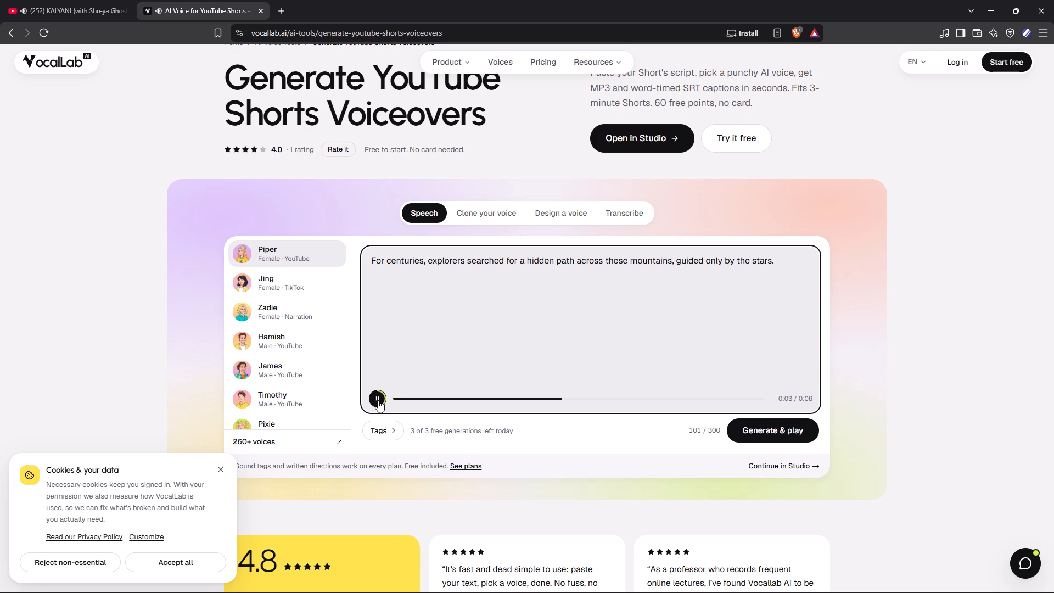
Select the Hamish voice for the voiceover and play its voice preview.
left_click(276, 340)
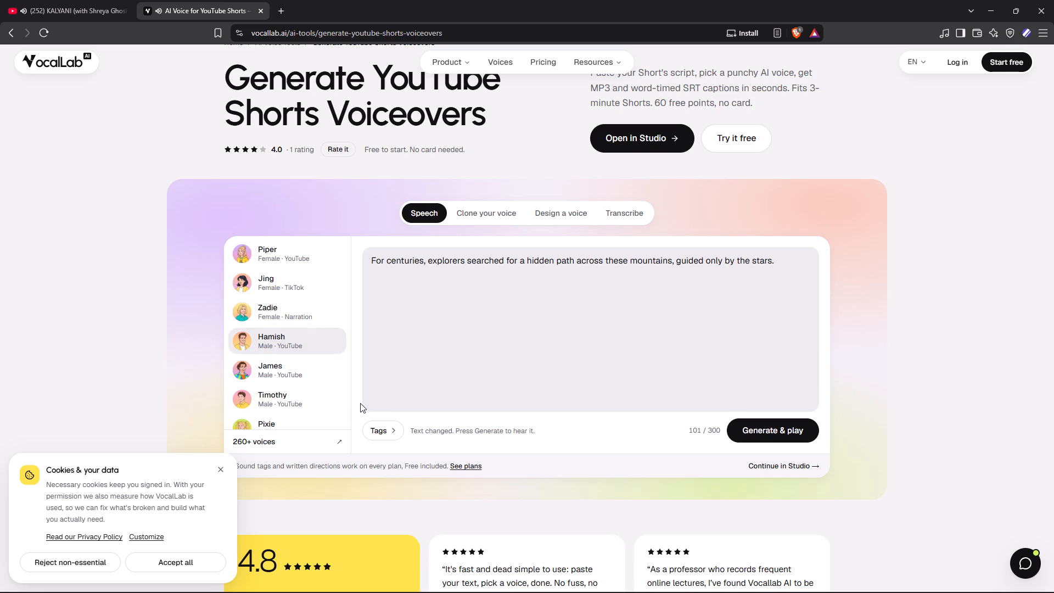
double_click(289, 339)
left_click(440, 359)
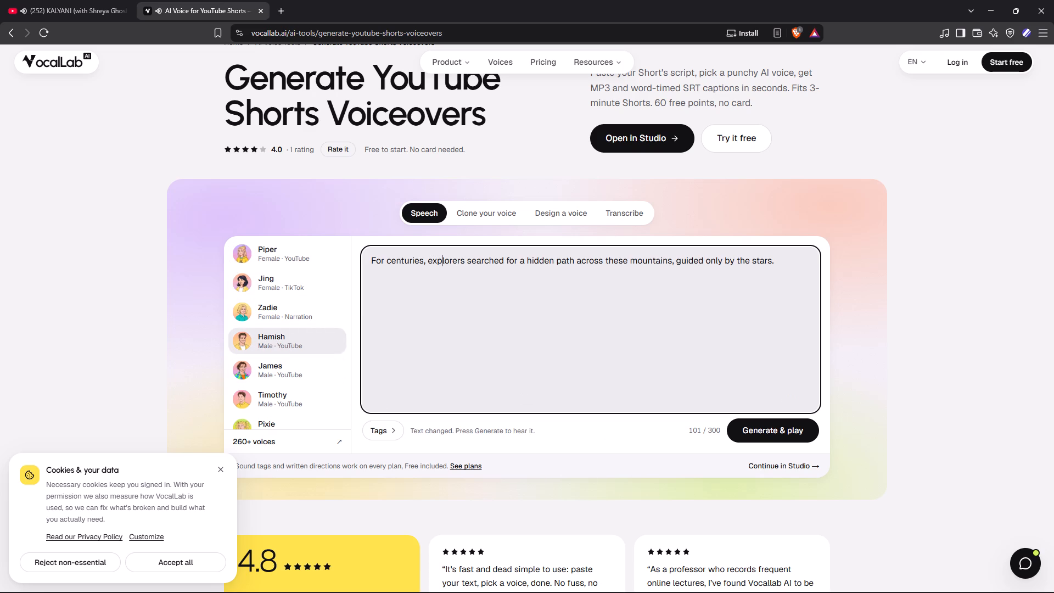
left_click(247, 342)
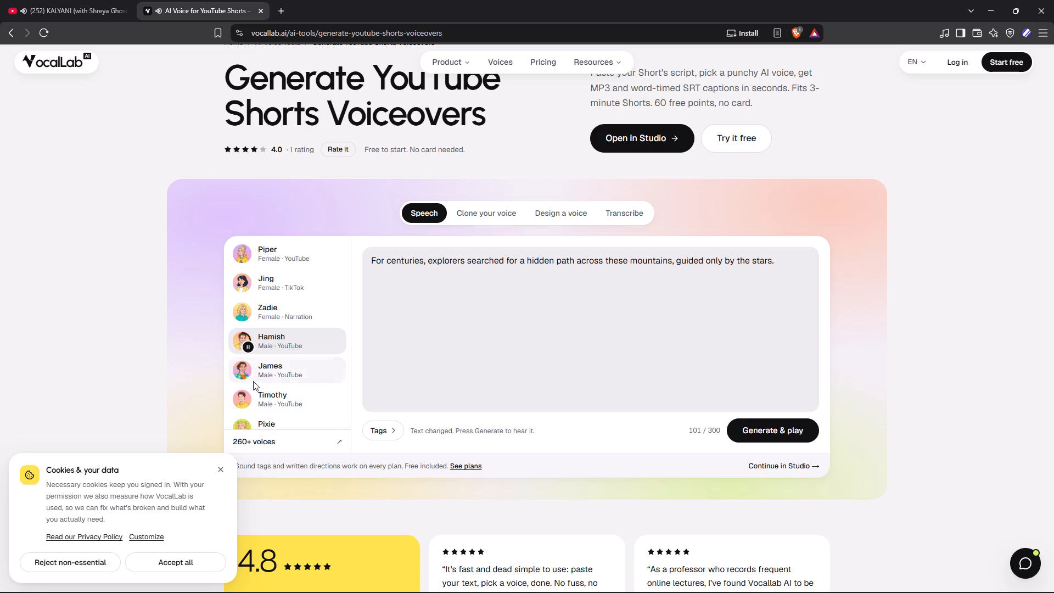
Listen to the previews of the James and Victor voices in the voice list.
left_click(243, 371)
scroll(302, 384, "down", 6)
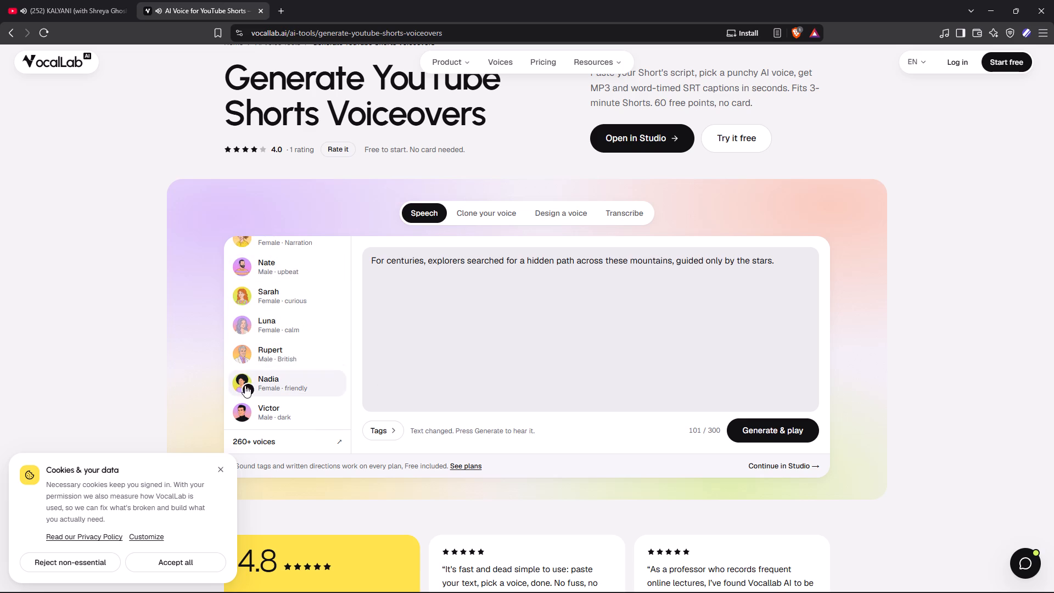
left_click(245, 416)
Replace the sample sentence with "Valorant Miks New Champions Phantom gameplay.".
left_click(767, 268)
left_click_drag(787, 266, 383, 270)
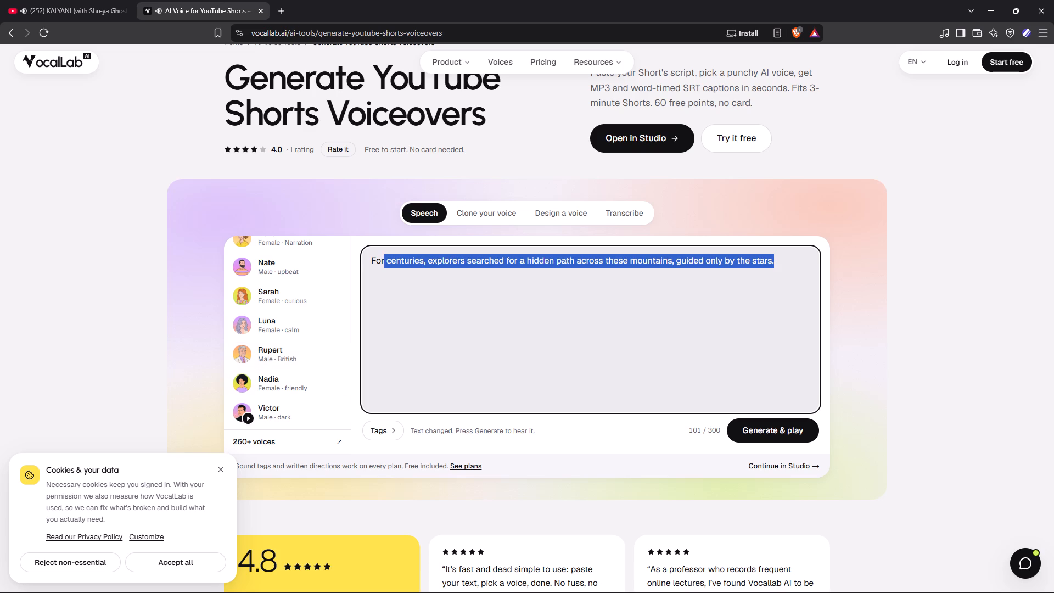
left_click_drag(383, 270, 369, 270)
key("BackSpace")
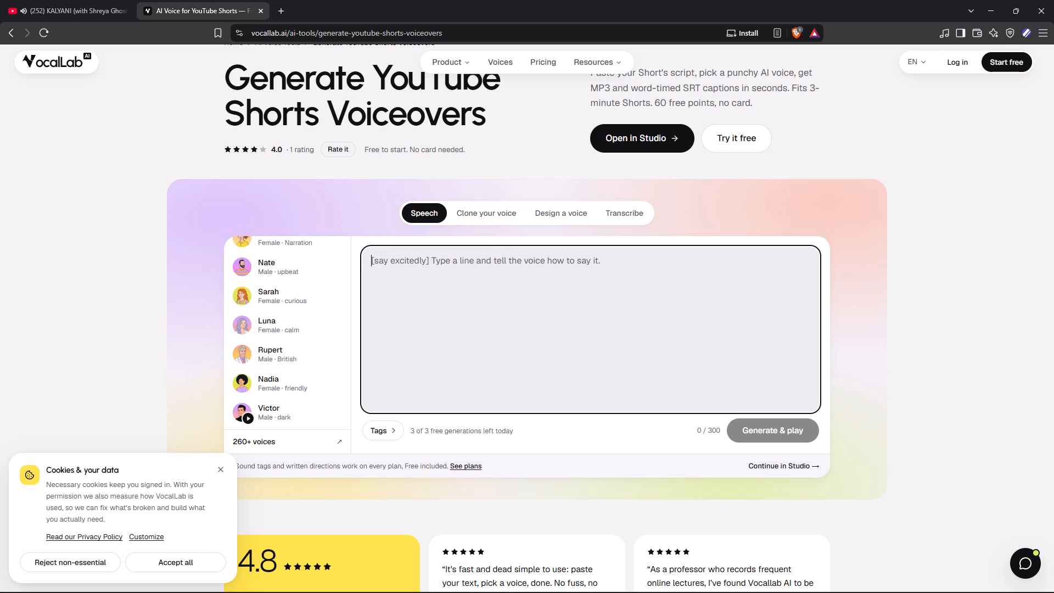
type("Valorant Miks")
key("space")
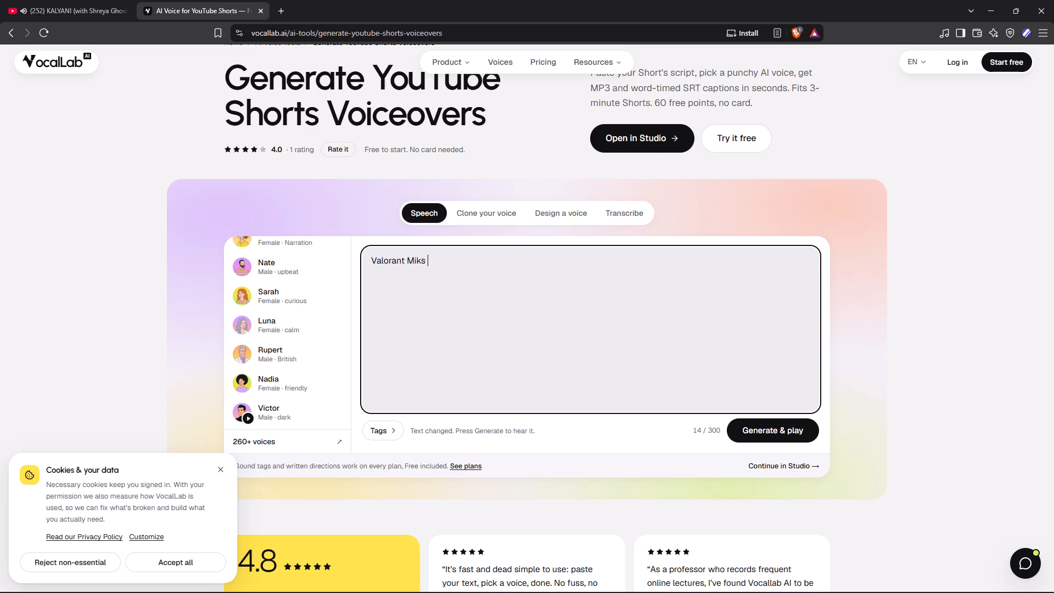
type("New p")
key("BackSpace")
type("Champions")
key("space")
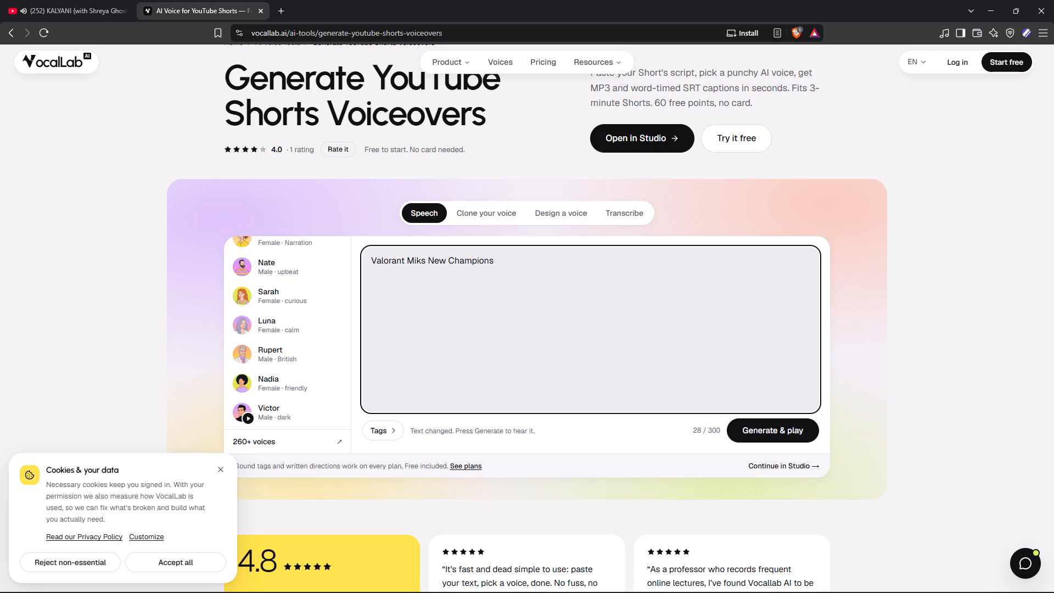
type("Phantom game")
type("playh")
key("BackSpace")
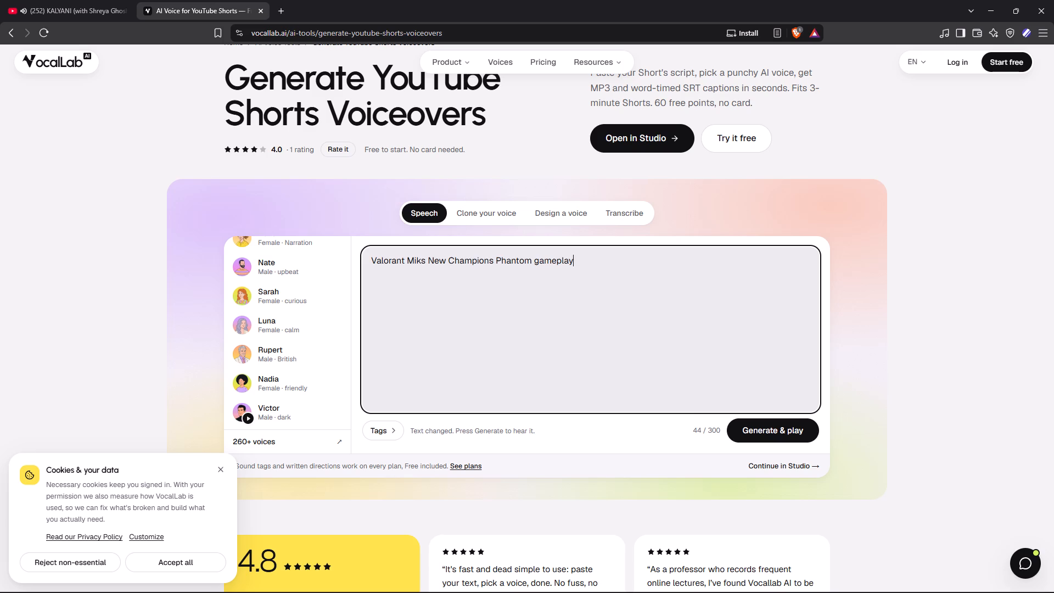
type(".")
key("space")
key("BackSpace")
Generate the voiceover of the entered line in the Hamish voice and play it twice.
left_click(783, 425)
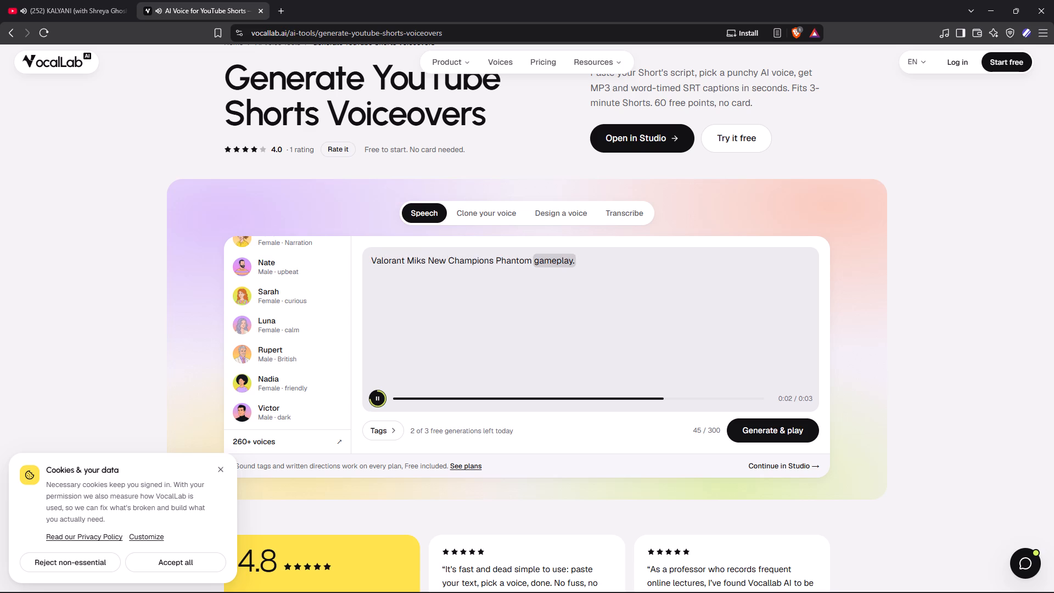
left_click(771, 428)
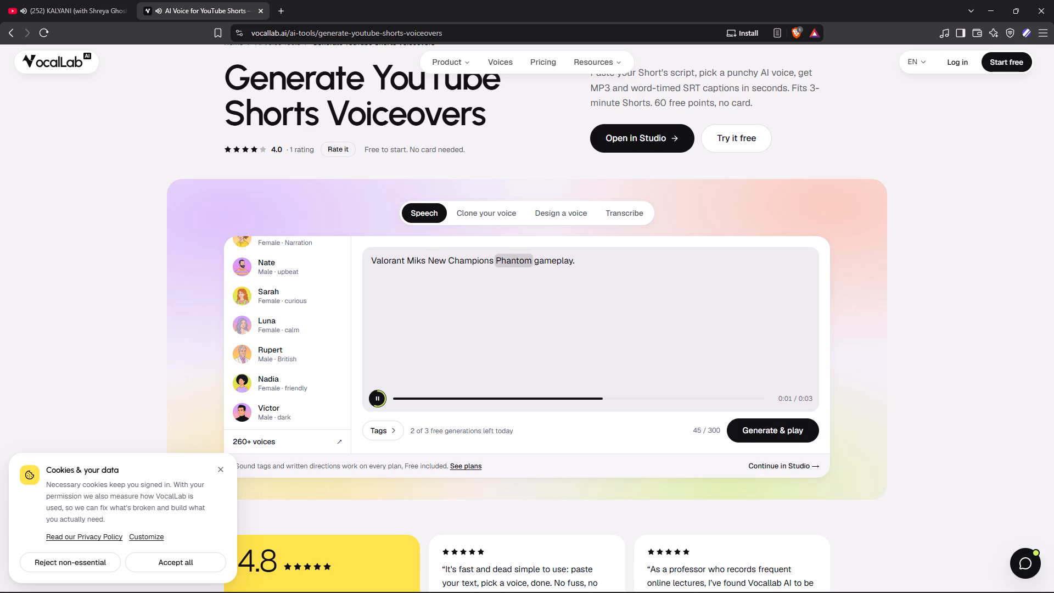
Check the option for designing a custom voice and return to speech generation.
left_click(574, 219)
left_click(497, 428)
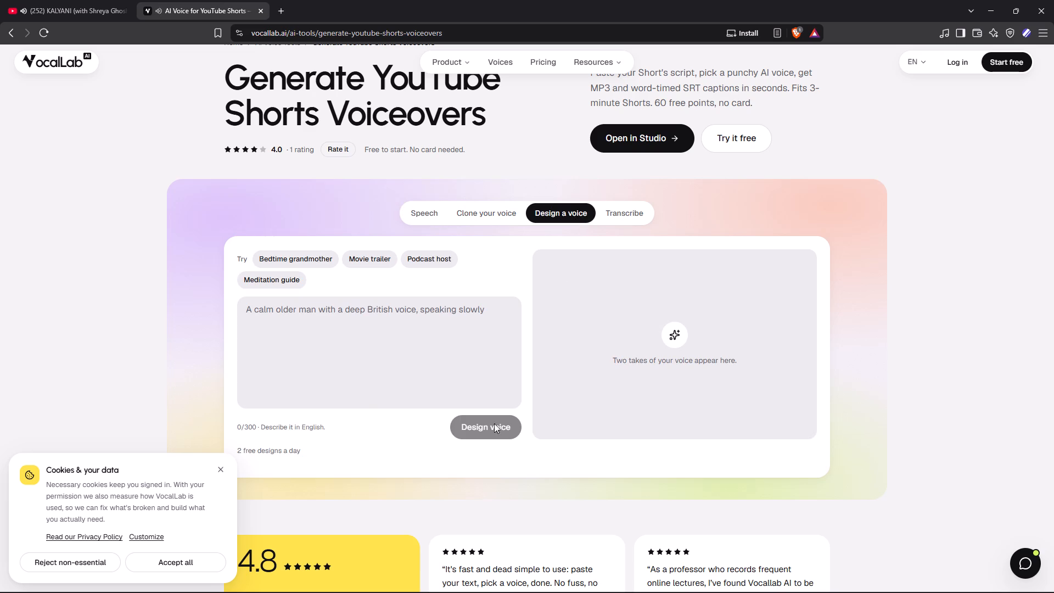
left_click(424, 215)
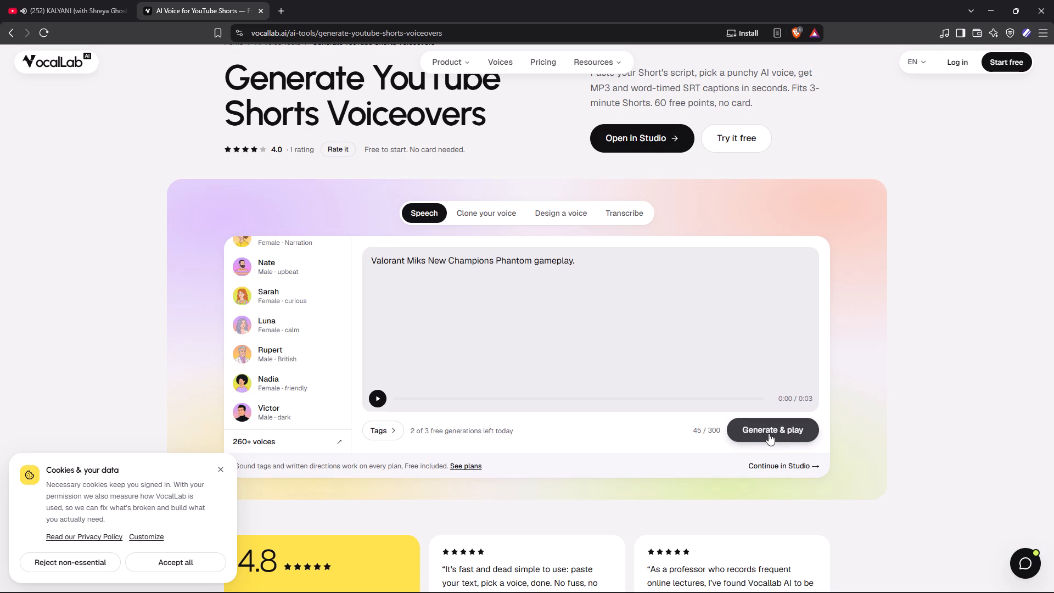
Play the Hamish voiceover of the Valorant line once more.
left_click(773, 431)
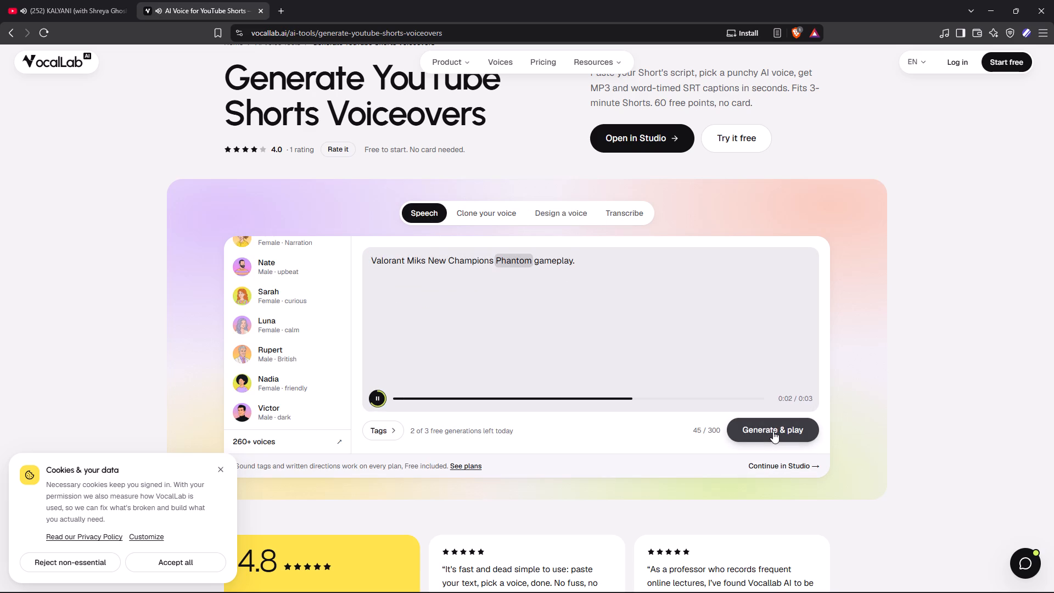
Continue with the voiceover text in VocalLab Studio and start signing in with the account provider offered above Microsoft.
left_click(764, 467)
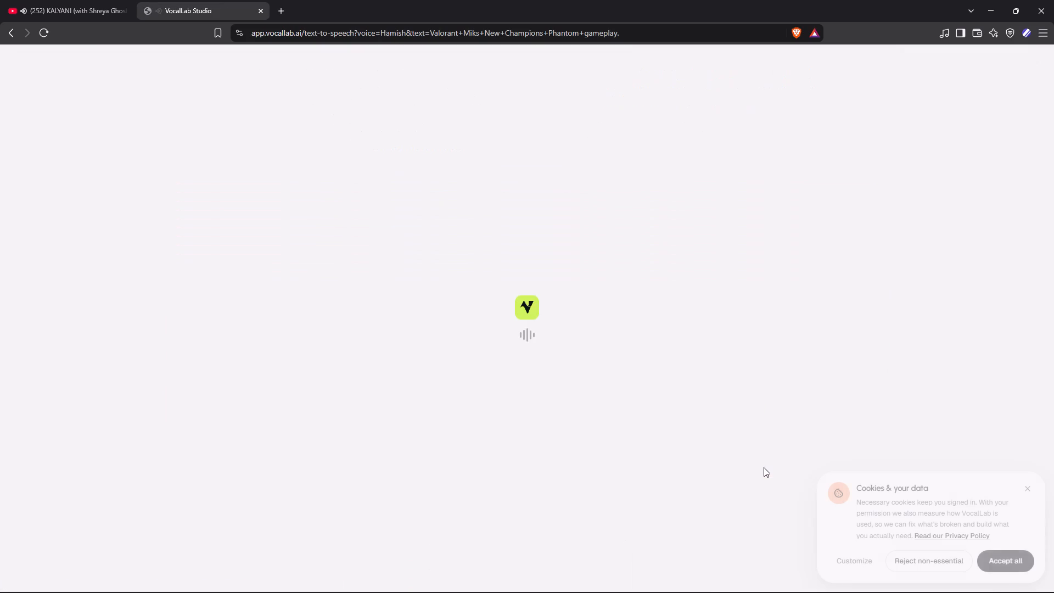
left_click(796, 253)
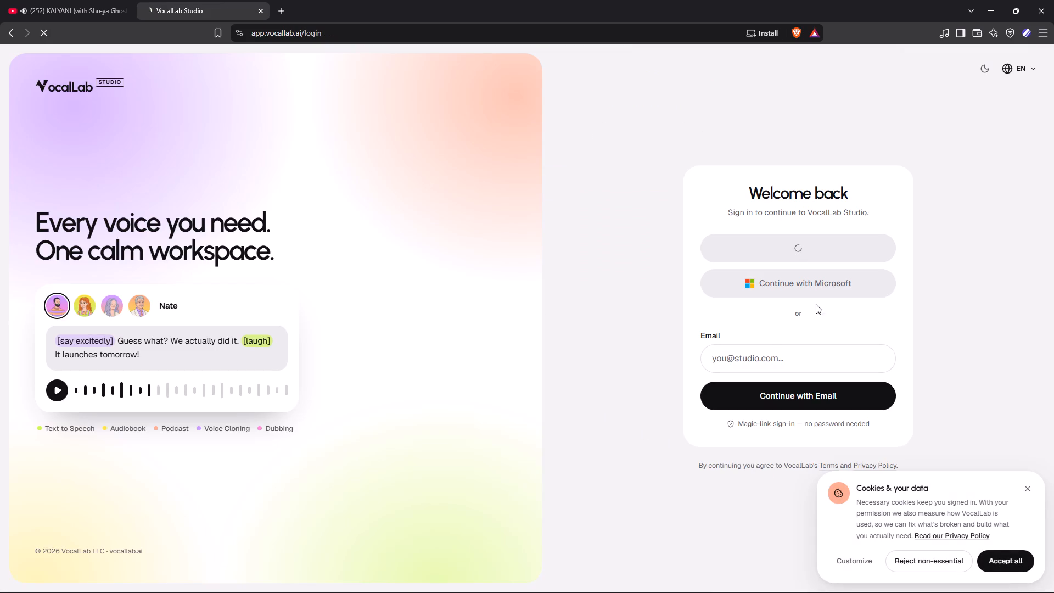
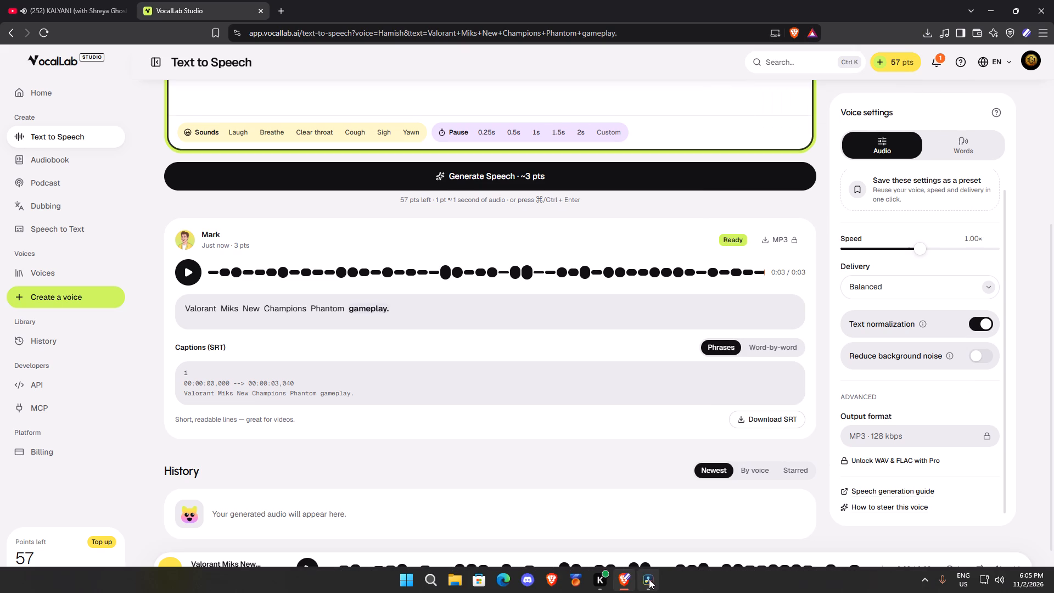
Pause the KALYANI music video playing on YouTube and return to the VocalLab Text to Speech page.
left_click(63, 0)
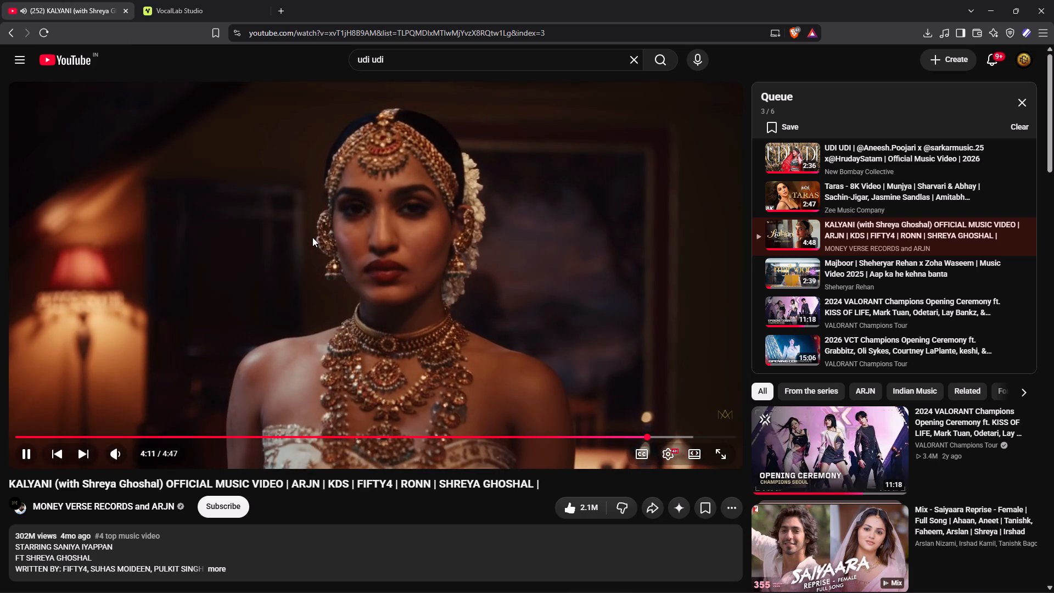
left_click(312, 237)
left_click(170, 4)
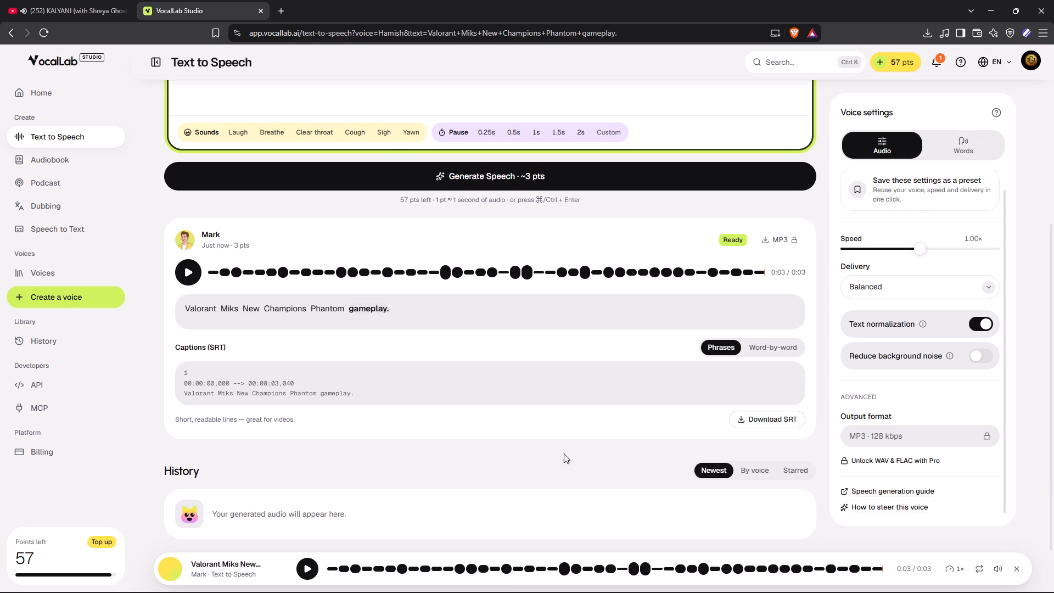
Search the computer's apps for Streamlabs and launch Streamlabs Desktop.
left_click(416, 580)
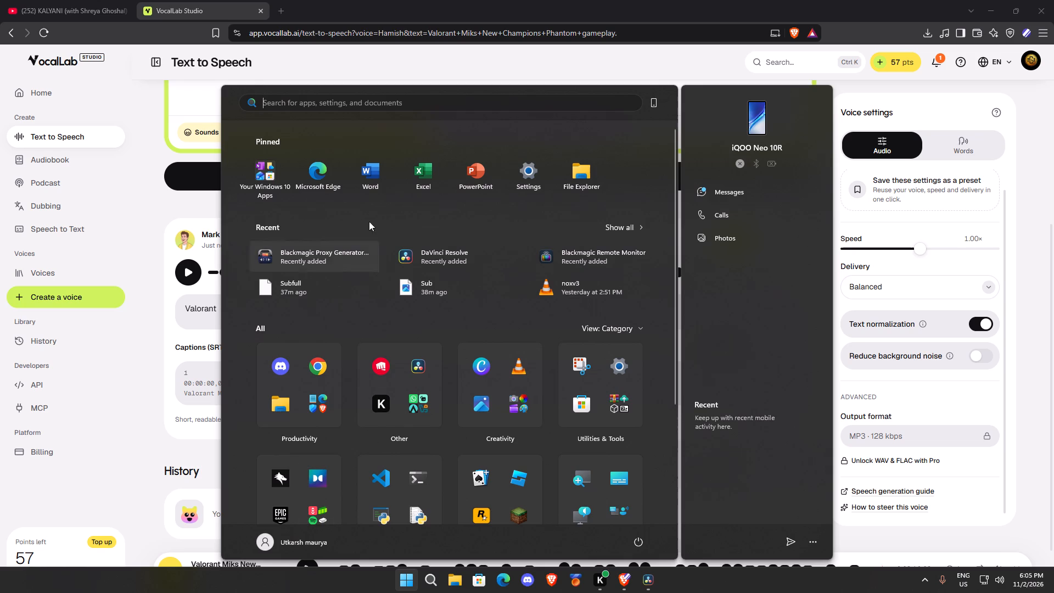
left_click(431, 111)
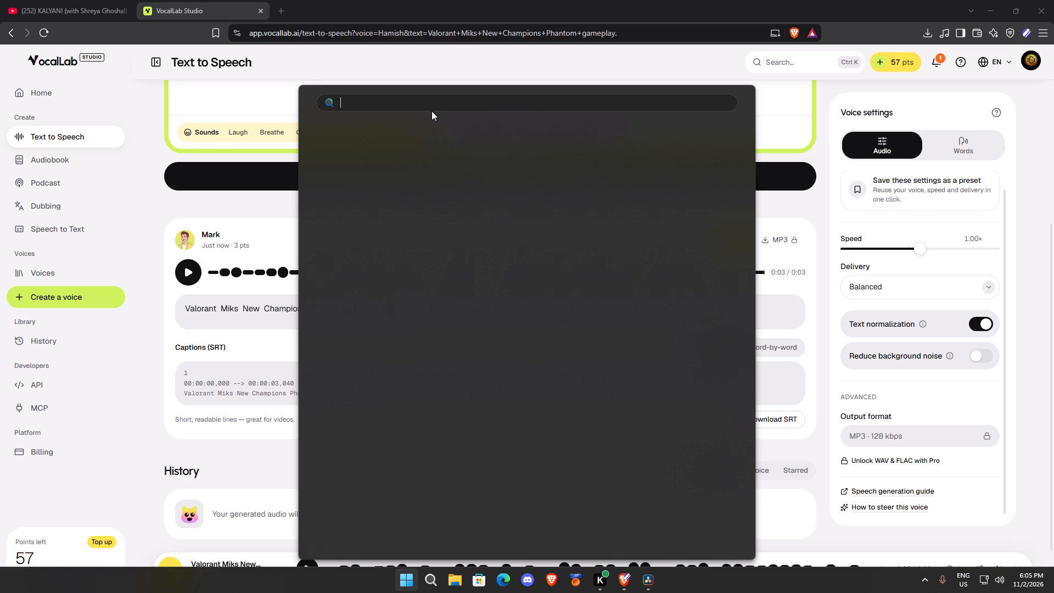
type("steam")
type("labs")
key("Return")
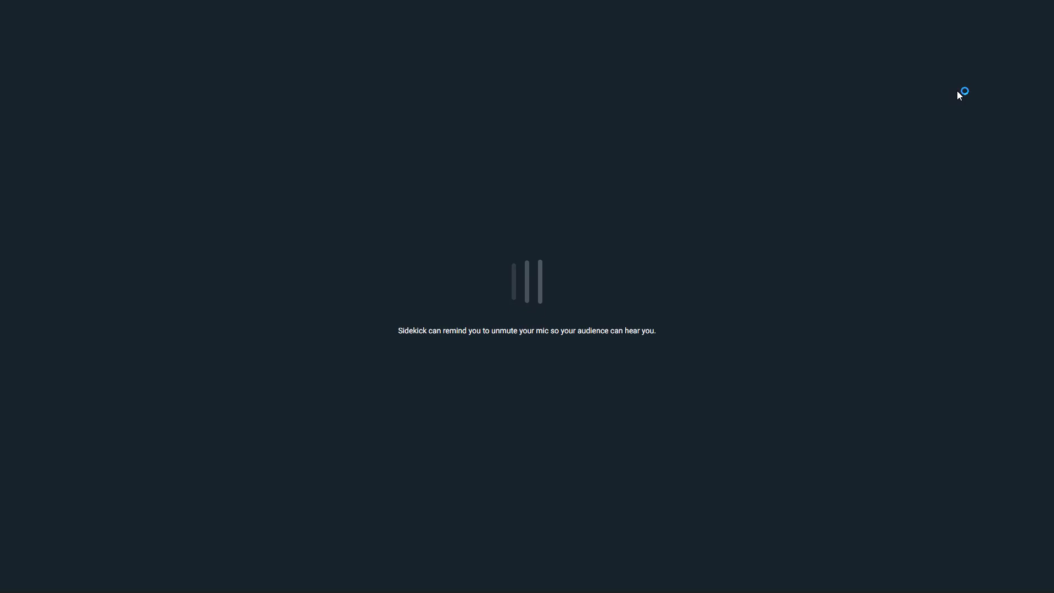
Search the computer's apps for OBS and launch OBS Studio.
left_click(393, 586)
left_click(426, 582)
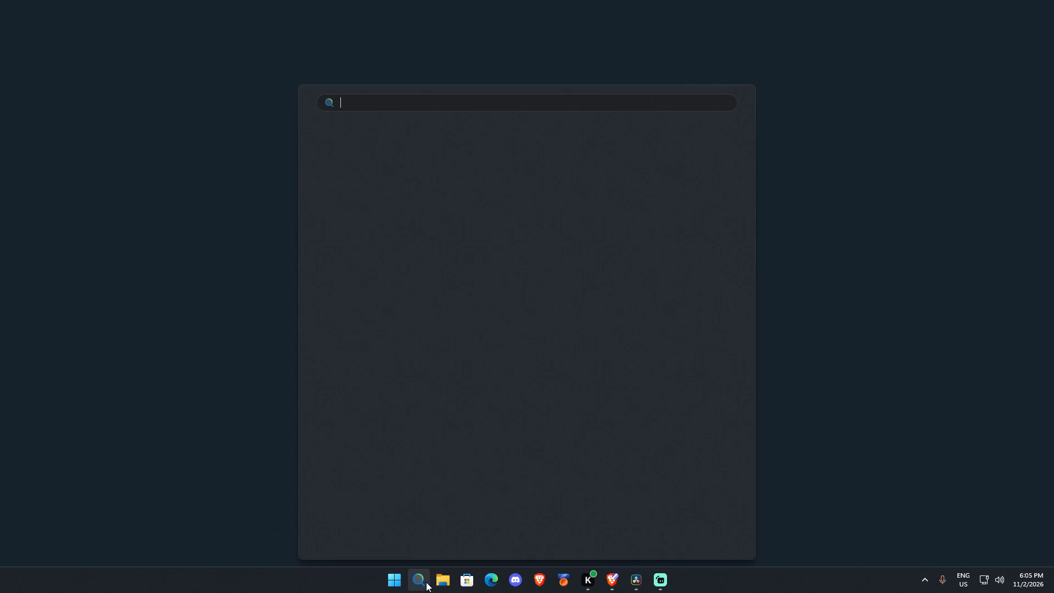
type("OBS")
key("Return")
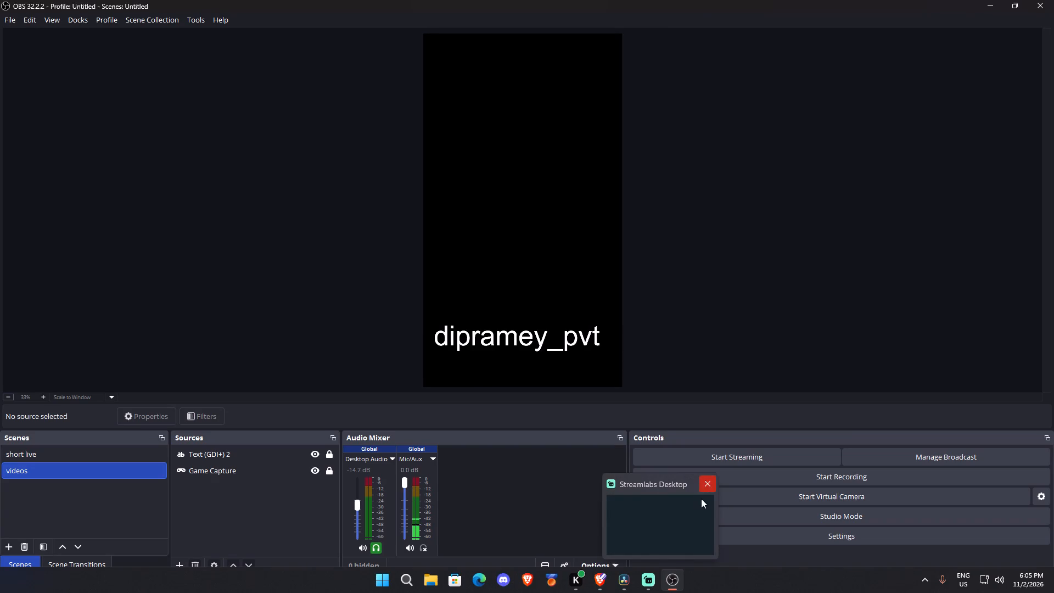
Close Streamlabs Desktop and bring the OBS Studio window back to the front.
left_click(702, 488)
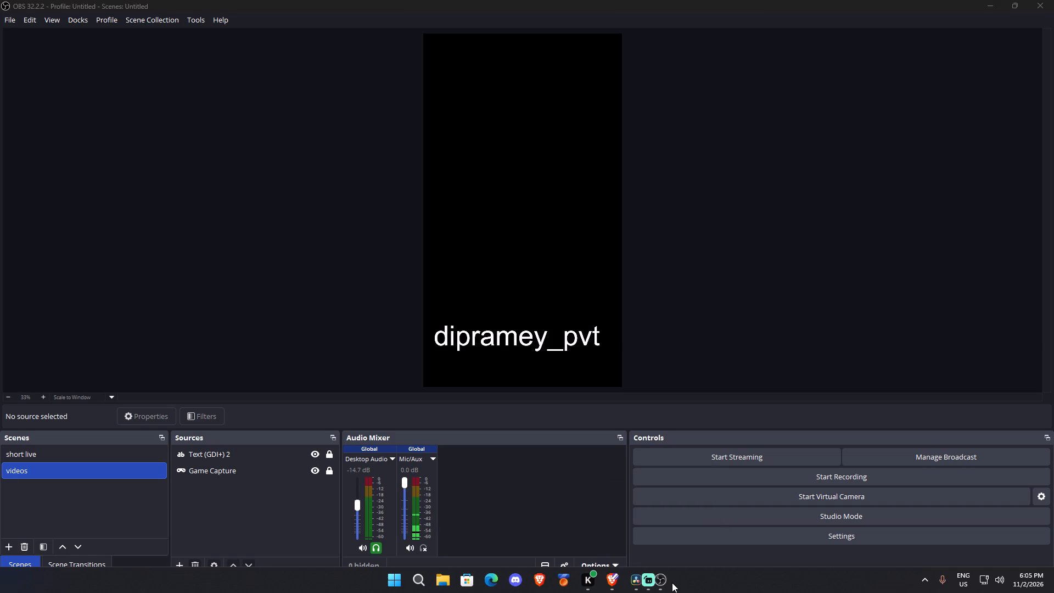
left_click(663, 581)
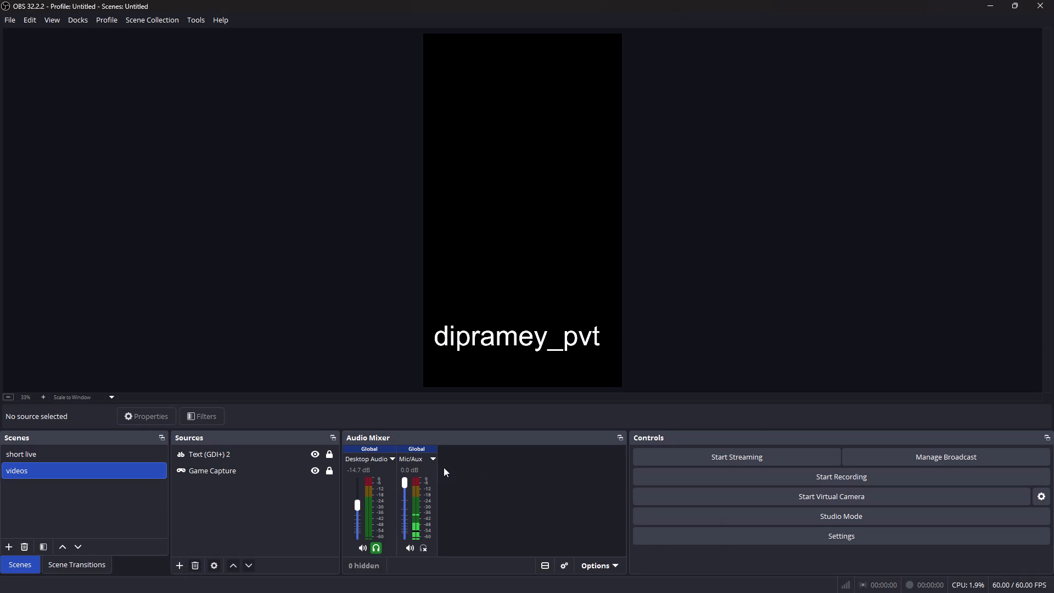